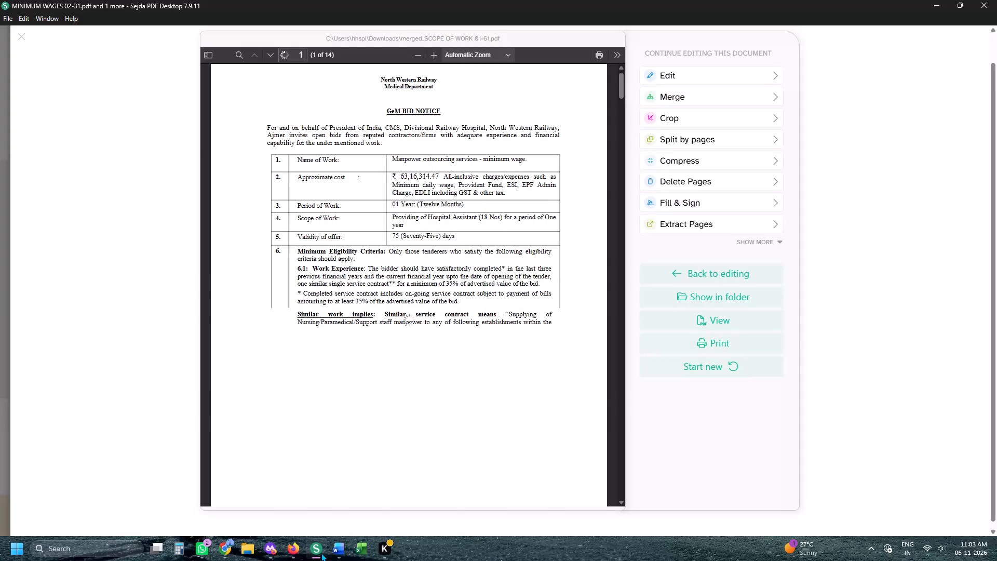
# Look over the merged SCOPE OF WORK 01-61 PDF and open it for further editing.
pyautogui.scroll(-7, 333, 560)
pyautogui.scroll(-4, 440, 405)
pyautogui.scroll(-2, 464, 337)
pyautogui.scroll(-3, 514, 291)
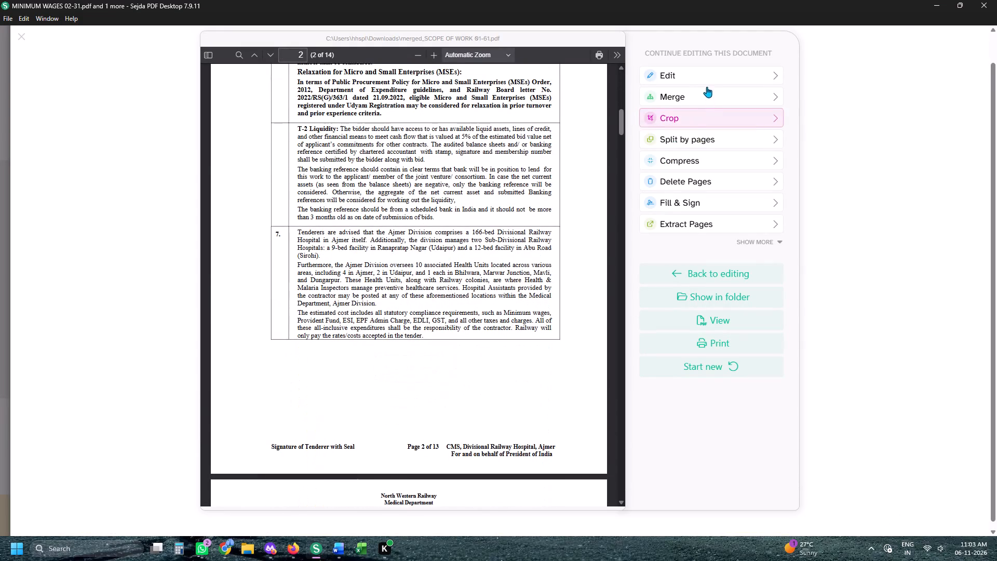
pyautogui.click(699, 80)
pyautogui.hotkey('alt', 'Tab')
pyautogui.click(468, 0)
pyautogui.click(433, 0)
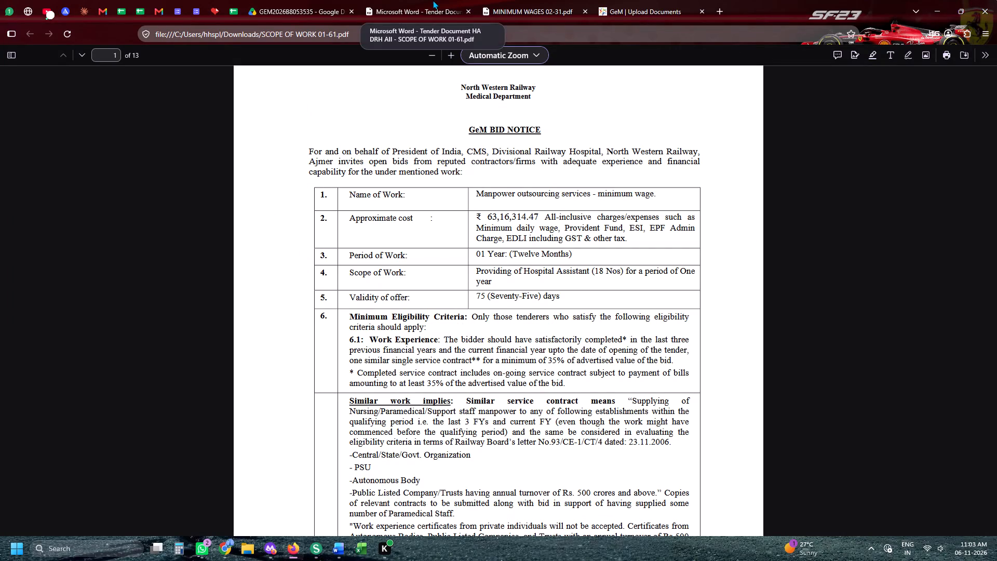
pyautogui.hotkey('alt', 'Tab')
pyautogui.click(370, 172)
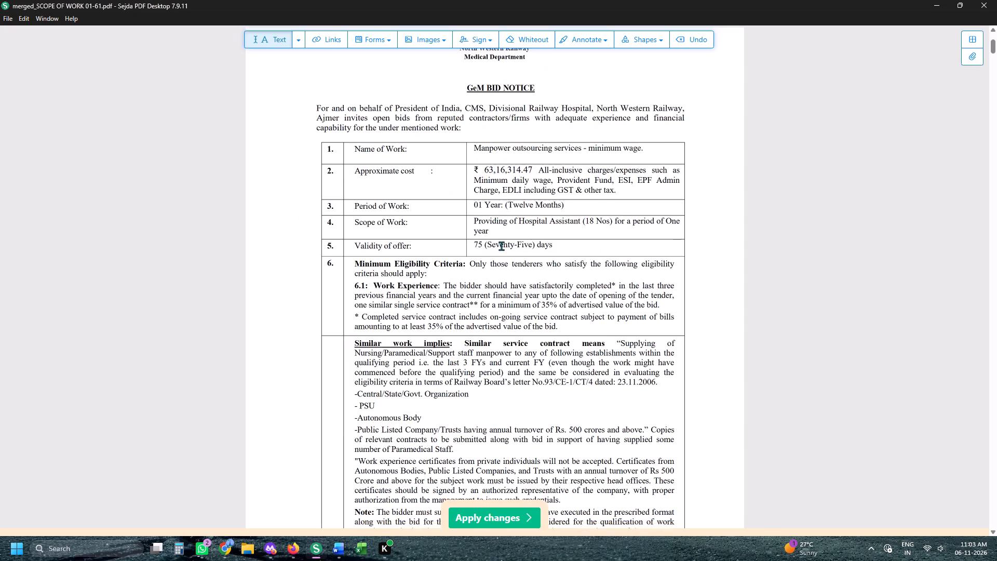
# Place the saved Harshnath Human Services stamp and director signature over page 1's bottom-right footer and repeat it on all pages.
pyautogui.scroll(-5, 501, 260)
pyautogui.click(490, 39)
pyautogui.click(497, 115)
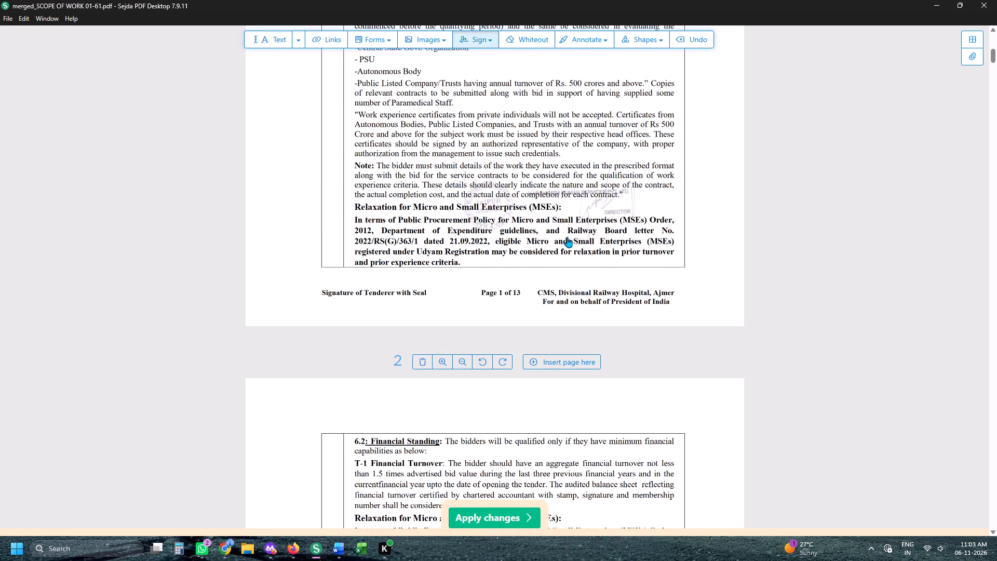
pyautogui.click(631, 264)
pyautogui.click(589, 231)
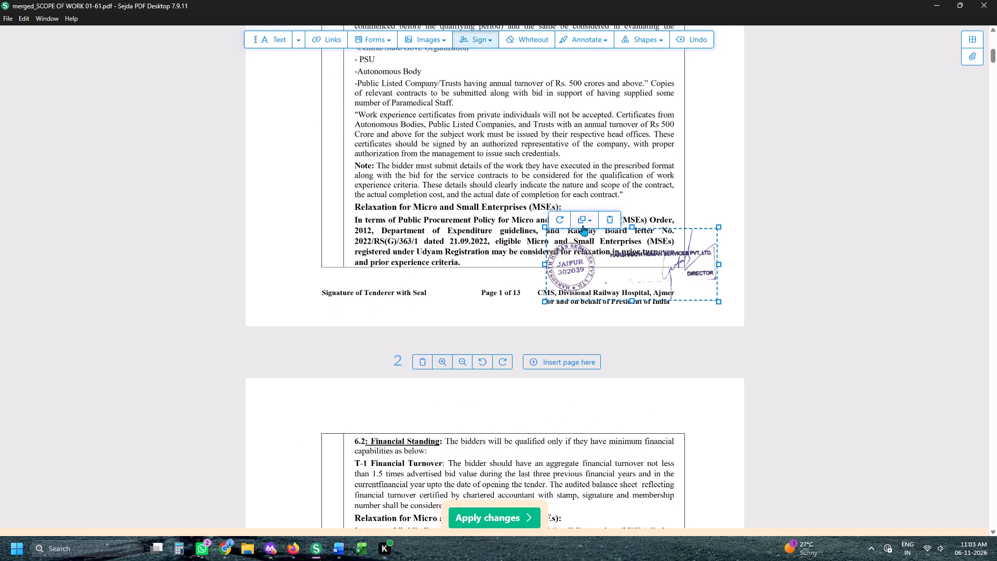
pyautogui.click(583, 225)
pyautogui.click(583, 243)
# Check the placement of the stamp and signature on every page through to the end of the document.
pyautogui.press('space')
pyautogui.press('space')
pyautogui.press('space')
pyautogui.press('space')
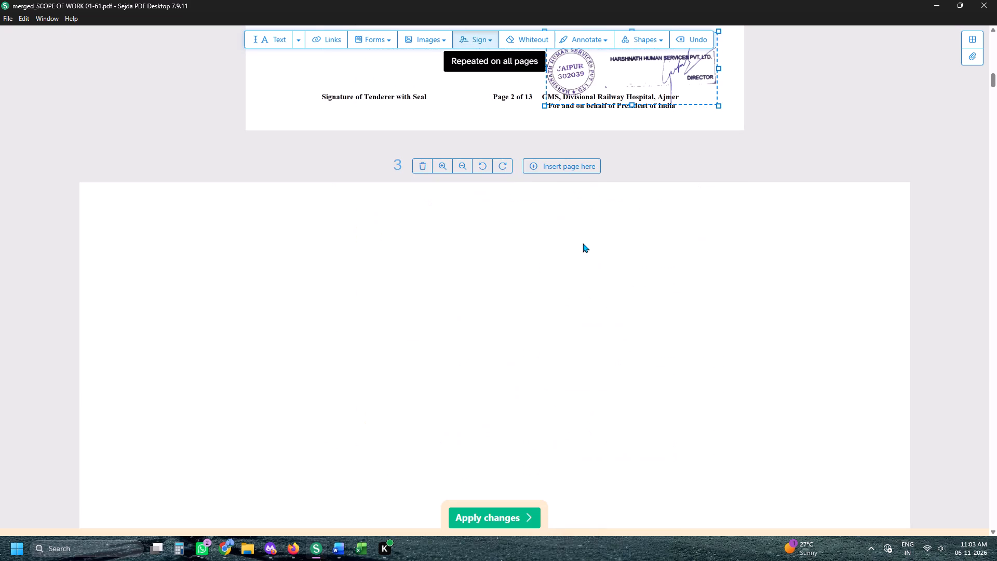
pyautogui.press('space')
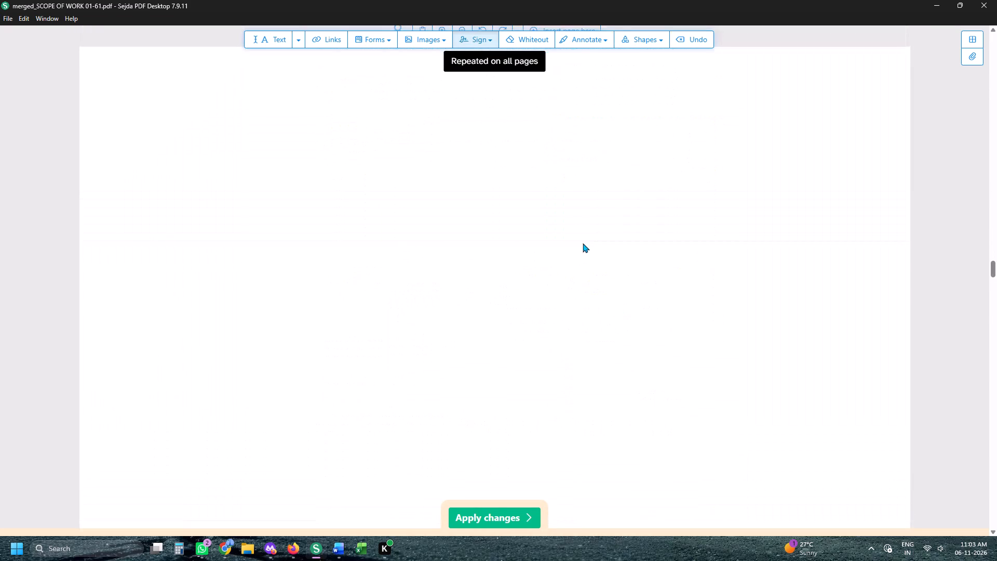
pyautogui.press('space')
pyautogui.press('space')
pyautogui.press('space')
pyautogui.press('space')
pyautogui.press('space')
pyautogui.press('space')
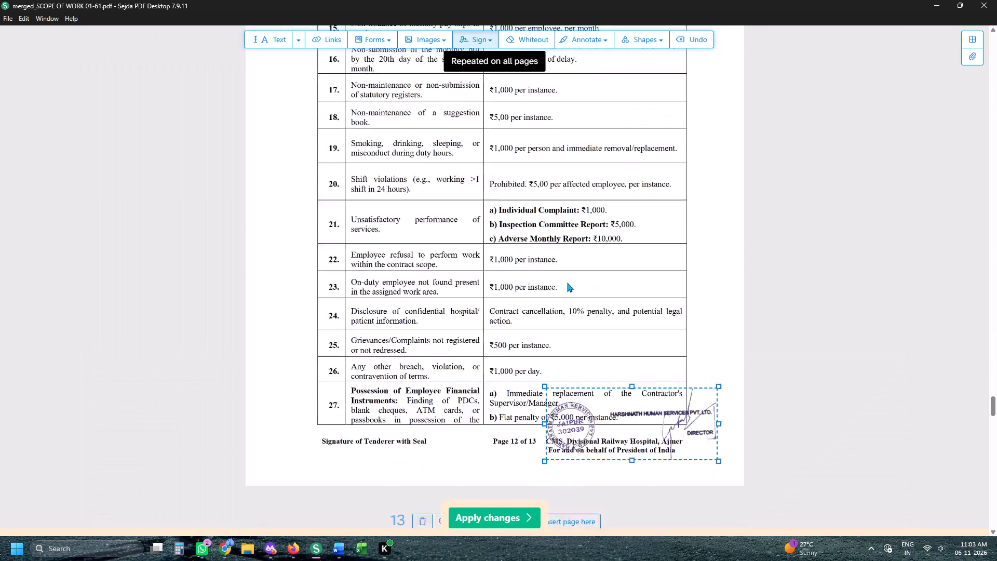
pyautogui.press('space')
pyautogui.press('space')
pyautogui.press('space')
pyautogui.press('space')
pyautogui.press('space')
# Apply the changes and save the signed PDF in Downloads as edited_merged_SCOPE OF WORK 01-61.
pyautogui.click(502, 514)
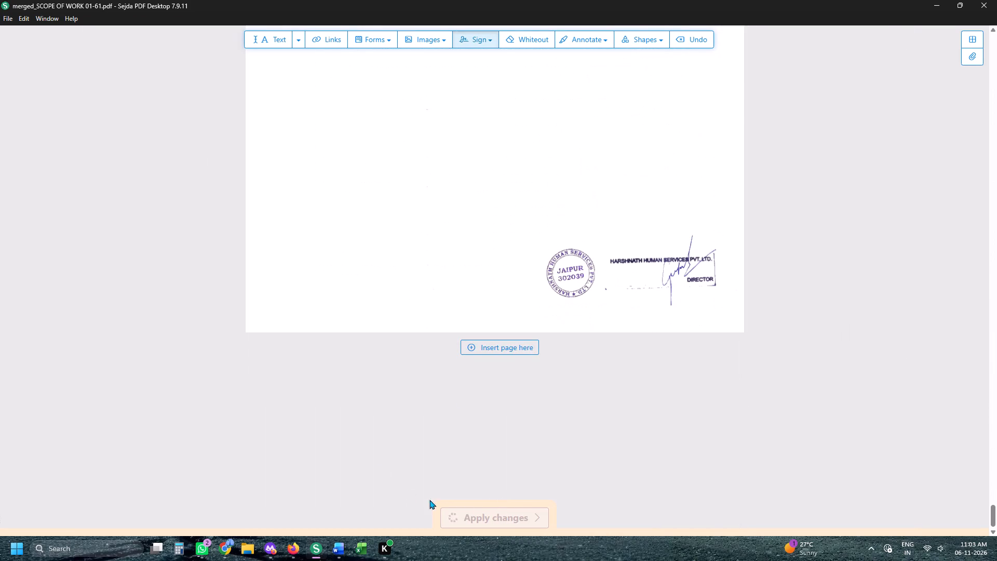
pyautogui.click(38, 117)
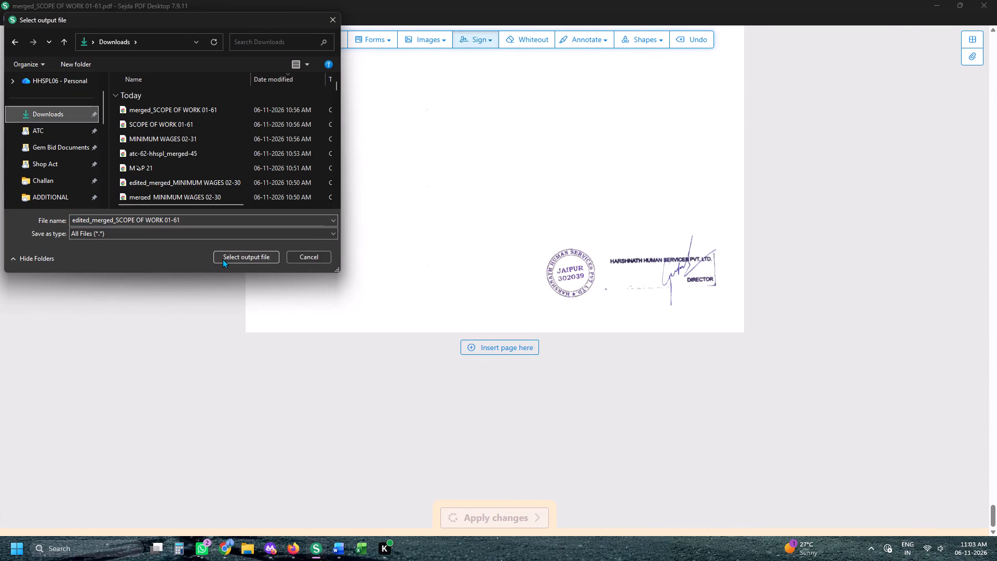
pyautogui.click(222, 259)
# Switch to Firefox and review REQUIRED DOCUMENTS.pdf in the GEM2026B8053535 Drive folder.
pyautogui.click(328, 555)
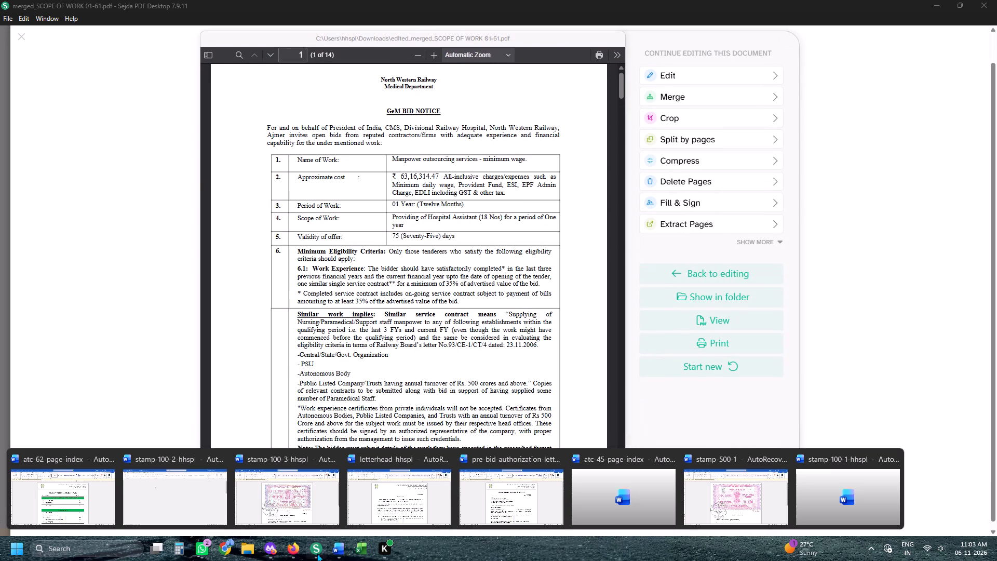
pyautogui.click(293, 543)
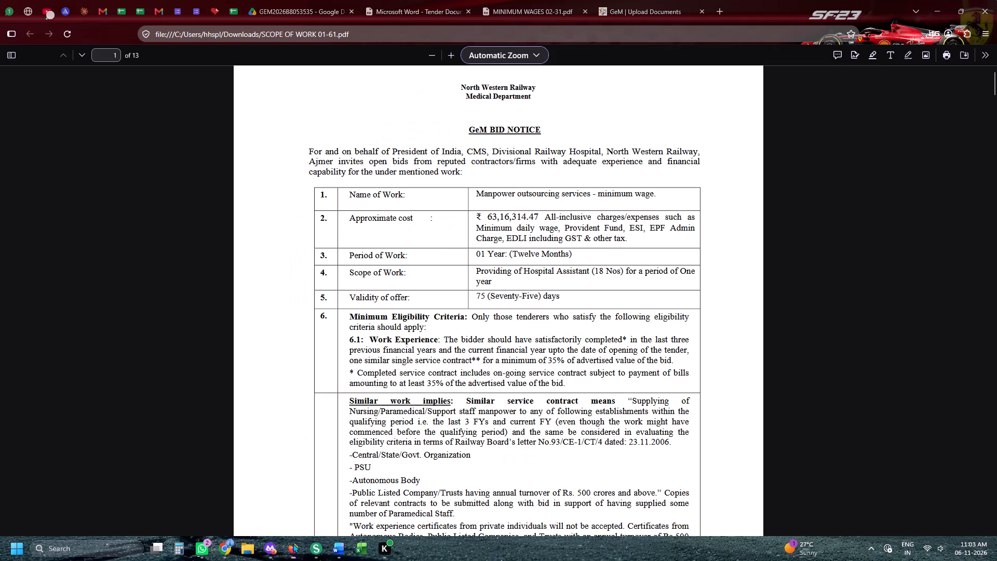
pyautogui.click(270, 0)
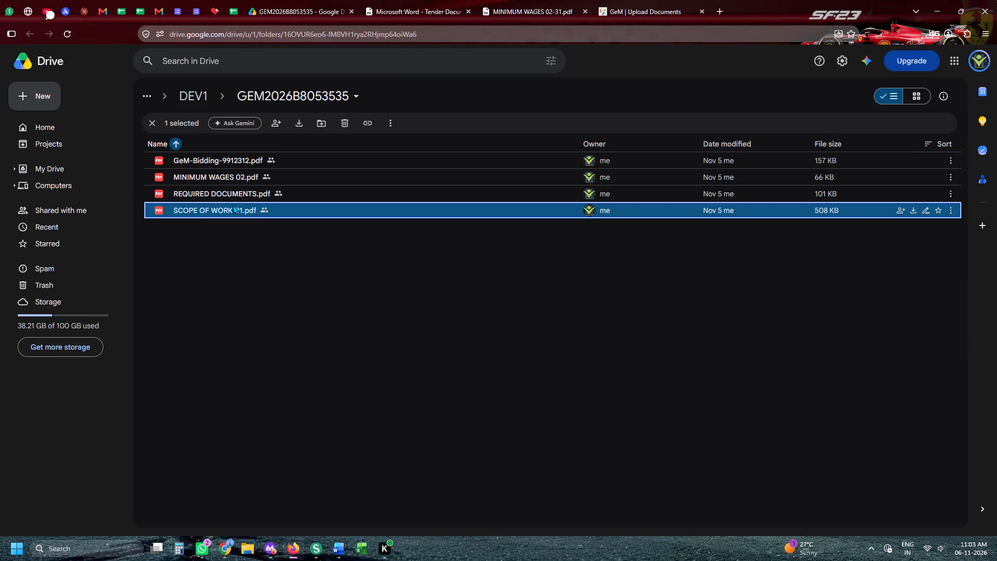
pyautogui.click(242, 199)
pyautogui.doubleClick(242, 199)
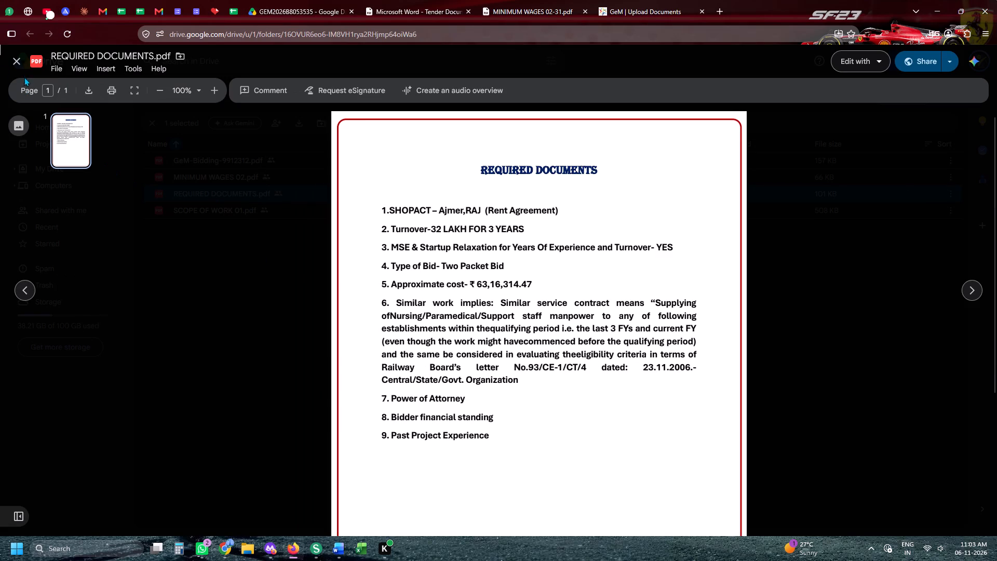
pyautogui.click(17, 69)
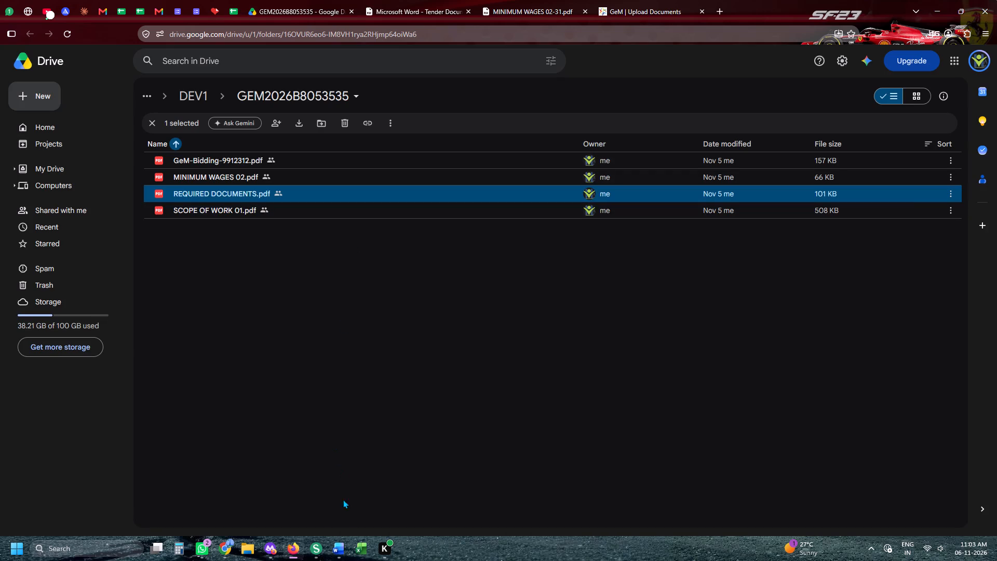
# Open iLovePDF's Merge PDF tool and add edited_merged_SCOPE OF WORK 01-61 from Downloads.
pyautogui.click(227, 3)
pyautogui.click(209, 5)
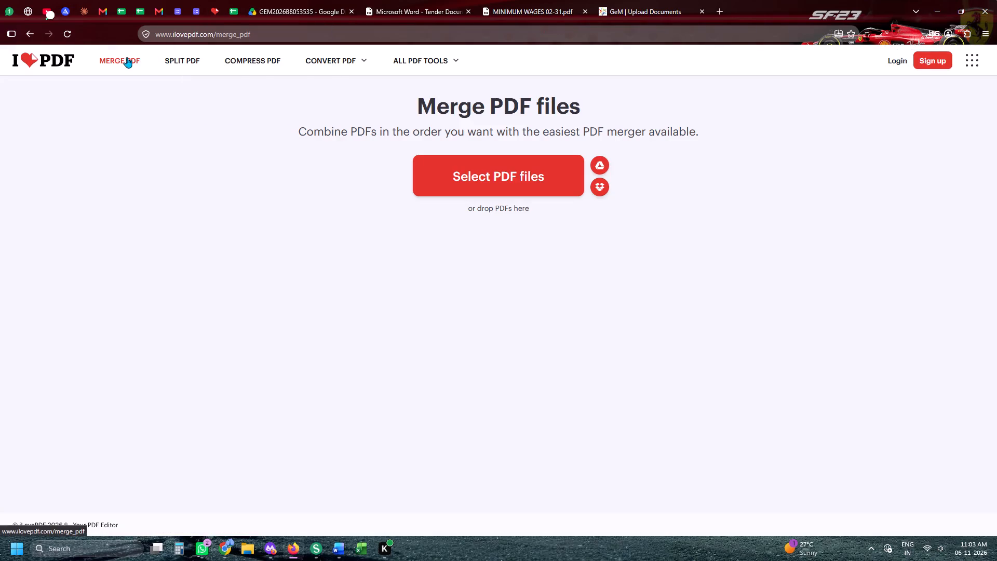
pyautogui.click(462, 189)
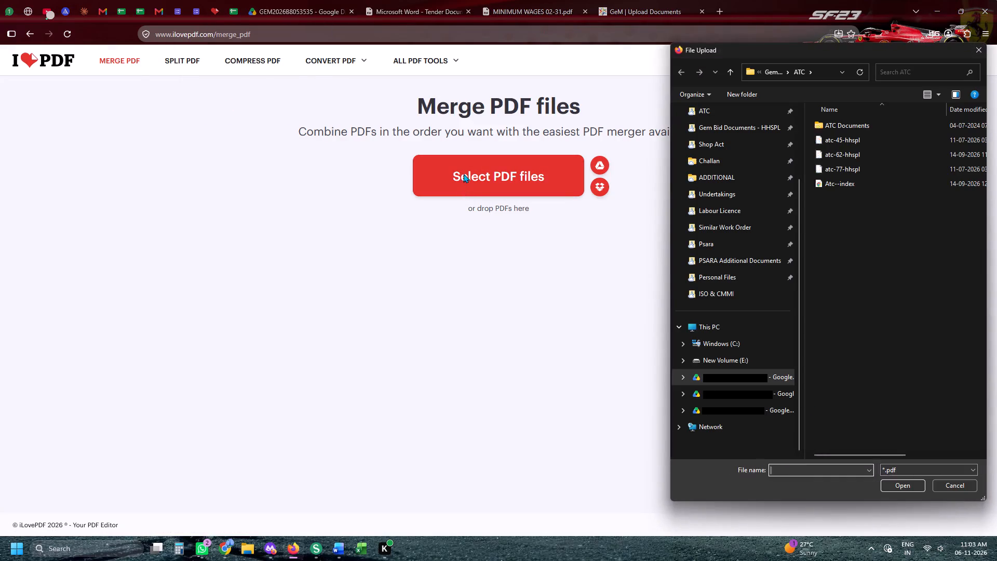
pyautogui.scroll(4, 705, 233)
pyautogui.click(726, 184)
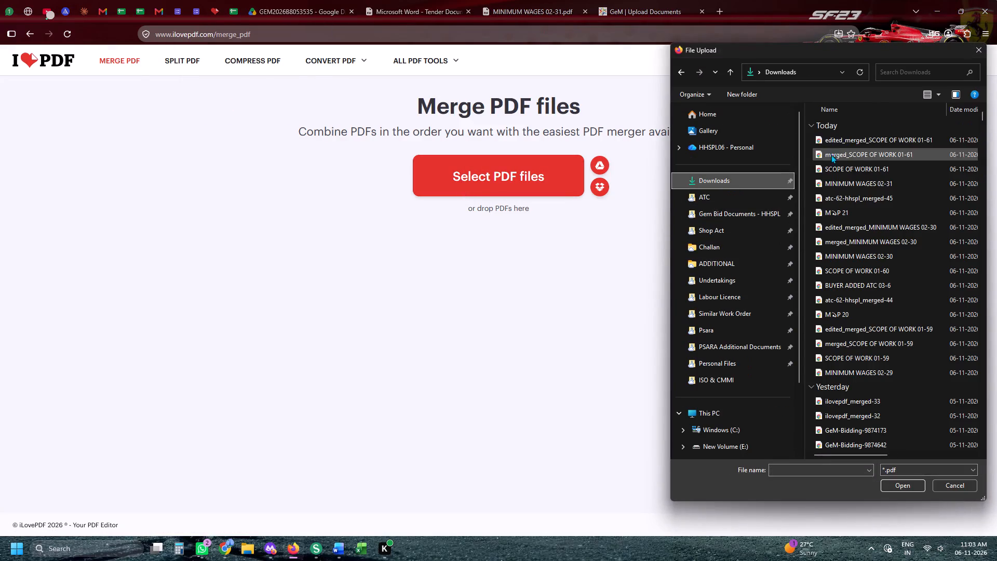
pyautogui.doubleClick(831, 139)
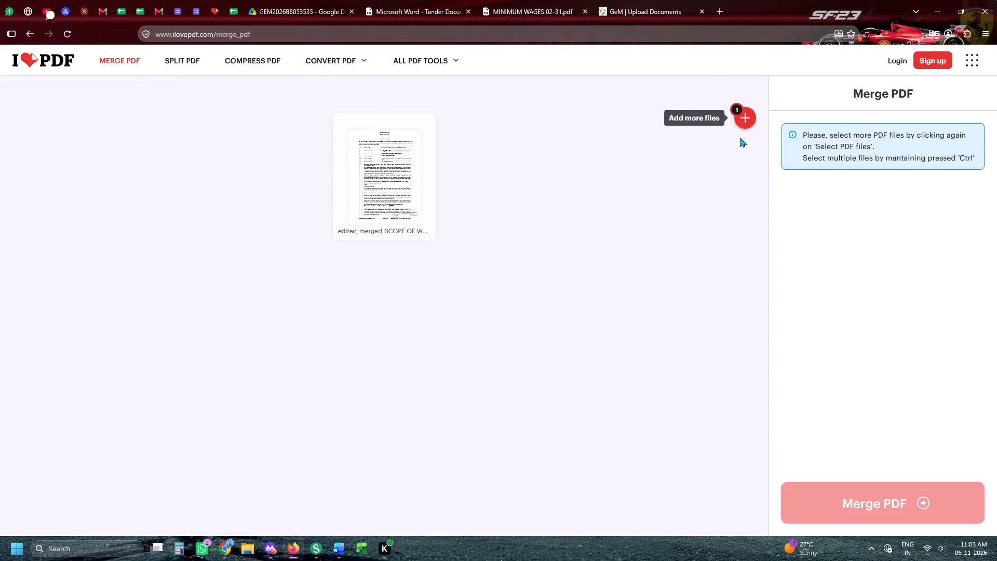
# Add power-of-attorney-hhspl from the Additional Documents folder of Gem Bid Documents as the second file to merge.
pyautogui.click(737, 124)
pyautogui.scroll(7, 727, 194)
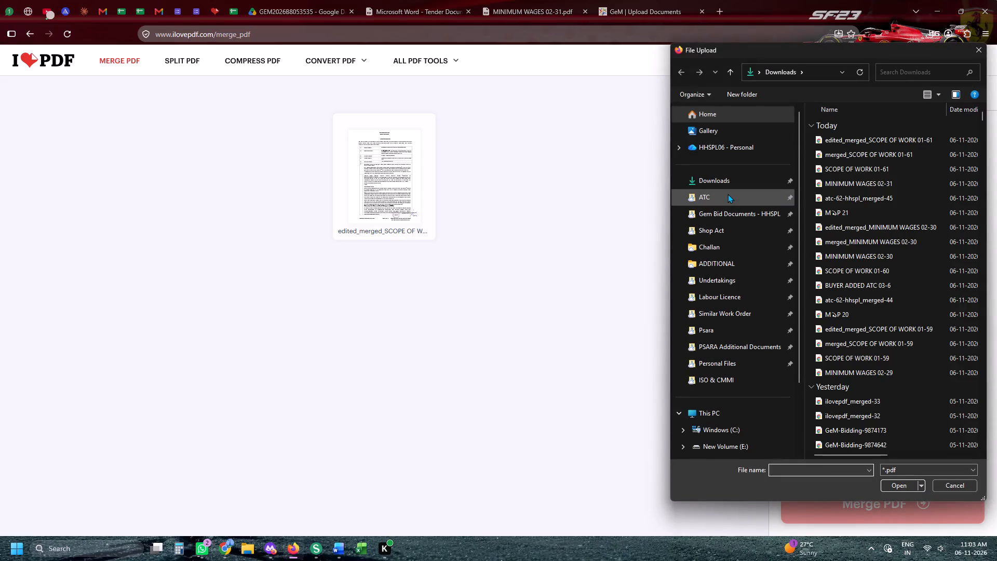
pyautogui.click(725, 257)
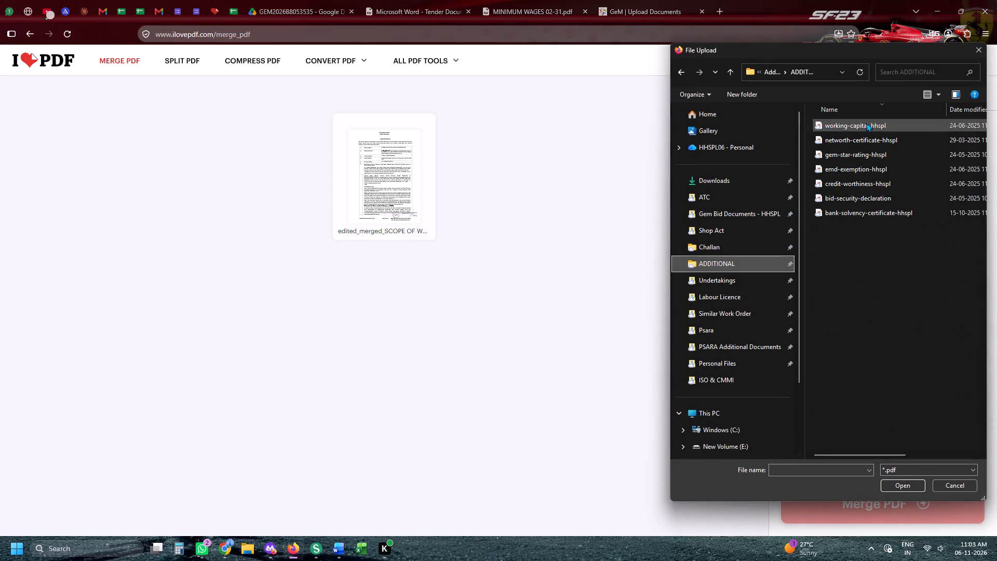
pyautogui.click(717, 221)
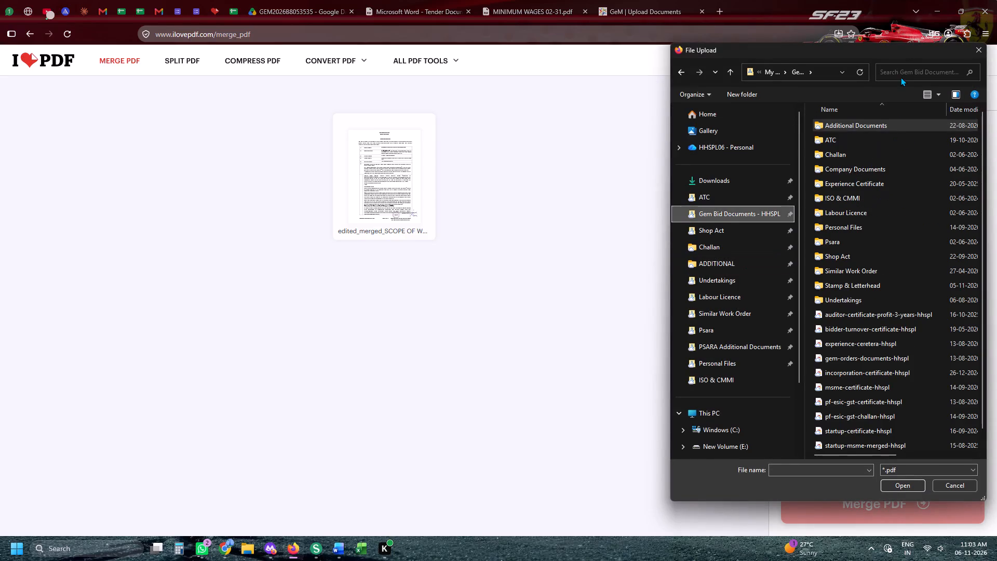
pyautogui.doubleClick(837, 128)
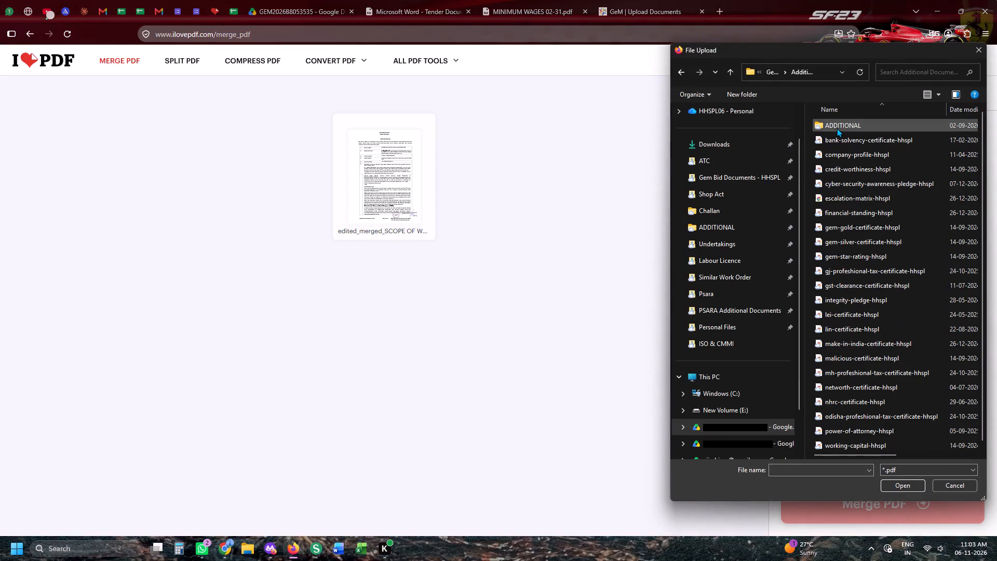
pyautogui.click(837, 128)
pyautogui.scroll(-7, 848, 214)
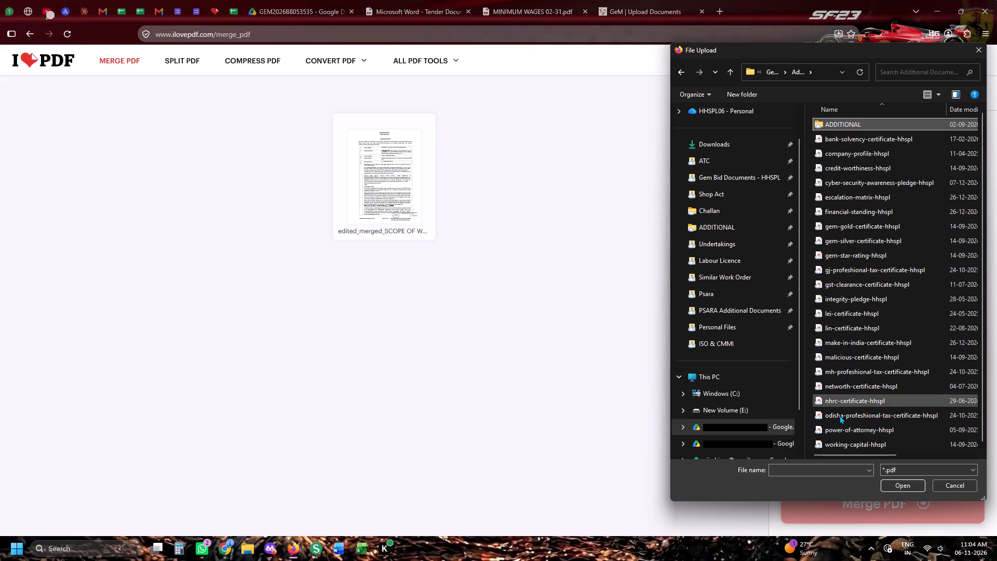
pyautogui.click(840, 421)
pyautogui.doubleClick(841, 429)
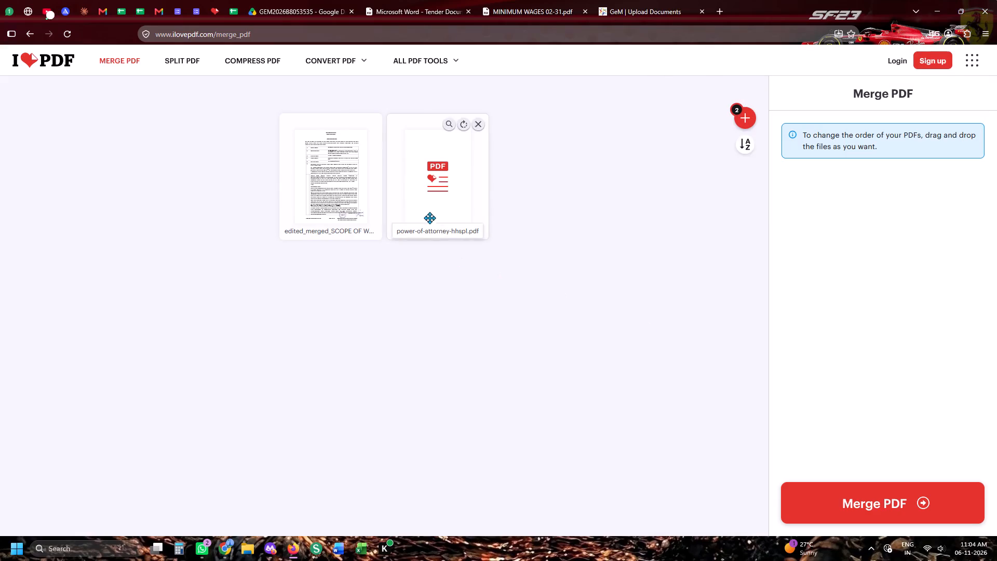
# Look at the atc-62-page-index document in Word and return to the merge page in Firefox.
pyautogui.click(336, 550)
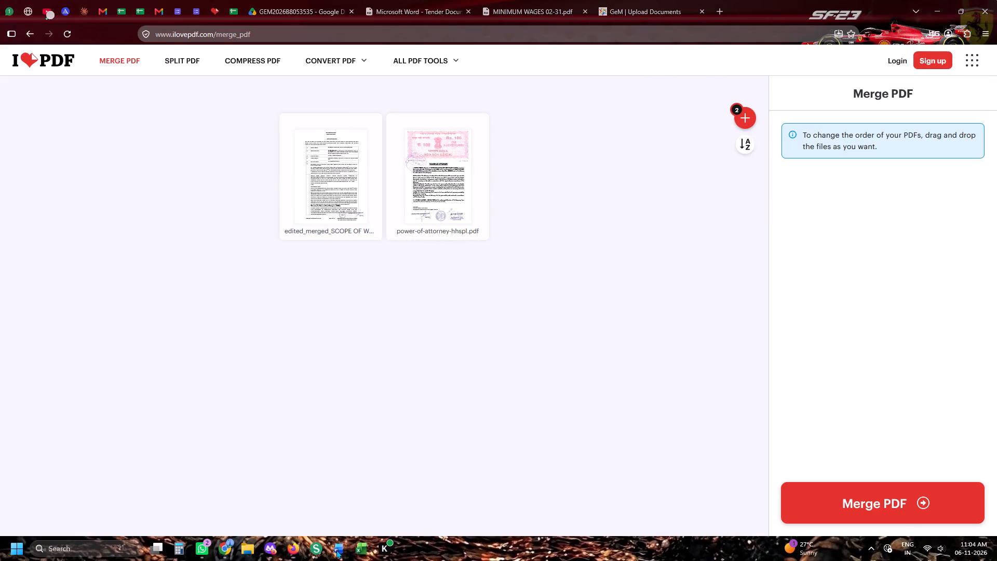
pyautogui.click(4, 492)
pyautogui.click(42, 488)
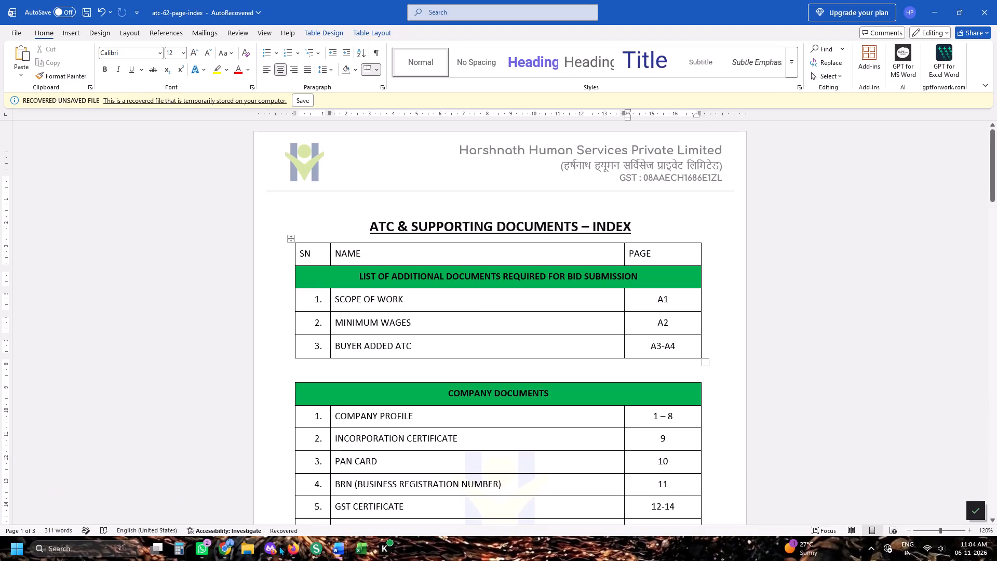
pyautogui.click(293, 549)
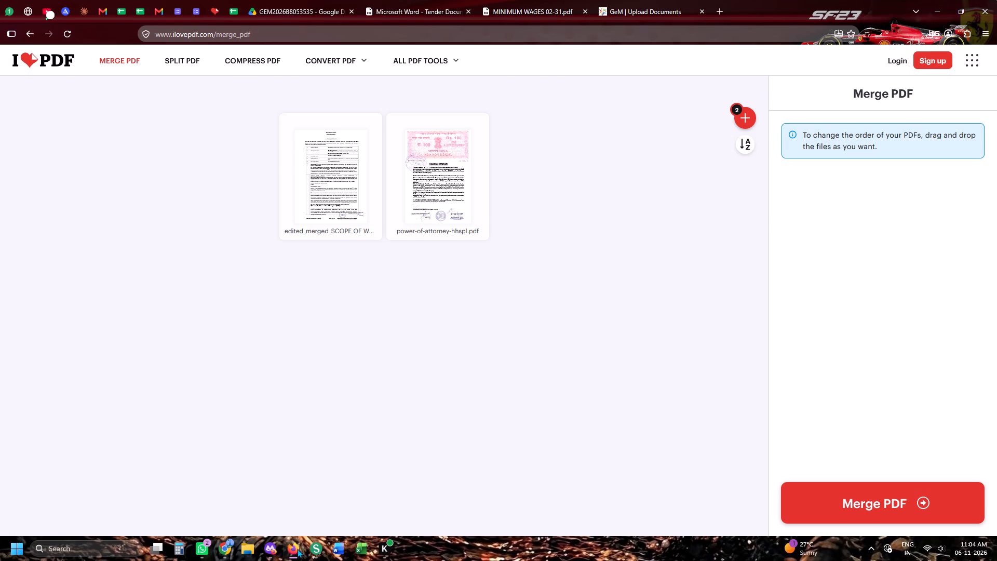
# Rearrange the taskbar apps, moving Sejda, the purple M app and the K app closer to the start.
pyautogui.moveTo(313, 548); pyautogui.dragTo(268, 548)
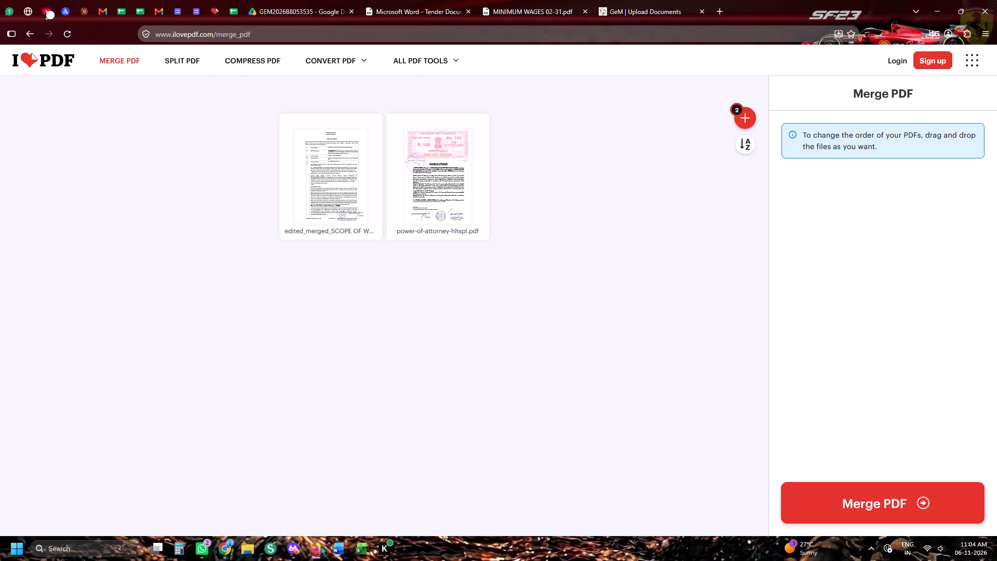
pyautogui.click(320, 545)
pyautogui.moveTo(295, 549); pyautogui.dragTo(214, 555)
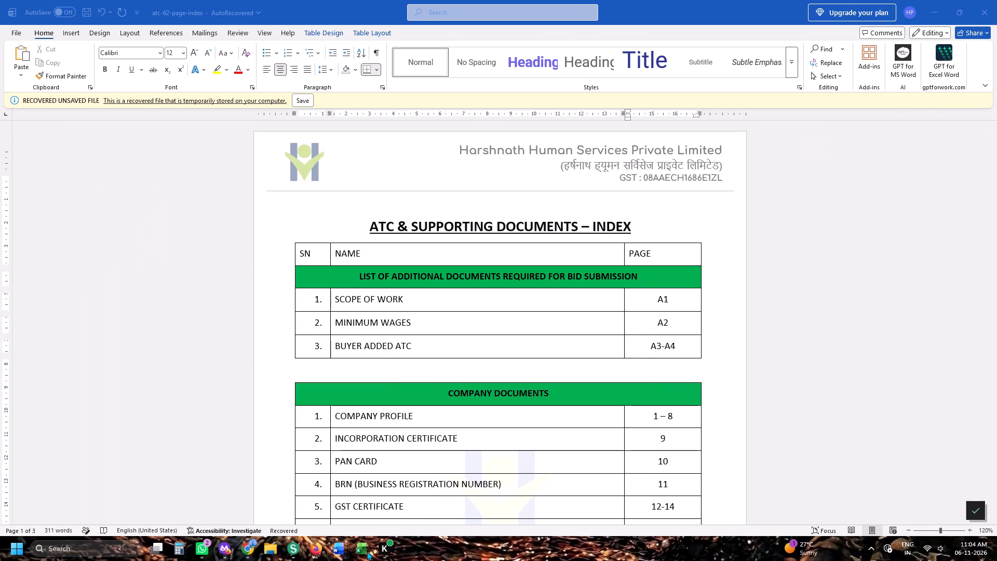
pyautogui.moveTo(379, 551); pyautogui.dragTo(161, 554)
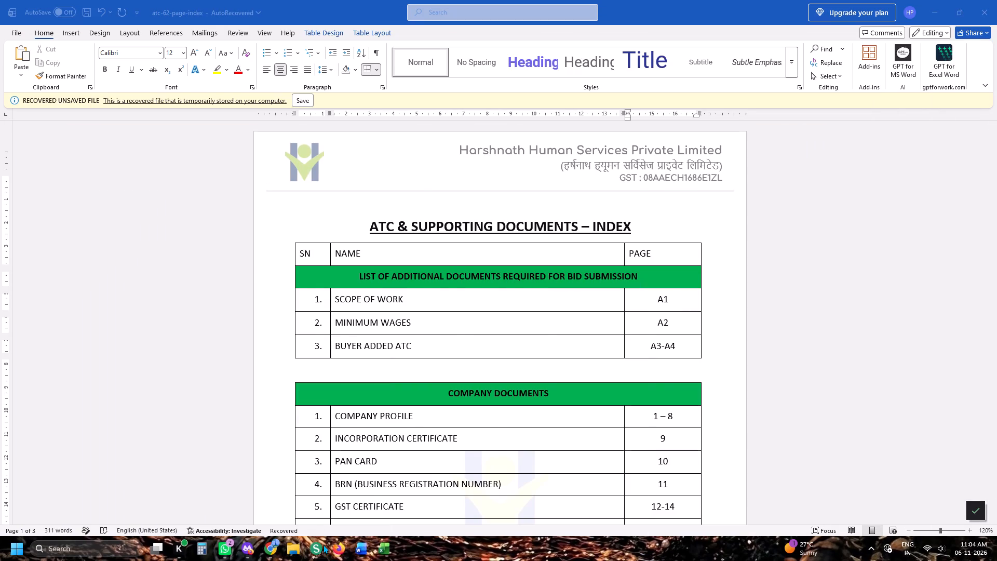
# Check the length of the SCOPE OF WORK 01-61 PDF in Firefox and set the SCOPE OF WORK page range to A1-A13 in the Word index.
pyautogui.click(323, 544)
pyautogui.click(340, 544)
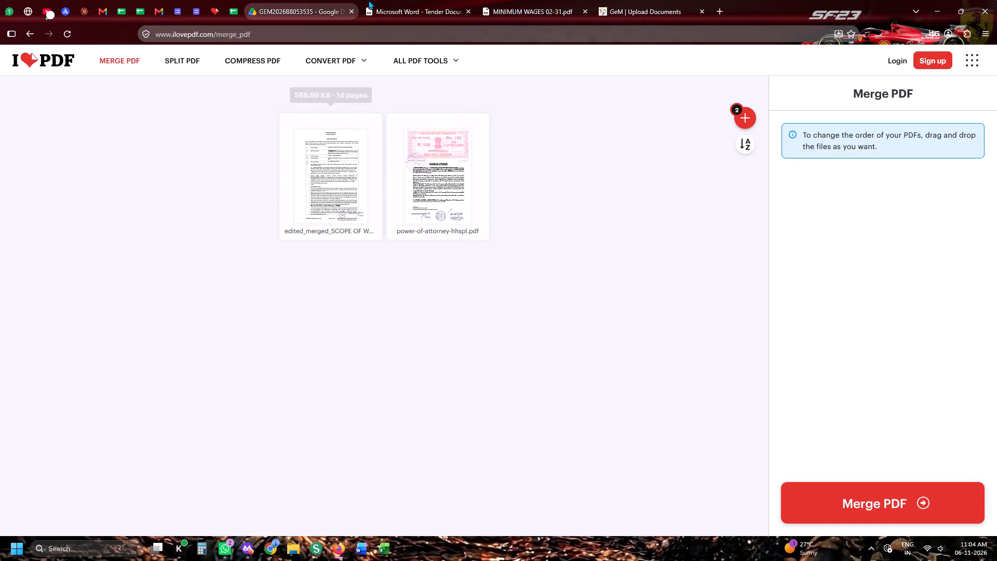
pyautogui.click(419, 0)
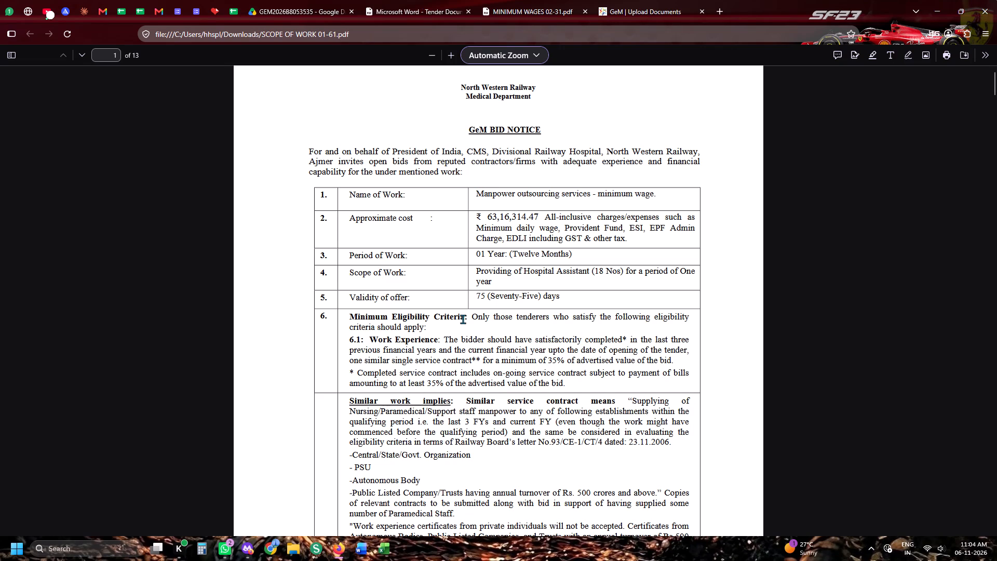
pyautogui.hotkey('alt', 'Tab')
pyautogui.hotkey('alt', 'Tab')
pyautogui.hotkey('alt', 'Tab')
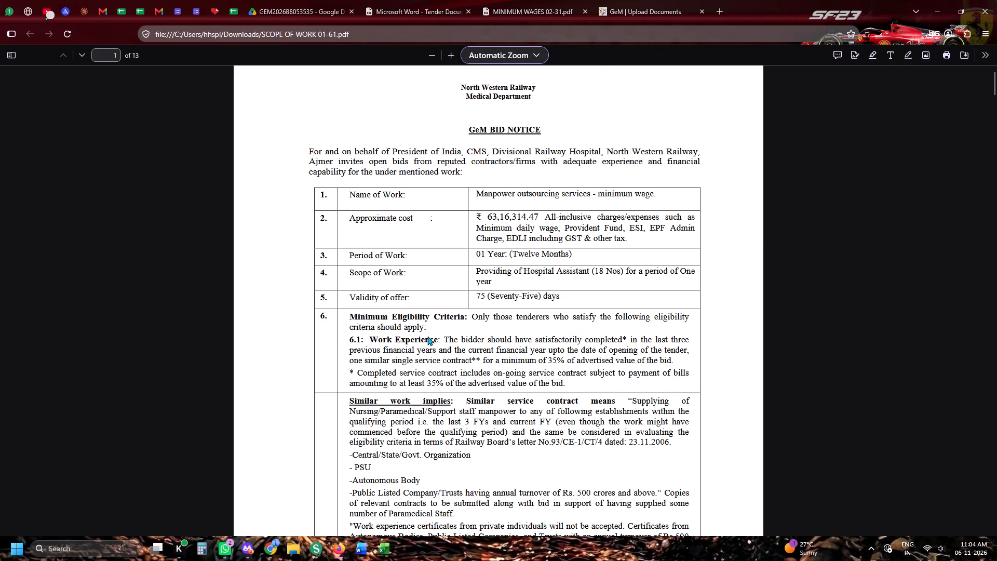
pyautogui.hotkey('alt', 'Tab')
pyautogui.click(678, 305)
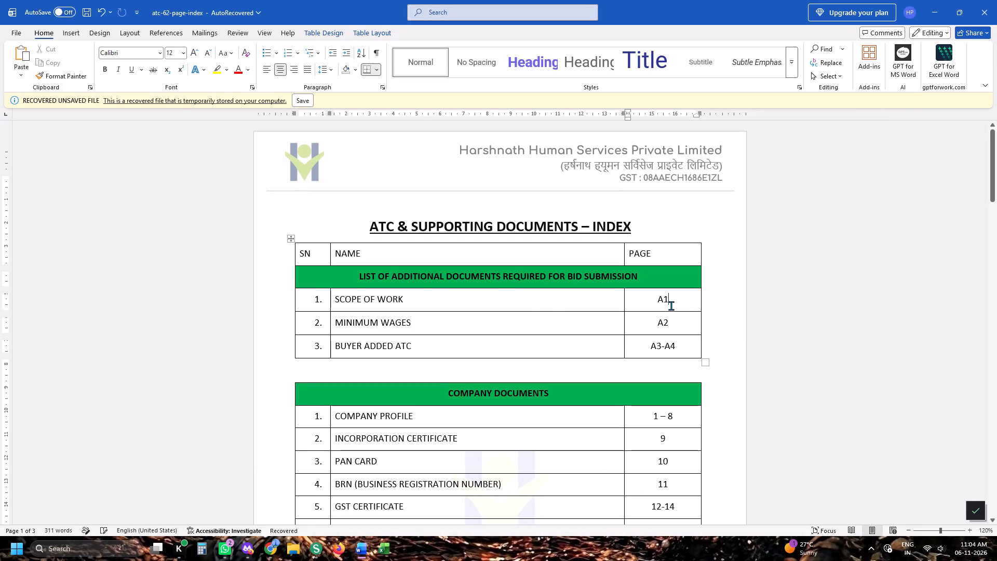
pyautogui.write('-A13')
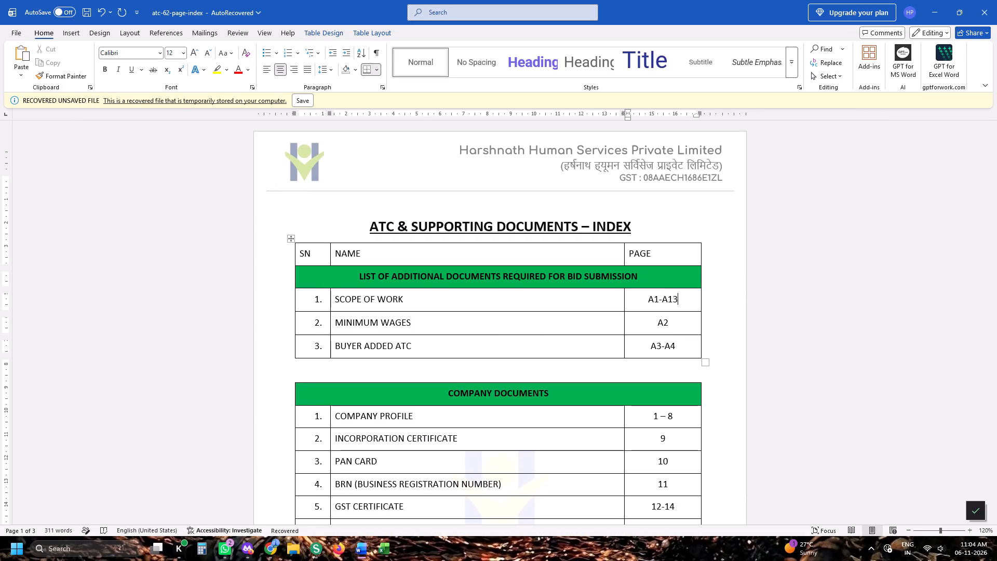
# View the merge page in Firefox, return to the Word index and set the MINIMUM WAGES page to A14.
pyautogui.hotkey('alt', 'Tab')
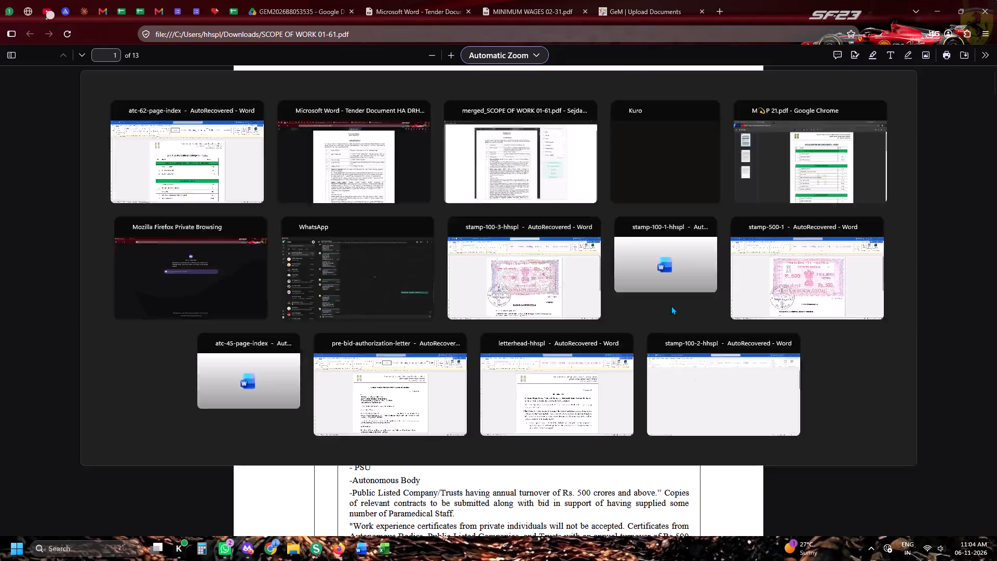
pyautogui.click(426, 15)
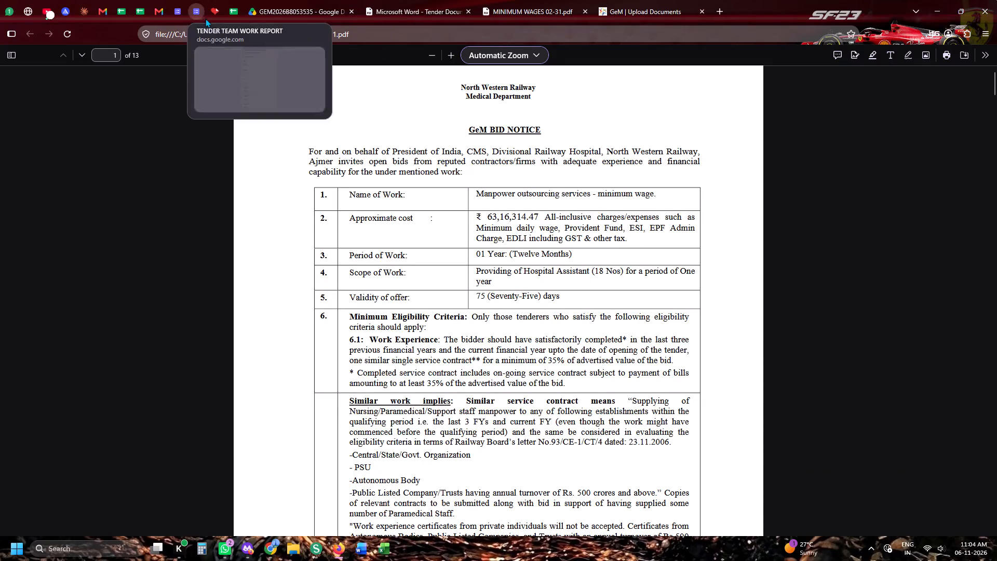
pyautogui.click(220, 18)
pyautogui.hotkey('alt', 'Tab')
pyautogui.press('Tab')
pyautogui.press('Tab')
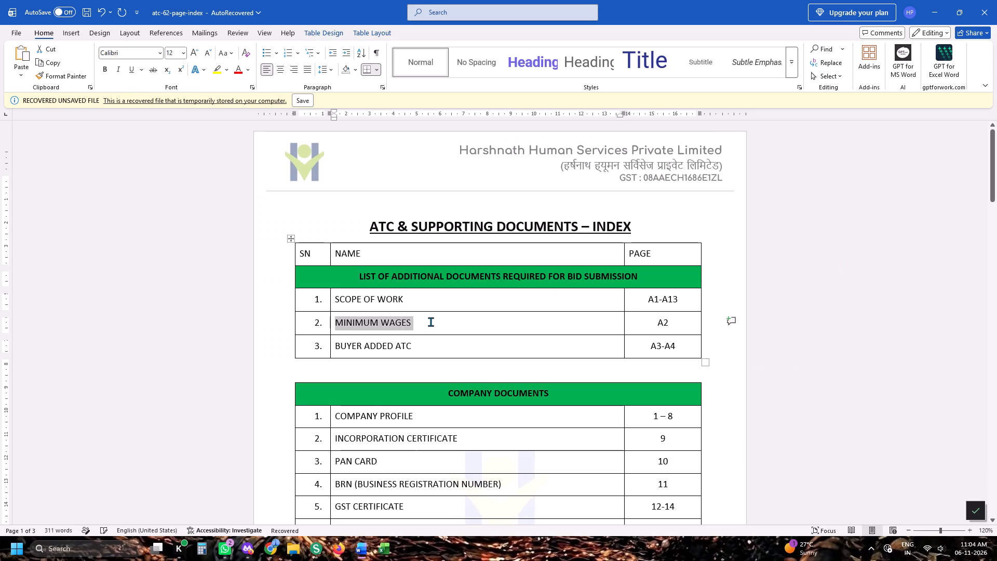
pyautogui.press('Tab')
pyautogui.write('A14')
# Replace the BUYER ADDED ATC entry in row 3 of the index with POWER OF ATTORNEY and set its page to A15.
pyautogui.hotkey('alt', 'Tab')
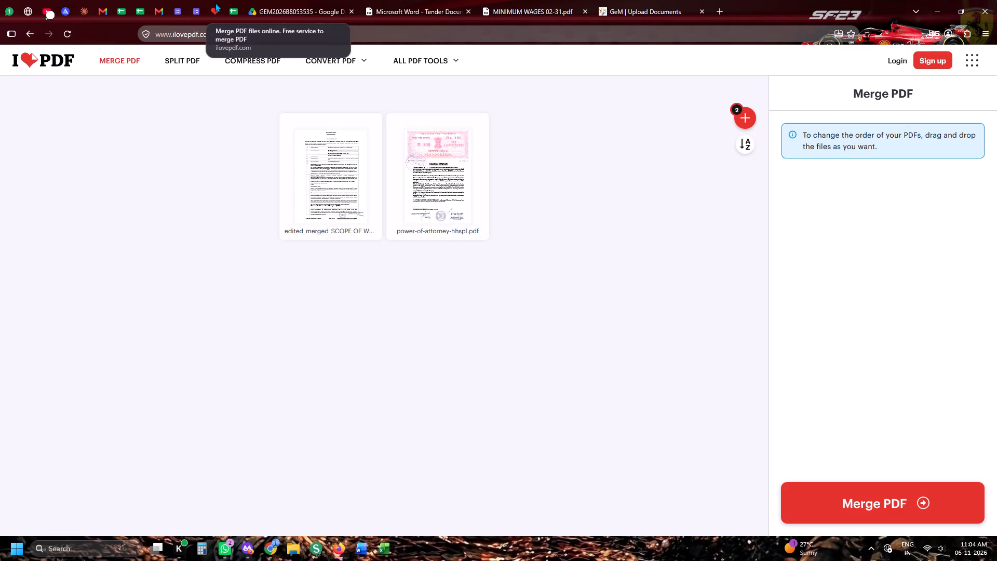
pyautogui.hotkey('alt', 'Tab')
pyautogui.press('Tab')
pyautogui.press('Tab')
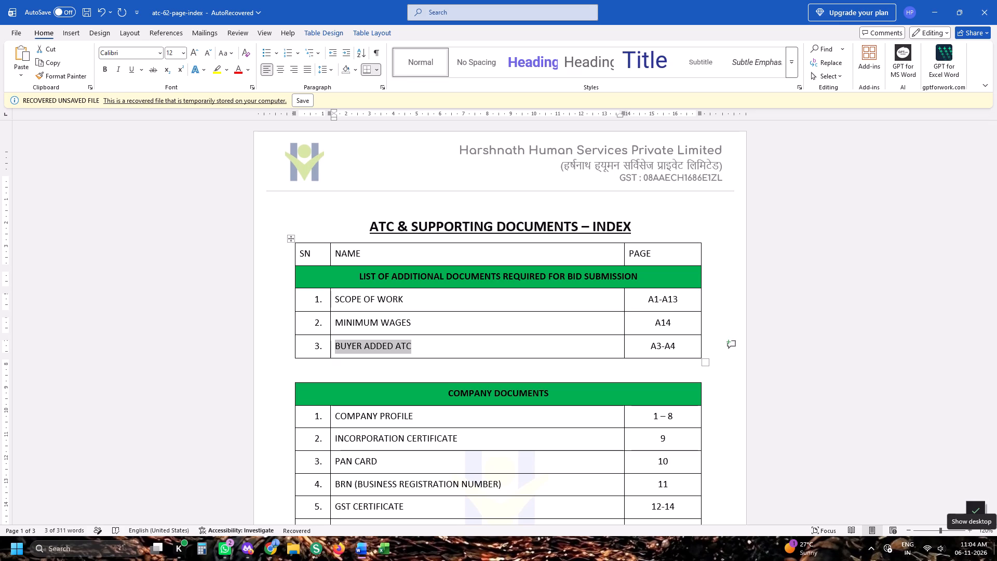
pyautogui.write('STAMP')
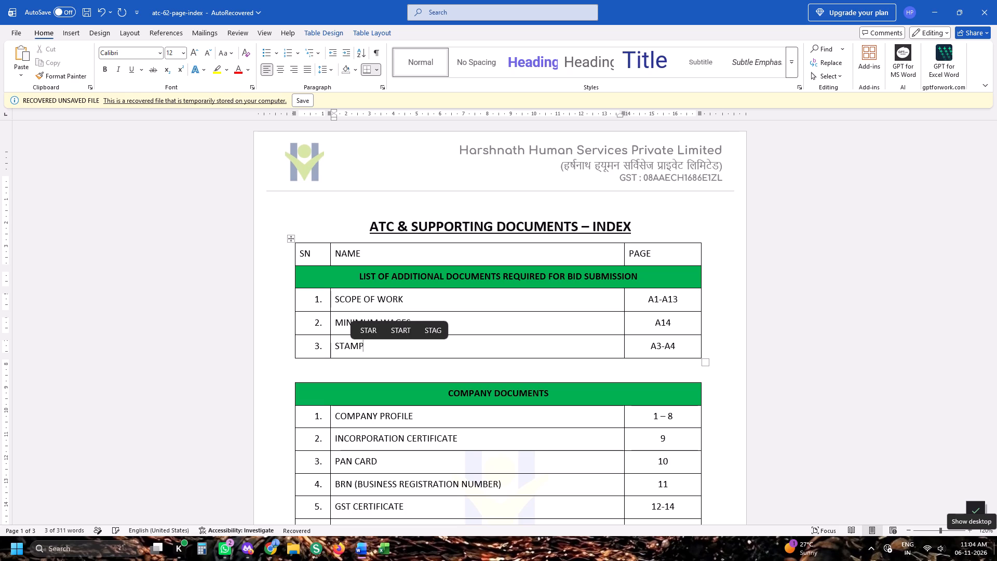
pyautogui.press('BackSpace')
pyautogui.press('BackSpace')
pyautogui.press('BackSpace')
pyautogui.press('BackSpace')
pyautogui.press('BackSpace')
pyautogui.press('BackSpace')
pyautogui.press('BackSpace')
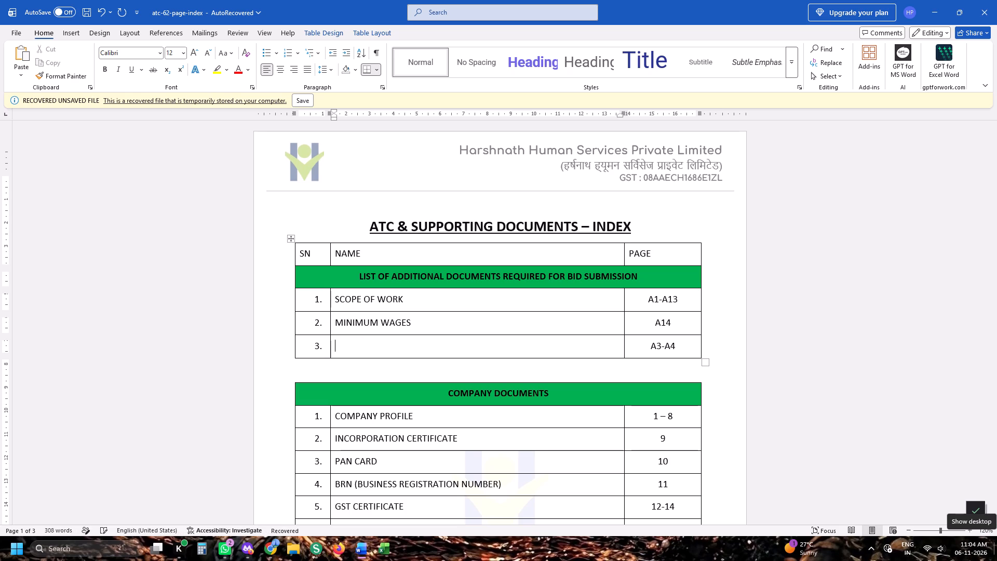
pyautogui.write('POWER OF ATTO')
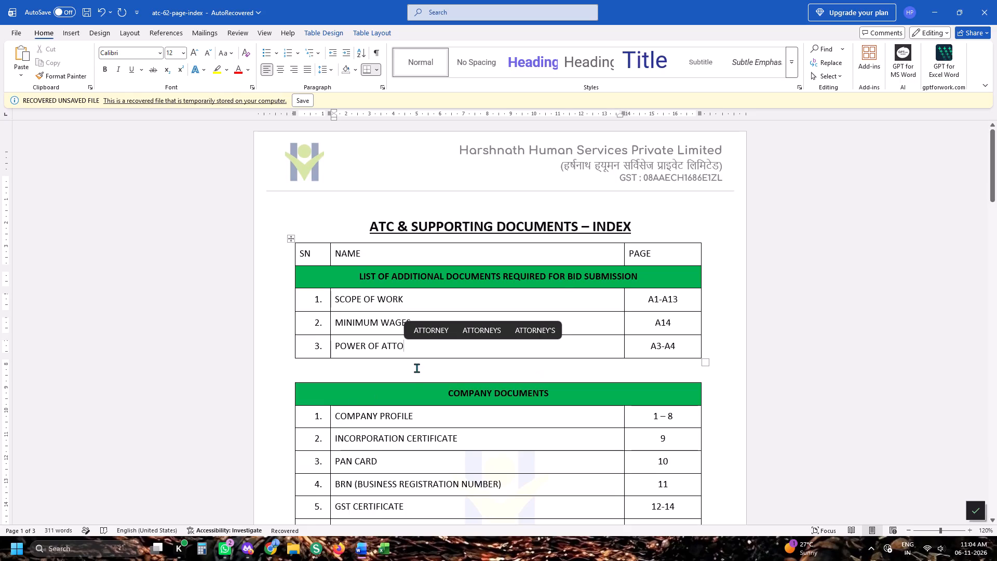
pyautogui.click(419, 329)
pyautogui.hotkey('alt', 'Tab')
pyautogui.hotkey('alt', 'Tab')
pyautogui.press('Tab')
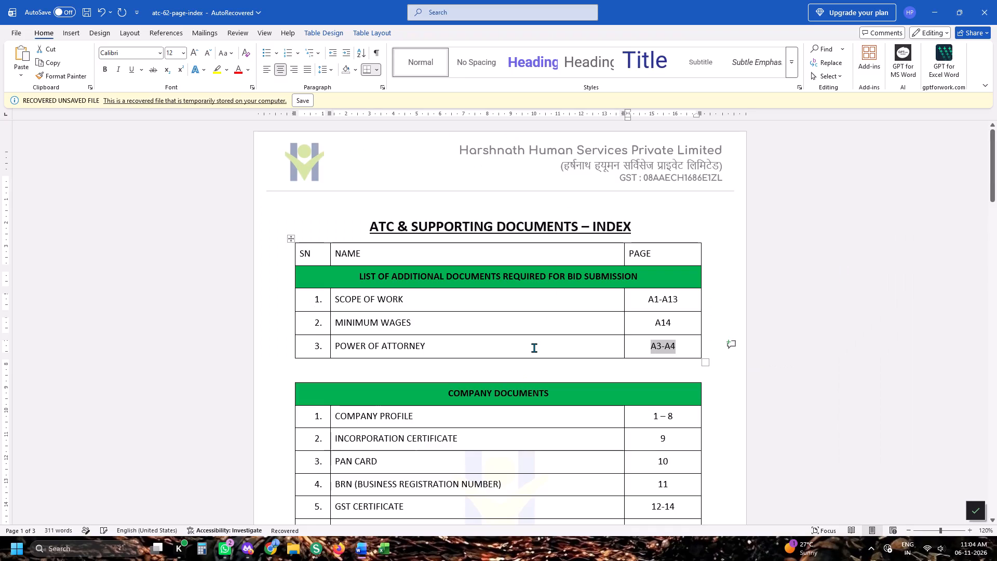
pyautogui.write('A15')
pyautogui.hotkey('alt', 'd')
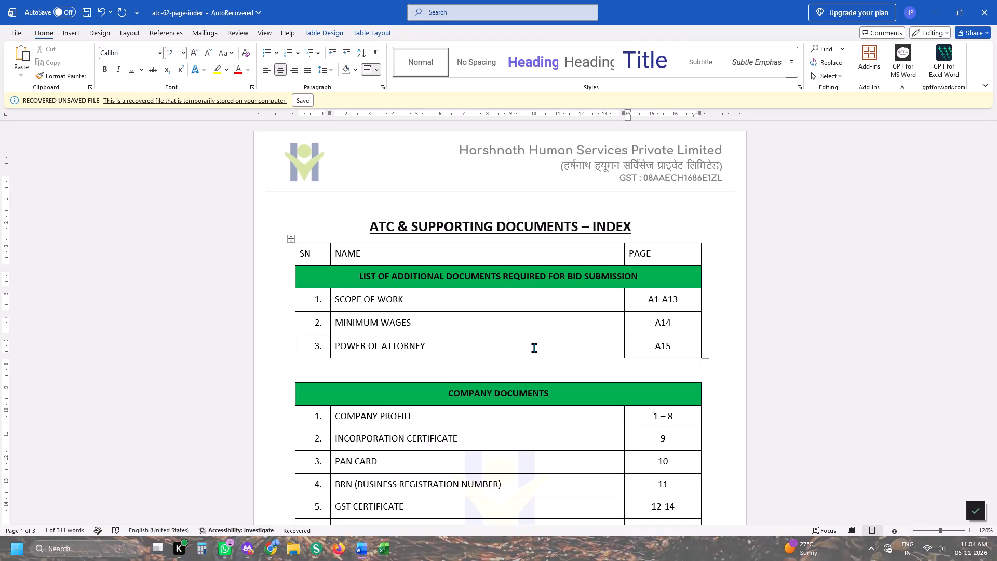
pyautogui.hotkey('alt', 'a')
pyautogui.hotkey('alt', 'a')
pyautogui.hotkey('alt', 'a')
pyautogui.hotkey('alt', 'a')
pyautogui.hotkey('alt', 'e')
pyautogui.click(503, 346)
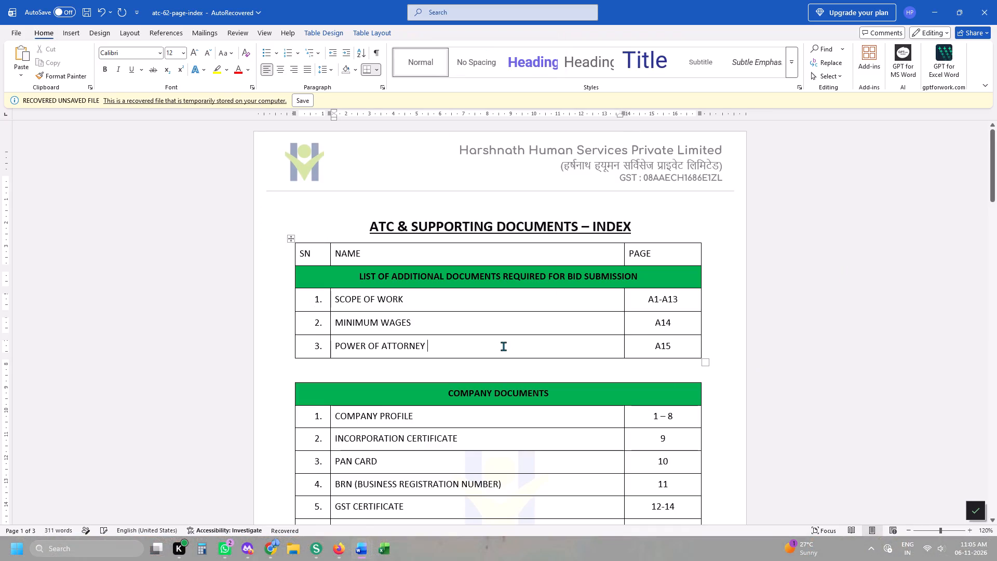
# Export the index document as a PDF to Downloads, reusing the M💫P 21 file name with the number changed to 22.
pyautogui.hotkey('alt', 'f')
pyautogui.hotkey('alt', 'a')
pyautogui.hotkey('alt', 'e')
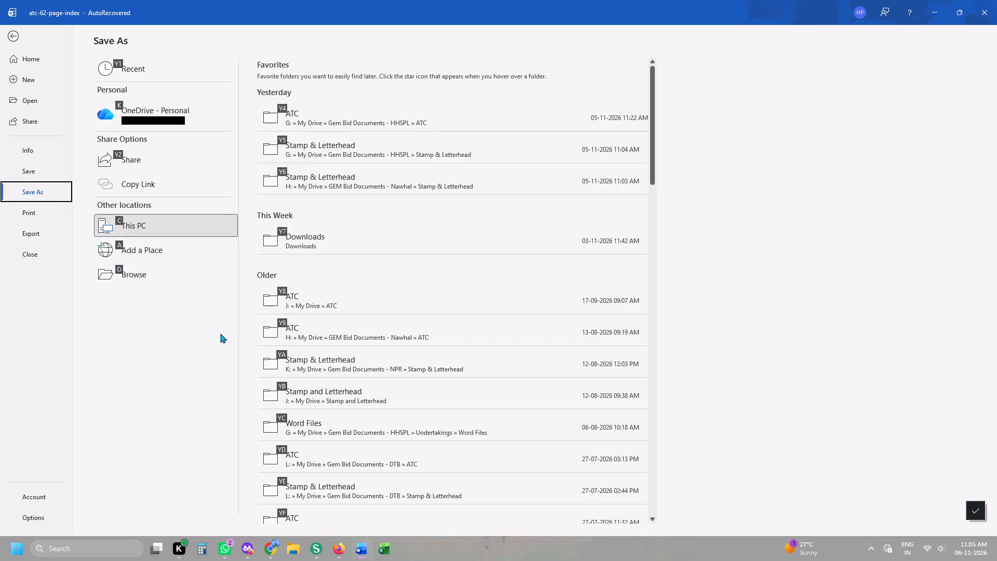
pyautogui.click(50, 230)
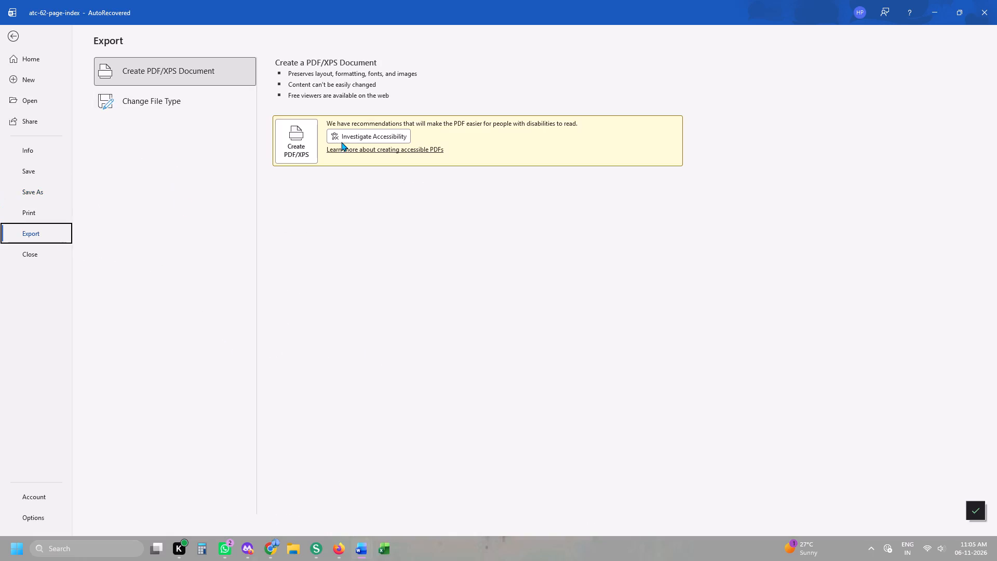
pyautogui.click(341, 142)
pyautogui.click(310, 149)
pyautogui.scroll(4, 95, 279)
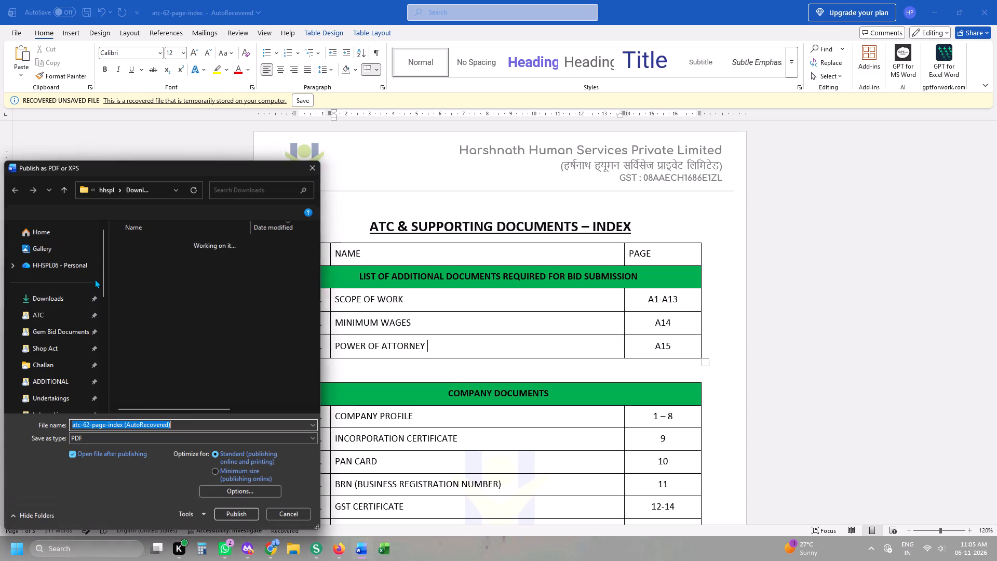
pyautogui.scroll(5, 95, 279)
pyautogui.click(52, 300)
pyautogui.click(150, 323)
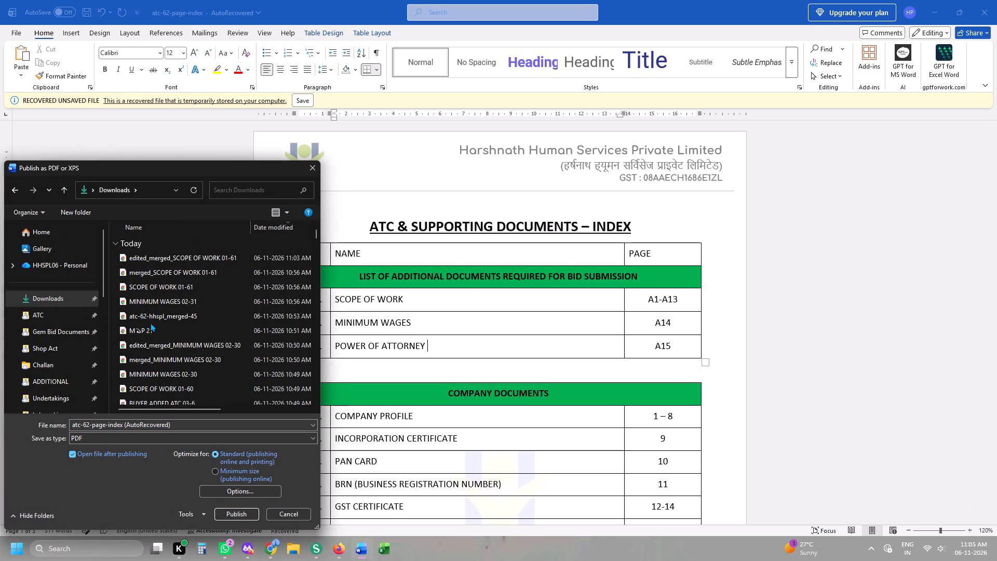
pyautogui.click(160, 330)
pyautogui.click(142, 424)
pyautogui.click(142, 424)
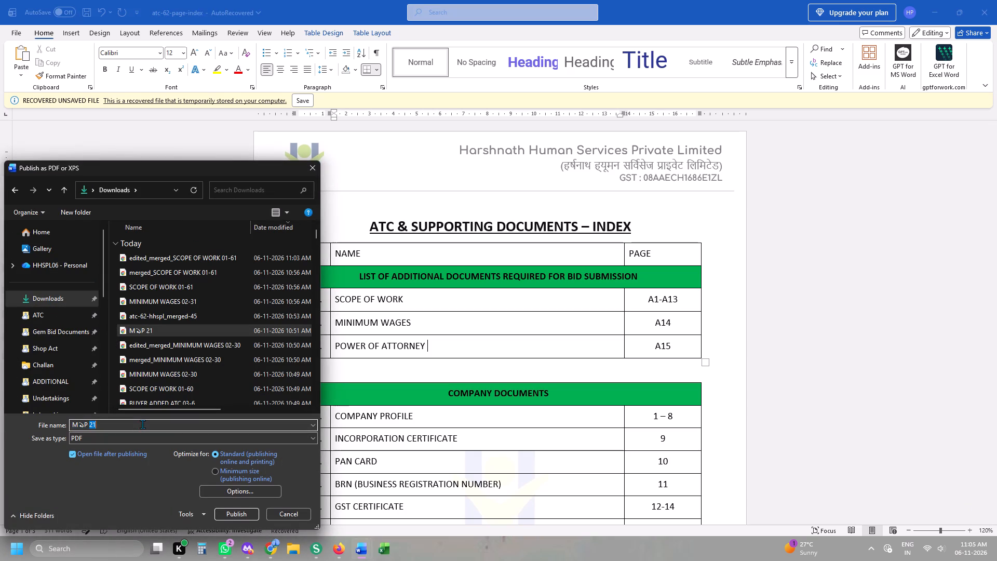
pyautogui.press('Right')
pyautogui.press('2')
pyautogui.press('BackSpace')
pyautogui.press('BackSpace')
pyautogui.press('2')
pyautogui.press('Return')
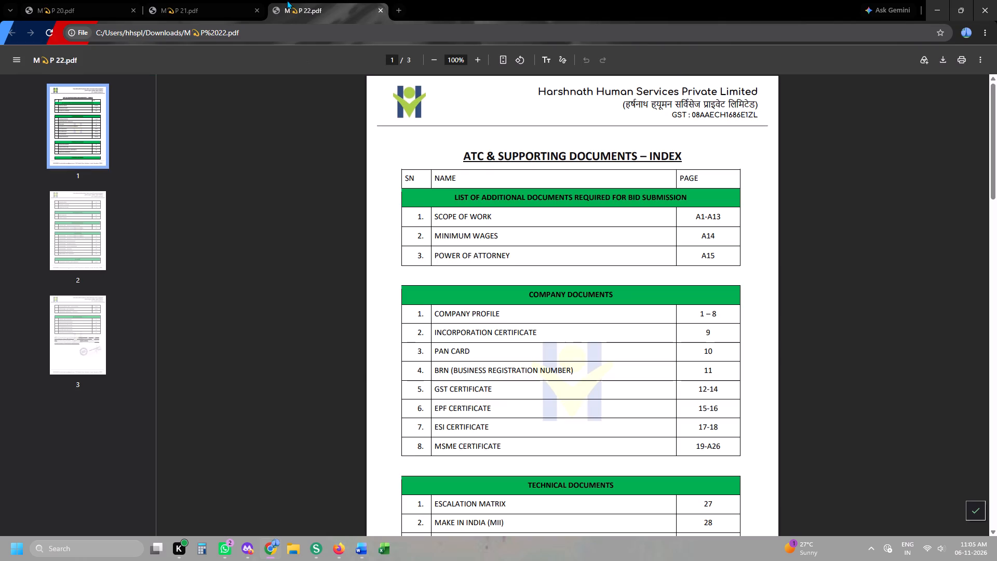
# Add M💫P 22 from Downloads to the merge in Firefox and move it to the front of the file order.
pyautogui.click(341, 543)
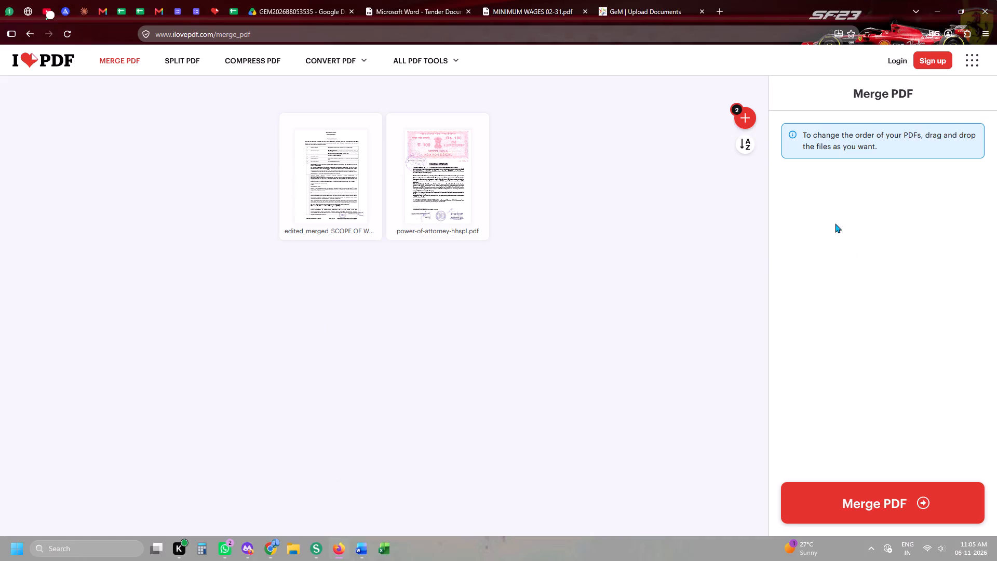
pyautogui.click(749, 119)
pyautogui.scroll(2, 786, 213)
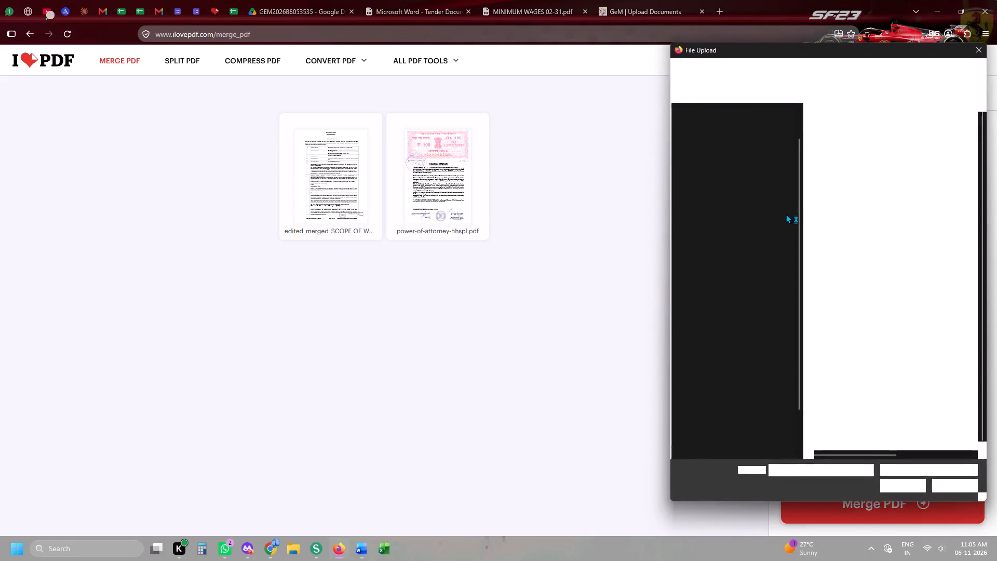
pyautogui.scroll(3, 786, 213)
pyautogui.click(733, 188)
pyautogui.doubleClick(825, 142)
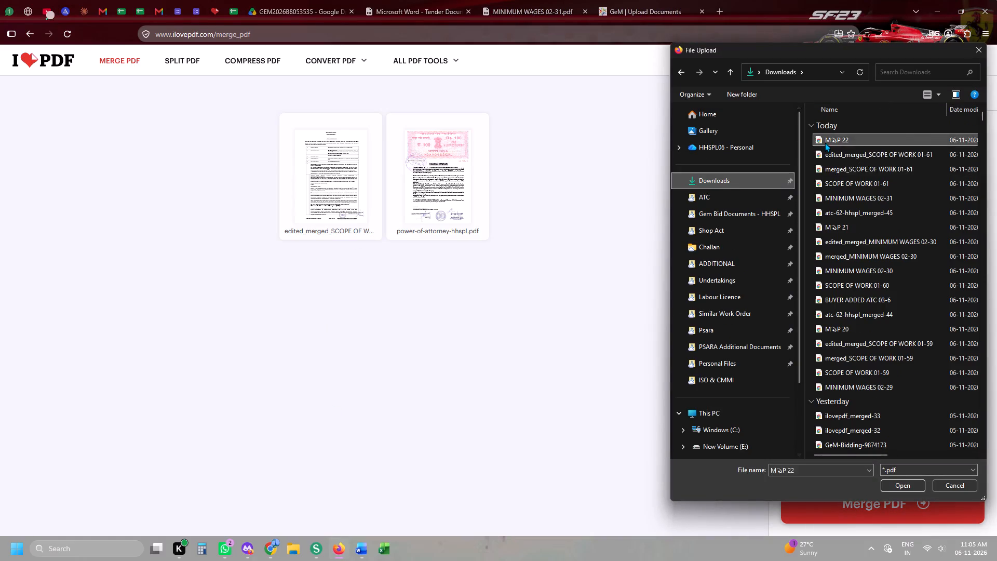
pyautogui.moveTo(481, 203); pyautogui.dragTo(247, 194)
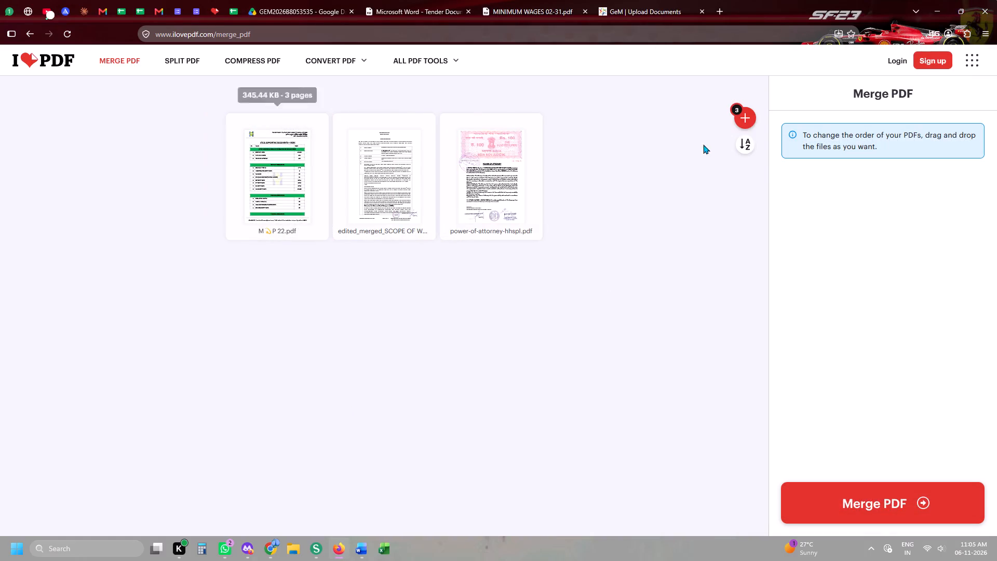
# Add atc-62-hhspl from the ATC folder as the last file and start merging the PDFs.
pyautogui.click(742, 123)
pyautogui.scroll(3, 739, 226)
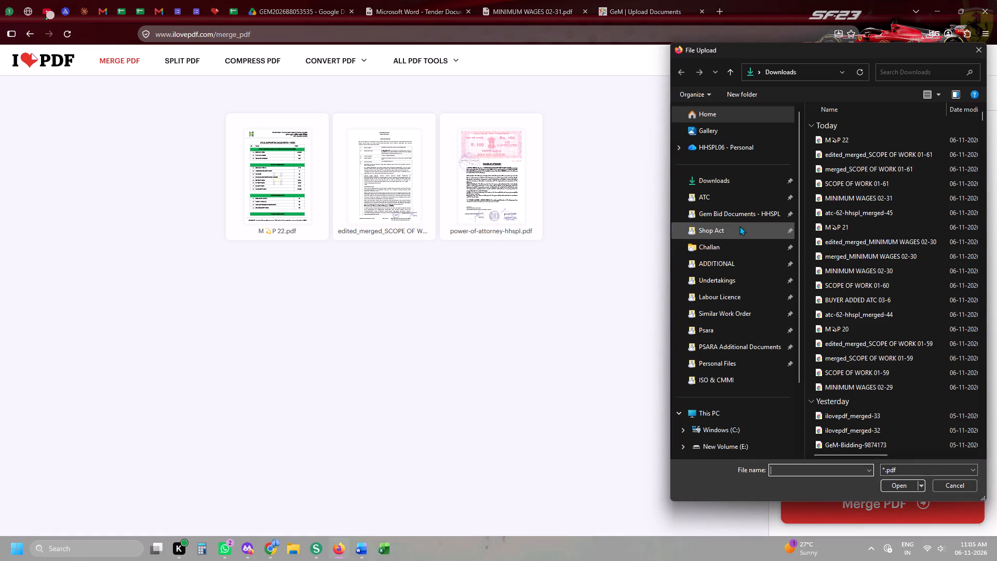
pyautogui.click(739, 198)
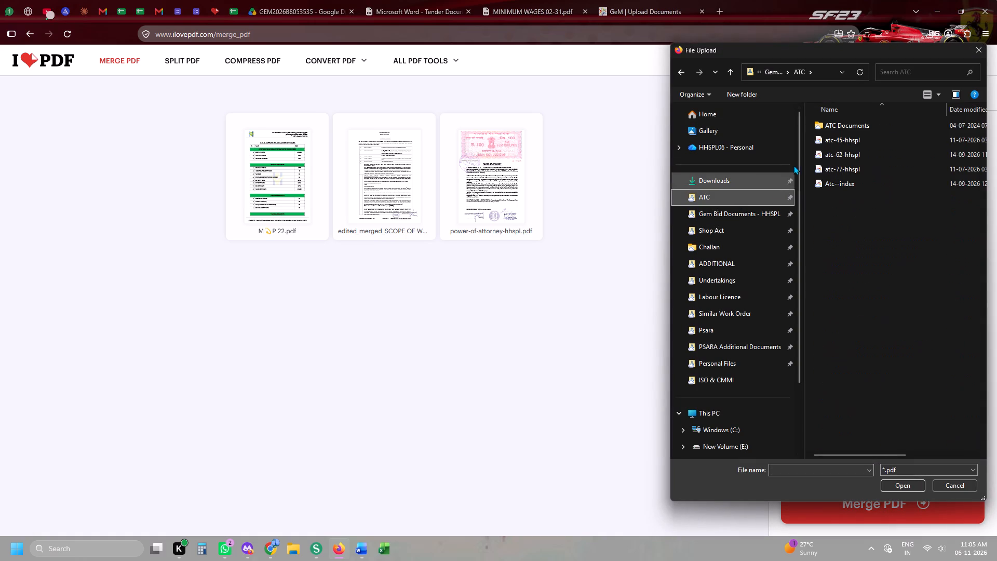
pyautogui.doubleClick(830, 152)
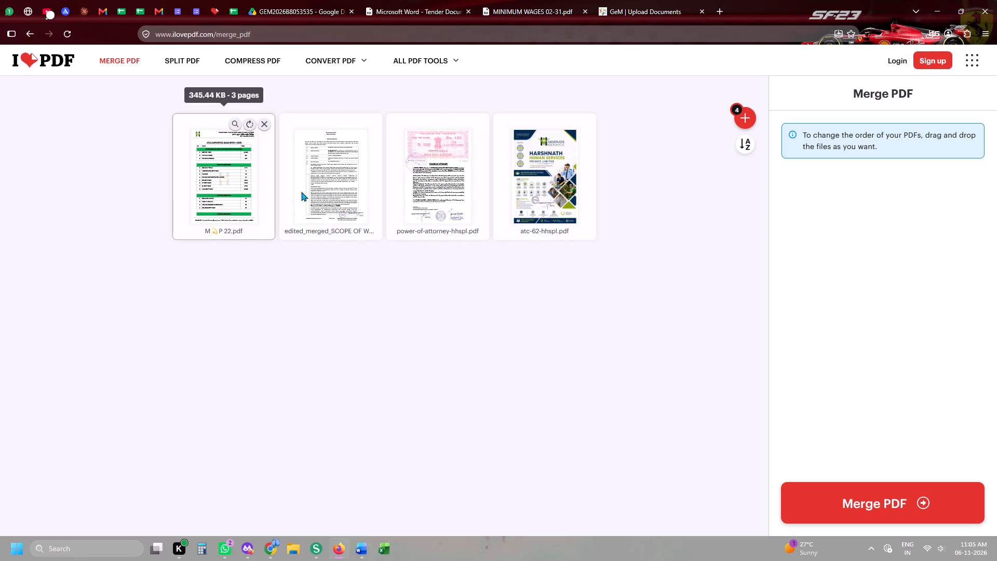
pyautogui.click(852, 502)
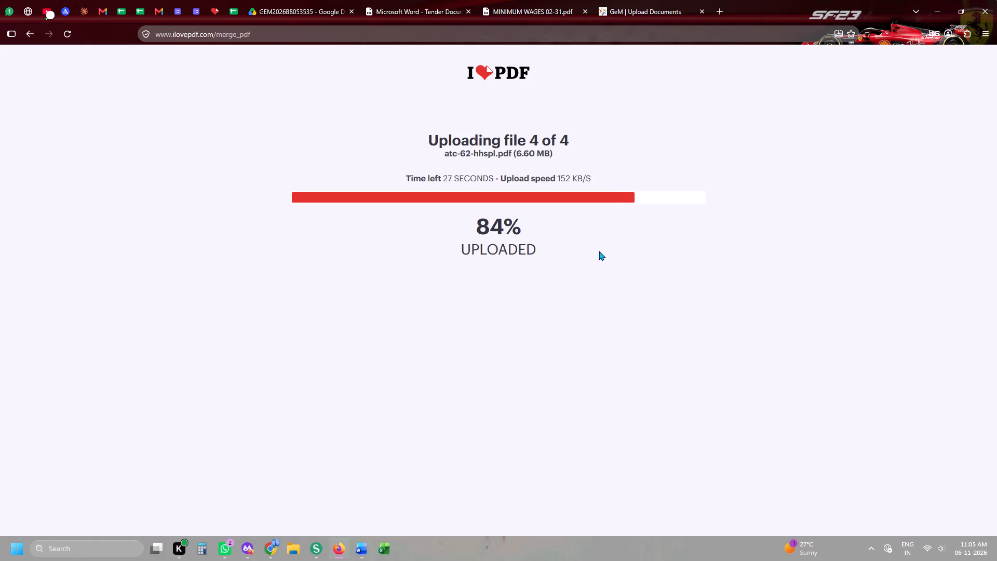
# Look at the file upload entries on the GeM Upload Documents page.
pyautogui.click(657, 0)
pyautogui.scroll(-3, 633, 369)
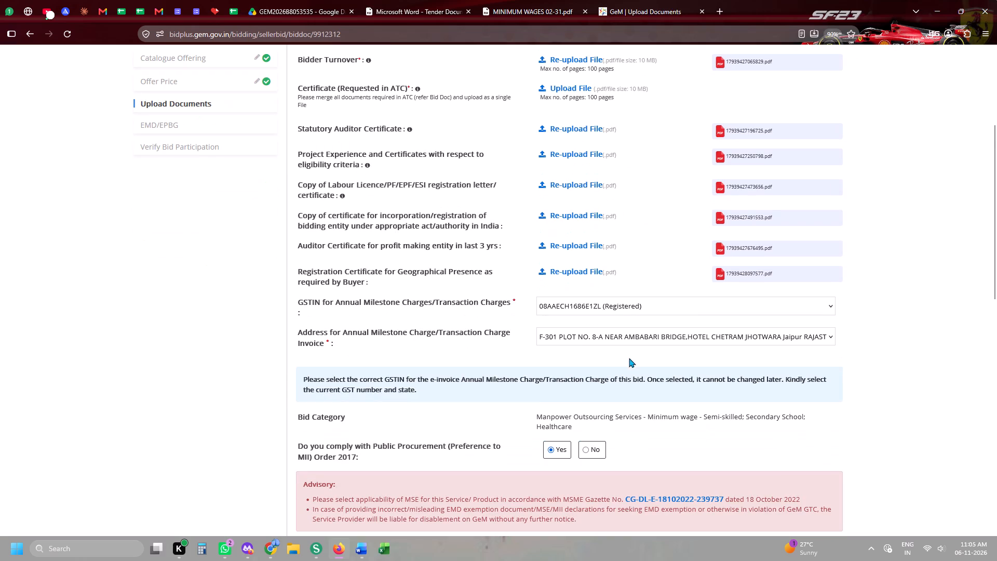
# In the Daily Tender Sheet, enter LowCost as the Harshnath tender filler for bid GEM/2026/B/8238560.
pyautogui.click(228, 4)
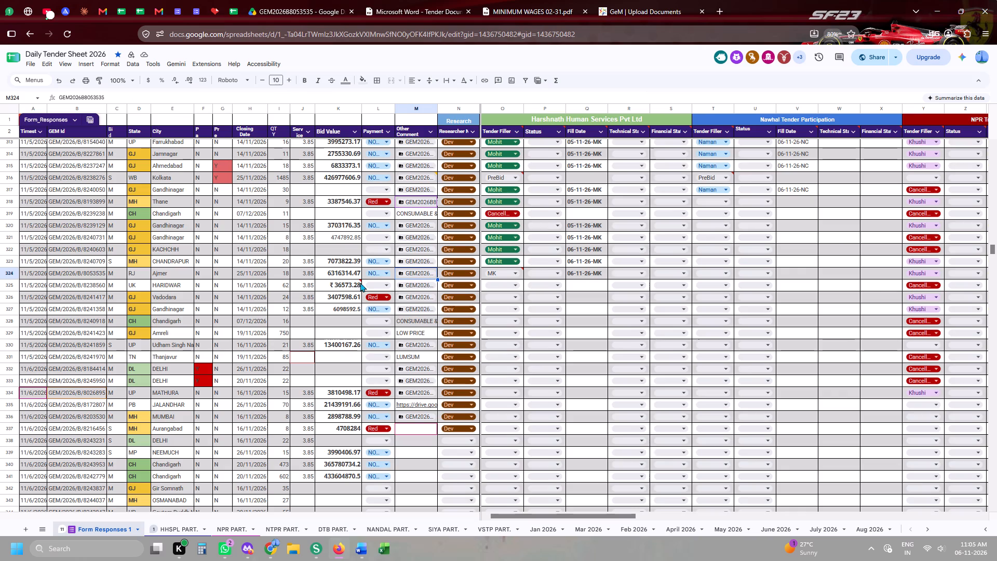
pyautogui.click(414, 285)
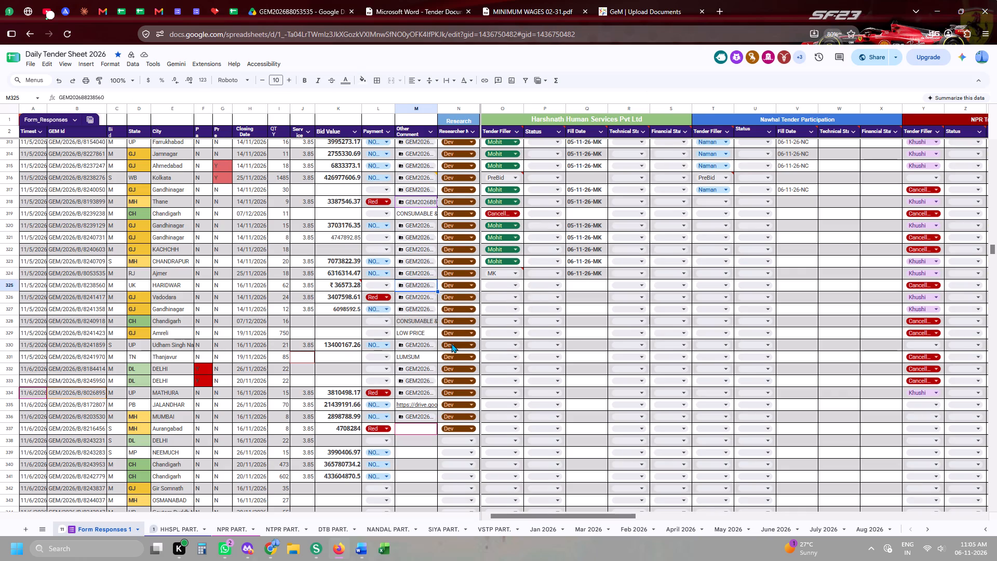
pyautogui.click(426, 283)
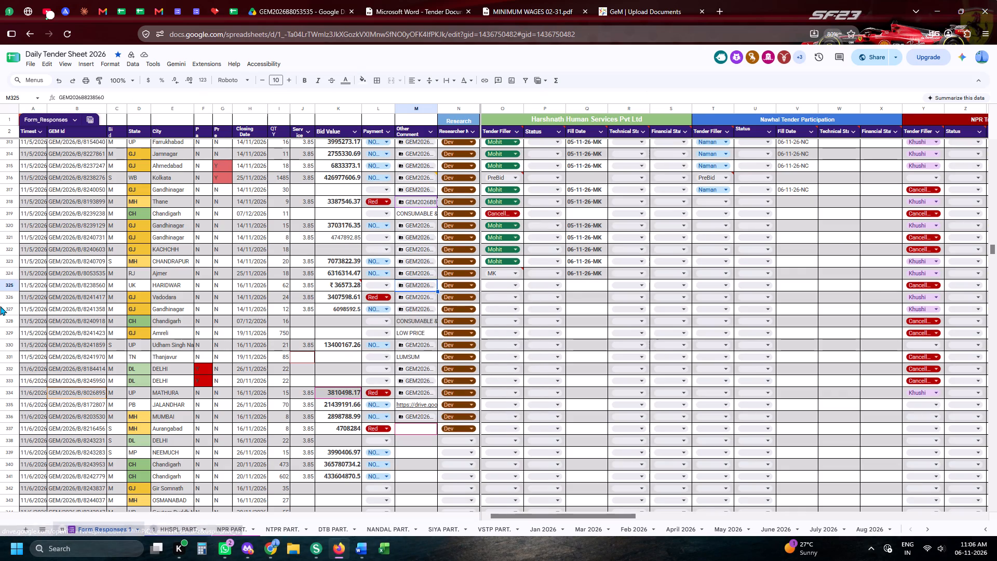
pyautogui.click(0, 288)
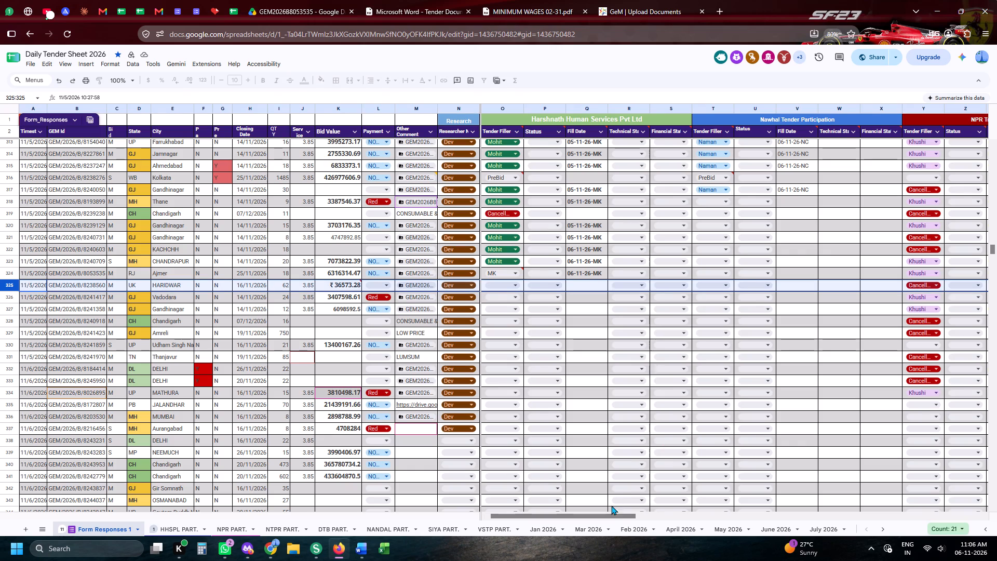
pyautogui.moveTo(614, 514); pyautogui.dragTo(746, 516)
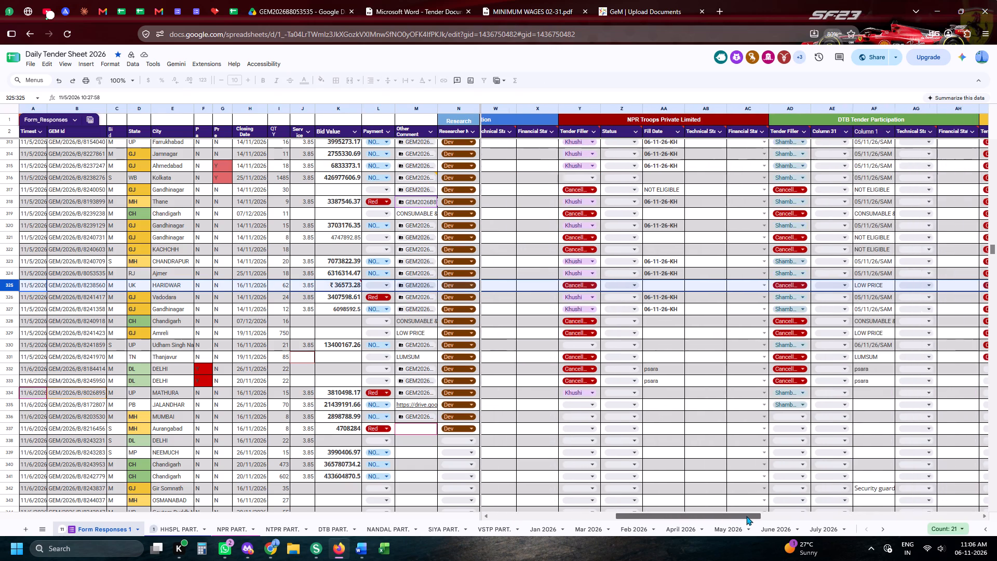
pyautogui.moveTo(746, 516); pyautogui.dragTo(383, 489)
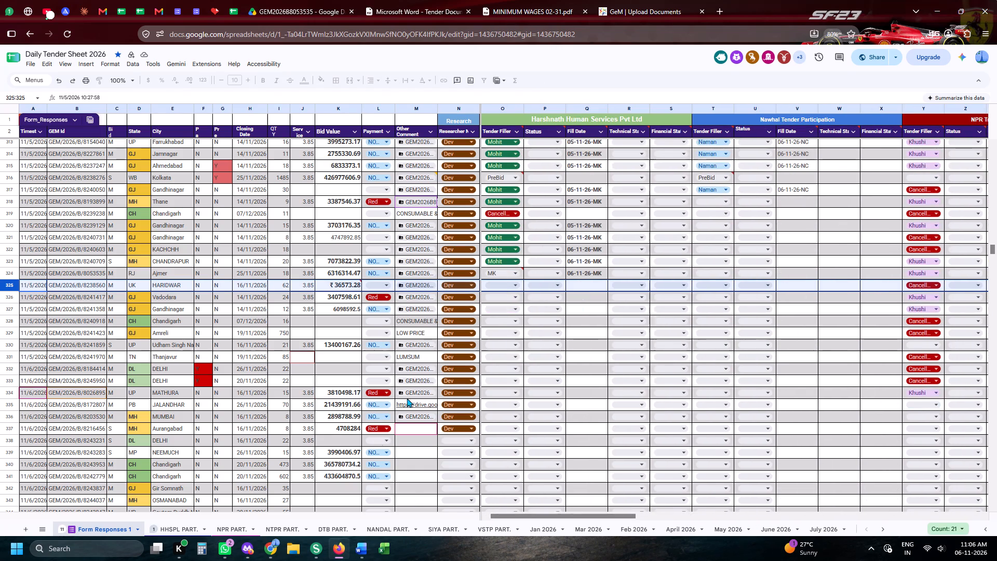
pyautogui.click(502, 284)
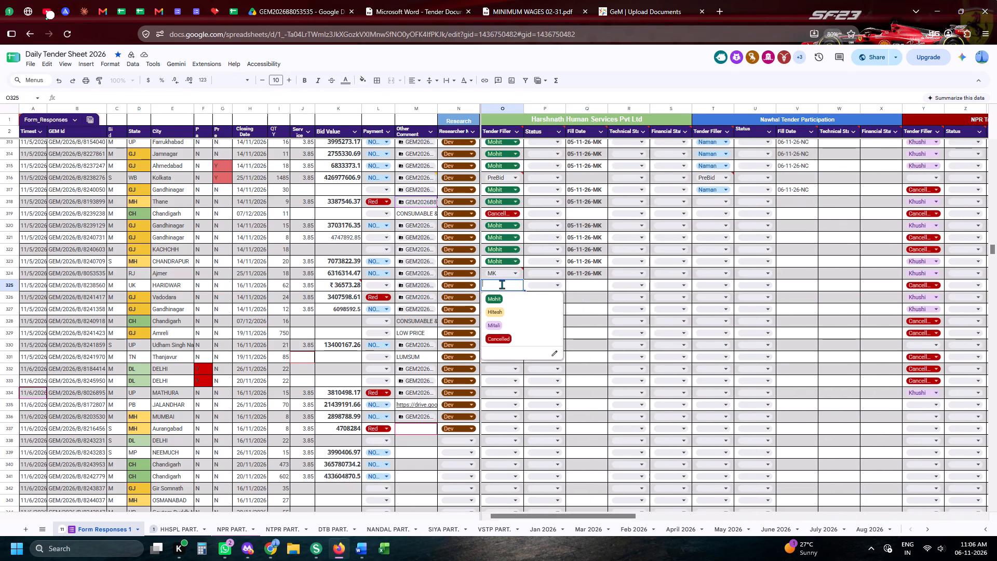
pyautogui.write('LowCost')
pyautogui.press('Tab')
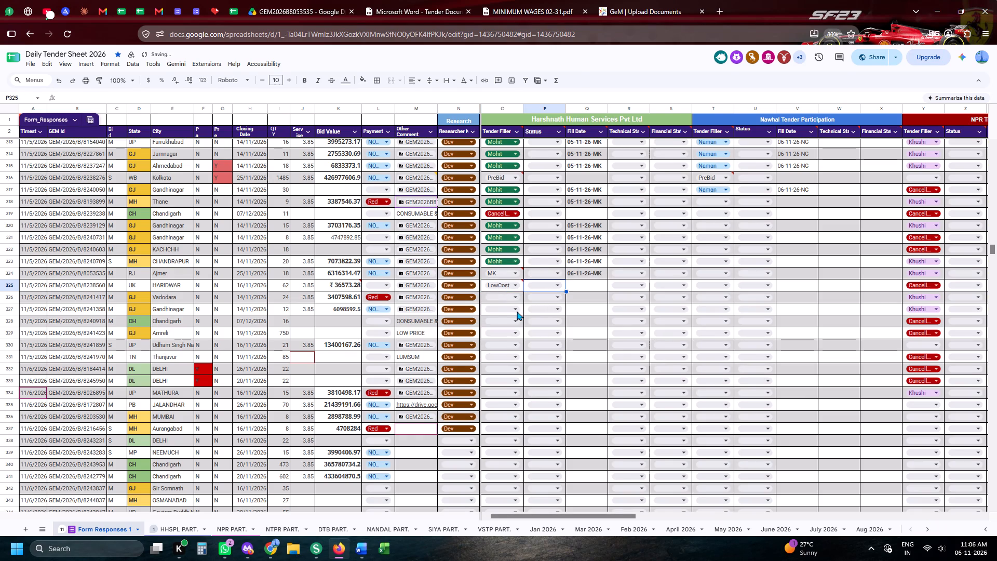
# Open the Drive folder linked for bid GEM/2026/B/8241417 and close the previous bid's Drive, scope of work and minimum wages tabs.
pyautogui.click(419, 298)
pyautogui.click(448, 360)
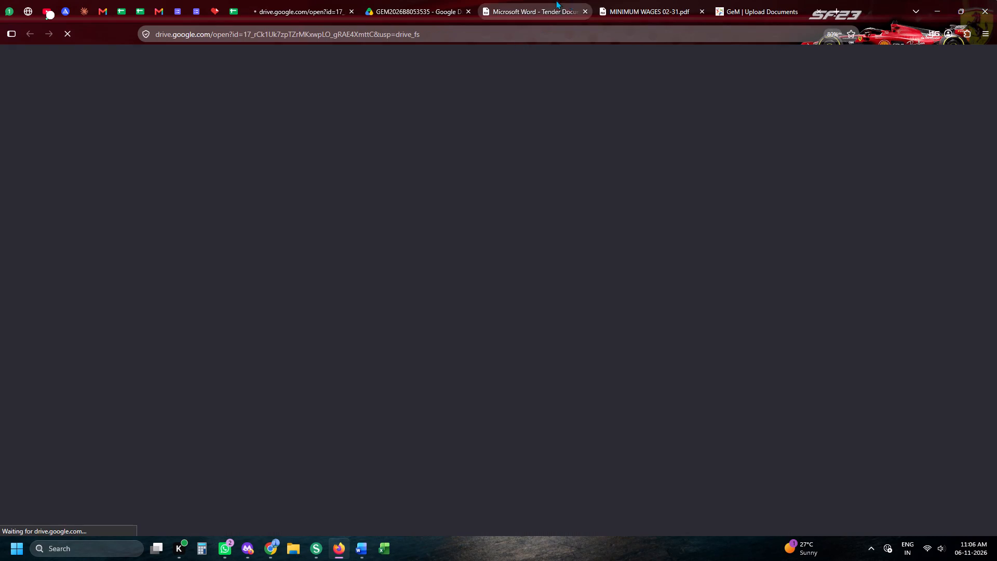
pyautogui.click(466, 14)
pyautogui.click(466, 14)
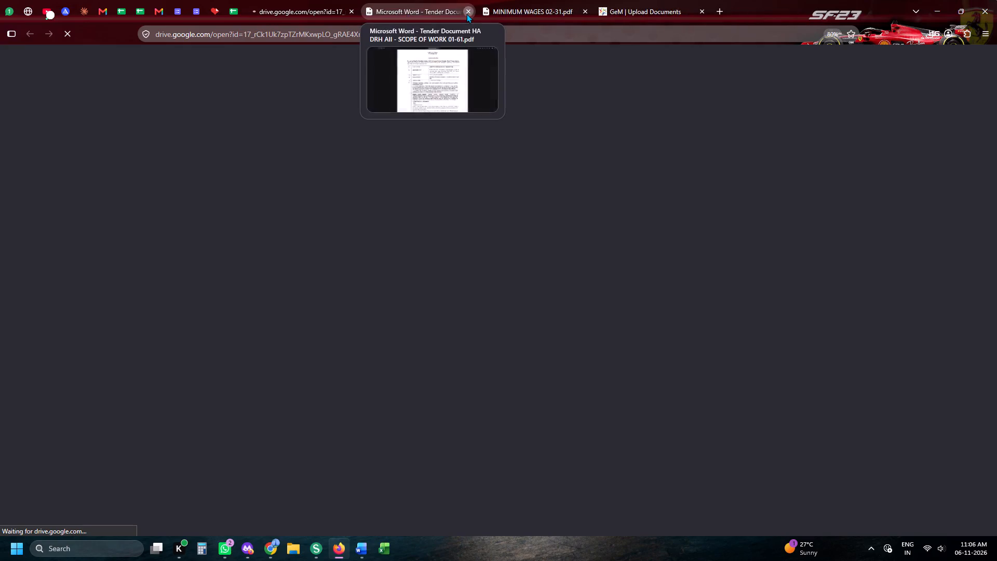
pyautogui.click(466, 14)
pyautogui.click(364, 0)
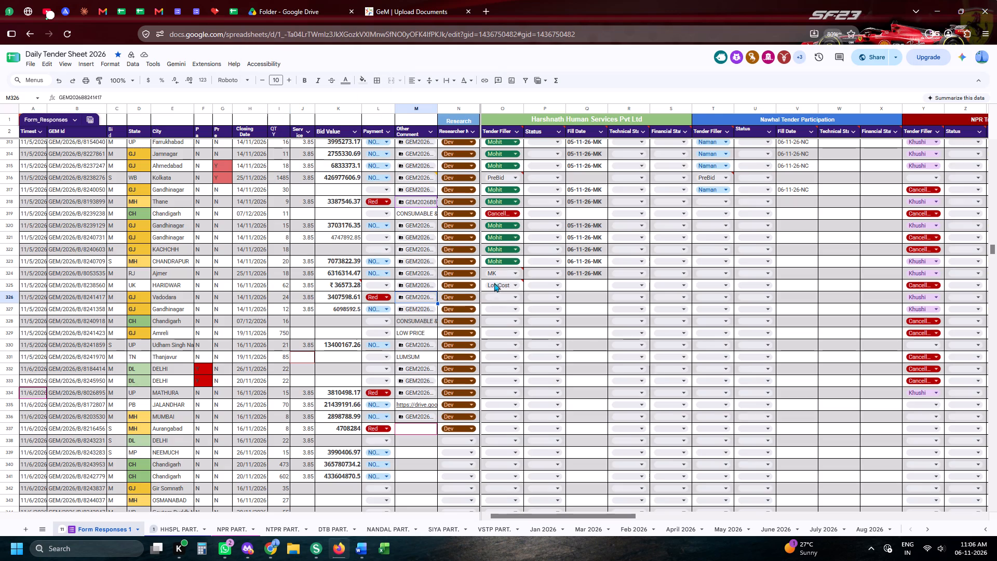
pyautogui.click(493, 295)
pyautogui.write('mk')
pyautogui.press('Tab')
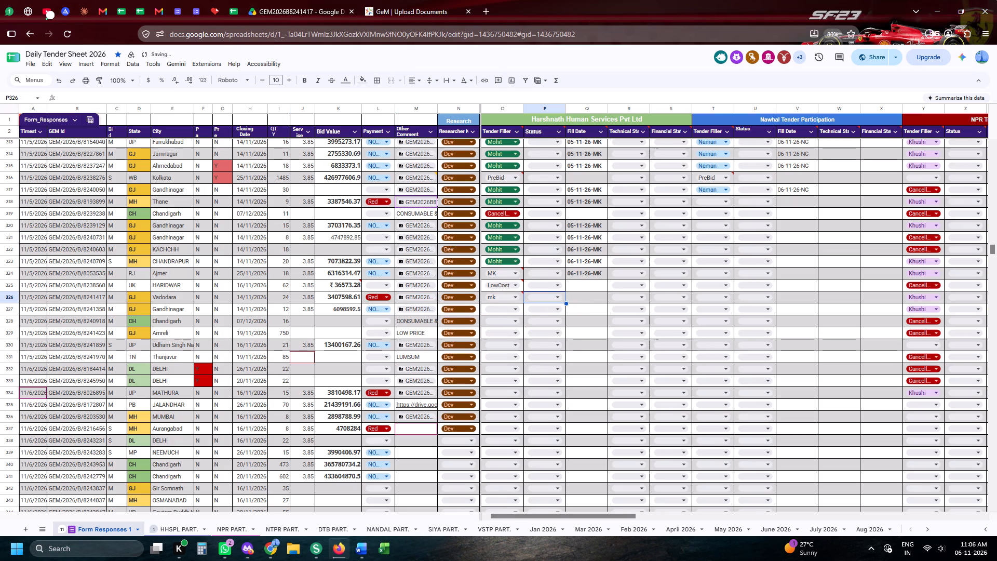
# Open REQUIRED DOCUMENTS.pdf in the GEM2026B8241417 Drive folder and read the bid's document requirements.
pyautogui.click(320, 0)
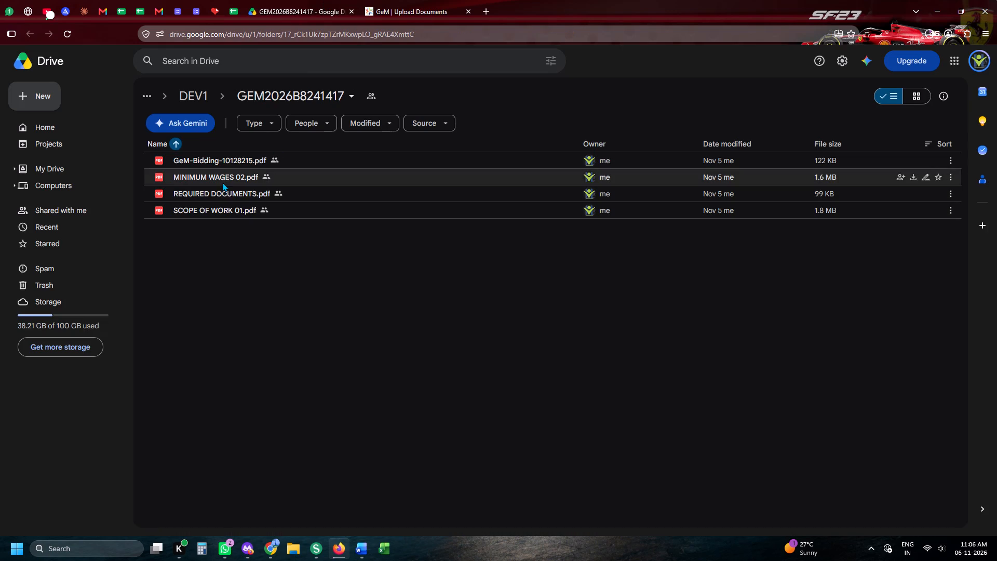
pyautogui.doubleClick(222, 189)
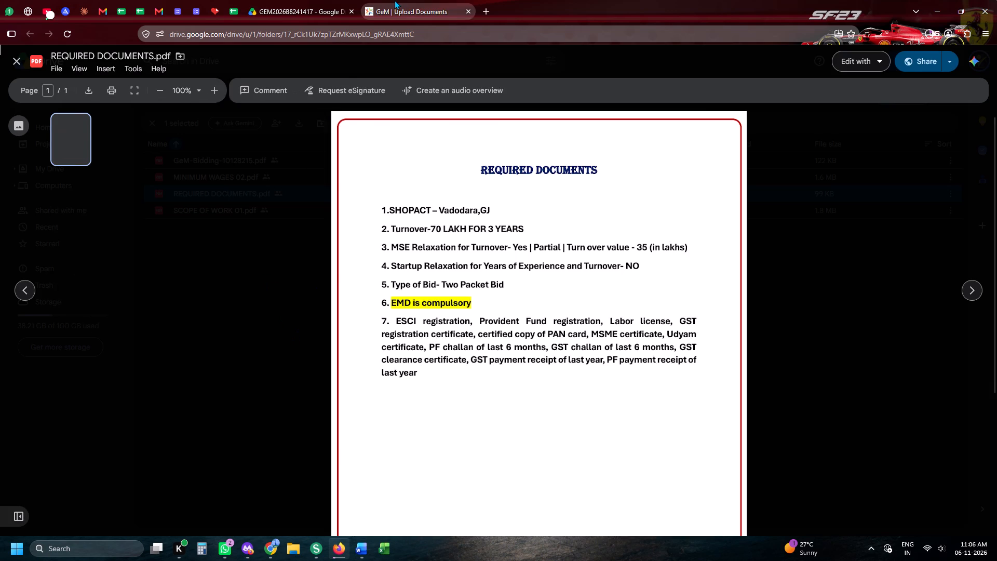
# Duplicate the GeM Upload Documents tab and open the List of Bids in the copy.
pyautogui.click(394, 0)
pyautogui.rightClick(397, 34)
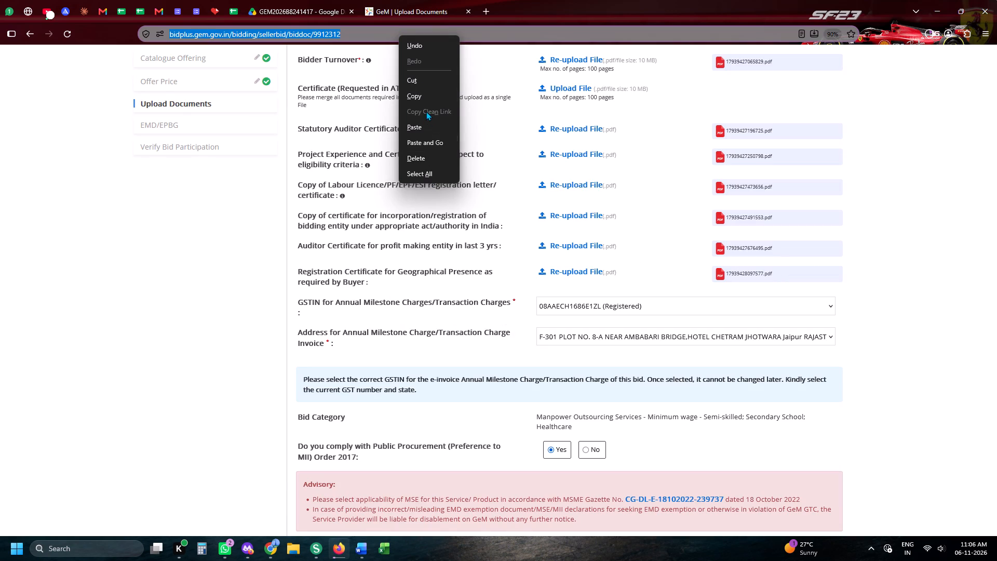
pyautogui.click(128, 271)
pyautogui.rightClick(396, 0)
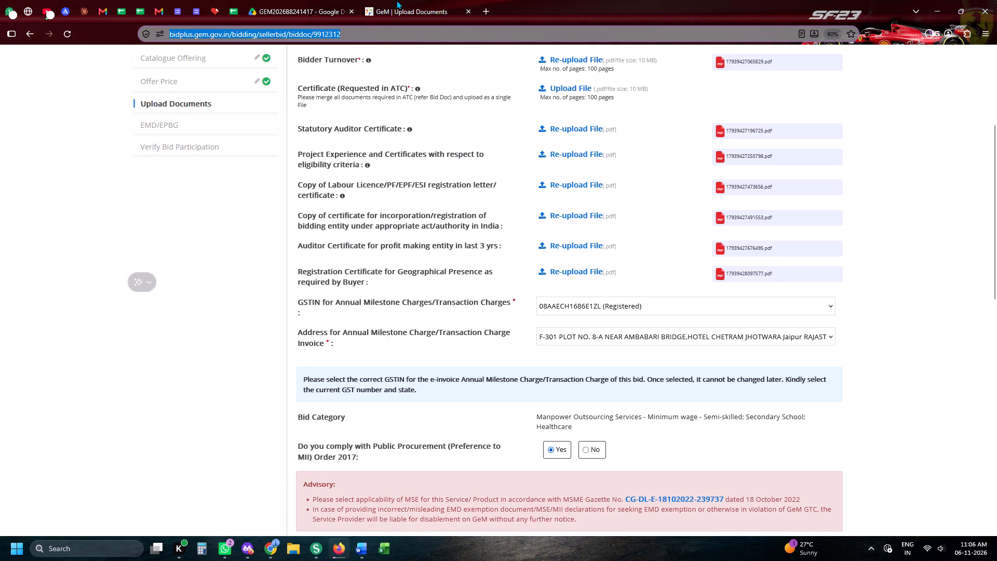
pyautogui.click(436, 121)
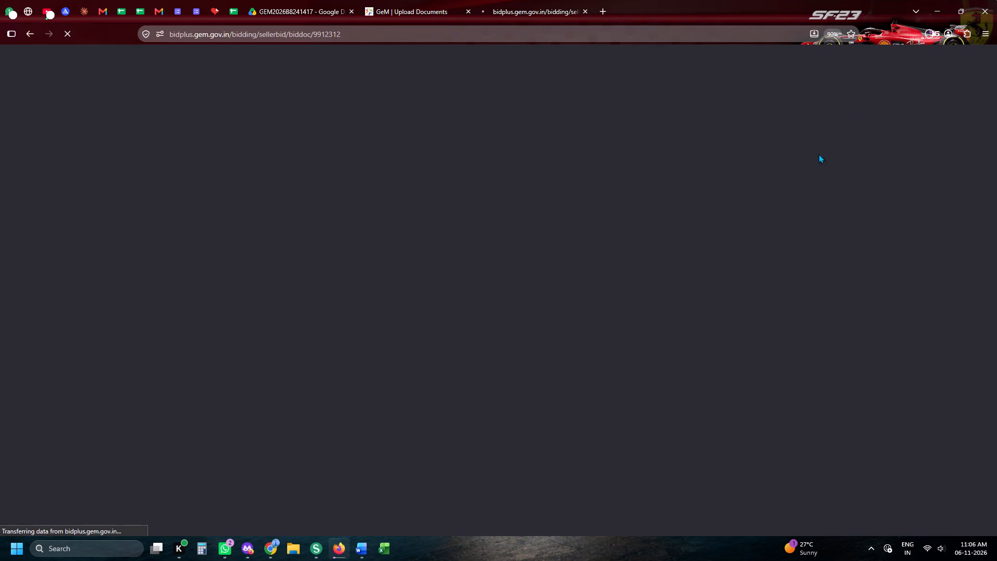
pyautogui.scroll(11, 692, 237)
pyautogui.click(719, 89)
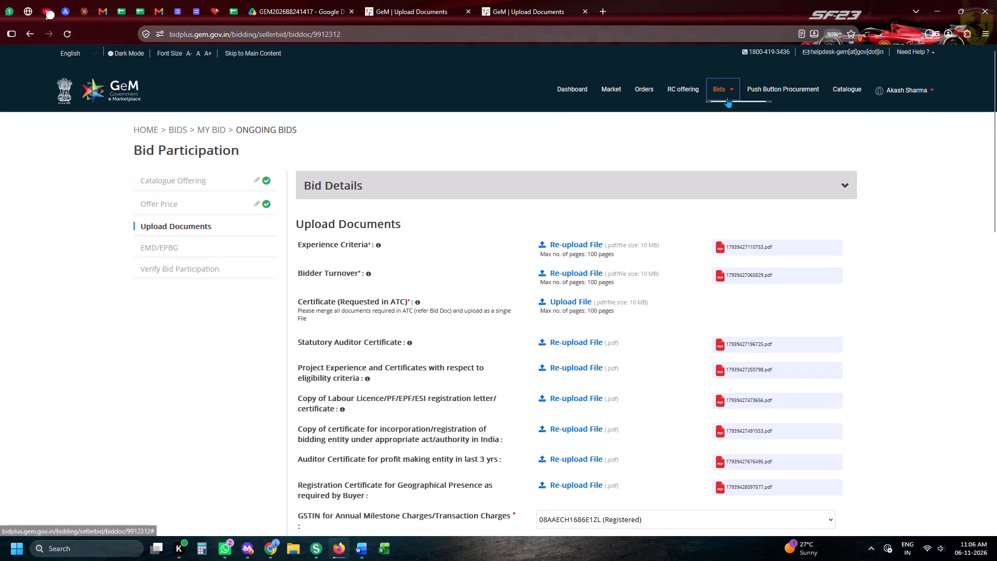
pyautogui.moveTo(729, 130); pyautogui.dragTo(721, 98)
pyautogui.click(729, 103)
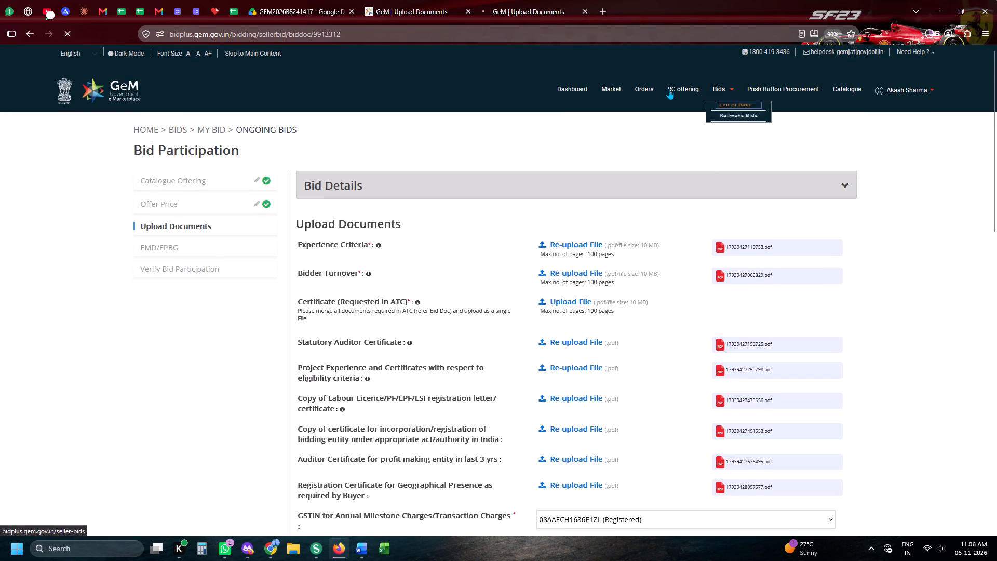
# Copy bid number GEM/2026/B/8241417 from the tender sheet and run an Exact Bid Search for it on GeM.
pyautogui.click(237, 3)
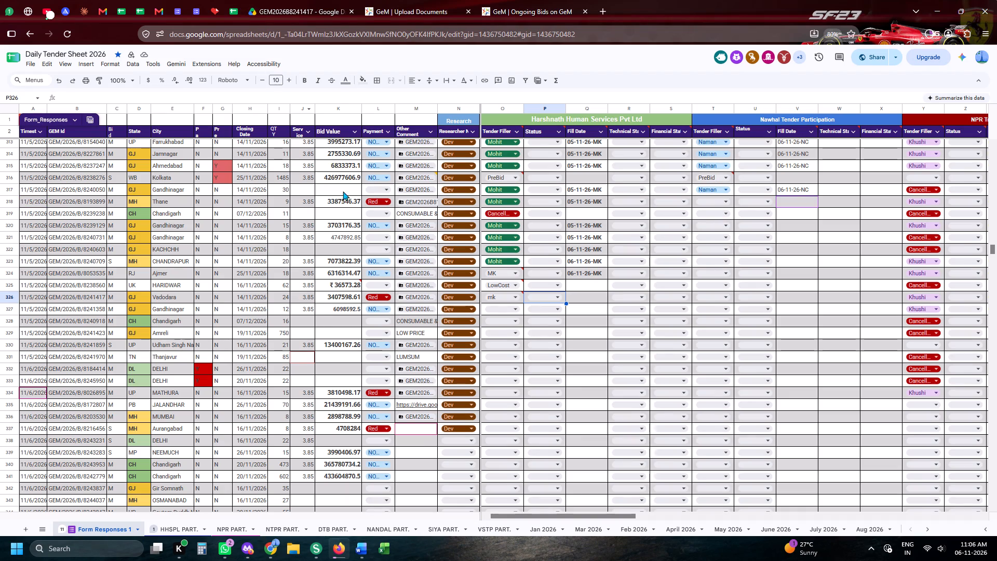
pyautogui.click(0, 299)
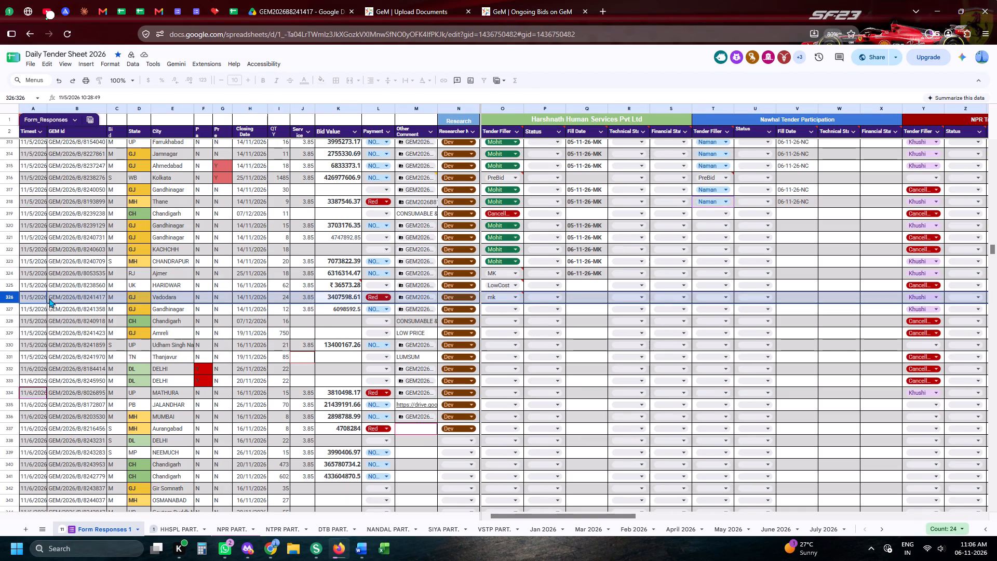
pyautogui.click(85, 298)
pyautogui.hotkey('ctrl', 'c')
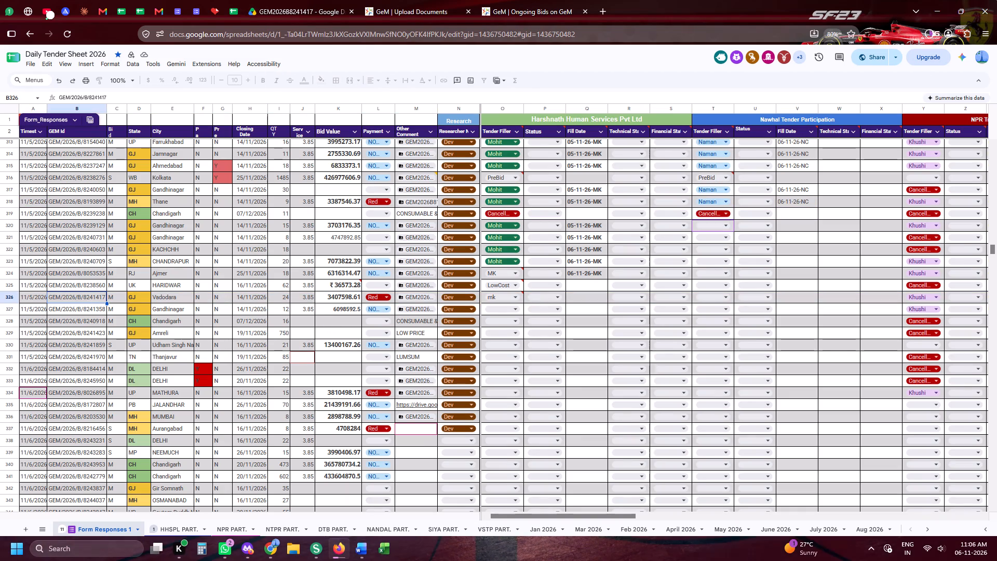
pyautogui.hotkey('ctrl', 'c')
pyautogui.hotkey('ctrl', 'c')
pyautogui.hotkey('ctrl', 'c')
pyautogui.hotkey('ctrl', 'c')
pyautogui.hotkey('ctrl', 'c')
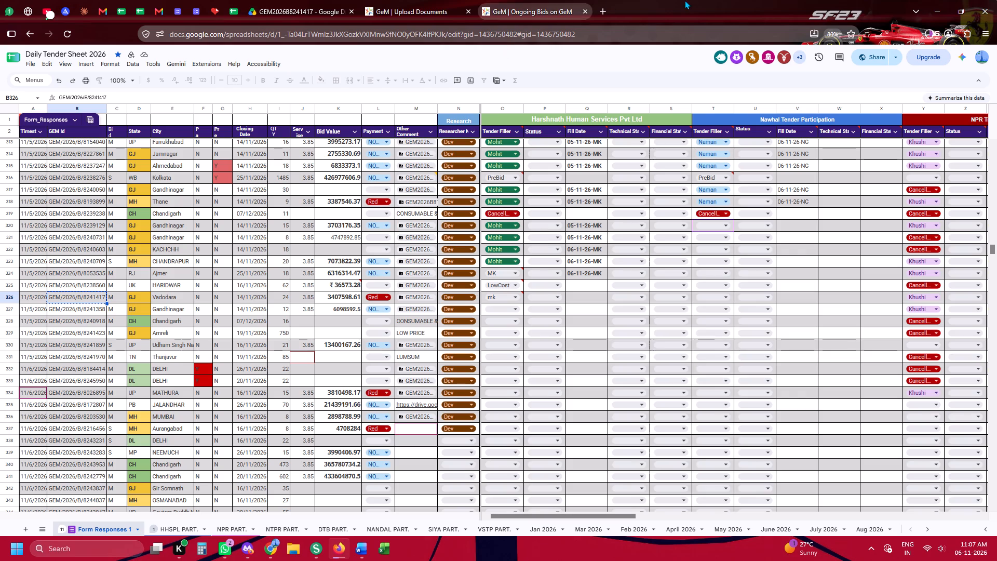
pyautogui.click(560, 0)
pyautogui.click(649, 124)
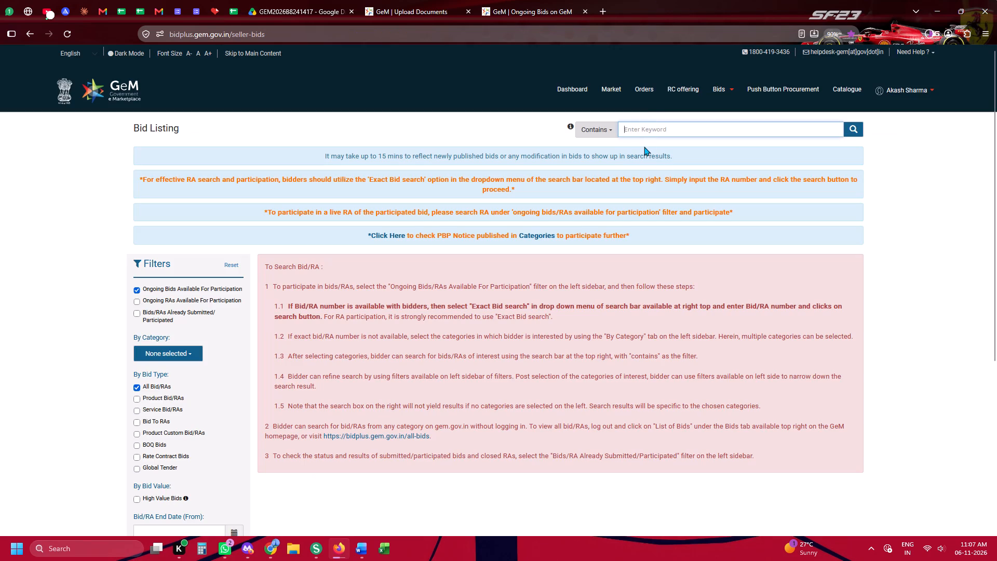
pyautogui.hotkey('ctrl', 'v')
pyautogui.click(592, 126)
pyautogui.click(604, 184)
pyautogui.click(846, 127)
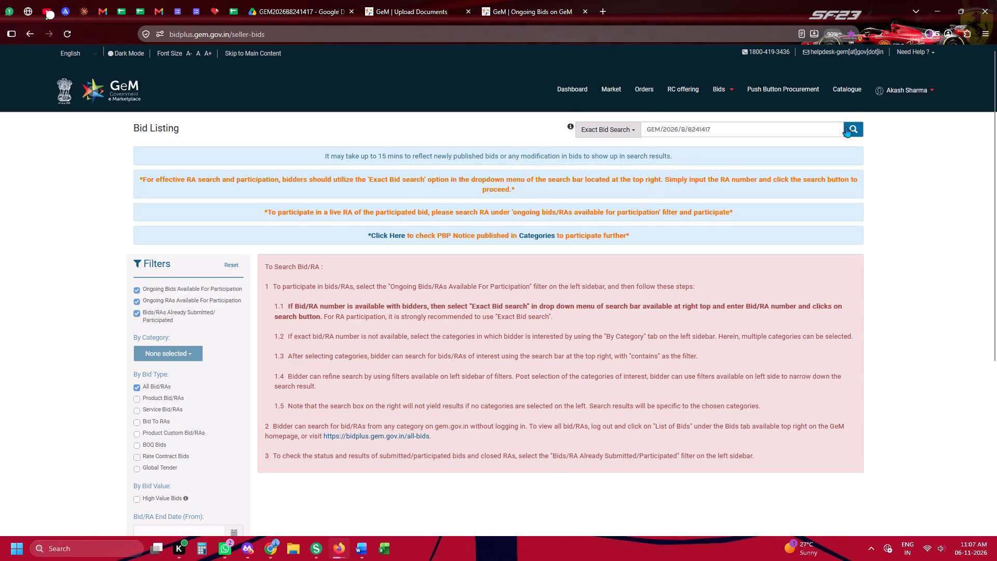
# Participate in the bid and save the beneficial ownership compliance declaration with No, No and Yes for items 1 to 3.
pyautogui.click(829, 360)
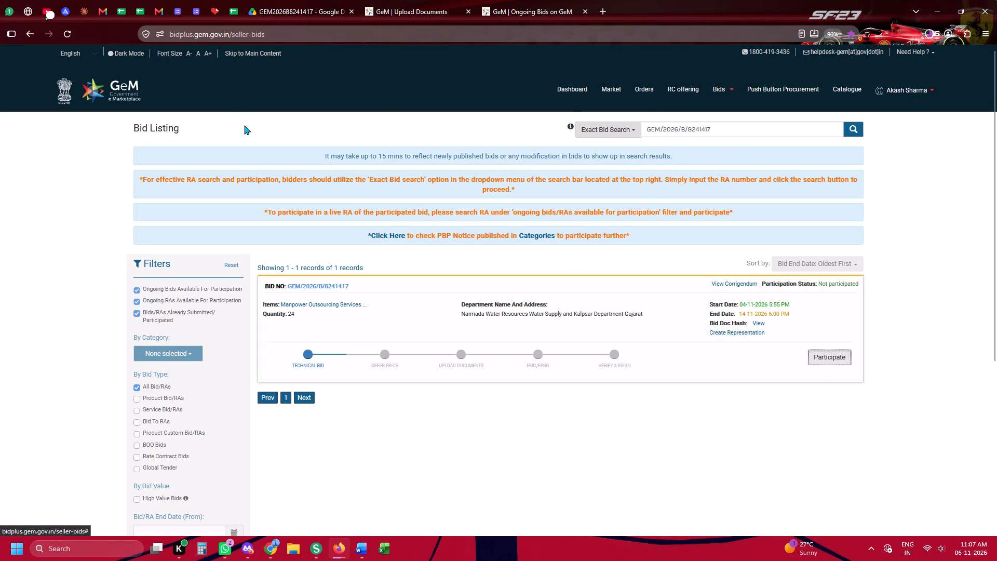
pyautogui.click(591, 127)
pyautogui.click(574, 100)
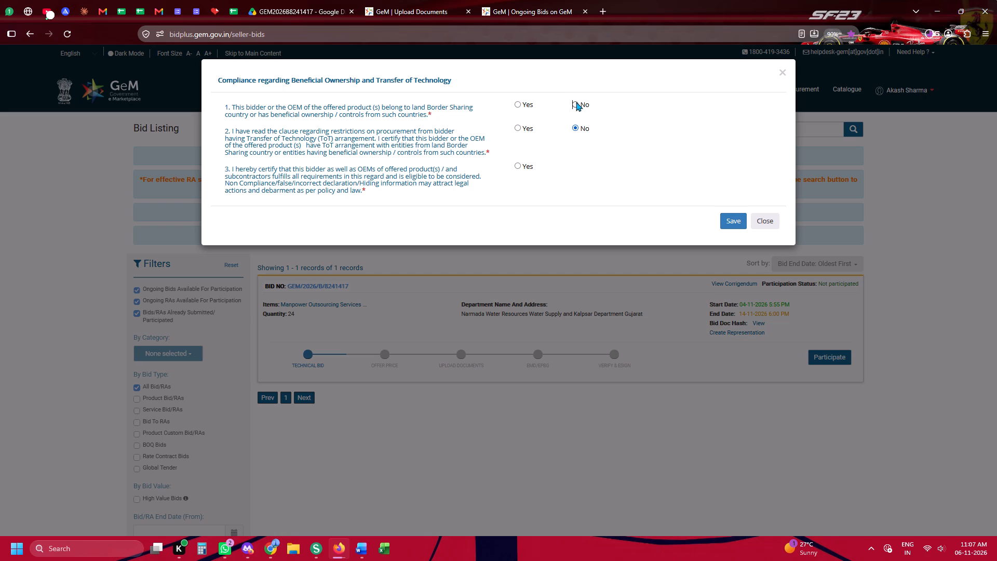
pyautogui.click(536, 170)
pyautogui.click(724, 226)
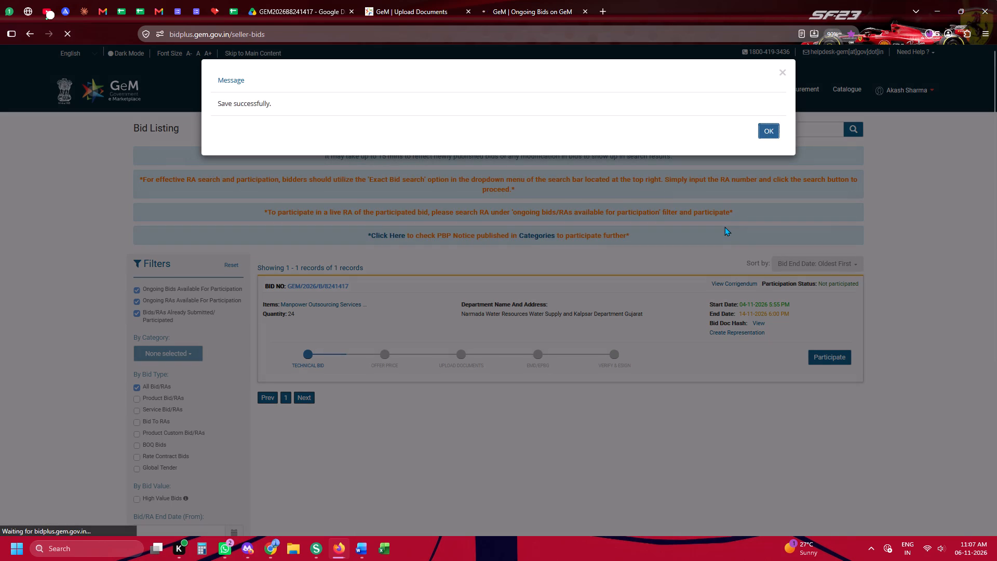
pyautogui.click(770, 131)
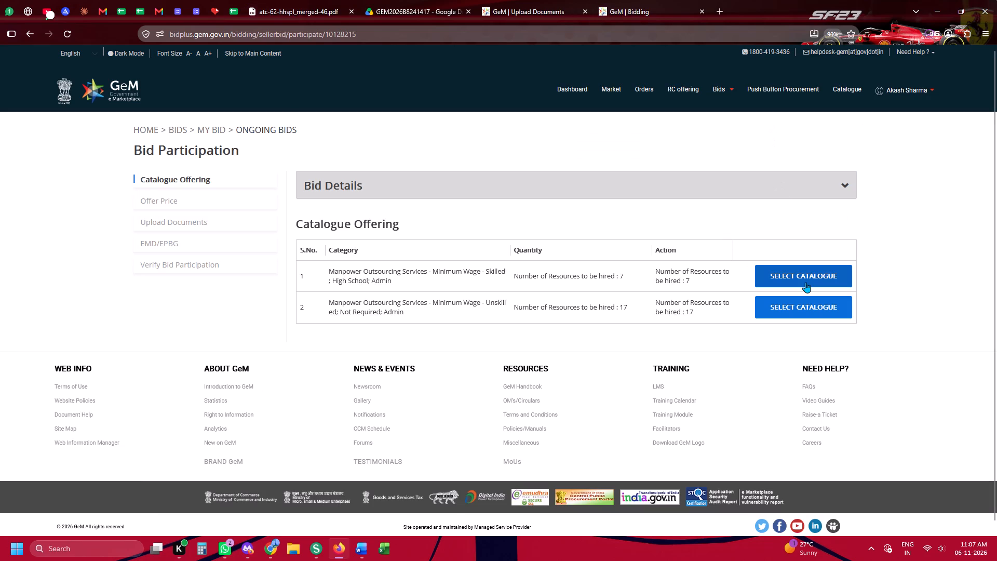
# Select the catalogue for the Skilled, High School, Admin service and set its offered Skill Category to Skilled.
pyautogui.click(805, 282)
pyautogui.click(314, 0)
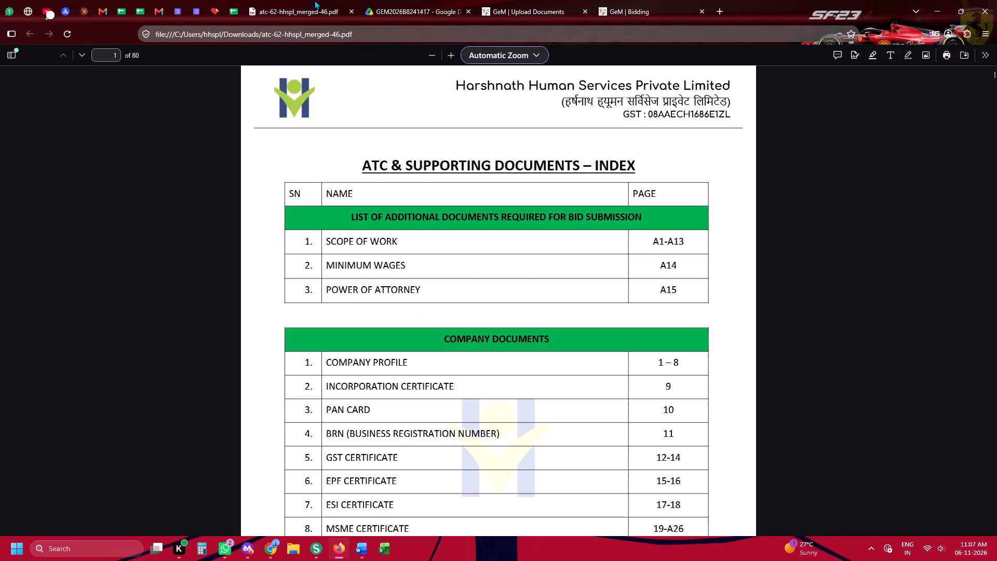
pyautogui.click(642, 0)
pyautogui.scroll(-4, 770, 283)
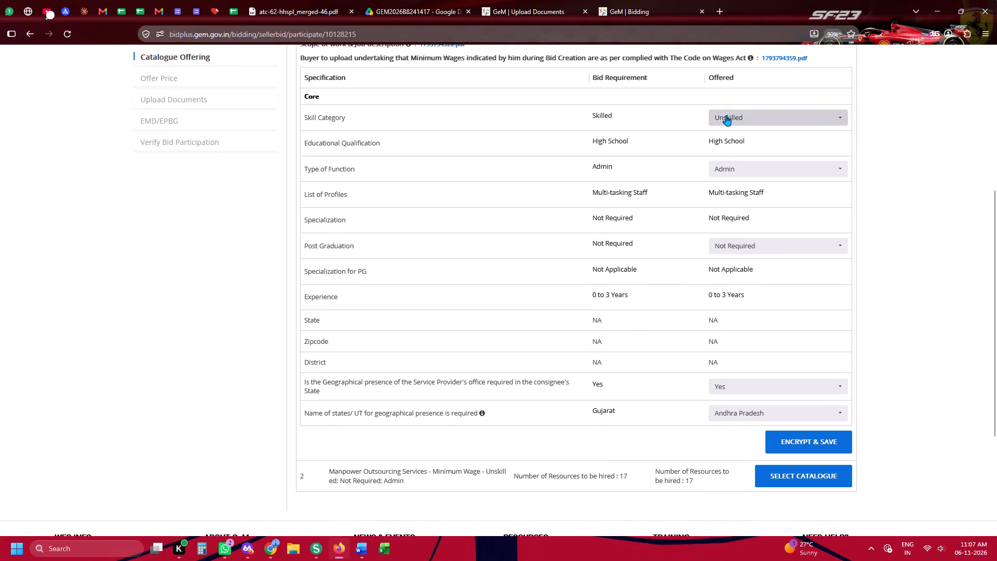
pyautogui.click(726, 115)
pyautogui.doubleClick(731, 171)
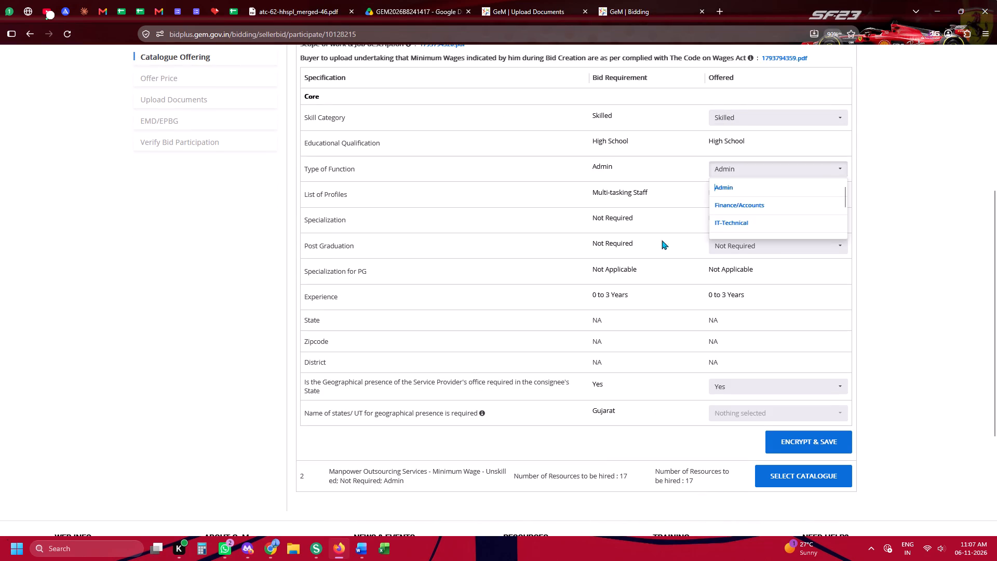
pyautogui.click(640, 249)
# Set the Skilled service's state for geographical presence to Gujarat, and encrypt and save the offering.
pyautogui.scroll(-3, 746, 236)
pyautogui.click(746, 236)
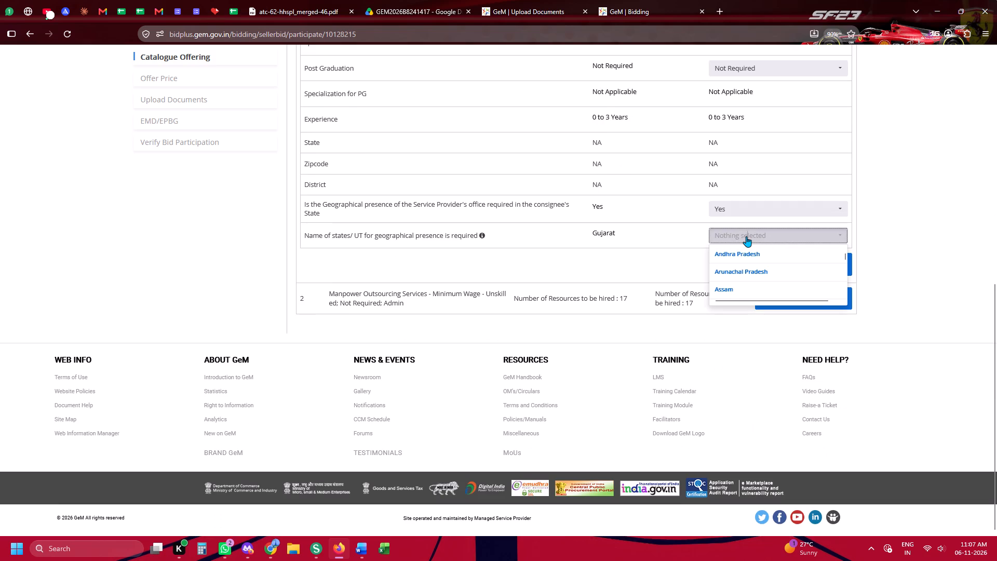
pyautogui.press('g')
pyautogui.press('g')
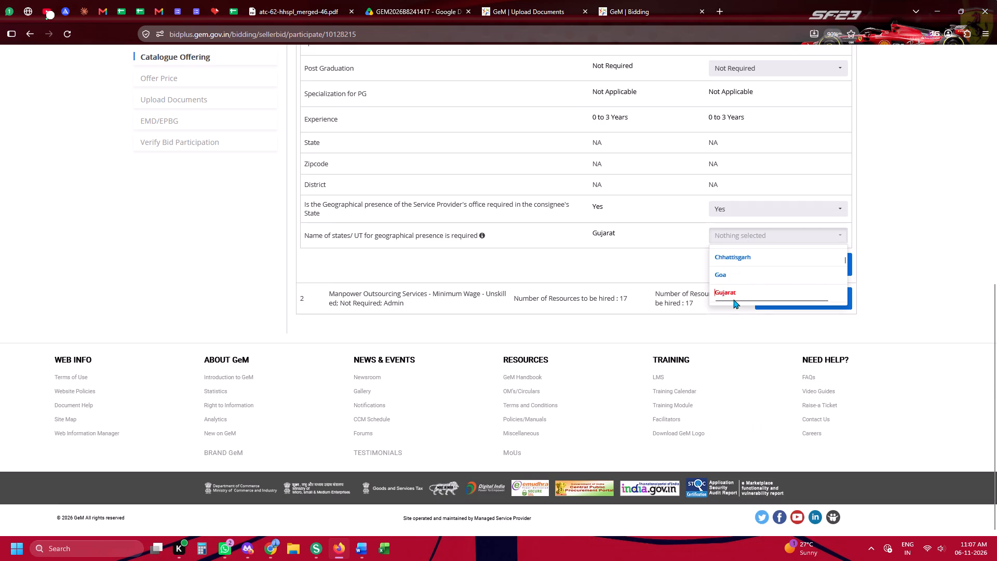
pyautogui.click(656, 266)
pyautogui.click(734, 235)
pyautogui.press('g')
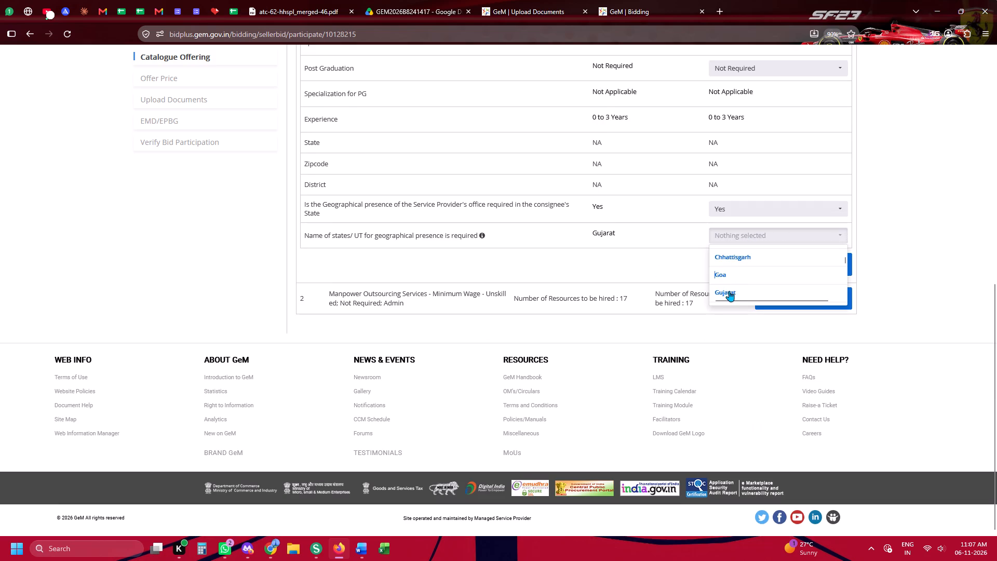
pyautogui.press('g')
pyautogui.click(722, 295)
pyautogui.click(694, 278)
pyautogui.click(799, 257)
# In the other bid's Upload Documents page, upload the merged ATC PDF from Downloads for Certificate (Requested in ATC).
pyautogui.click(531, 0)
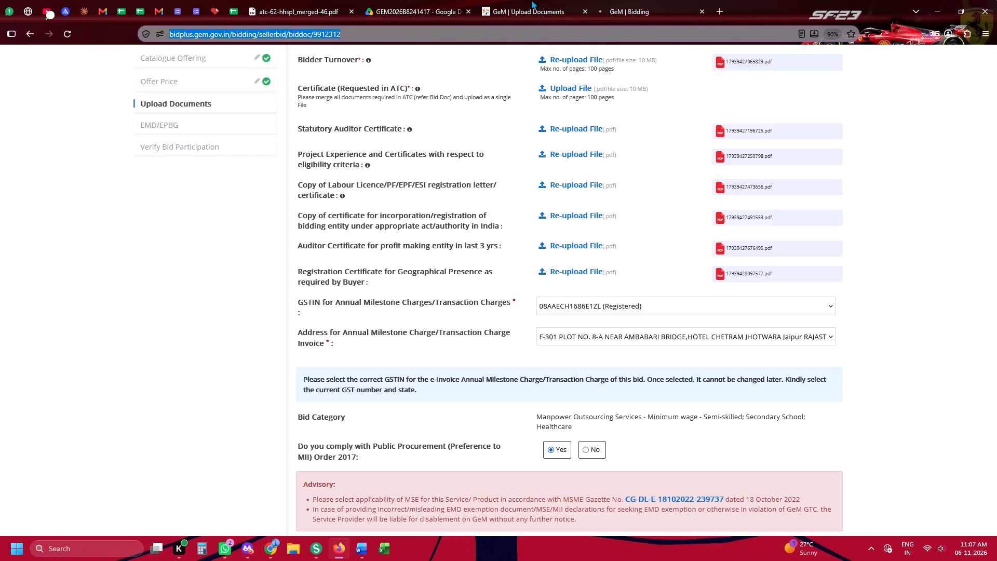
pyautogui.scroll(3, 611, 251)
pyautogui.click(605, 311)
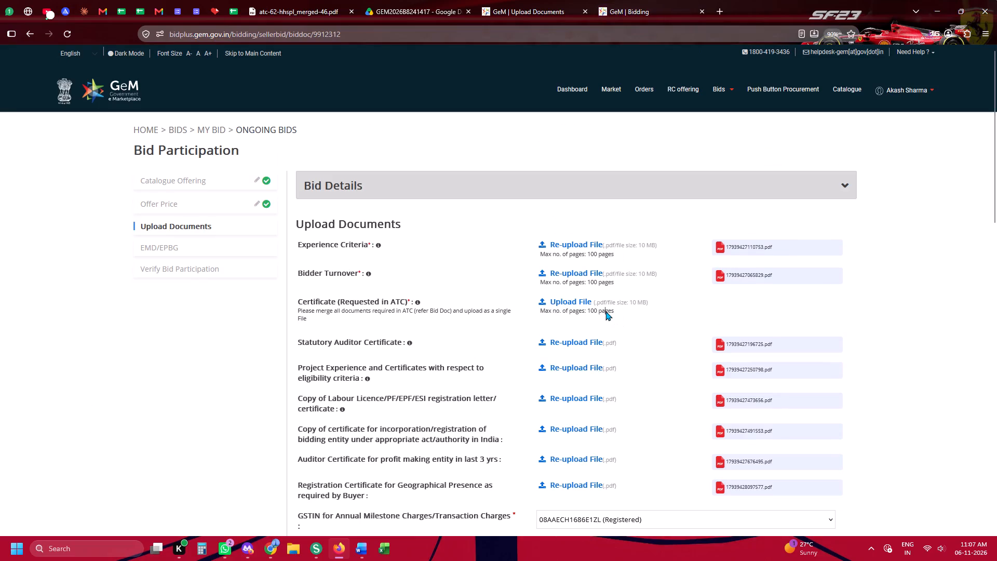
pyautogui.scroll(7, 699, 248)
pyautogui.click(715, 178)
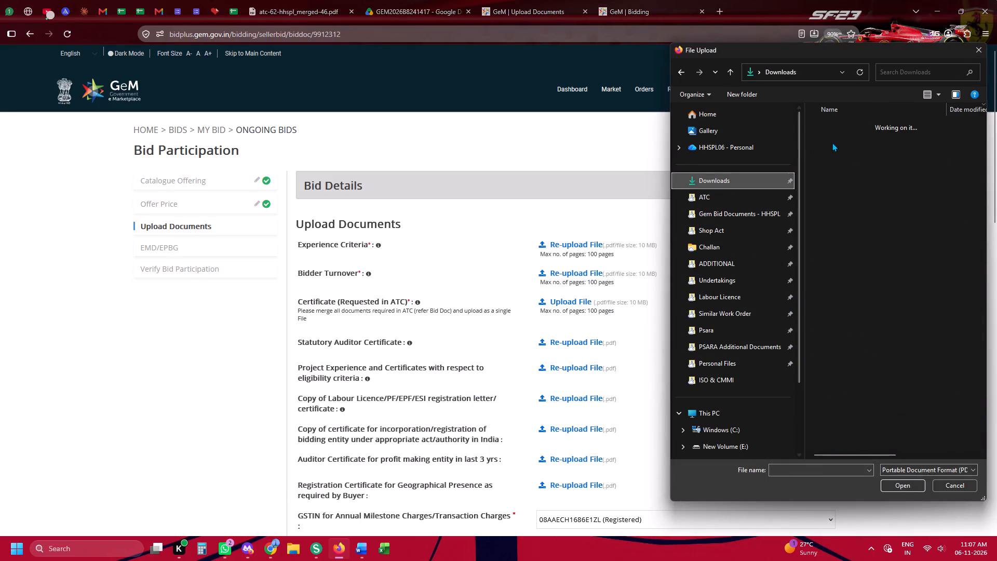
pyautogui.doubleClick(840, 142)
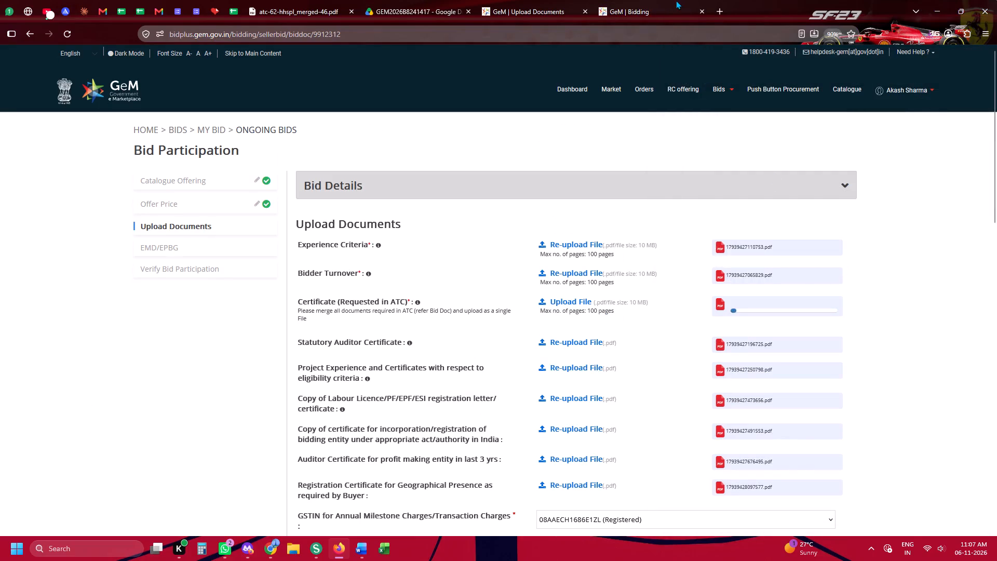
# Back in bid participation, select the catalogue for the Unskilled, Not Required, Admin service and keep Skill Category as Unskilled.
pyautogui.click(671, 0)
pyautogui.click(787, 299)
pyautogui.click(577, 0)
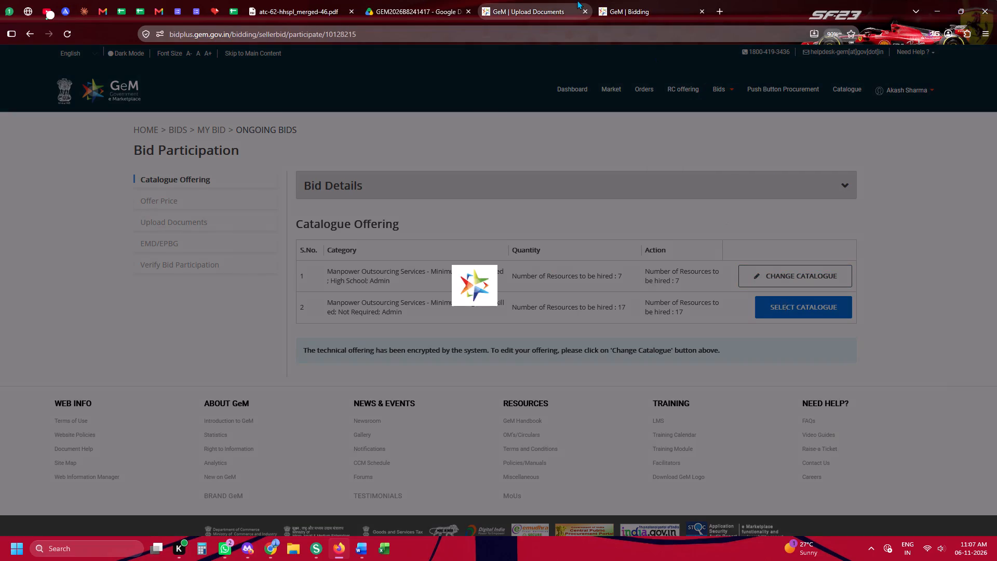
pyautogui.click(631, 0)
pyautogui.scroll(-4, 760, 245)
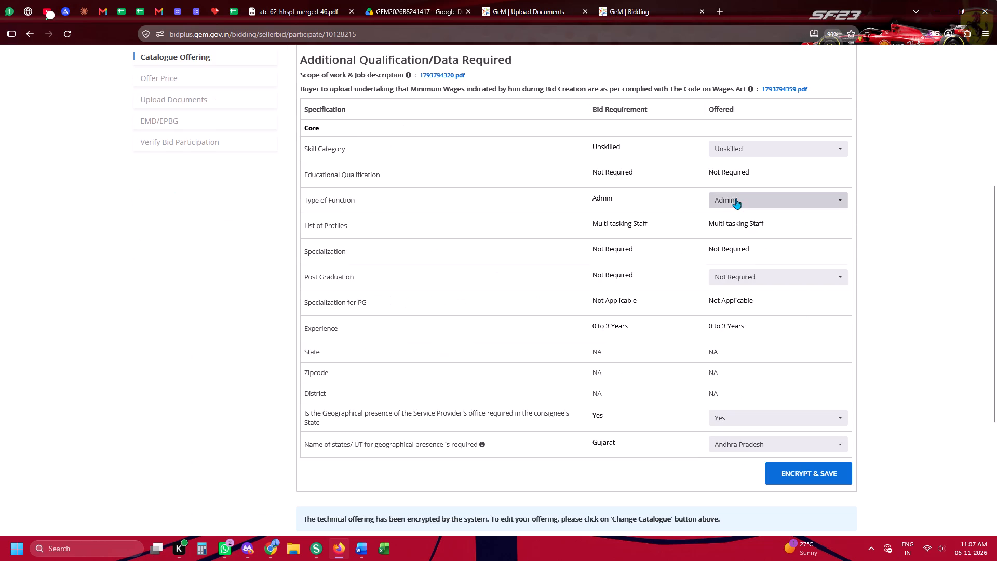
pyautogui.click(730, 158)
pyautogui.click(602, 226)
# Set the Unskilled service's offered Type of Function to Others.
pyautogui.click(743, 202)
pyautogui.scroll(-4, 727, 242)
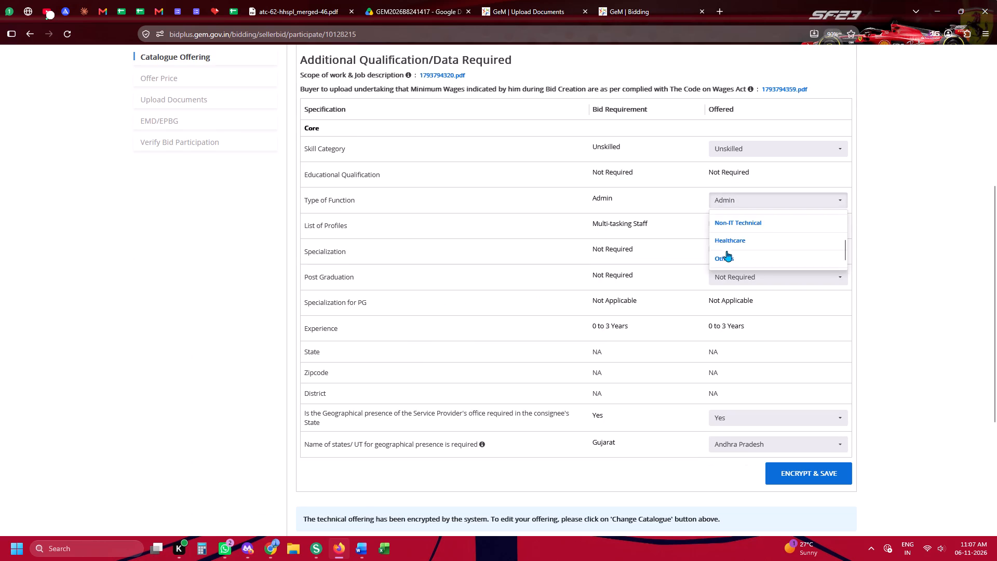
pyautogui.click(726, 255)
# Replace Andhra Pradesh with Gujarat as the Unskilled service's state for geographical presence.
pyautogui.scroll(-4, 726, 255)
pyautogui.click(727, 236)
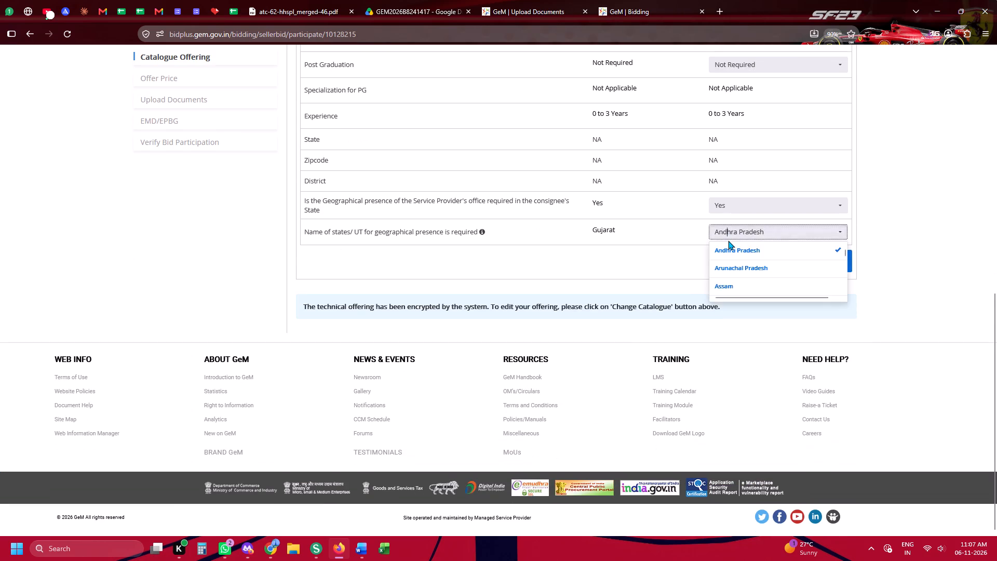
pyautogui.click(728, 241)
pyautogui.click(725, 233)
pyautogui.click(732, 248)
pyautogui.click(645, 250)
pyautogui.click(742, 228)
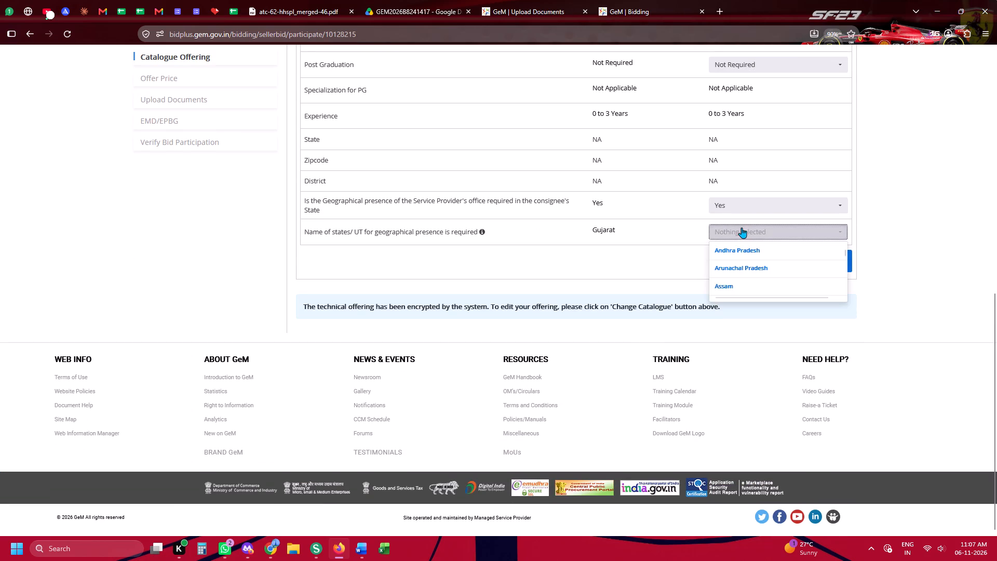
pyautogui.press('g')
pyautogui.press('g')
pyautogui.click(723, 288)
pyautogui.click(646, 287)
# Set the Unskilled service's Type of Function to Admin, and encrypt and save the offering.
pyautogui.scroll(3, 791, 272)
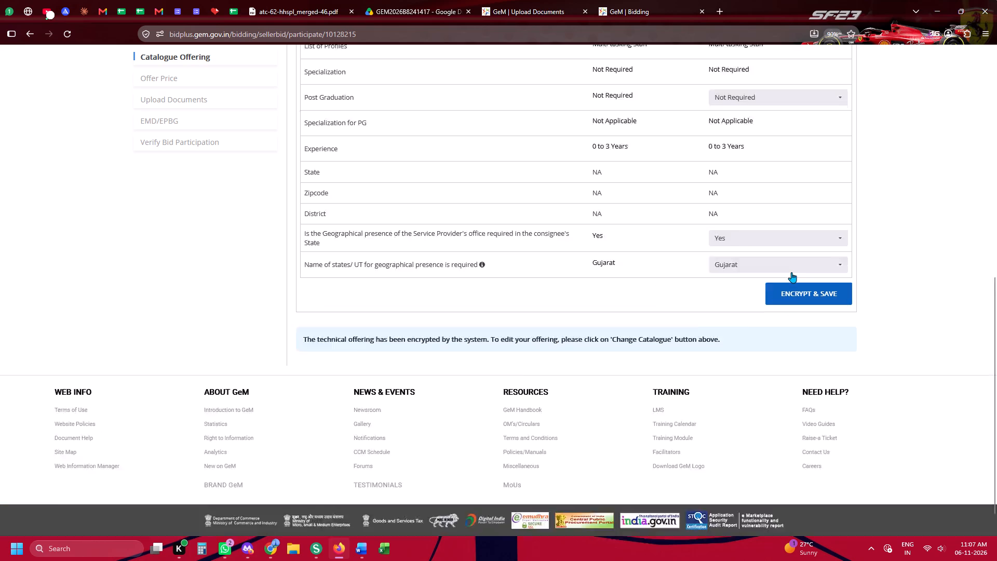
pyautogui.scroll(1, 791, 272)
pyautogui.click(771, 259)
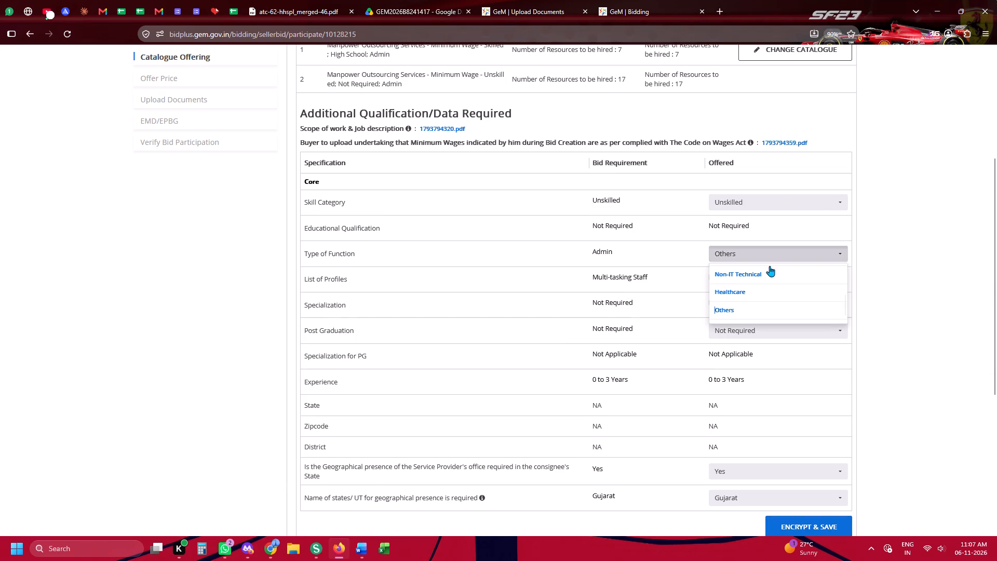
pyautogui.scroll(-3, 735, 304)
pyautogui.scroll(2, 718, 266)
pyautogui.write('aa')
pyautogui.click(720, 205)
pyautogui.click(602, 210)
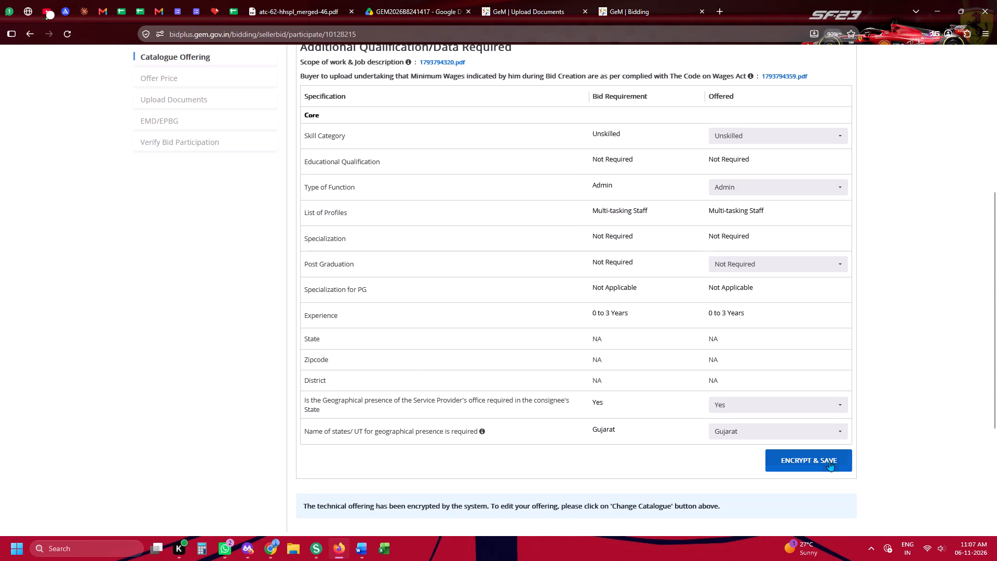
pyautogui.click(829, 461)
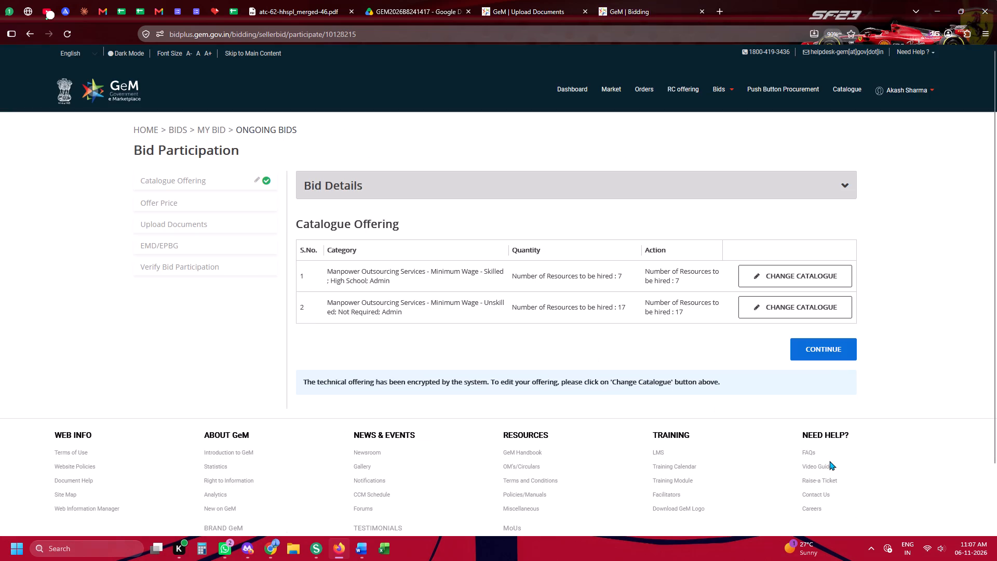
# Continue to Offer Price and enter a 3.85 percent service charge for both the Skilled and Unskilled services.
pyautogui.click(820, 360)
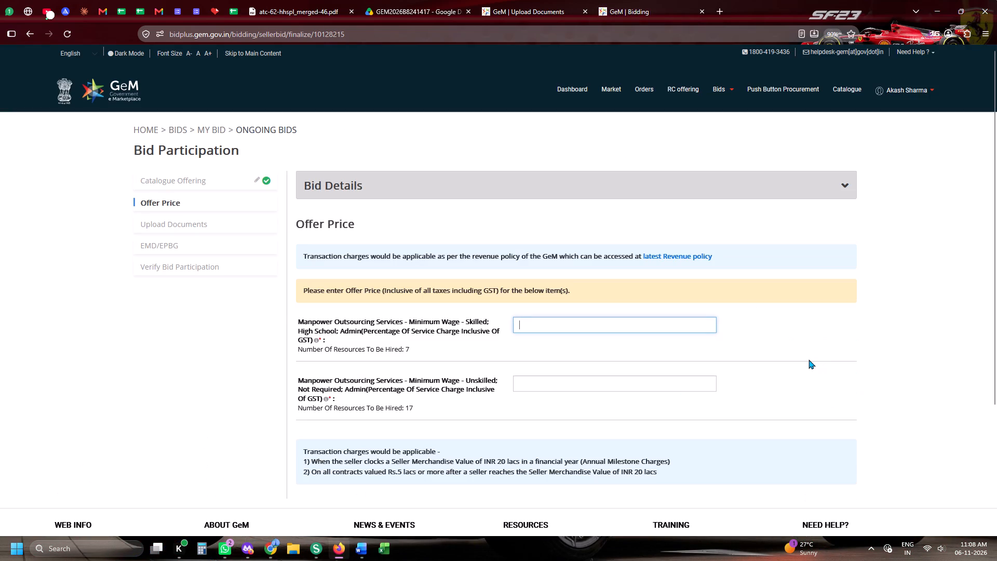
pyautogui.write('3.85')
pyautogui.press('Tab')
pyautogui.write('3.85')
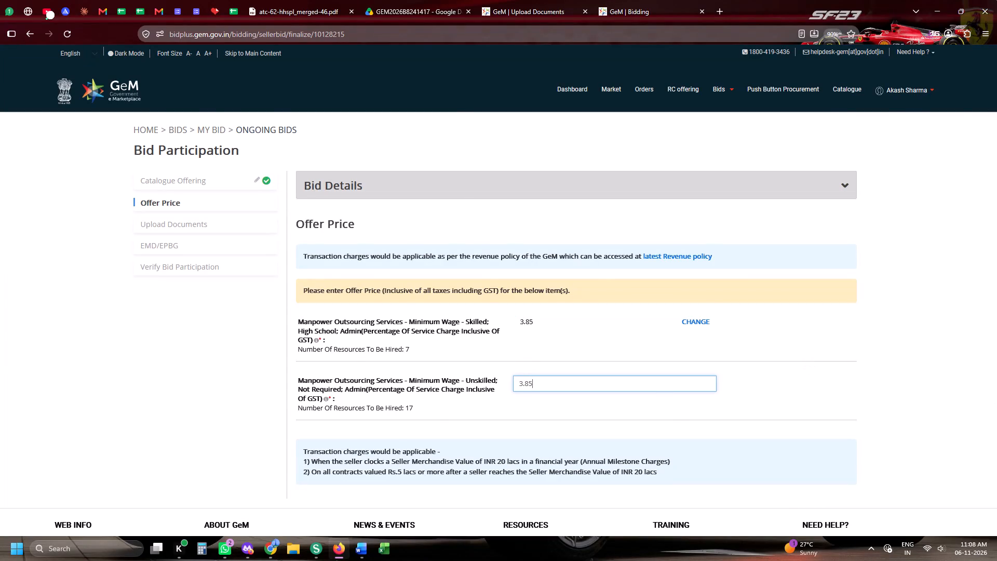
pyautogui.press('Tab')
# Show the estimated total price, proceed with it, and encrypt and save the financial quote.
pyautogui.click(800, 241)
pyautogui.click(804, 255)
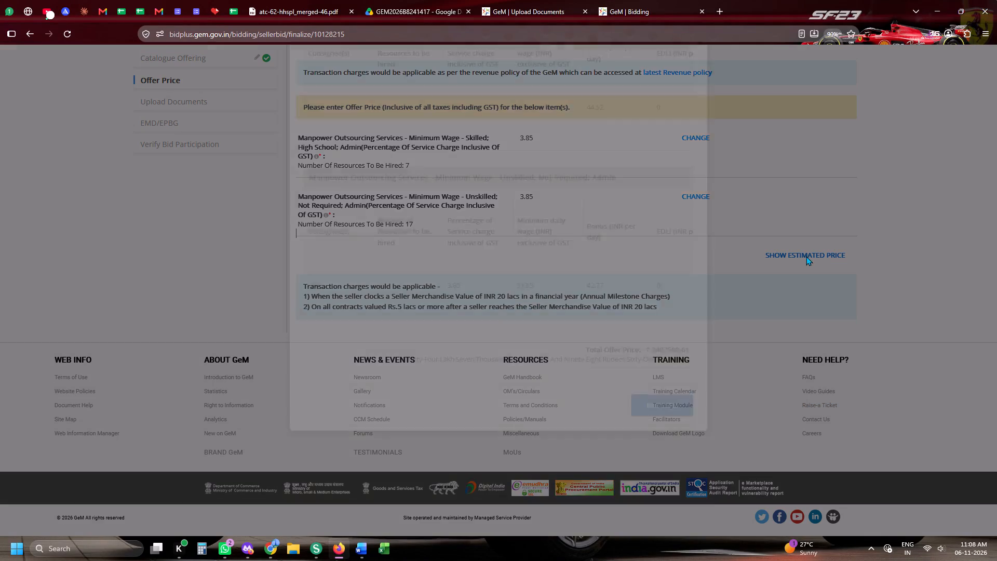
pyautogui.scroll(-5, 658, 325)
pyautogui.click(653, 488)
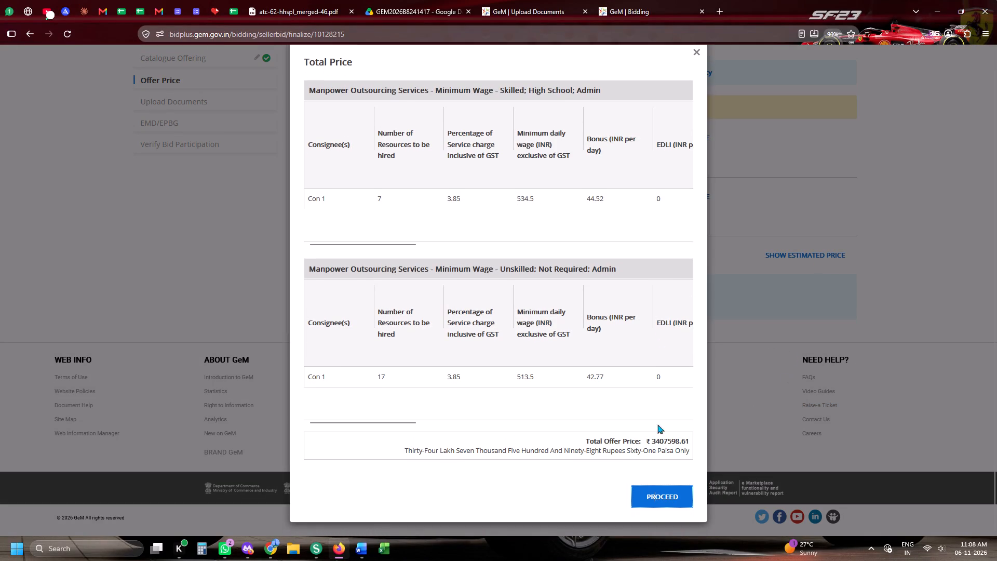
pyautogui.click(651, 492)
pyautogui.click(806, 282)
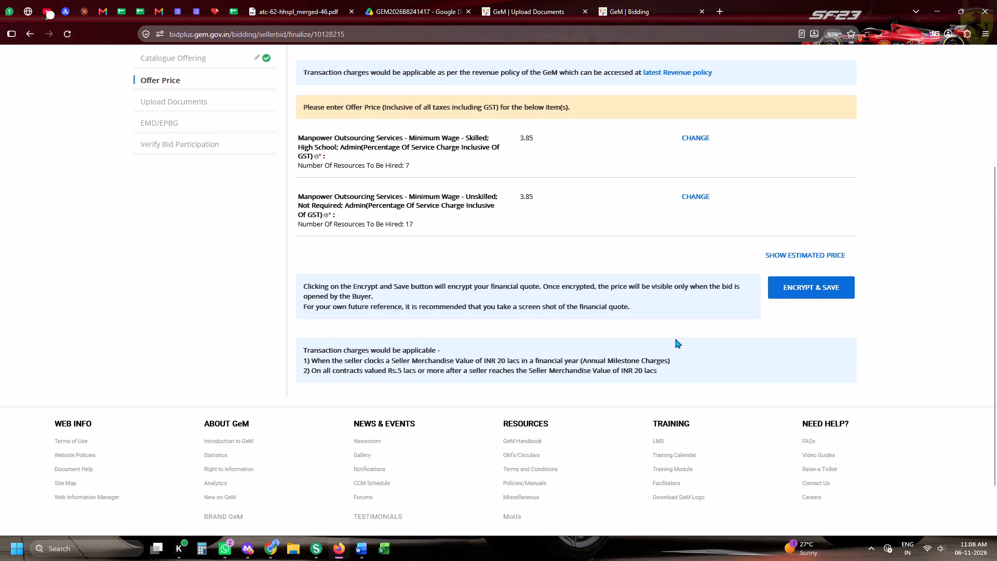
pyautogui.click(545, 316)
pyautogui.click(542, 315)
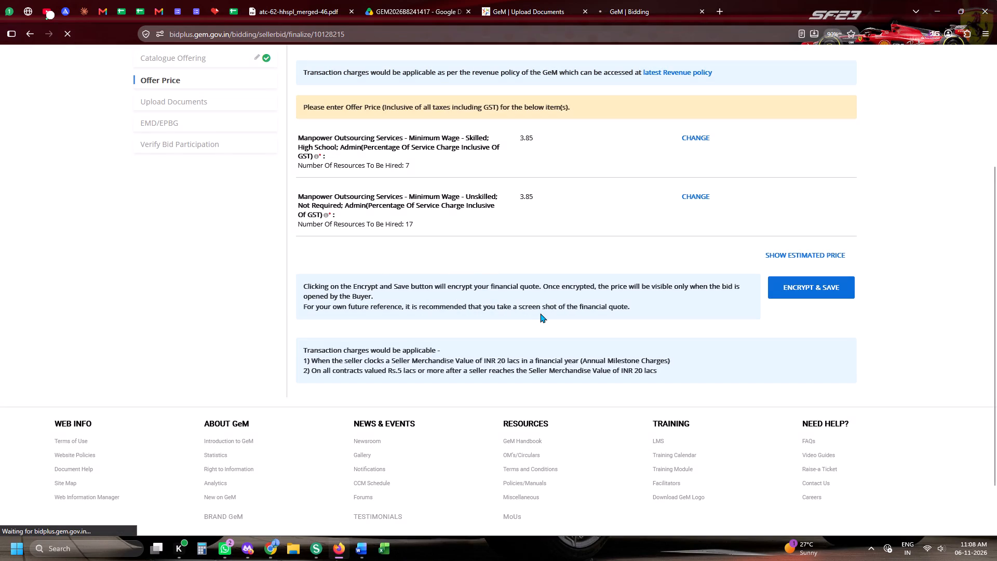
# Upload experience-ceretera-hhspl for Experience Criteria and bidder-turnover-certificate-hhspl for Bidder Turnover from the Gem Bid Documents - HHSPL folder.
pyautogui.click(558, 246)
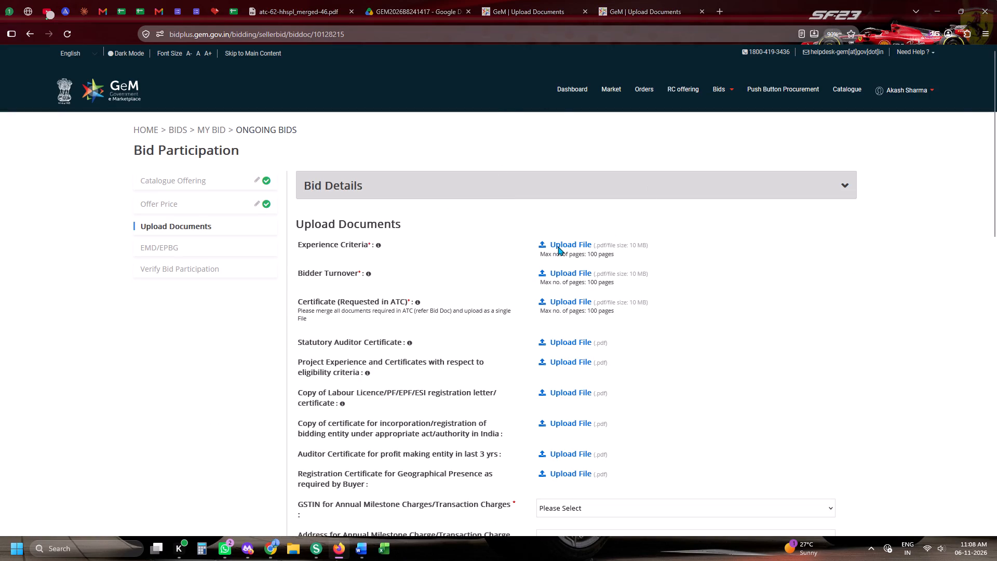
pyautogui.scroll(4, 684, 236)
pyautogui.click(730, 212)
pyautogui.doubleClick(838, 340)
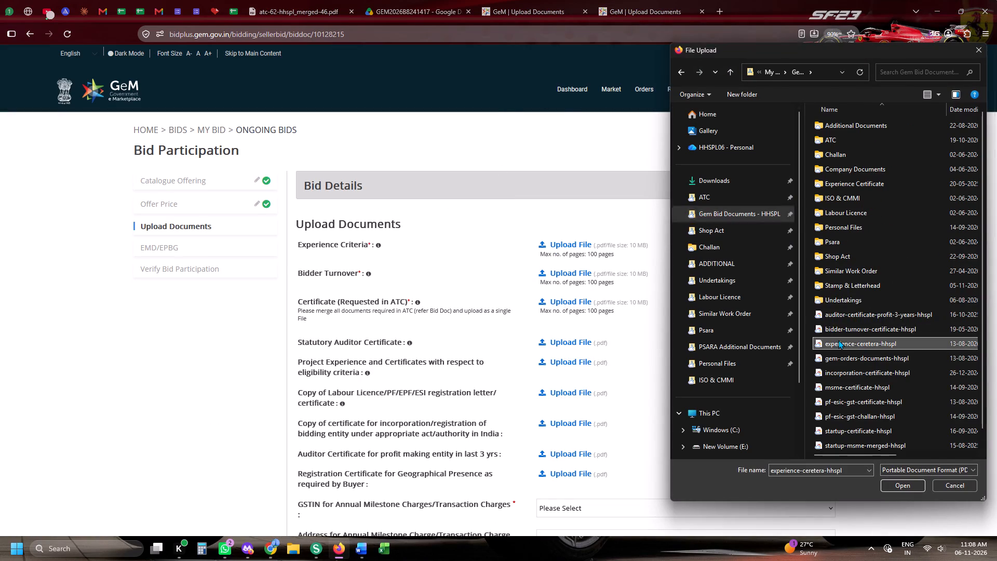
pyautogui.click(601, 280)
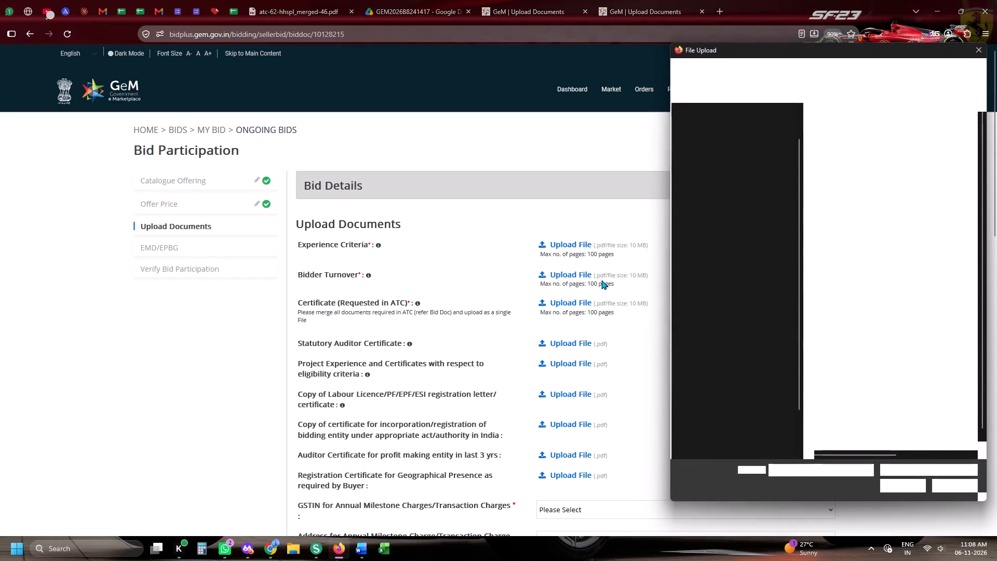
pyautogui.doubleClick(870, 331)
# Upload GJ-Tender-Atc from the Personal Files folder for Certificate (Requested in ATC).
pyautogui.scroll(-2, 711, 206)
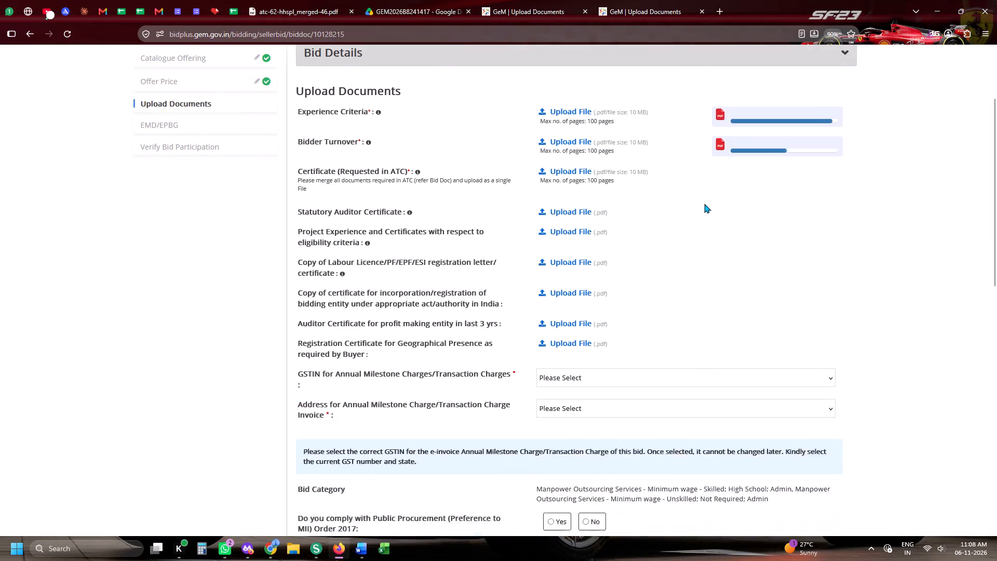
pyautogui.click(576, 162)
pyautogui.scroll(4, 764, 230)
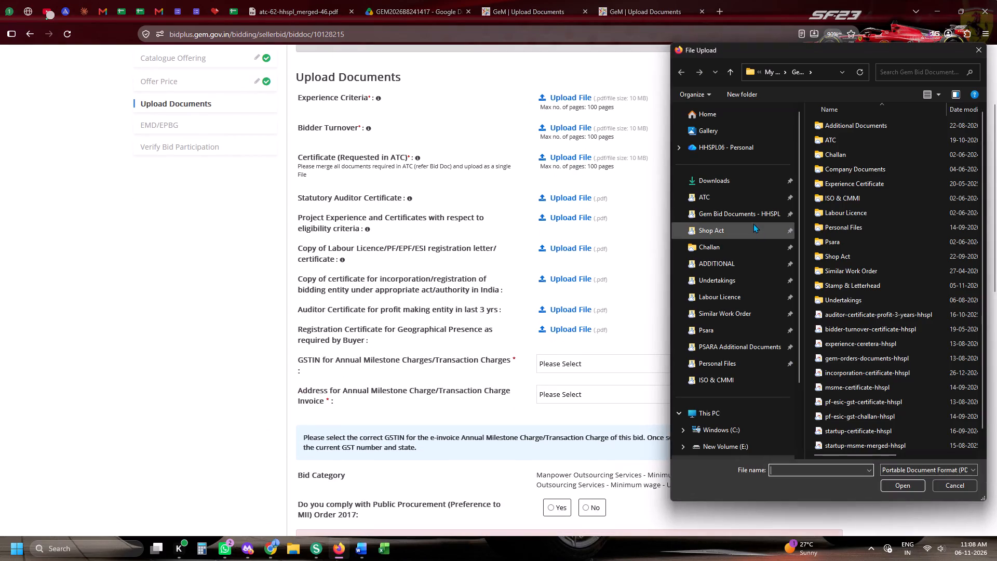
pyautogui.click(753, 223)
pyautogui.click(753, 215)
pyautogui.doubleClick(837, 223)
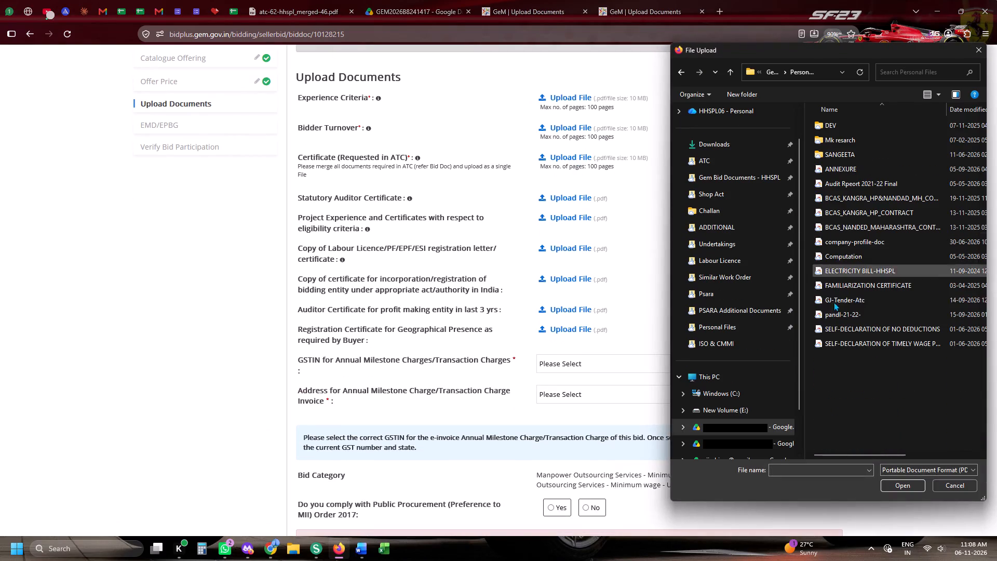
pyautogui.doubleClick(837, 305)
# Check REQUIRED DOCUMENTS.pdf and the other bid's Upload Documents page, and return to this bid's upload fields.
pyautogui.click(378, 0)
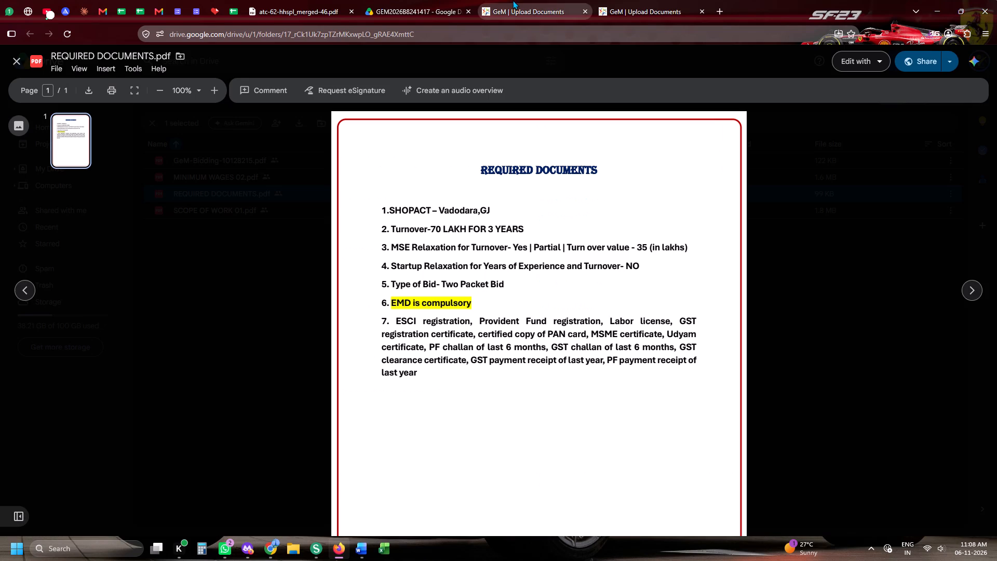
pyautogui.click(513, 0)
pyautogui.scroll(-3, 627, 244)
pyautogui.click(672, 0)
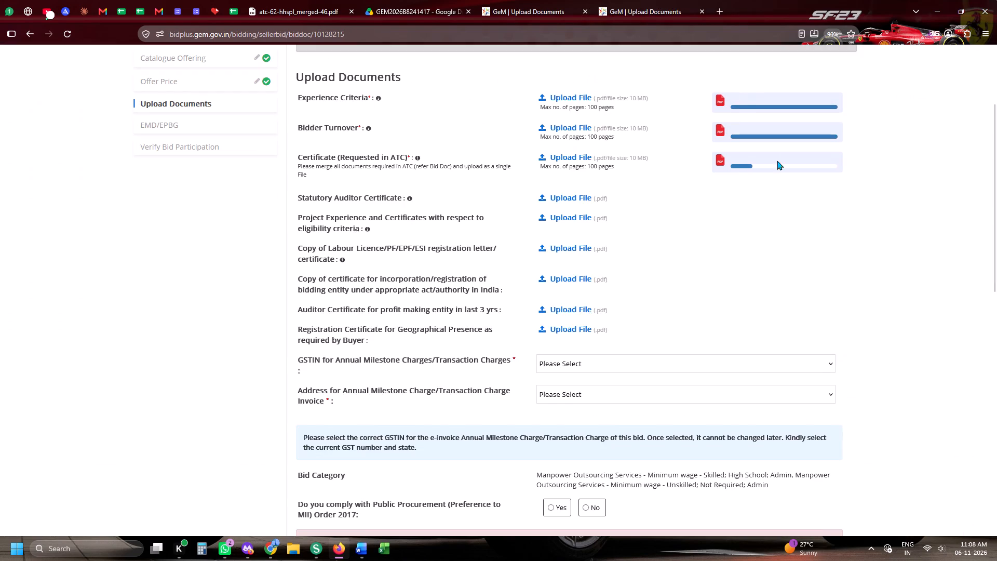
pyautogui.scroll(-3, 781, 168)
pyautogui.scroll(3, 684, 125)
# Upload statutory-auditor-certificate-hhspl from the Gem Bid Documents - HHSPL folder for Statutory Auditor Certificate.
pyautogui.click(573, 193)
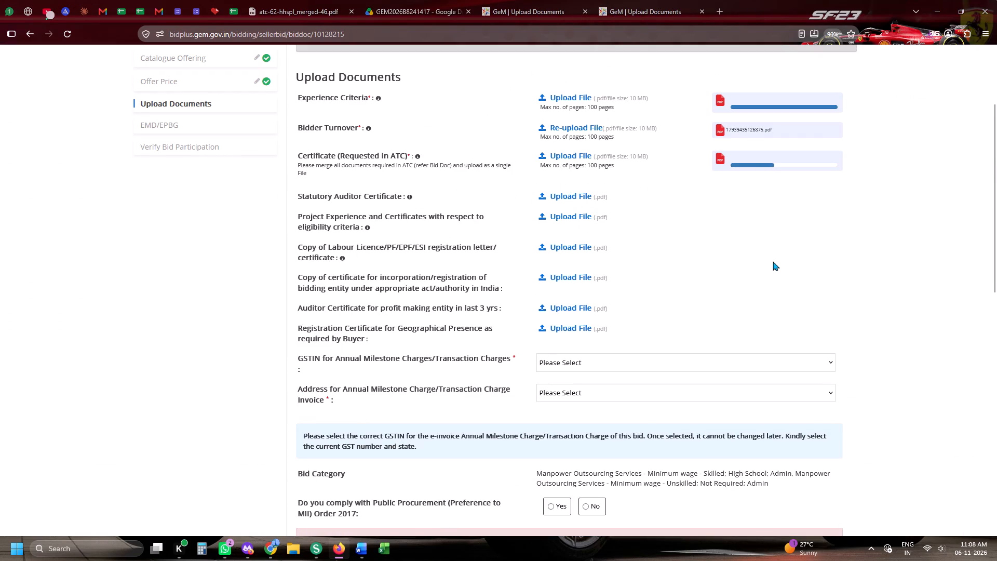
pyautogui.scroll(3, 784, 263)
pyautogui.click(736, 221)
pyautogui.scroll(-6, 878, 285)
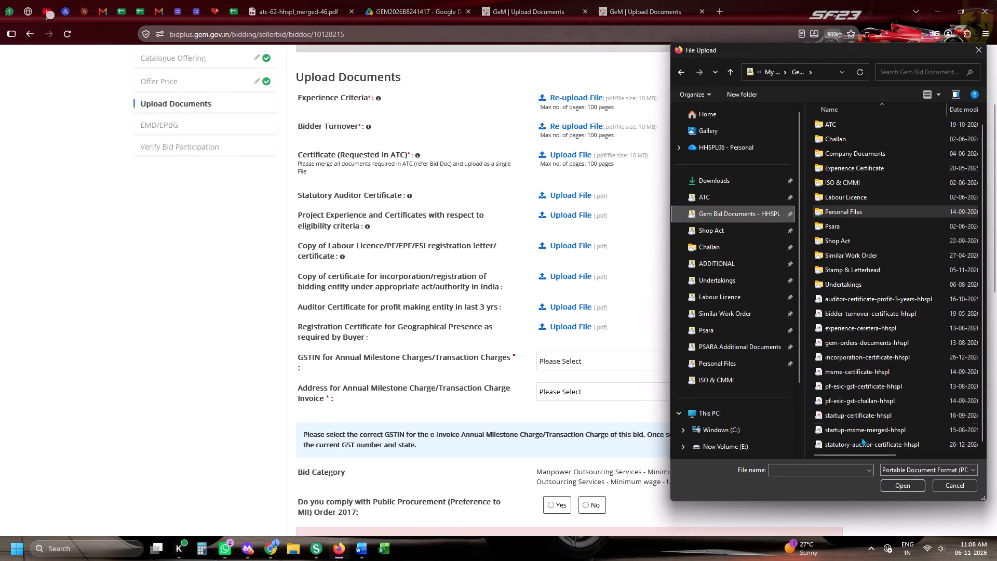
pyautogui.click(861, 437)
pyautogui.doubleClick(869, 447)
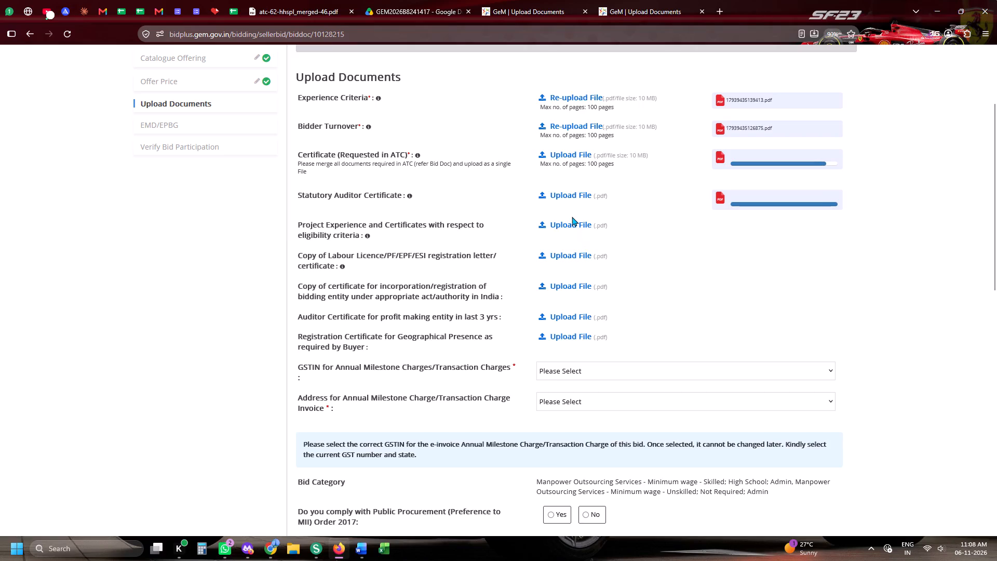
# Upload gem-orders-documents-hhspl from the Gem Bid Documents - HHSPL folder for Project Experience and Certificates.
pyautogui.click(572, 217)
pyautogui.click(577, 220)
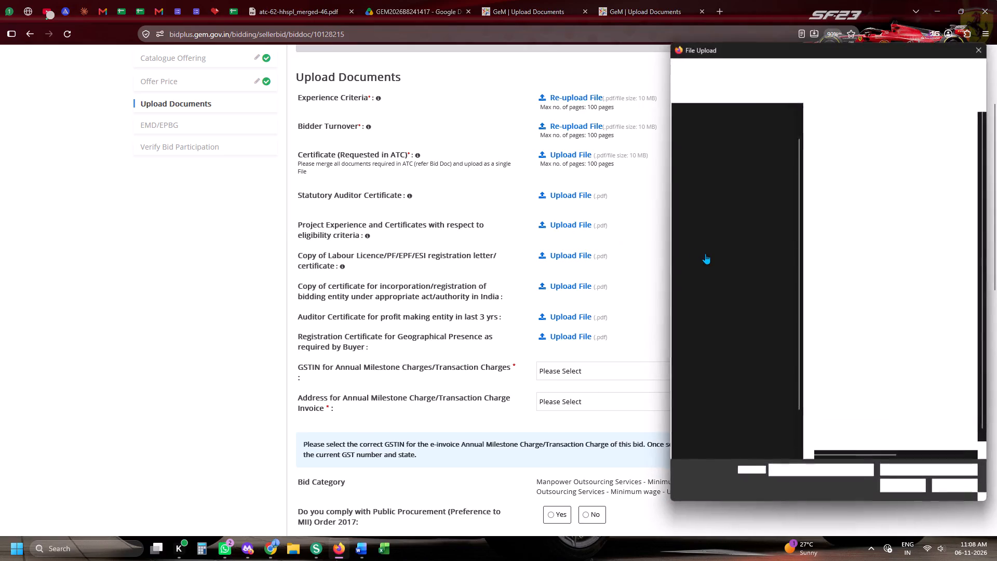
pyautogui.scroll(4, 711, 251)
pyautogui.click(730, 214)
pyautogui.doubleClick(848, 357)
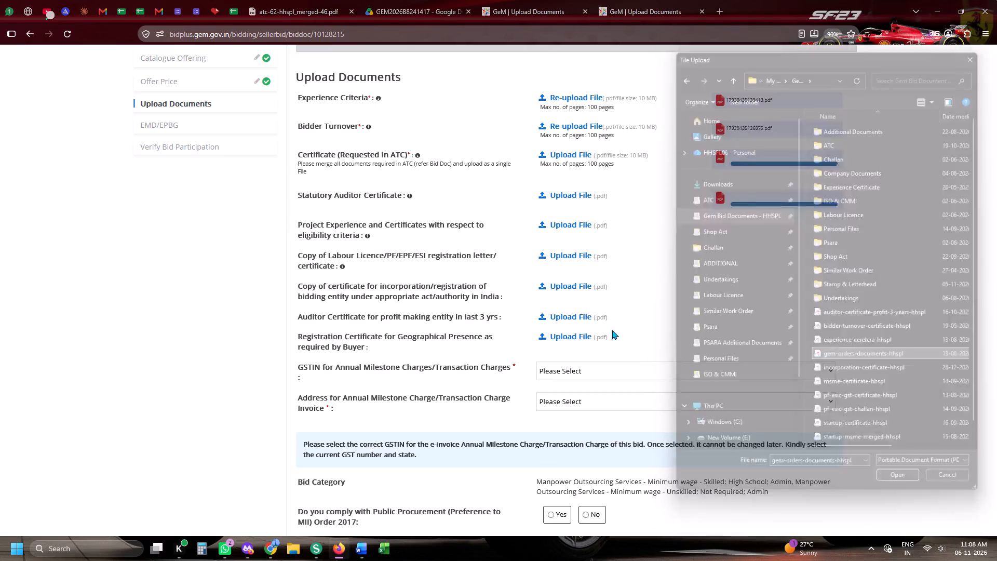
# Upload pf-esic-gst-certificate-hhspl for Copy of Labour Licence/PF/EPF/ESI registration letter/certificate.
pyautogui.click(571, 261)
pyautogui.click(574, 251)
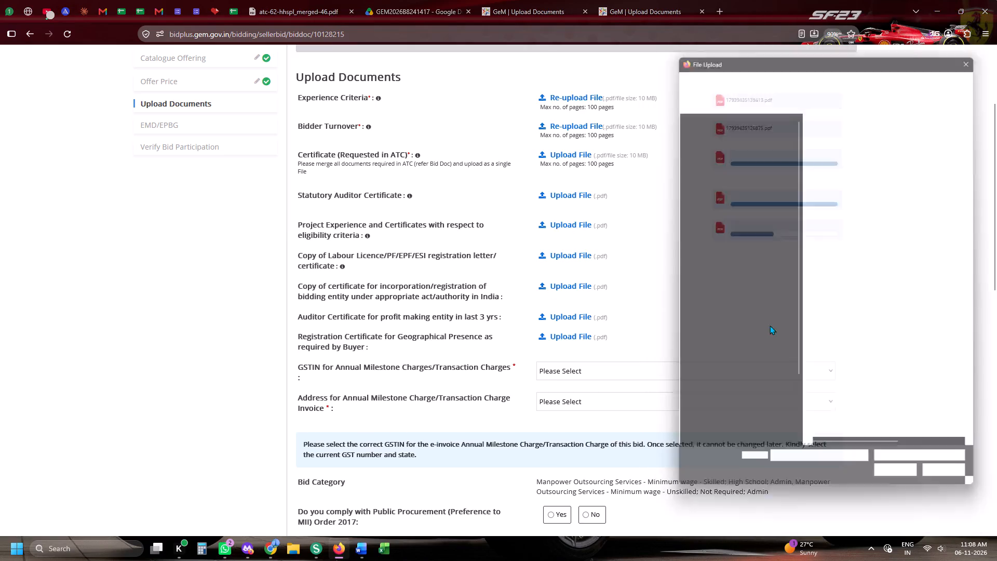
pyautogui.scroll(-4, 778, 326)
pyautogui.scroll(-5, 864, 357)
pyautogui.doubleClick(873, 382)
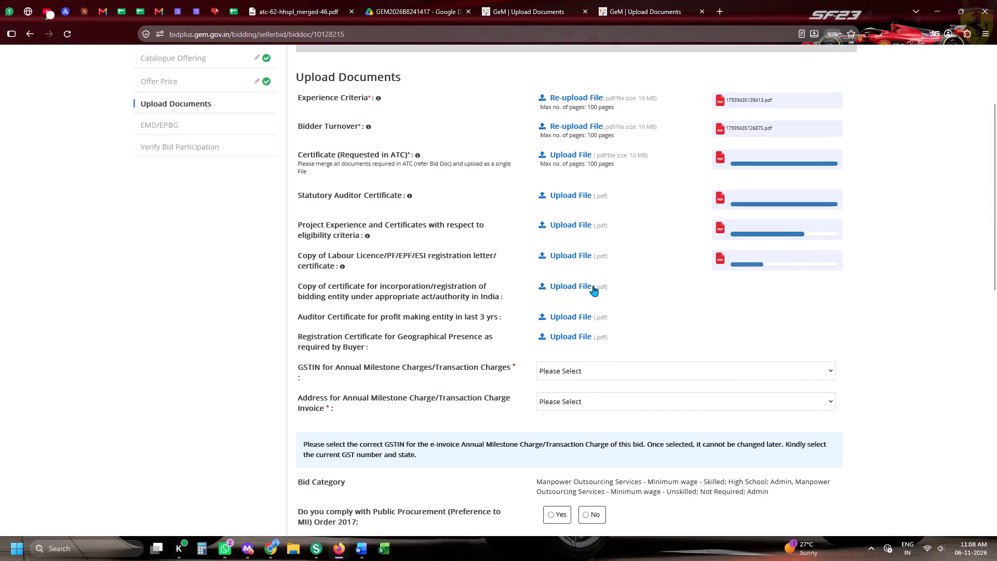
# Upload incorporation-certificate-hhspl for the bidding entity's incorporation and auditor-certificate-profit-3-years-hhspl for Auditor Certificate for profit making entity.
pyautogui.click(593, 286)
pyautogui.scroll(-7, 863, 308)
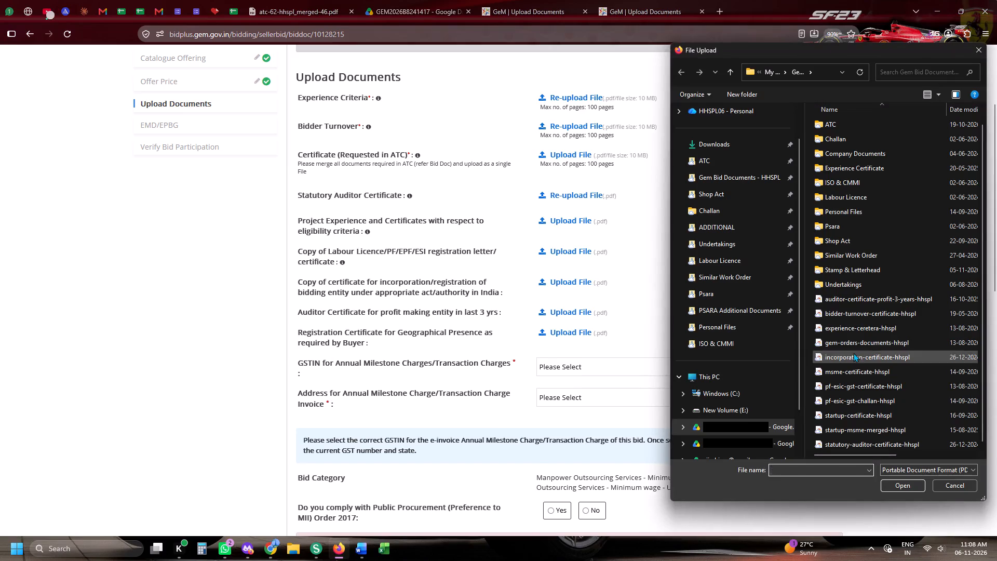
pyautogui.doubleClick(853, 353)
pyautogui.click(566, 314)
pyautogui.scroll(-1, 830, 295)
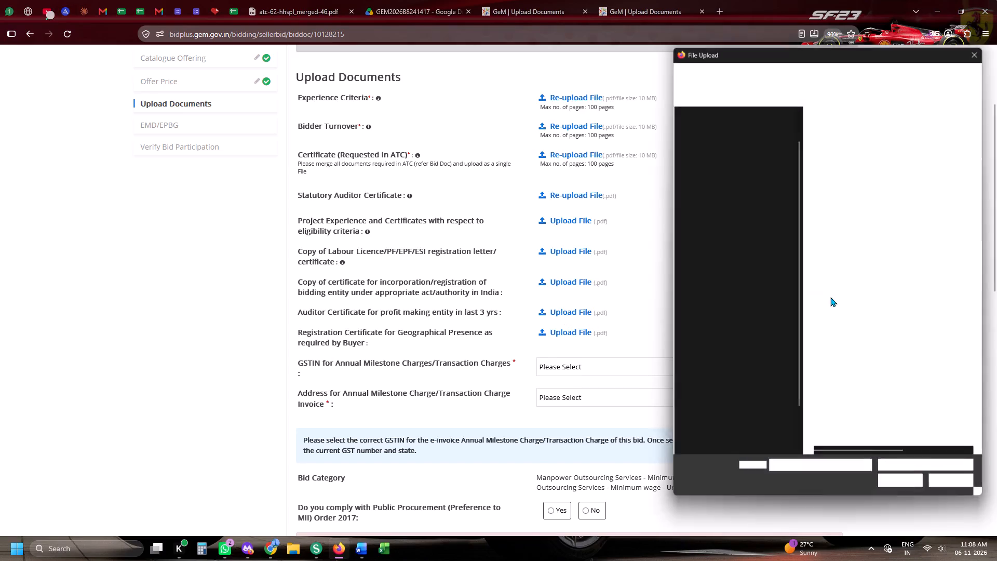
pyautogui.scroll(-1, 830, 297)
pyautogui.doubleClick(854, 296)
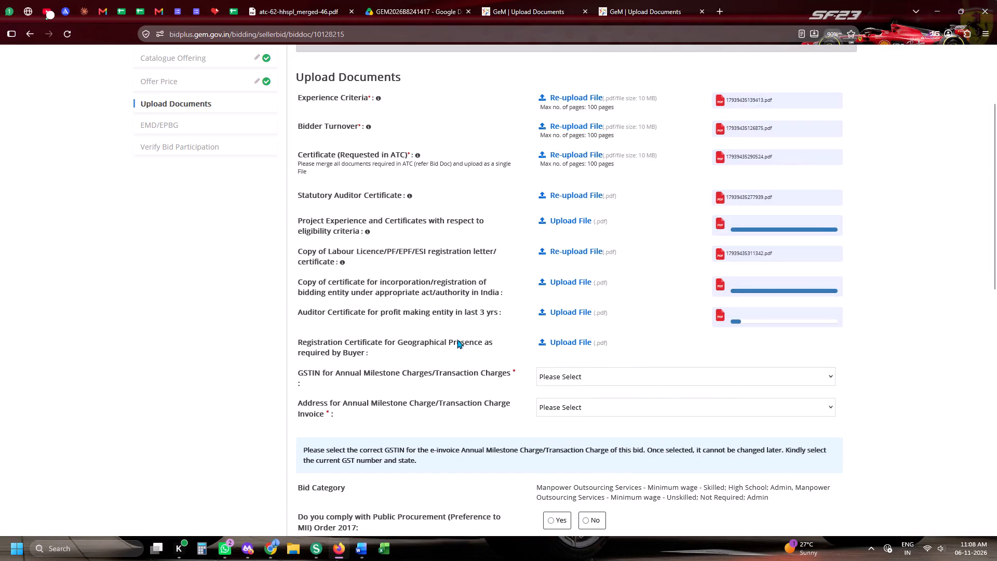
# Check the city of bid GEM/2026/B/8241417 in its Daily Tender Sheet 2026 row, and return to the bid's upload page.
pyautogui.click(231, 0)
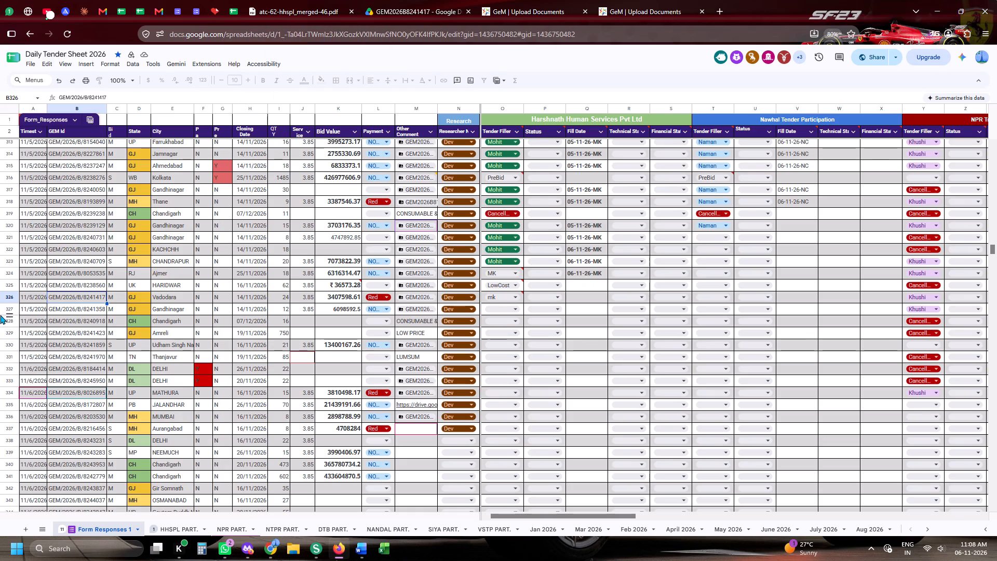
pyautogui.click(0, 290)
pyautogui.click(2, 297)
pyautogui.click(609, 15)
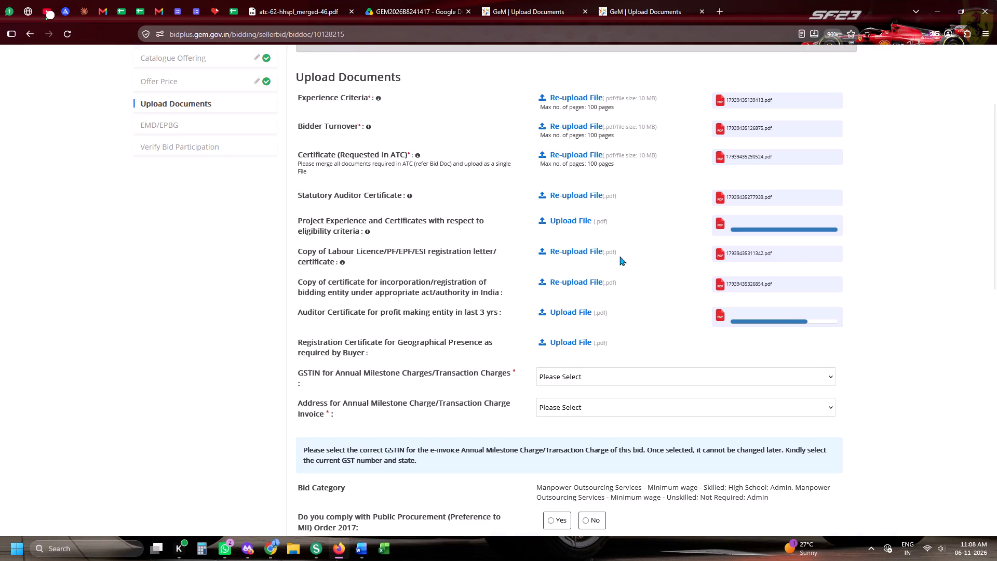
# Upload gj-vadodara-rent-agreement-hhspl from the Shop Act folder for Registration Certificate for Geographical Presence.
pyautogui.click(602, 339)
pyautogui.scroll(4, 684, 289)
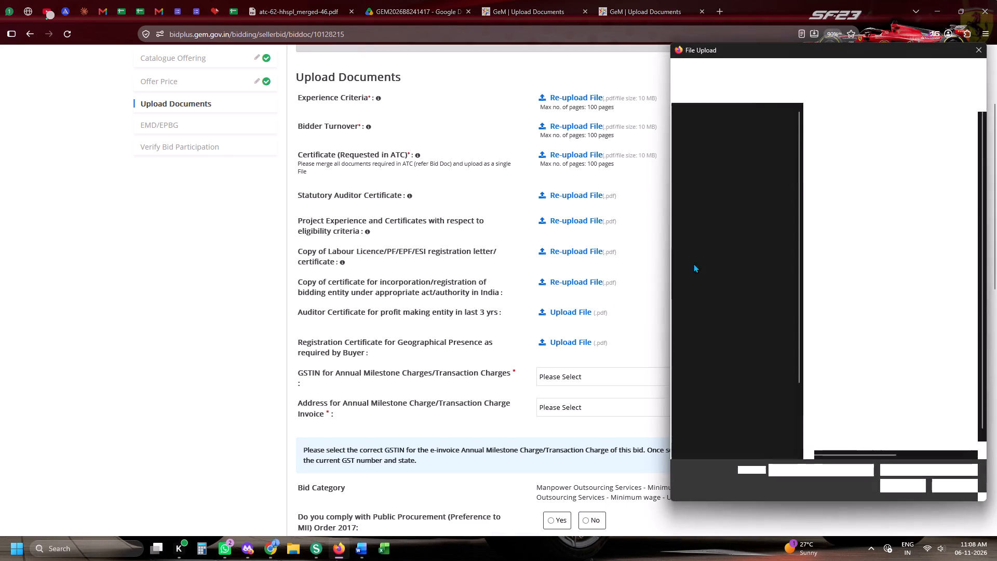
pyautogui.click(722, 236)
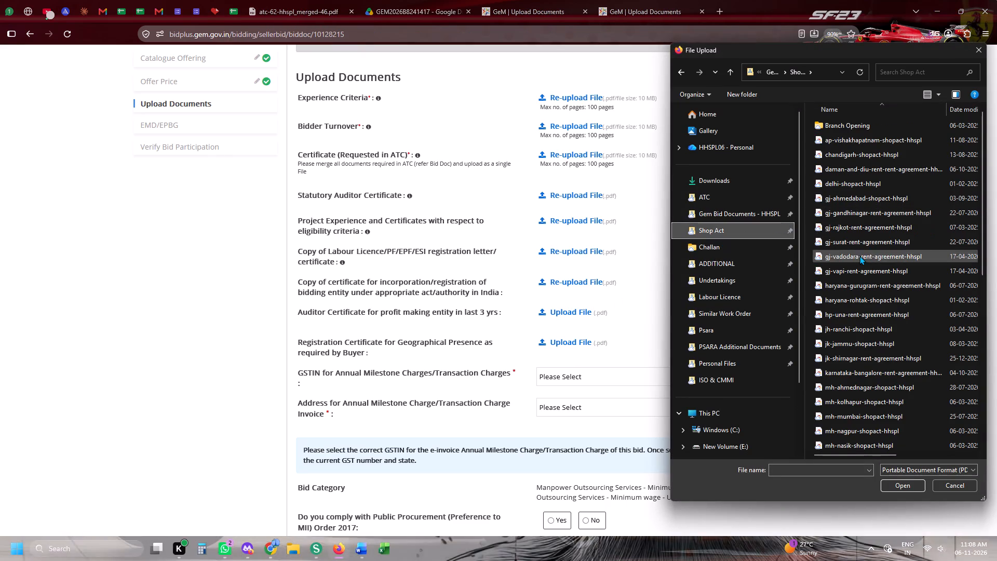
pyautogui.doubleClick(859, 256)
# Select the registered GSTIN and the Jaipur invoice address for the Annual Milestone/Transaction Charges, confirming each choice.
pyautogui.scroll(-2, 859, 256)
pyautogui.click(576, 236)
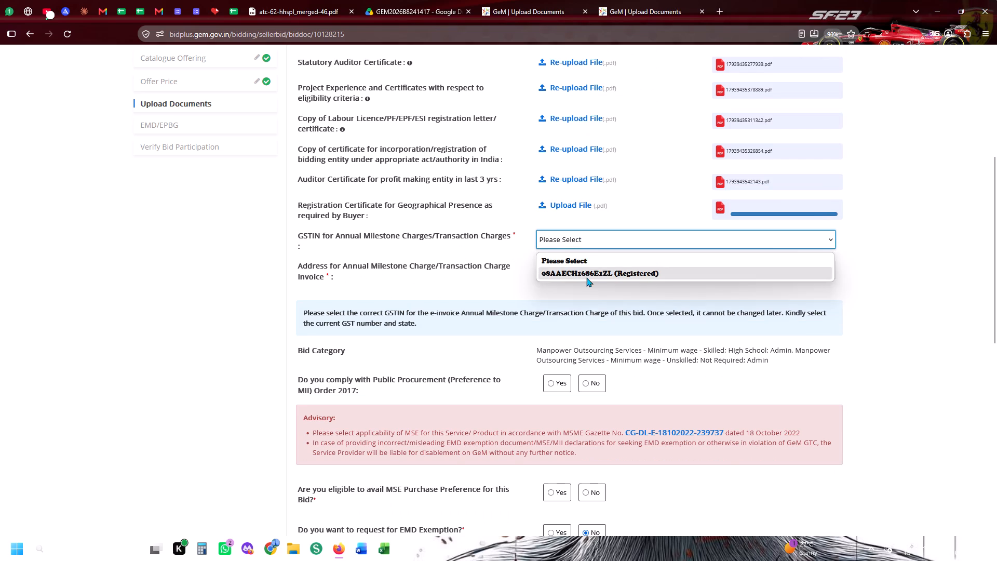
pyautogui.click(586, 277)
pyautogui.click(605, 112)
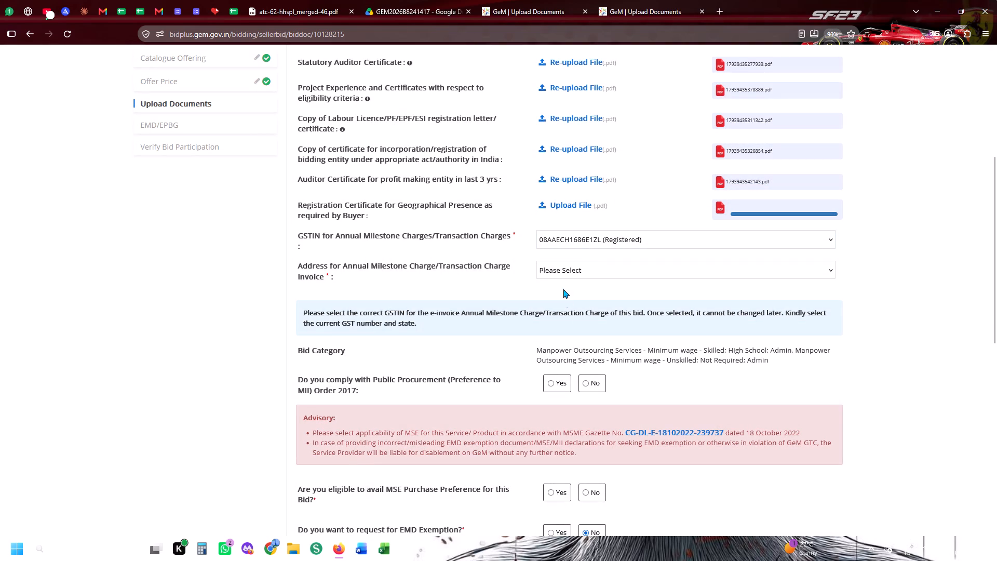
pyautogui.click(561, 277)
pyautogui.click(564, 295)
pyautogui.click(614, 119)
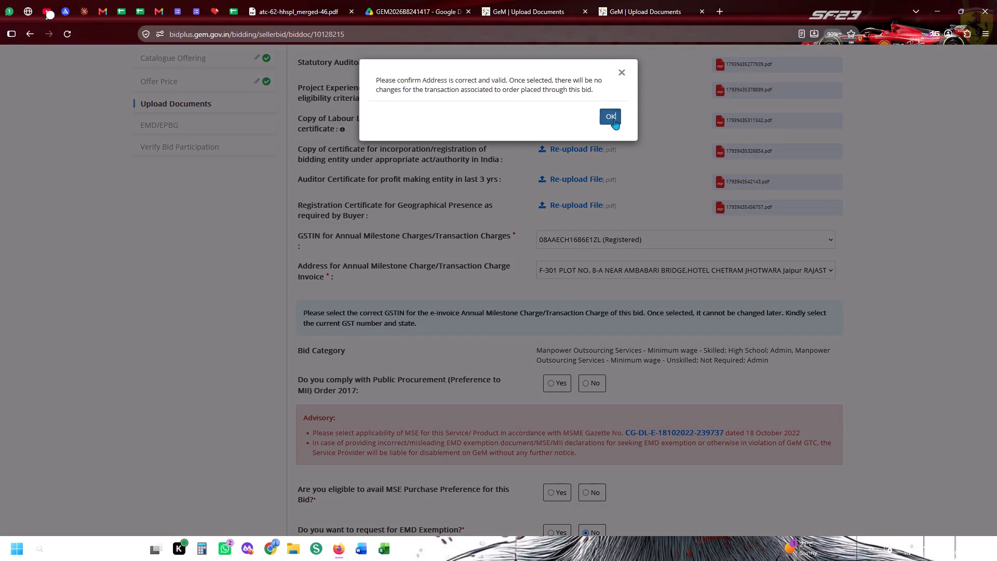
# Answer Yes to MII Order 2017 compliance, MSE Purchase Preference eligibility and the EMD Exemption request.
pyautogui.click(551, 381)
pyautogui.scroll(-4, 552, 380)
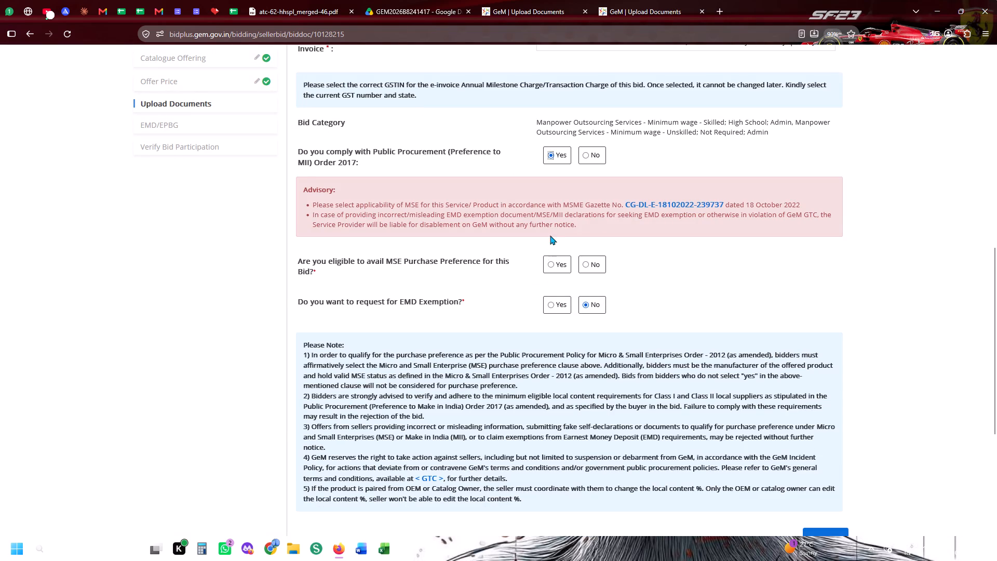
pyautogui.click(550, 225)
pyautogui.click(556, 289)
# Upload msme-certificate-hhspl from the Gem Bid Documents - HHSPL folder as the MSE category certificate.
pyautogui.click(561, 263)
pyautogui.click(562, 259)
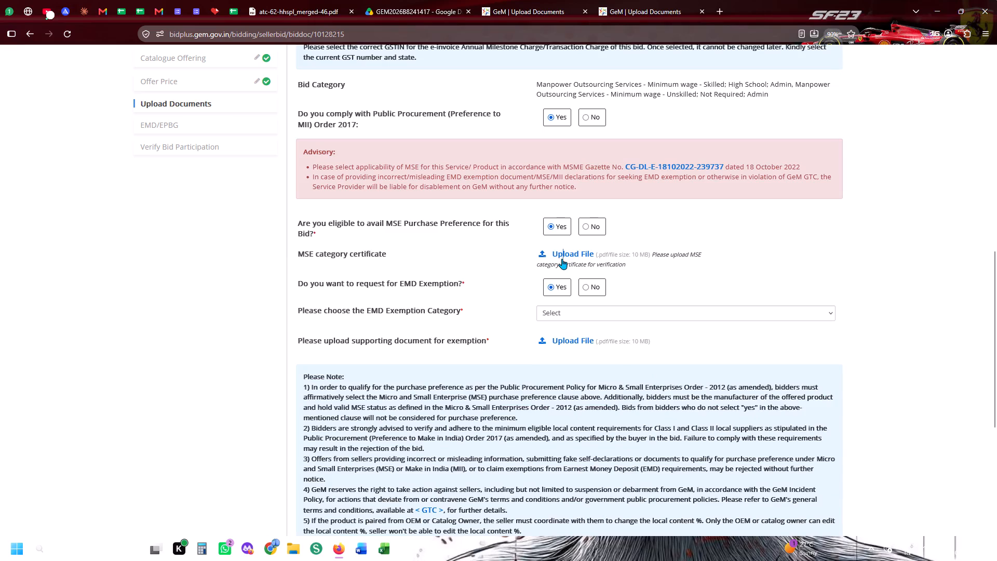
pyautogui.scroll(3, 673, 257)
pyautogui.click(725, 223)
pyautogui.click(734, 212)
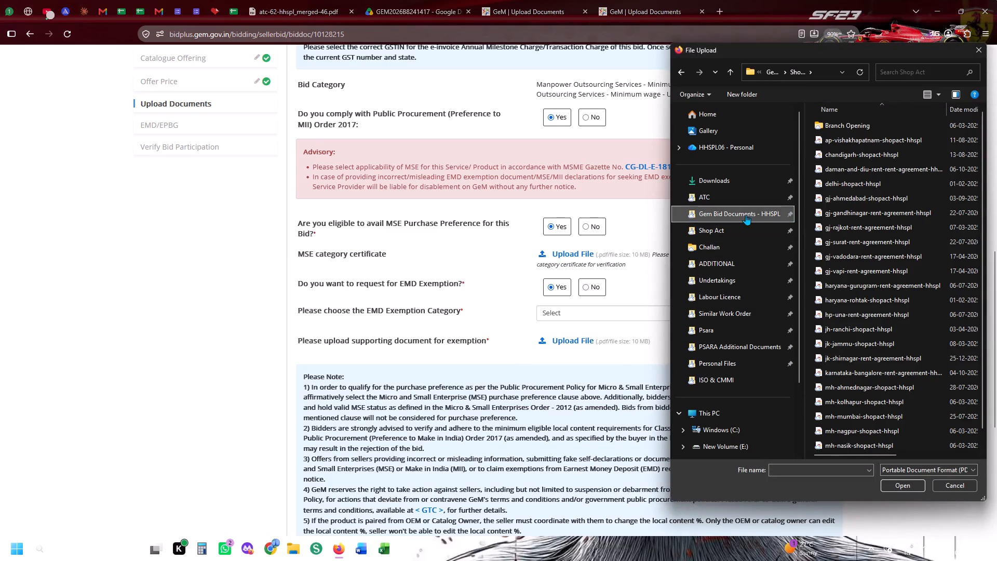
pyautogui.scroll(-5, 854, 334)
pyautogui.doubleClick(853, 367)
# Choose Start-up as the EMD Exemption Category and upload startup-msme-merged-hhspl as the supporting document for exemption.
pyautogui.scroll(-2, 743, 268)
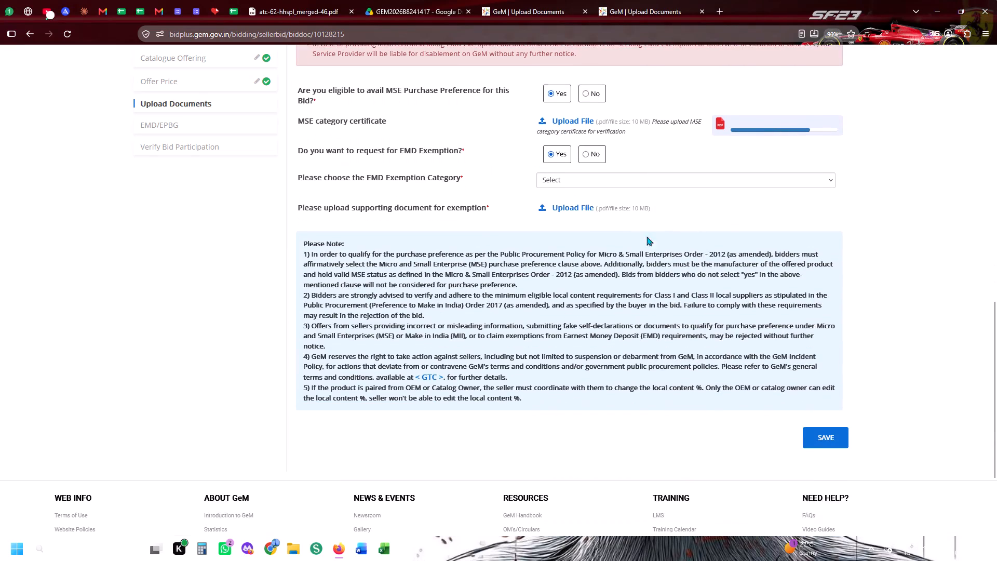
pyautogui.click(549, 179)
pyautogui.click(557, 204)
pyautogui.click(564, 217)
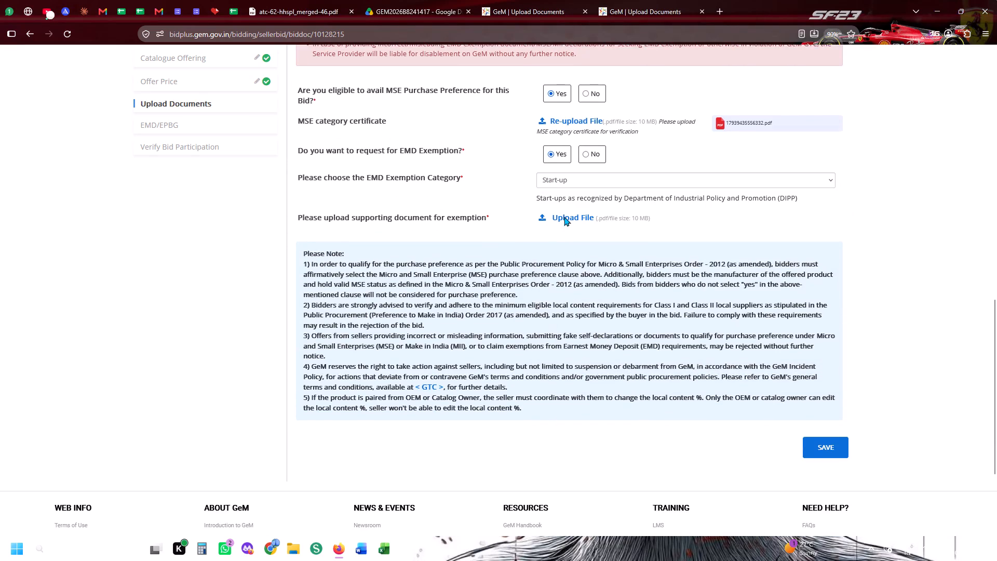
pyautogui.scroll(-6, 818, 329)
pyautogui.click(865, 437)
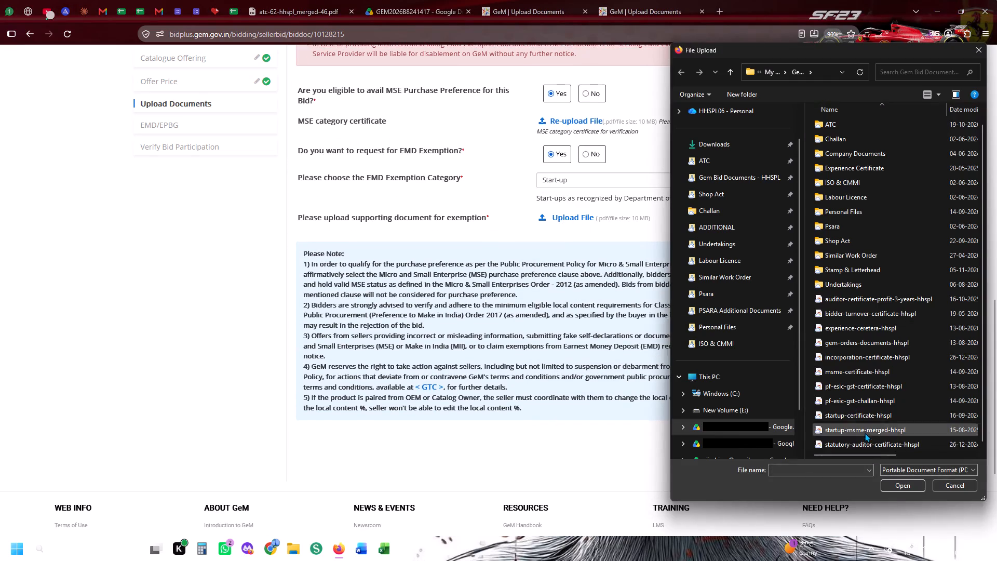
pyautogui.click(865, 433)
pyautogui.scroll(5, 837, 416)
pyautogui.scroll(-6, 841, 416)
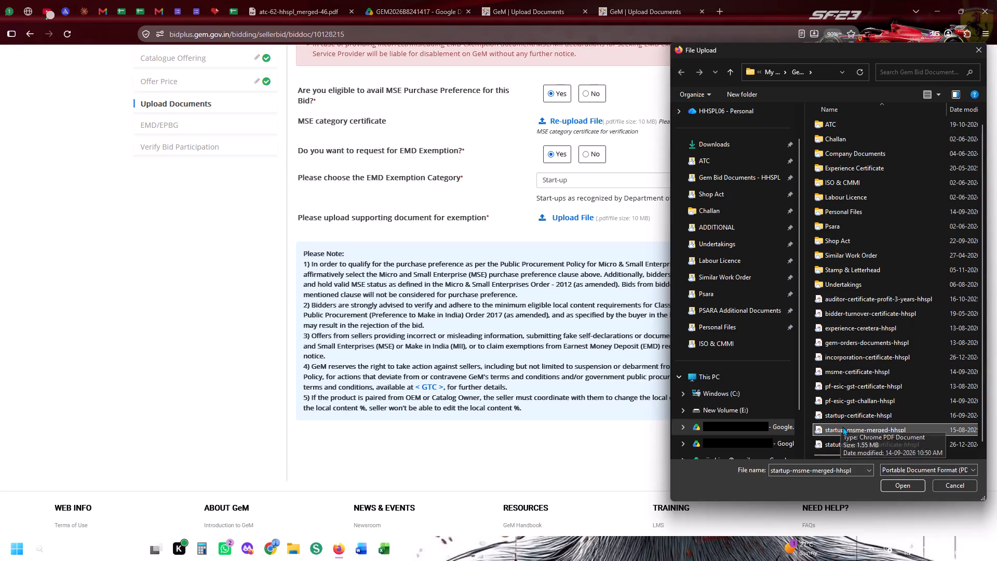
pyautogui.doubleClick(842, 426)
pyautogui.scroll(11, 842, 426)
pyautogui.scroll(-7, 842, 426)
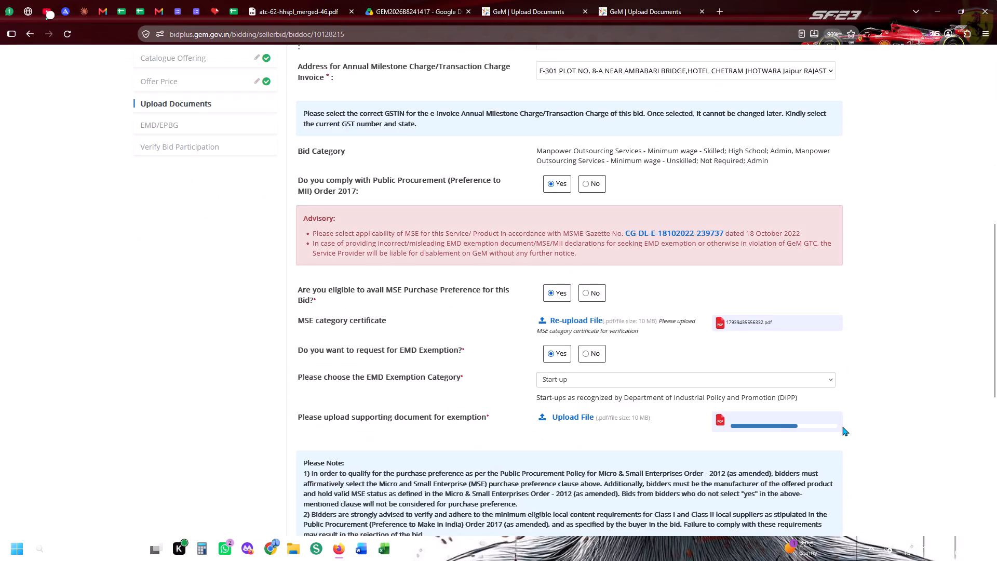
pyautogui.scroll(-6, 842, 426)
pyautogui.scroll(4, 842, 426)
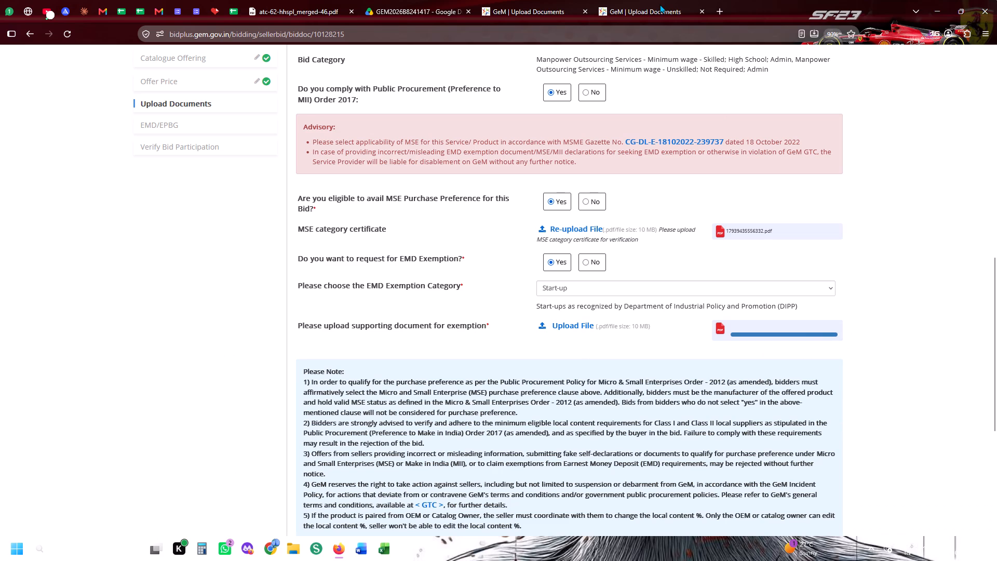
# Save the Upload Documents page of bid GEM2026B8053535 and that of bid GEM/2026/B/8241417.
pyautogui.click(659, 4)
pyautogui.click(515, 3)
pyautogui.scroll(5, 639, 283)
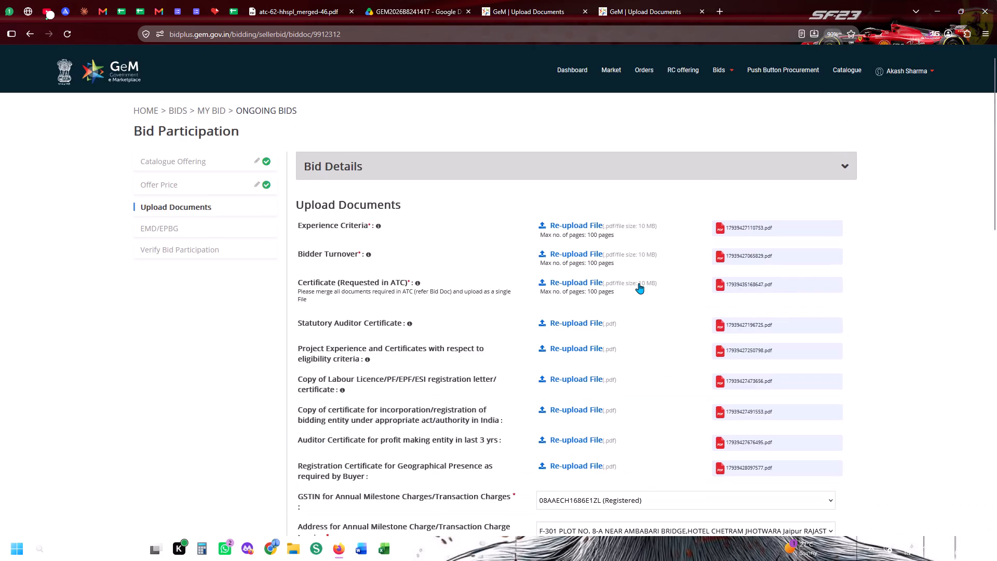
pyautogui.scroll(-12, 639, 283)
pyautogui.click(814, 315)
pyautogui.click(622, 0)
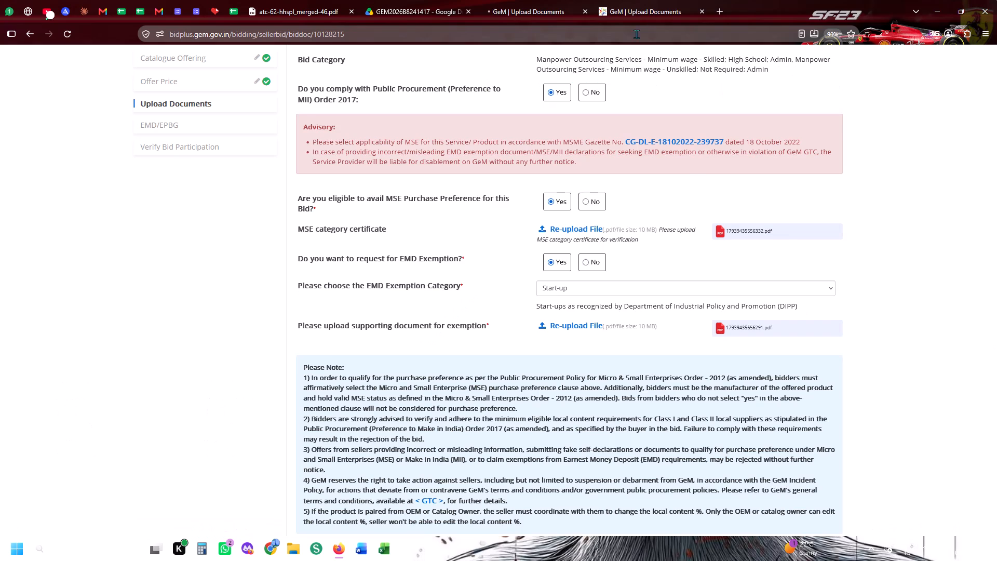
pyautogui.scroll(-6, 749, 276)
pyautogui.click(800, 300)
pyautogui.click(807, 302)
# Save the EMD/EPBG page of both bids.
pyautogui.click(504, 0)
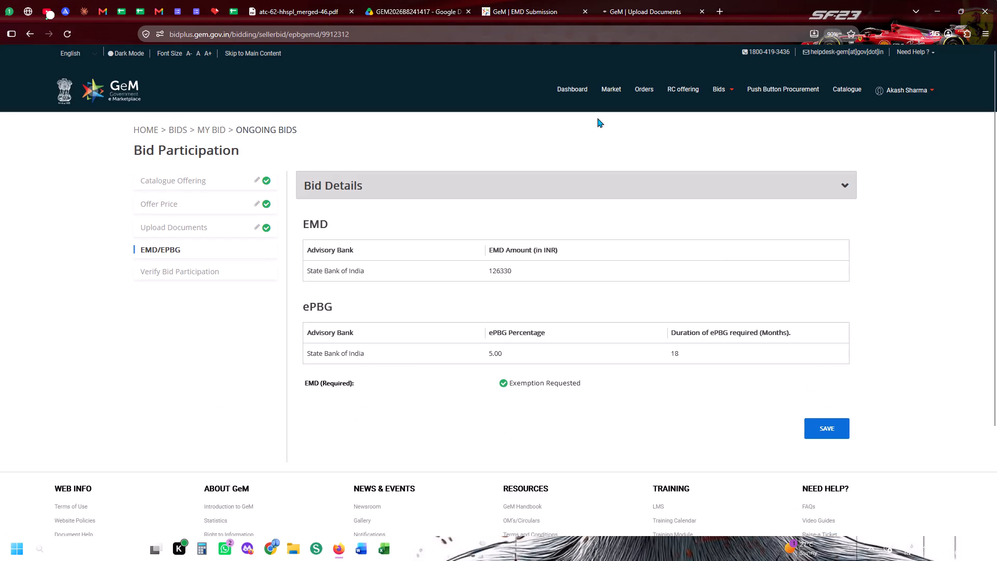
pyautogui.click(816, 428)
pyautogui.click(675, 0)
pyautogui.click(824, 432)
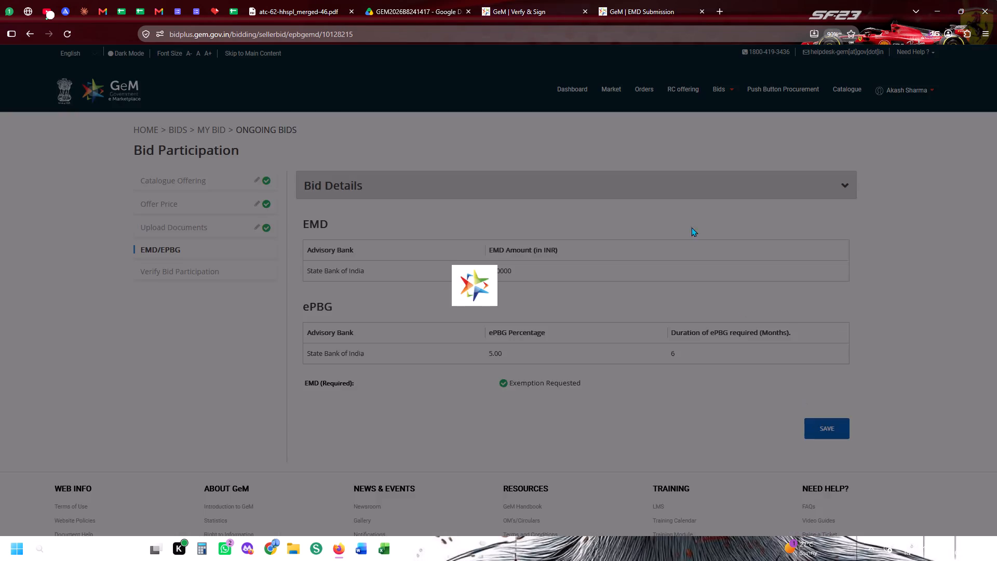
# Agree to the Terms & Conditions for bid GEM2026B8053535 and request verification with OTP.
pyautogui.click(555, 0)
pyautogui.scroll(-6, 371, 430)
pyautogui.click(309, 217)
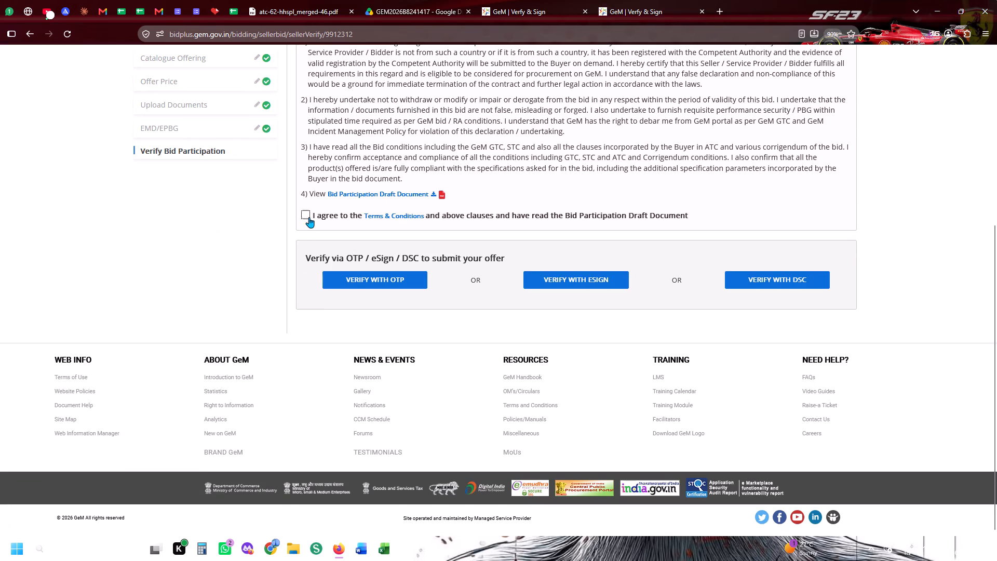
pyautogui.click(357, 281)
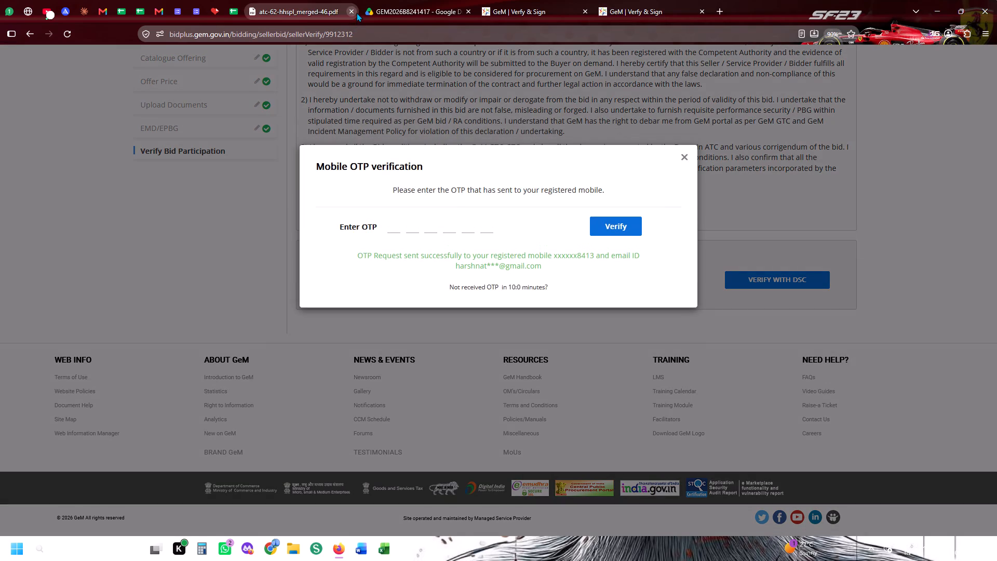
# Close the merged ATC PDF and the GEM2026B8241417 Google Drive folder.
pyautogui.click(356, 12)
pyautogui.click(352, 13)
# In the Daily Tender Sheet 2026, set Harshnath Human Services' Tender Filler to Cancelled for rows 328 and 329.
pyautogui.click(231, 17)
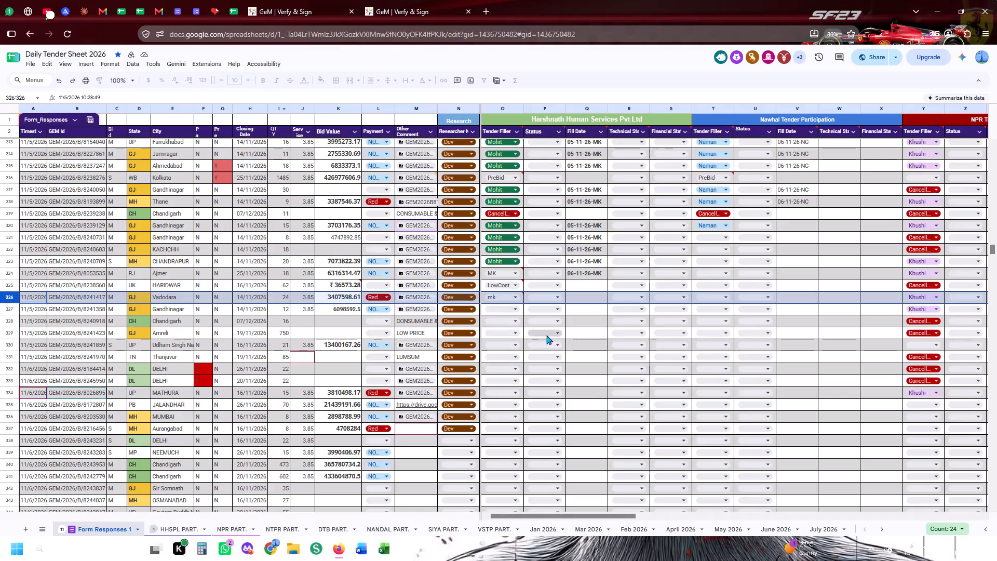
pyautogui.click(505, 323)
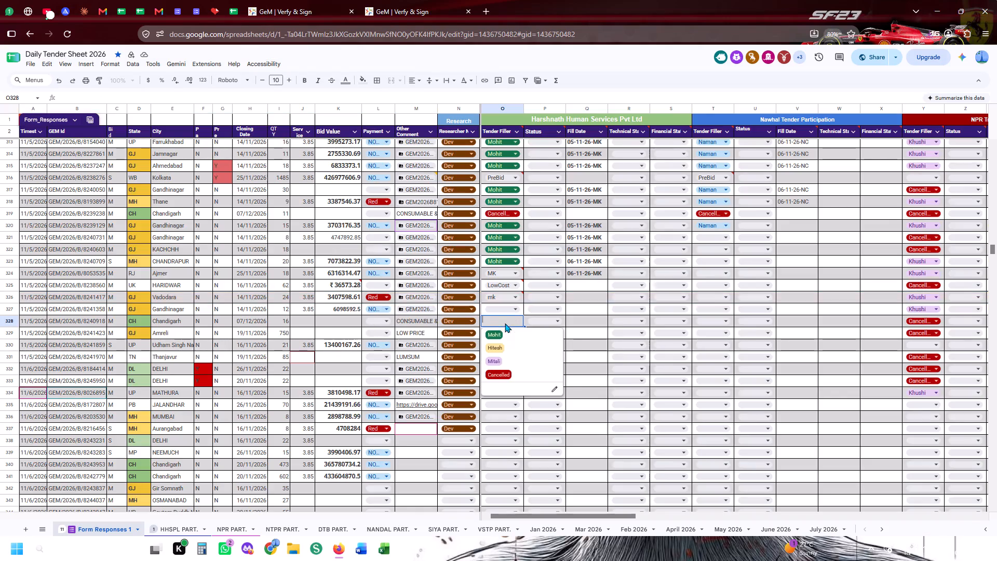
pyautogui.click(514, 372)
pyautogui.click(500, 334)
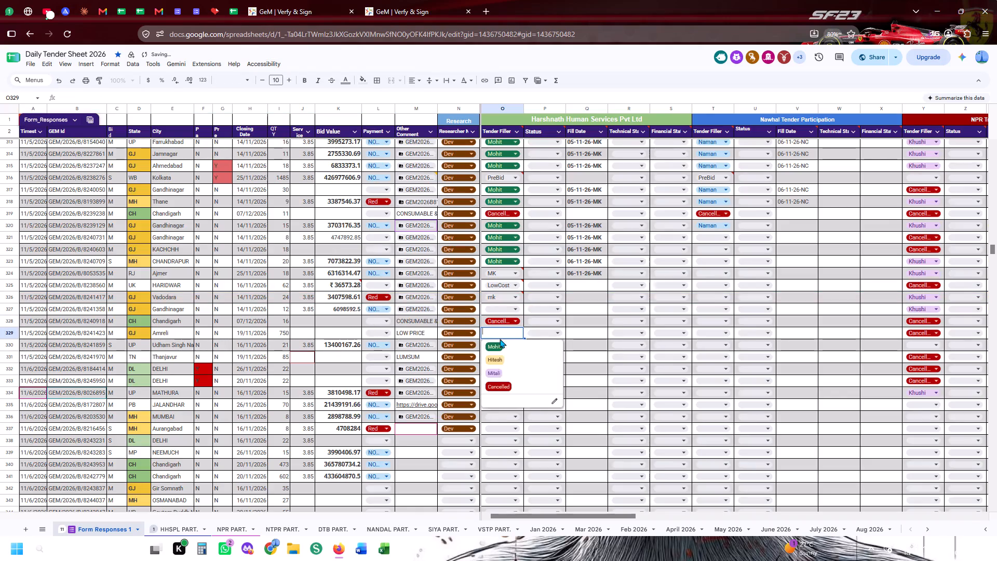
pyautogui.click(503, 384)
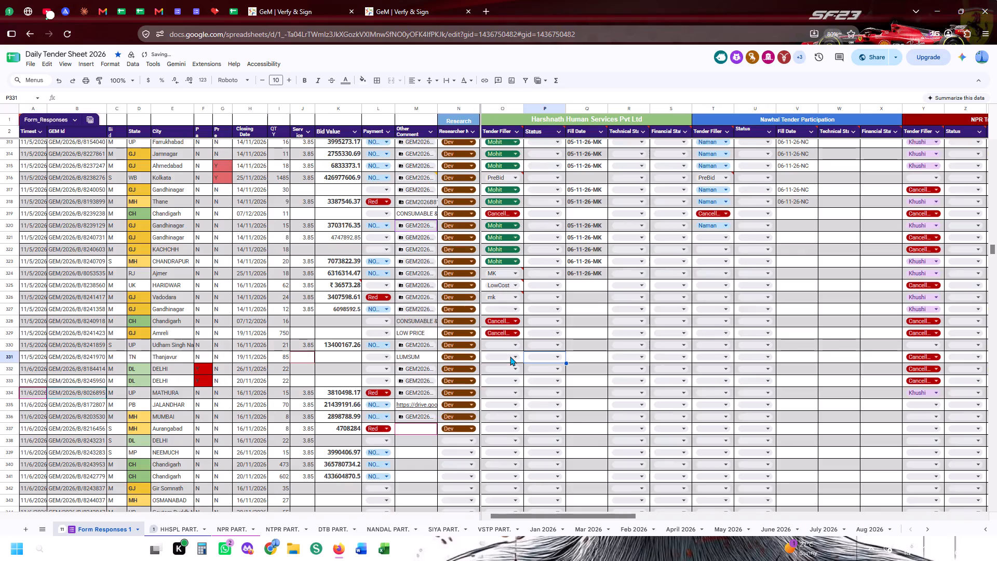
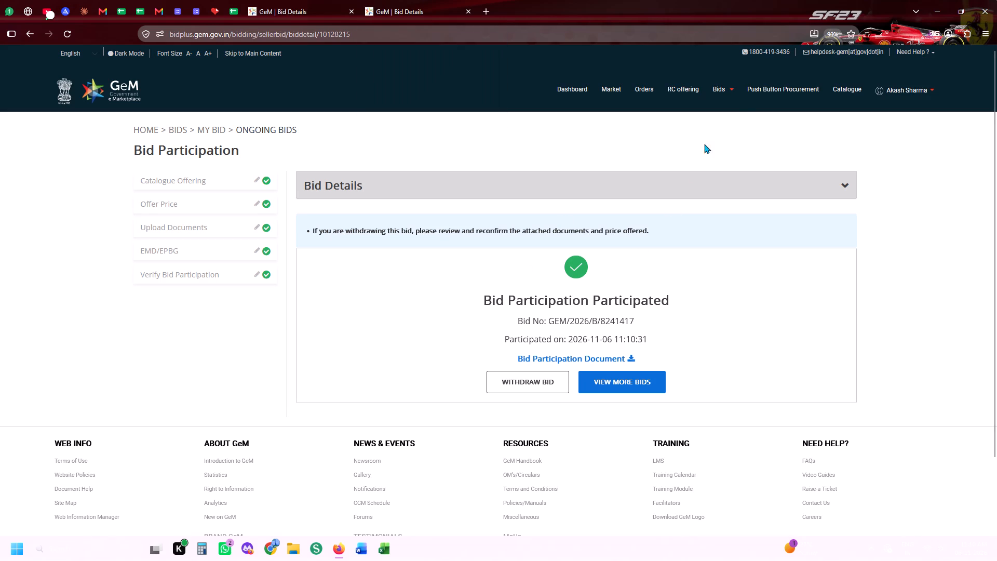
# Open the Ongoing Bids list on GeM from the GEM/2026/B/8241417 participation page.
pyautogui.click(733, 77)
pyautogui.click(726, 89)
pyautogui.click(729, 98)
pyautogui.click(728, 100)
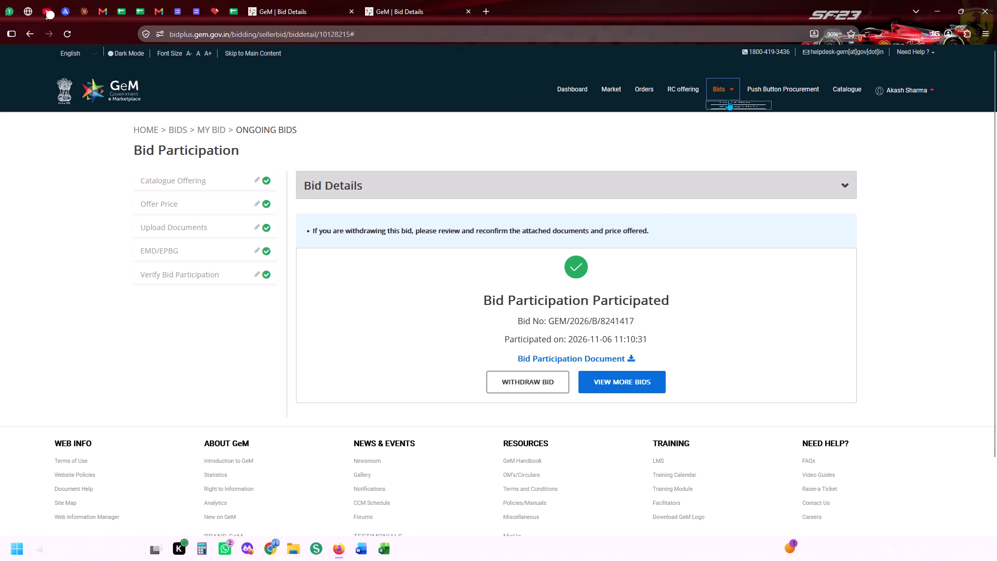
pyautogui.click(727, 105)
# In the Daily Tender Sheet 2026, set Harshnath Human Services' Tender Filler to Mohit for rows 324 and 326.
pyautogui.click(231, 14)
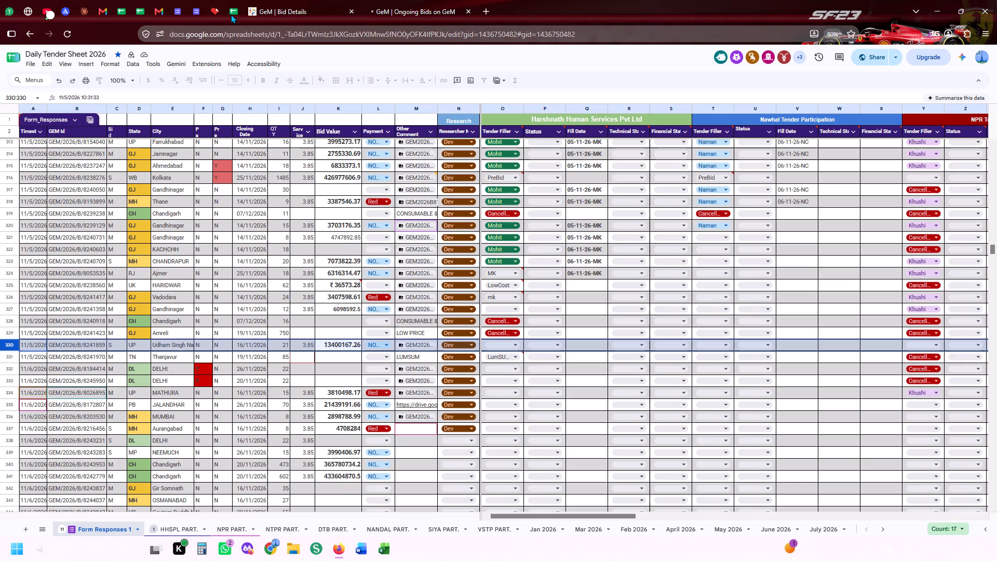
pyautogui.click(509, 272)
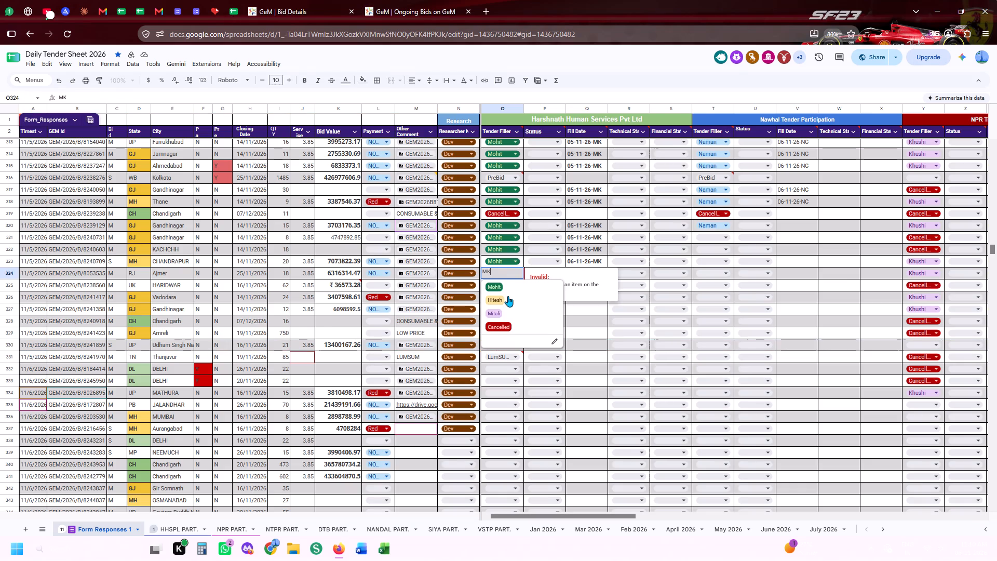
pyautogui.click(506, 288)
pyautogui.click(505, 298)
pyautogui.click(505, 310)
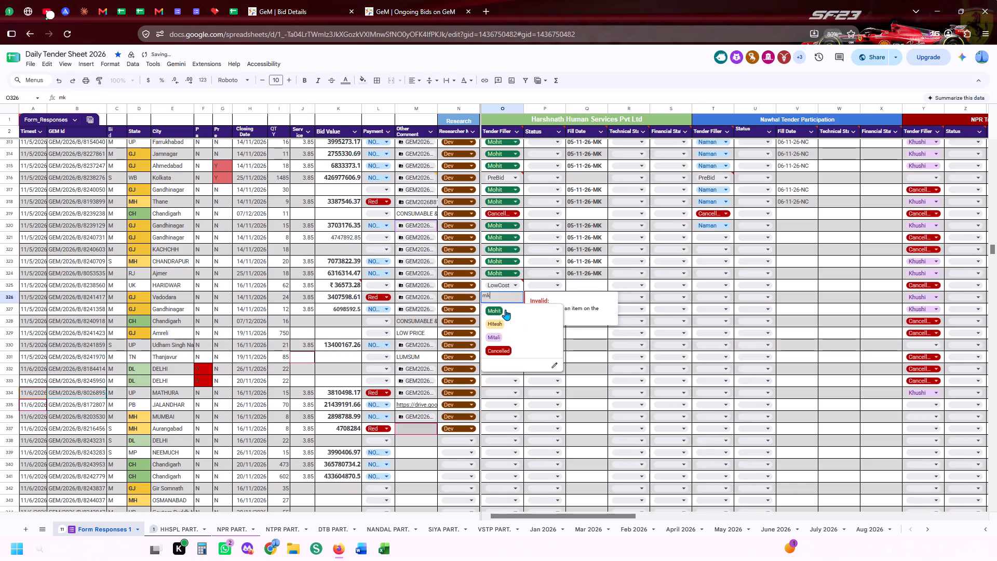
# Copy Harshnath Human Services' Fill Date 06-11-26-MK from row 324 to the Vadodara bid in row 326.
pyautogui.click(576, 274)
pyautogui.hotkey('ctrl', 'c')
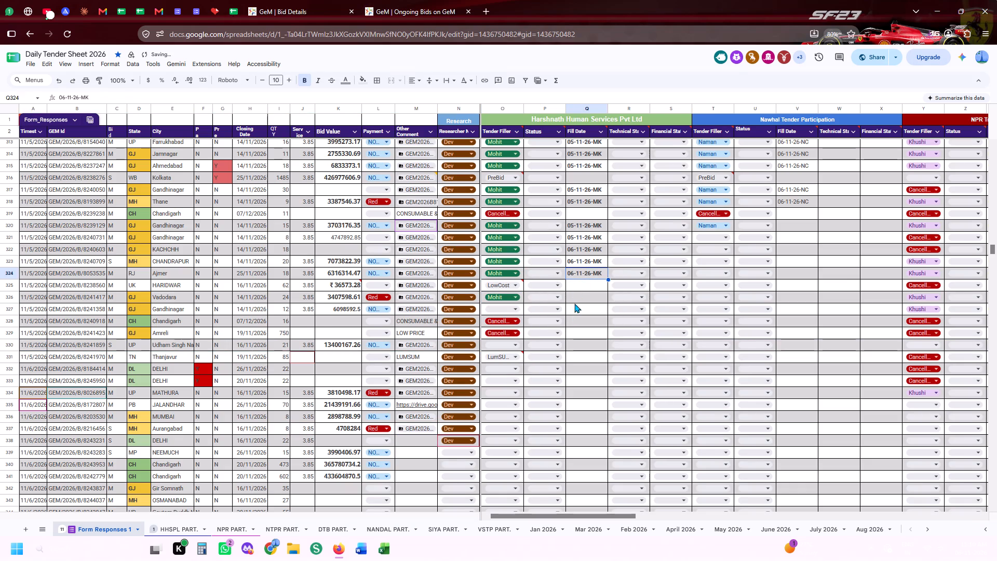
pyautogui.click(574, 295)
pyautogui.hotkey('ctrl', 'v')
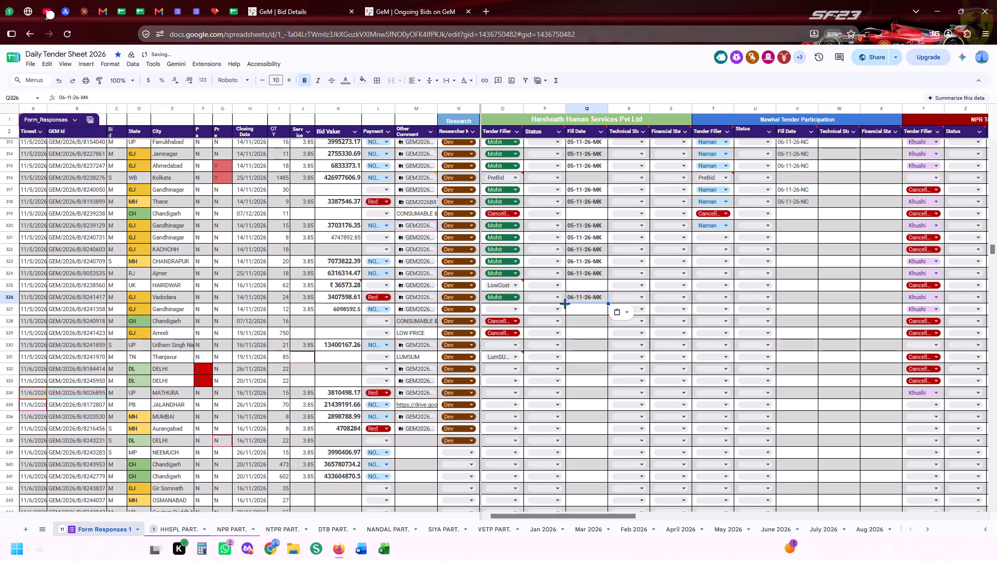
# Open the GEM2026B8241358 Drive folder linked in row 327 and close the Bid Details page of GEM/2026/B/8053535.
pyautogui.click(429, 310)
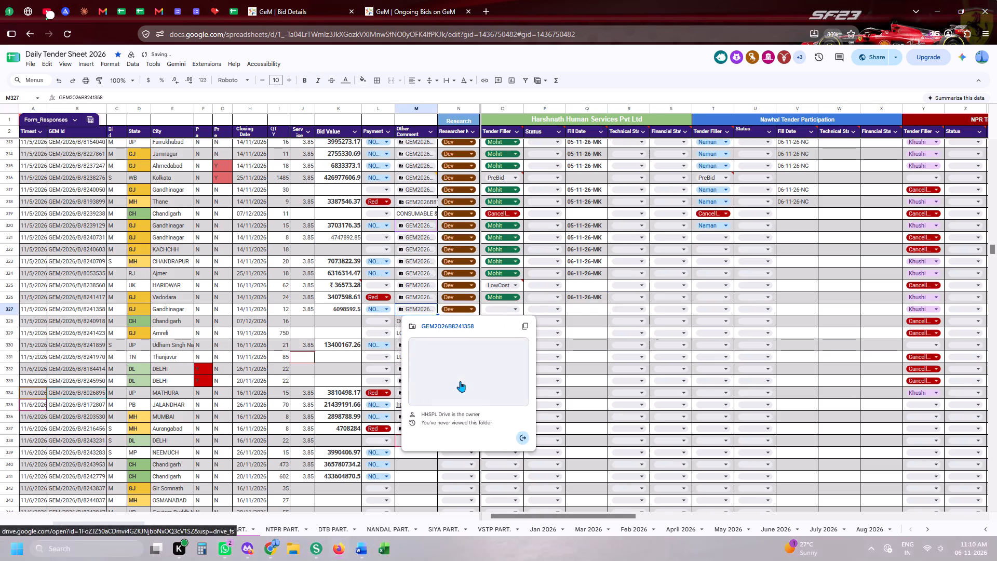
pyautogui.click(460, 381)
pyautogui.click(462, 9)
pyautogui.click(466, 9)
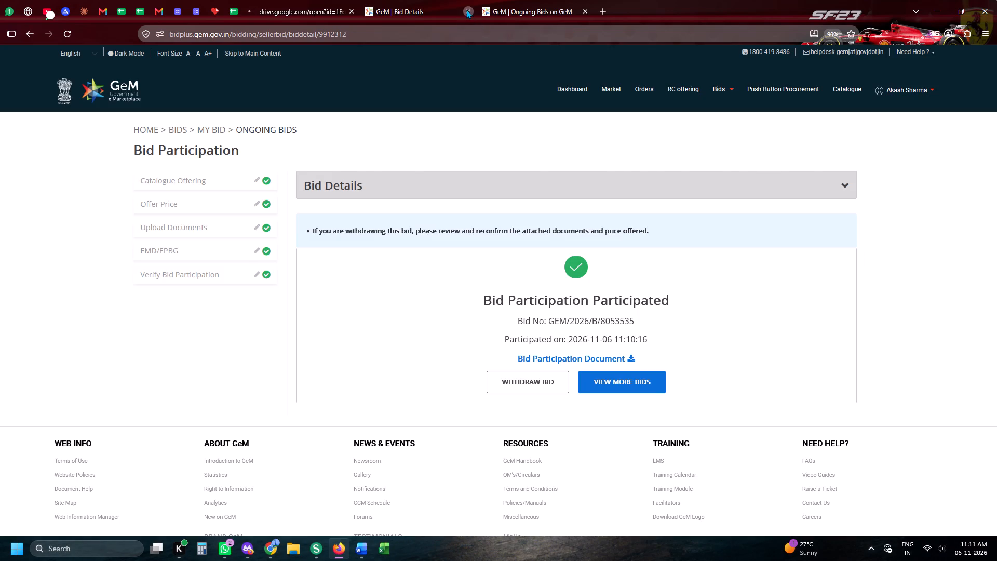
pyautogui.click(389, 0)
pyautogui.click(270, 0)
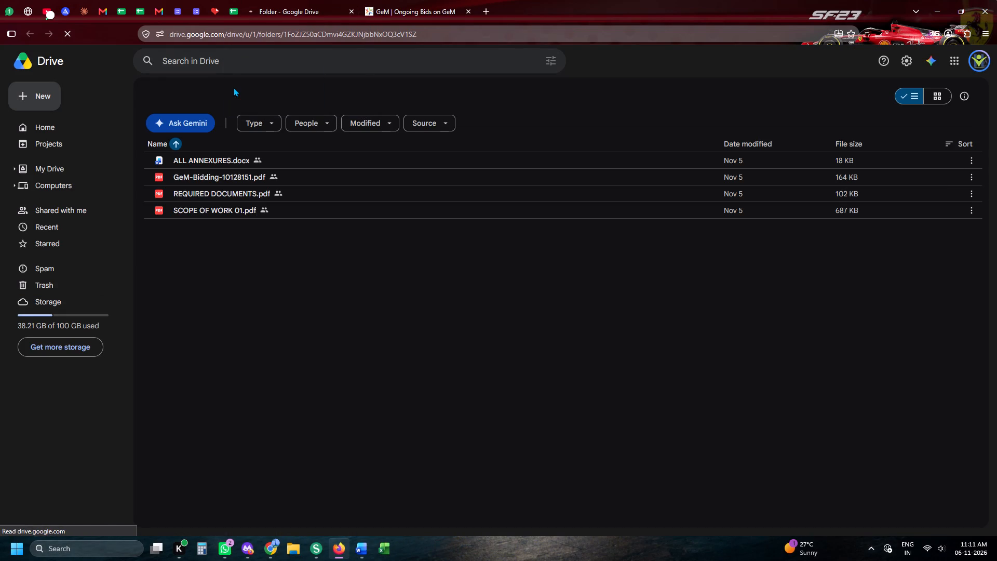
# Open ALL ANNEXURES.docx from the GEM2026B8241358 folder.
pyautogui.doubleClick(233, 158)
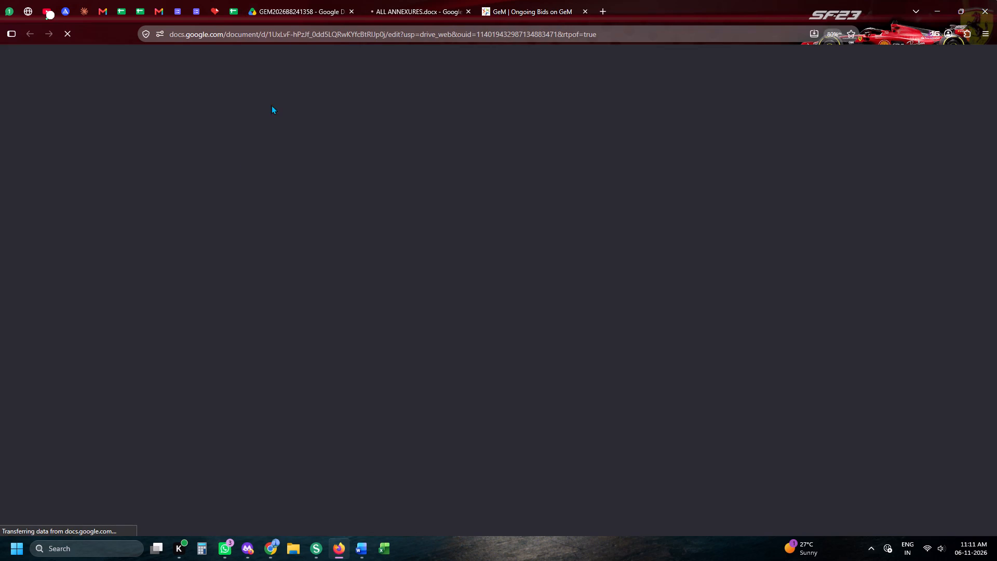
pyautogui.click(399, 0)
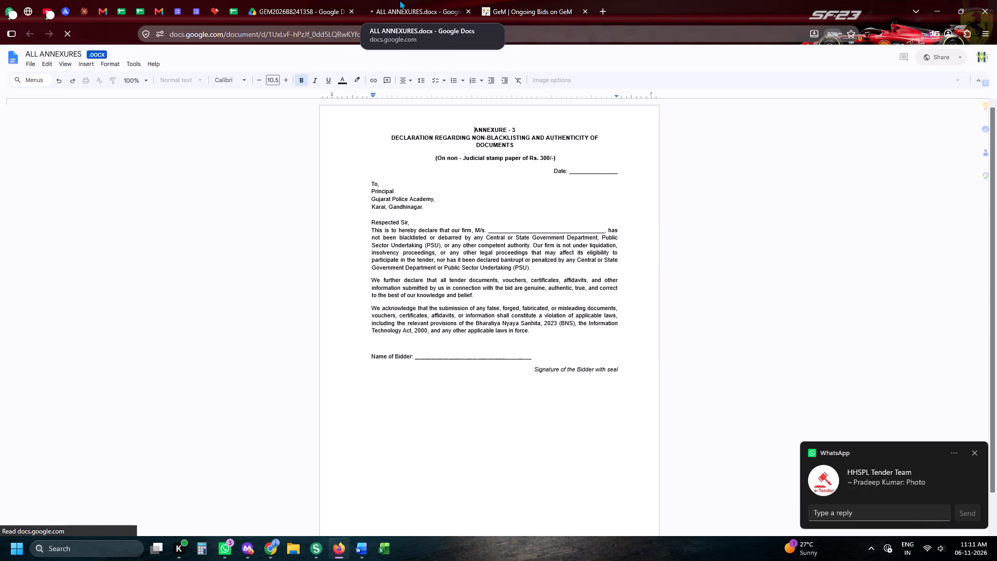
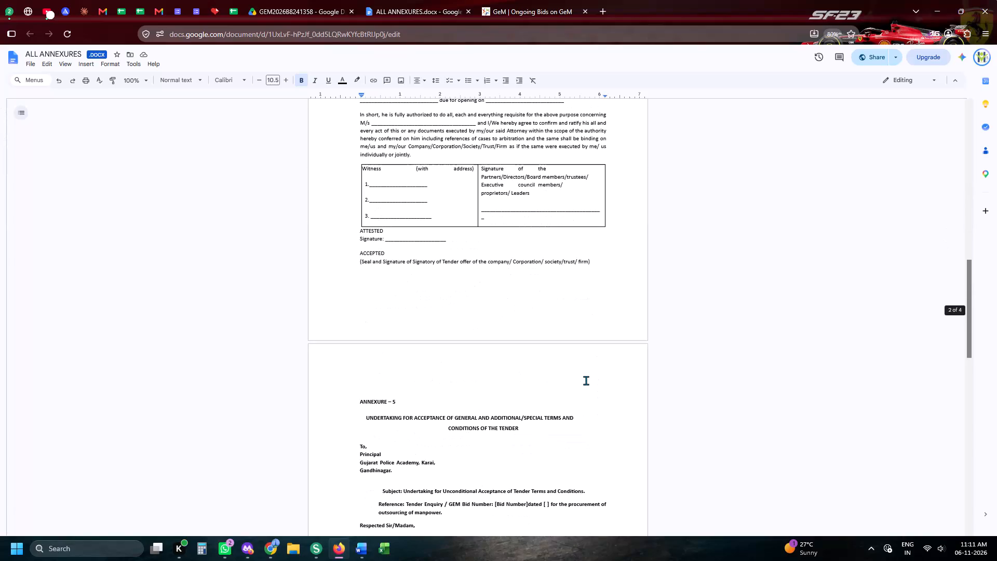
# Review the Annexure 4 power of attorney proforma in ALL ANNEXURES.docx, check the GeM bid listing, and return to the Daily Tender Sheet 2026.
pyautogui.scroll(3, 586, 380)
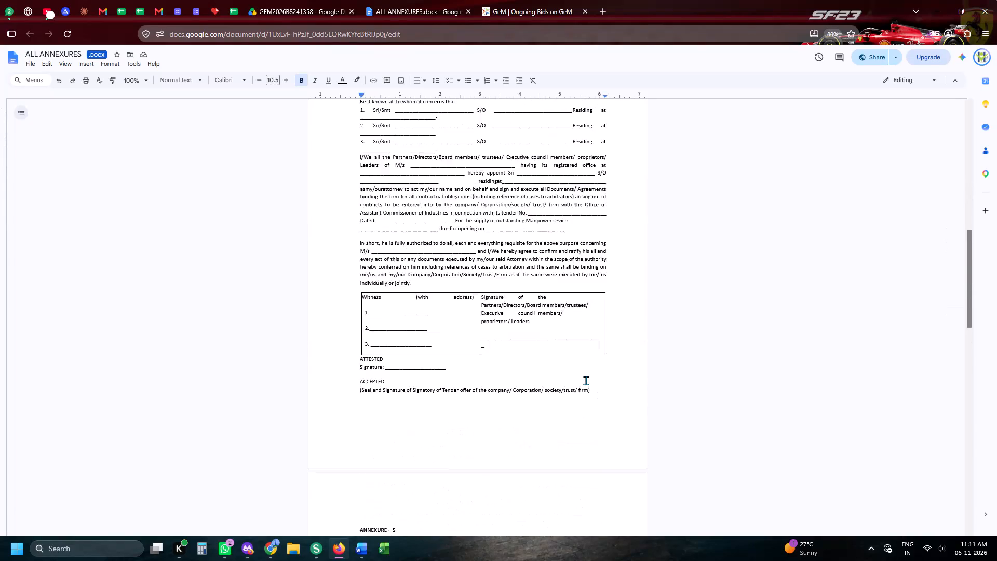
pyautogui.scroll(3, 586, 380)
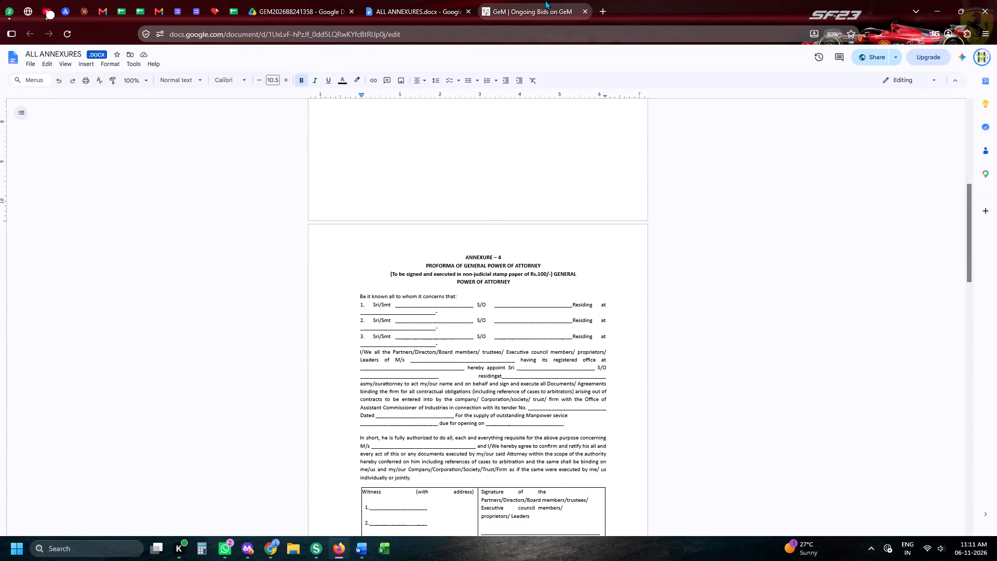
pyautogui.click(553, 0)
pyautogui.click(232, 0)
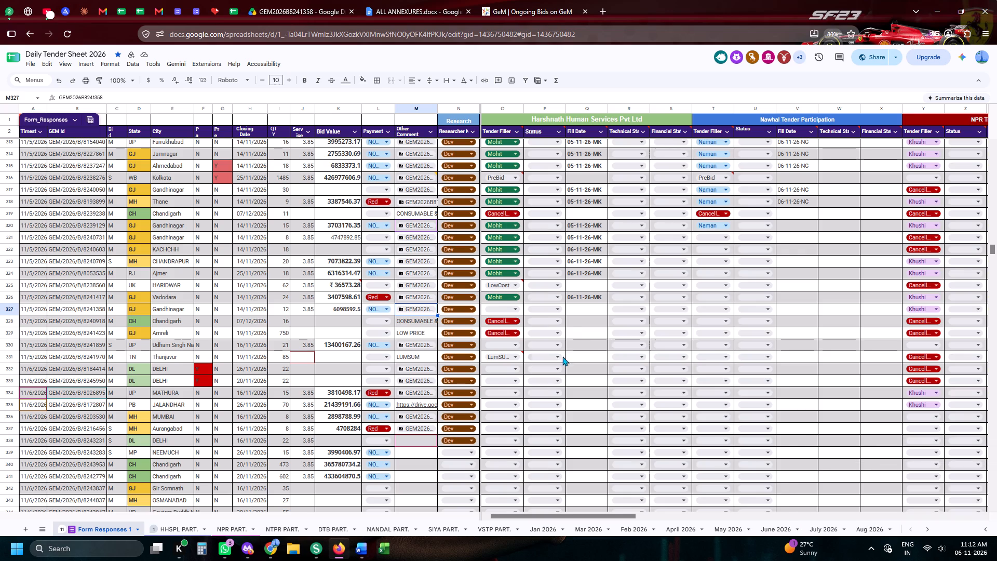
pyautogui.click(490, 0)
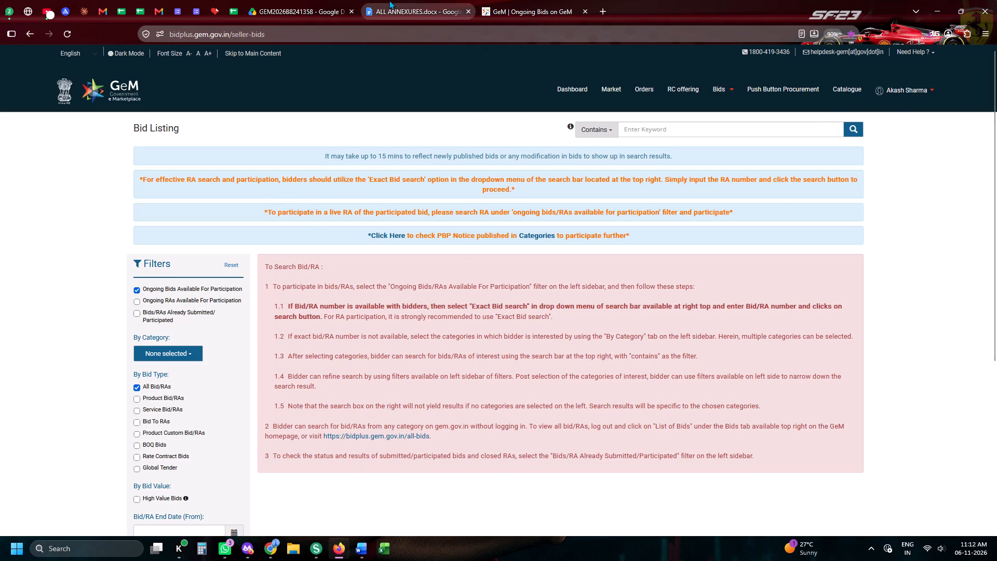
pyautogui.click(389, 0)
pyautogui.click(313, 0)
pyautogui.click(231, 0)
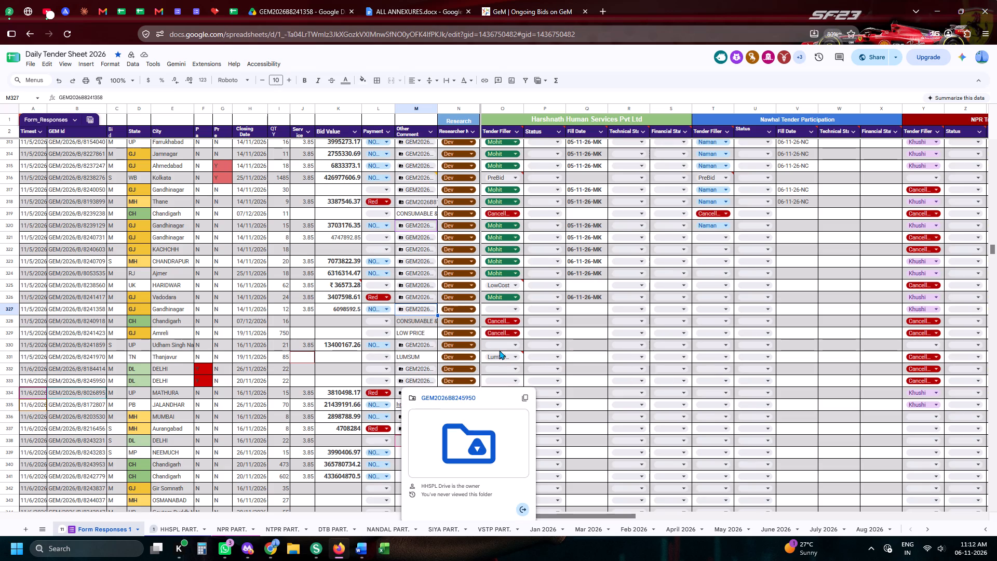
# Open ESIC_Rudrapur_Tender_Annexures_Editable.docx from the GEM2026B8241859 Drive folder linked in row 330 of the Daily Tender Sheet.
pyautogui.click(430, 344)
pyautogui.click(473, 441)
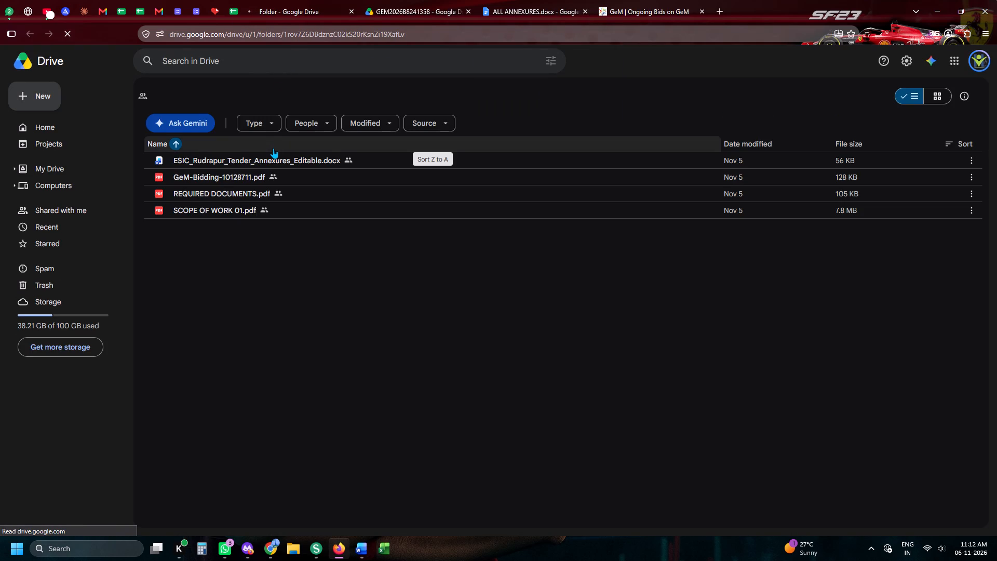
pyautogui.click(274, 163)
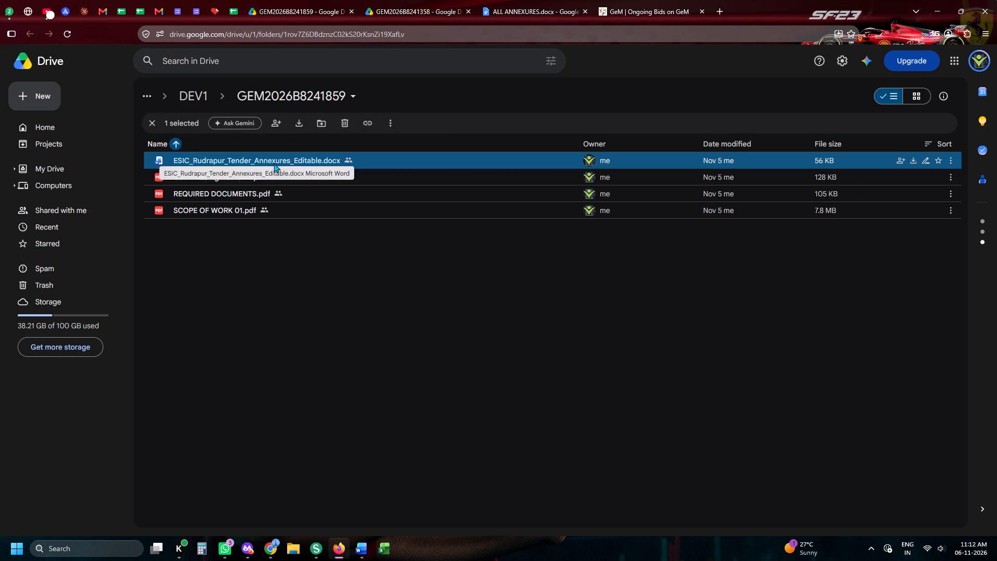
pyautogui.click(274, 163)
pyautogui.doubleClick(274, 163)
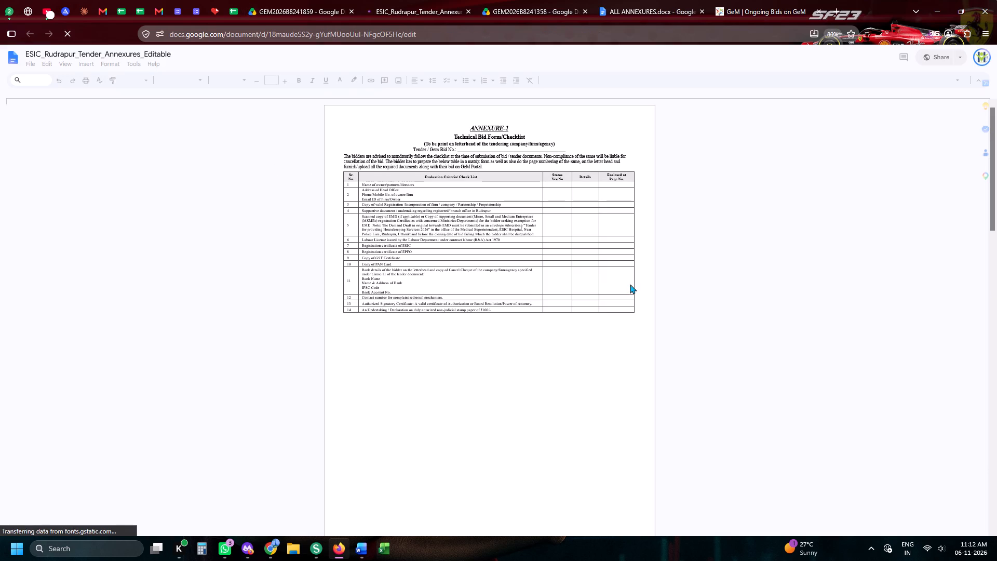
# Read through the ESIC Rudrapur annexures up to the Annexure-4 Bid-Securing Declaration to see what the bid requires.
pyautogui.scroll(-18, 605, 278)
pyautogui.scroll(-17, 604, 278)
pyautogui.scroll(-10, 604, 278)
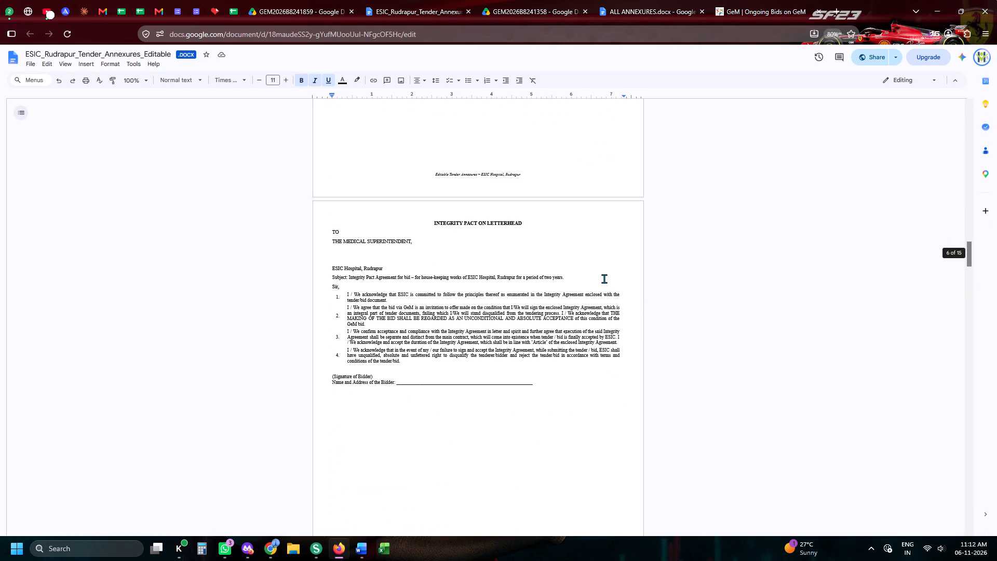
pyautogui.scroll(-20, 604, 278)
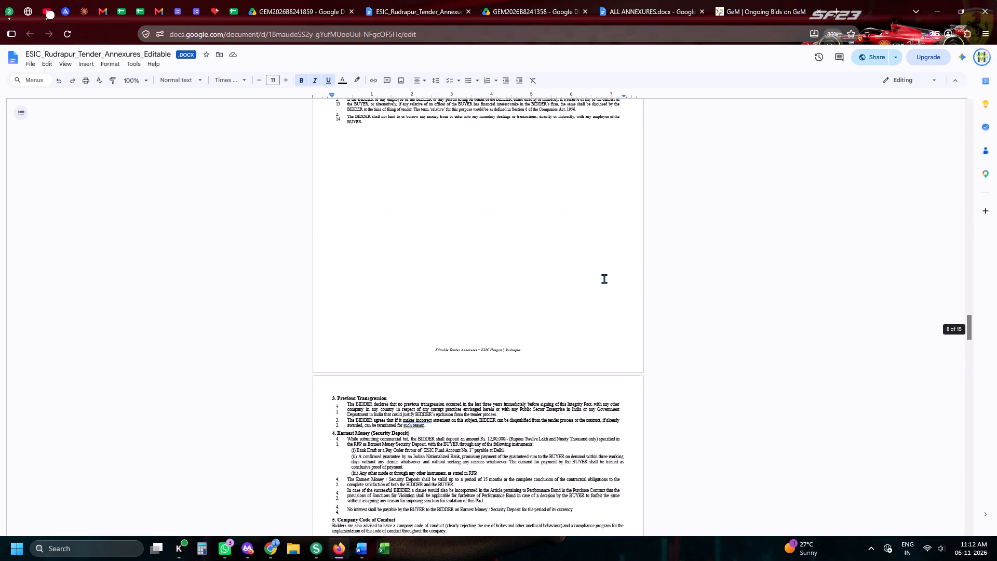
pyautogui.scroll(-17, 604, 278)
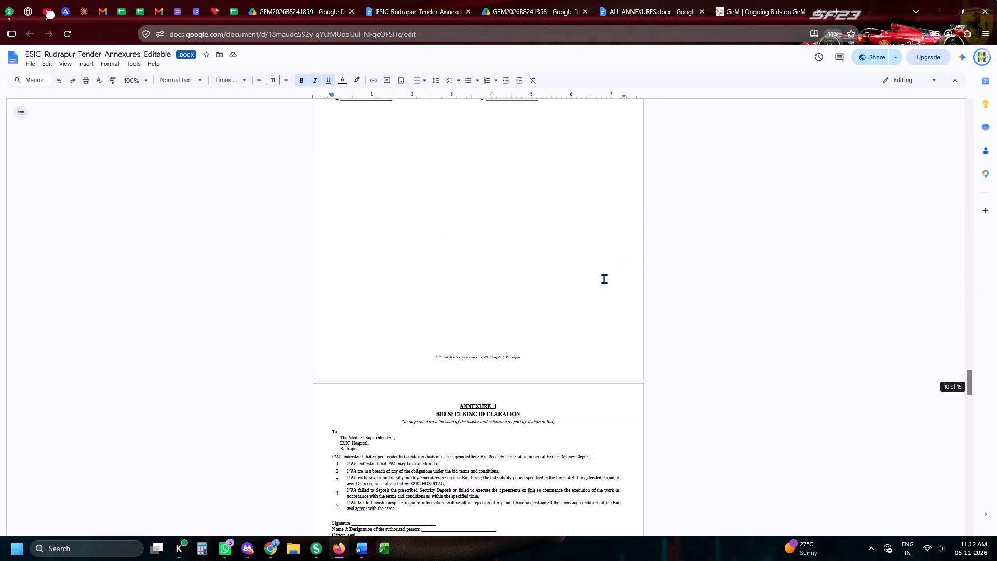
pyautogui.scroll(-5, 604, 278)
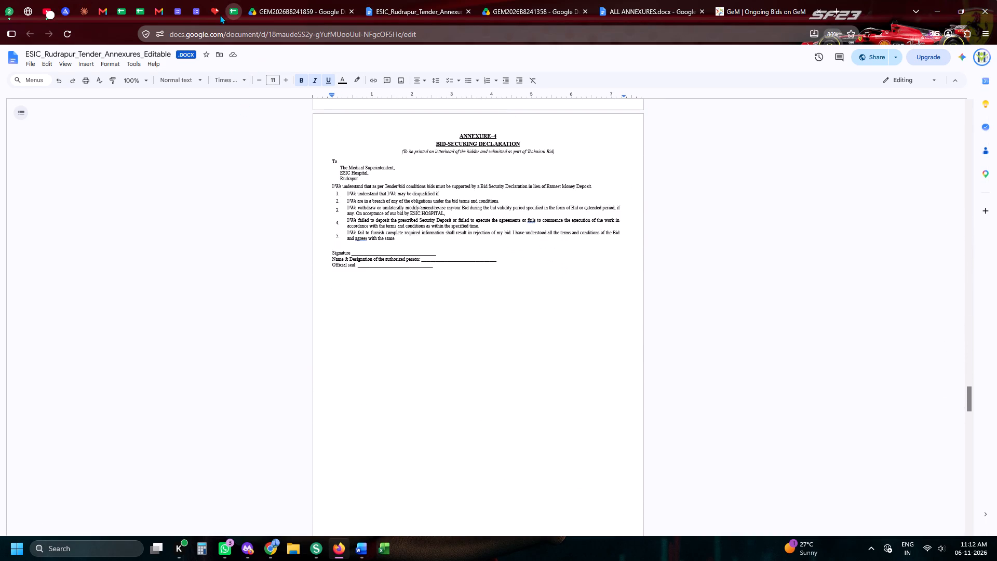
# In the Daily Tender Sheet 2026, clear Harshnath Human Services' Tender Filler entry for the Thanjavur bid in row 331.
pyautogui.click(226, 5)
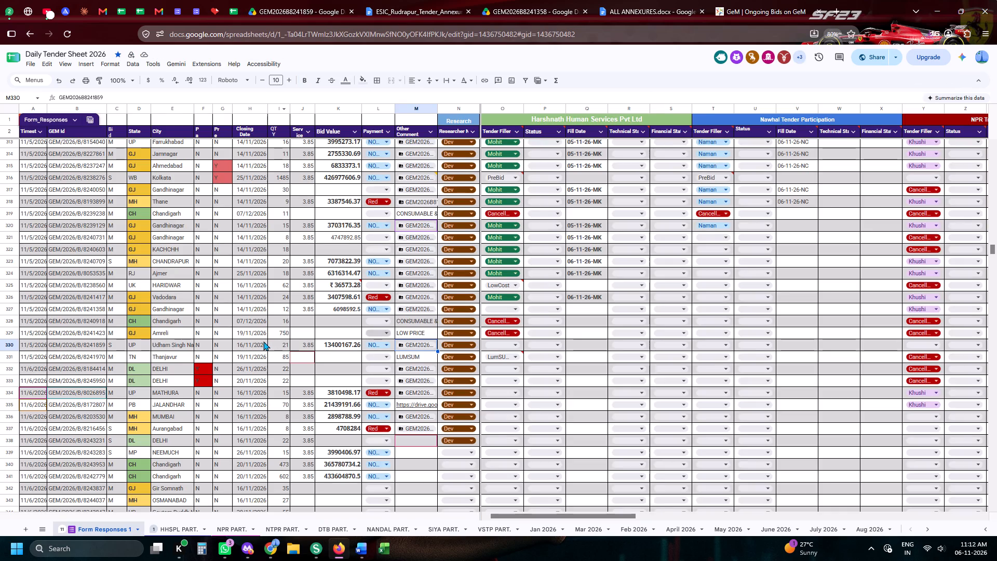
pyautogui.click(255, 350)
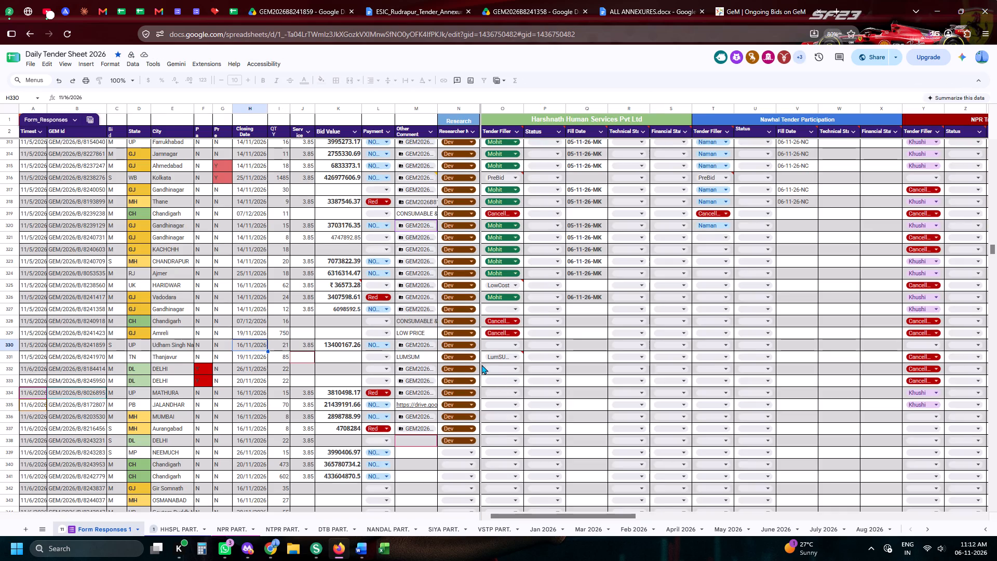
pyautogui.scroll(-2, 427, 346)
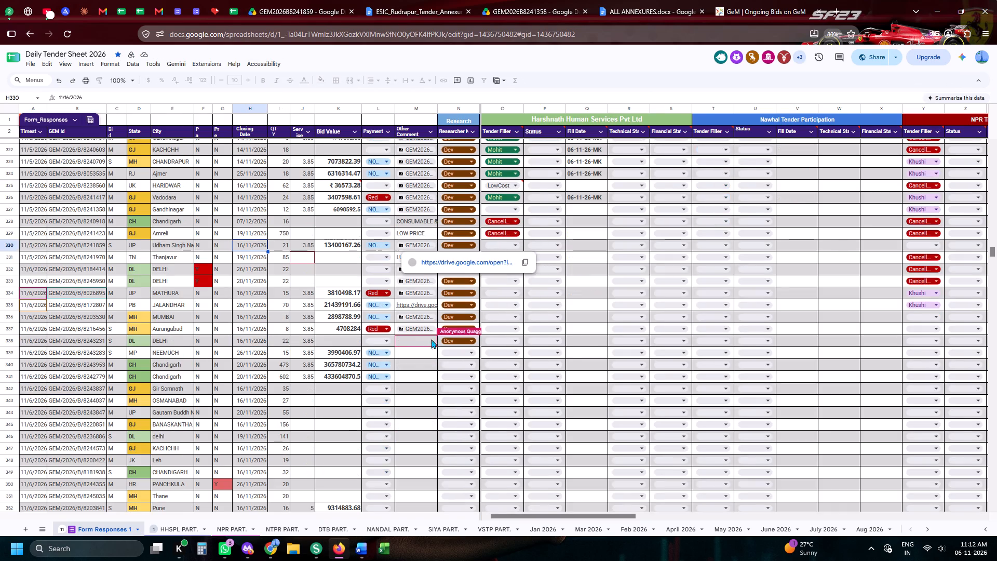
pyautogui.click(597, 283)
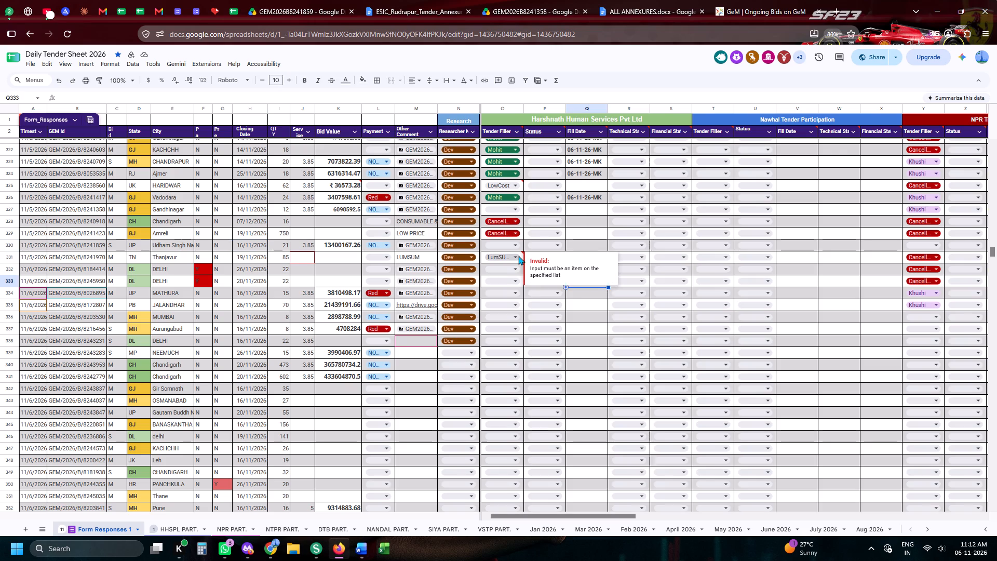
pyautogui.click(518, 256)
pyautogui.press('BackSpace')
pyautogui.press('BackSpace')
pyautogui.press('BackSpace')
pyautogui.press('BackSpace')
pyautogui.press('BackSpace')
pyautogui.press('BackSpace')
pyautogui.press('BackSpace')
pyautogui.press('BackSpace')
pyautogui.press('BackSpace')
pyautogui.press('BackSpace')
pyautogui.press('BackSpace')
pyautogui.press('BackSpace')
pyautogui.press('BackSpace')
pyautogui.press('BackSpace')
pyautogui.press('BackSpace')
pyautogui.press('BackSpace')
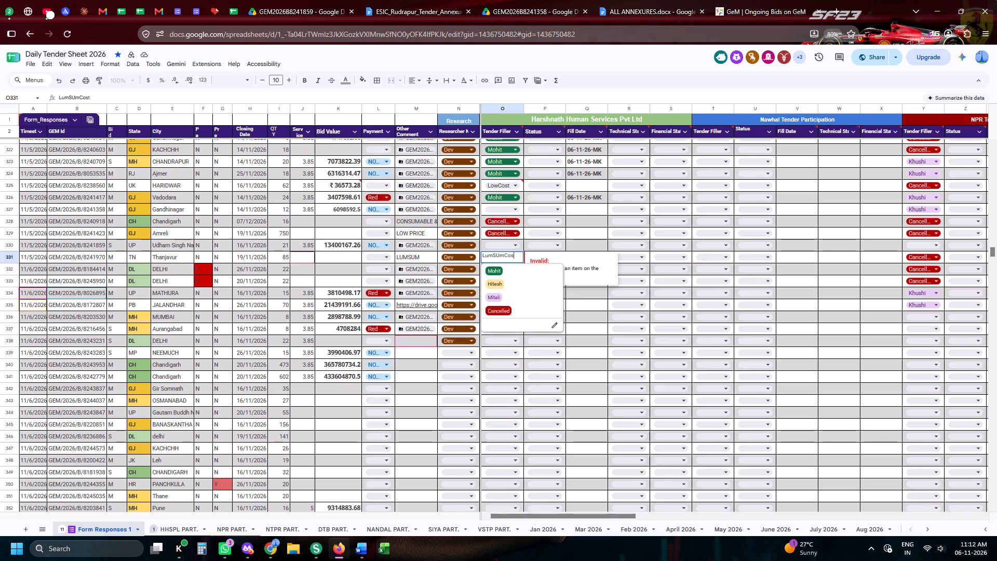
pyautogui.click(585, 354)
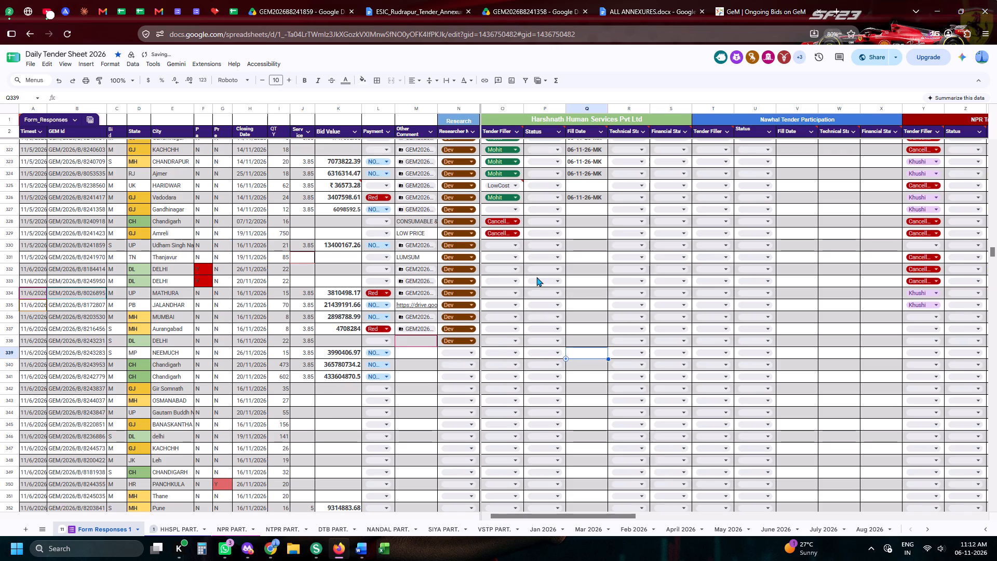
# Open the GEM2026B8184414 Drive folder linked in row 332 and close the folders and annexure documents of bids 8241859 and 8241358.
pyautogui.click(420, 268)
pyautogui.click(441, 318)
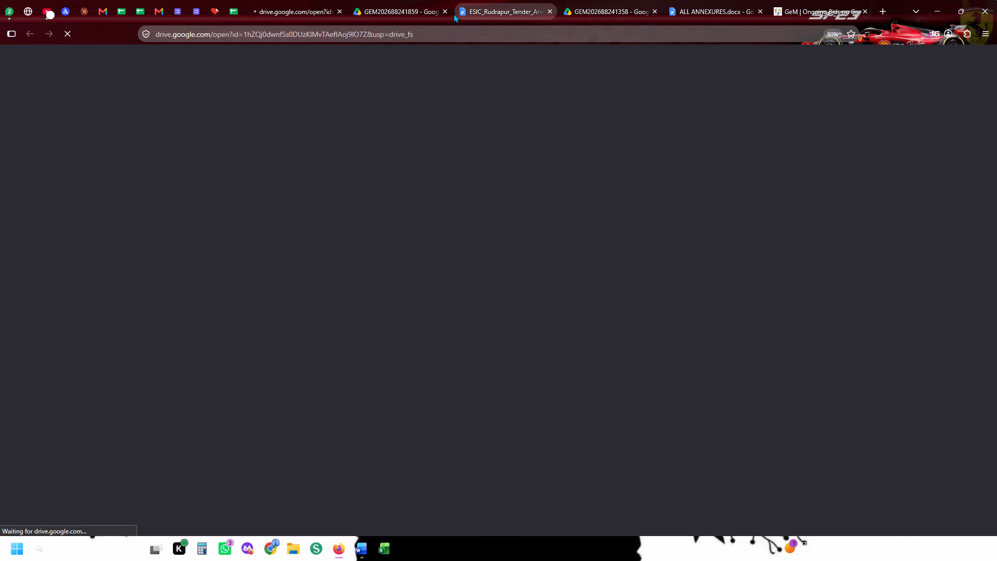
pyautogui.click(448, 14)
pyautogui.click(448, 14)
pyautogui.click(448, 14)
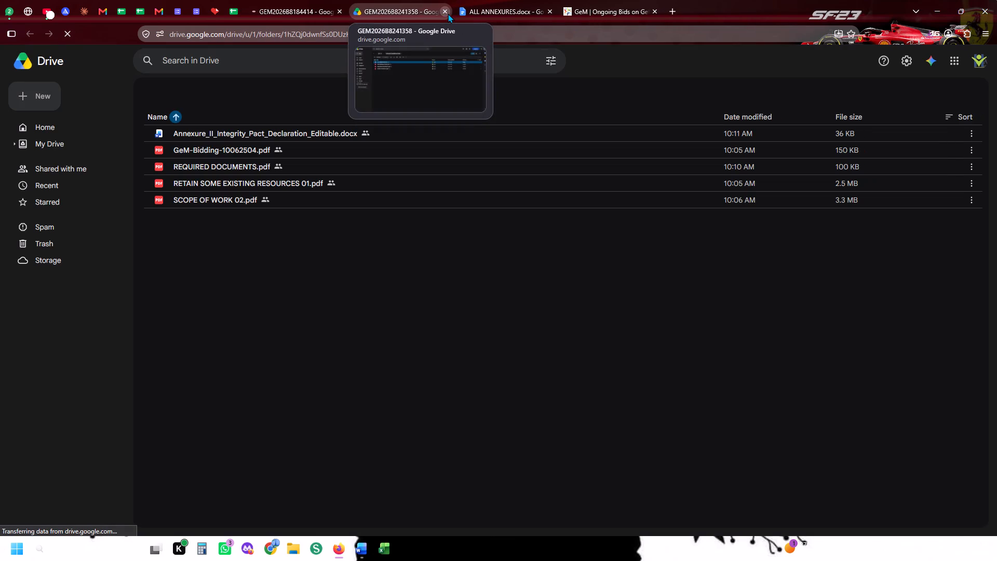
pyautogui.click(448, 14)
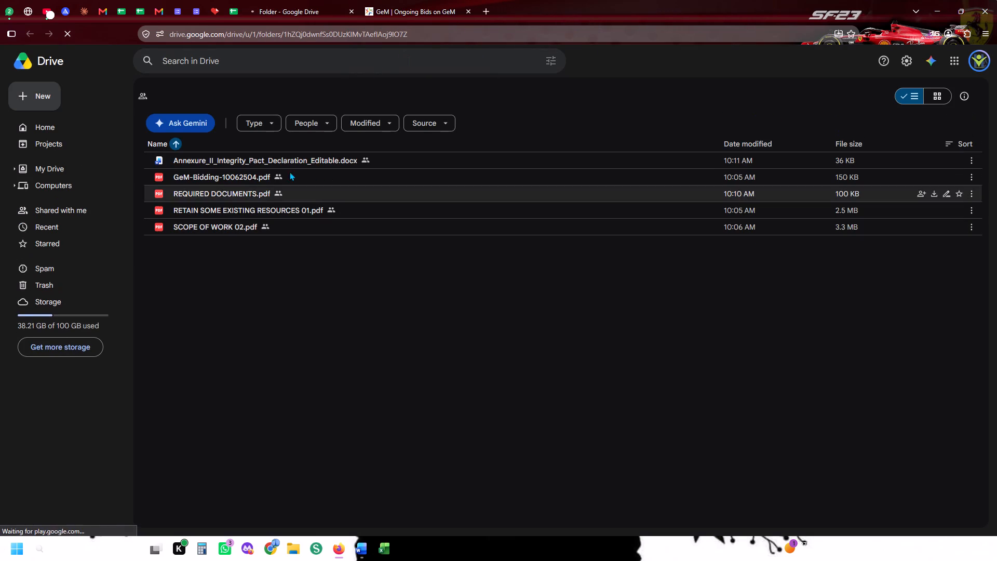
# Open Annexure_II_Integrity_Pact_Declaration_Editable.docx from the GEM2026B8184414 folder.
pyautogui.click(284, 159)
pyautogui.doubleClick(284, 159)
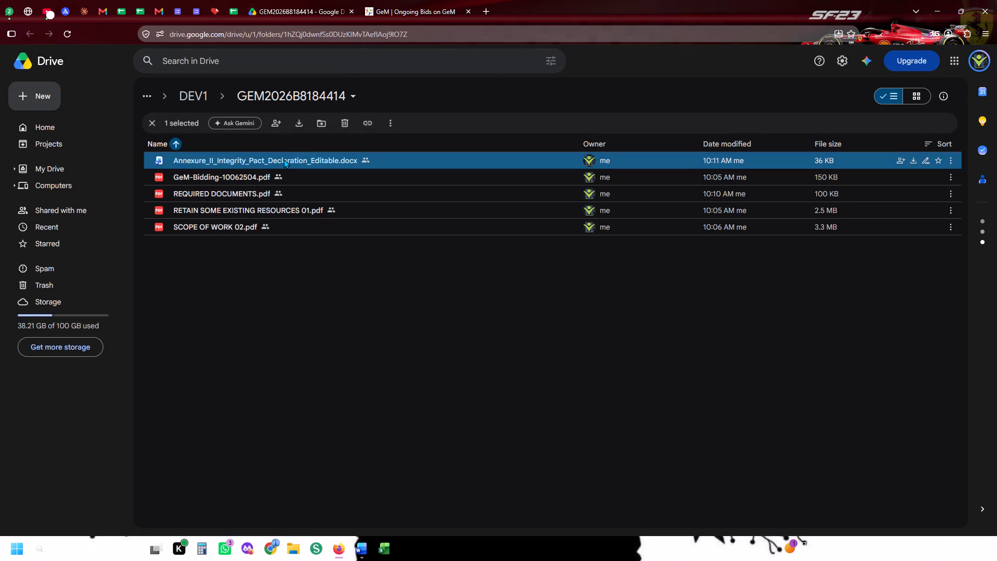
pyautogui.press('F1')
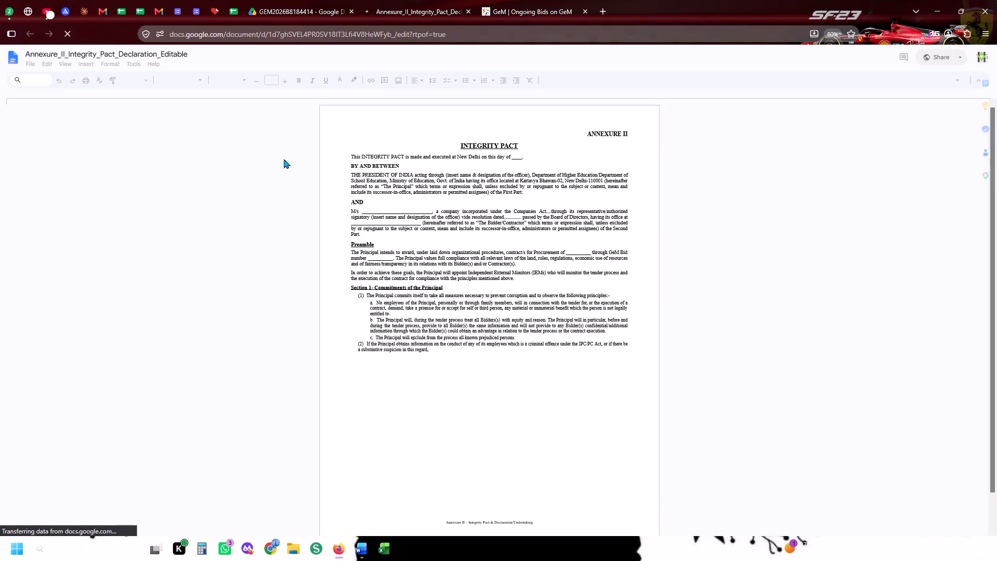
# Read through the Annexure II Integrity Pact document down to the Declaration/Undertaking on its last page.
pyautogui.scroll(-8, 562, 367)
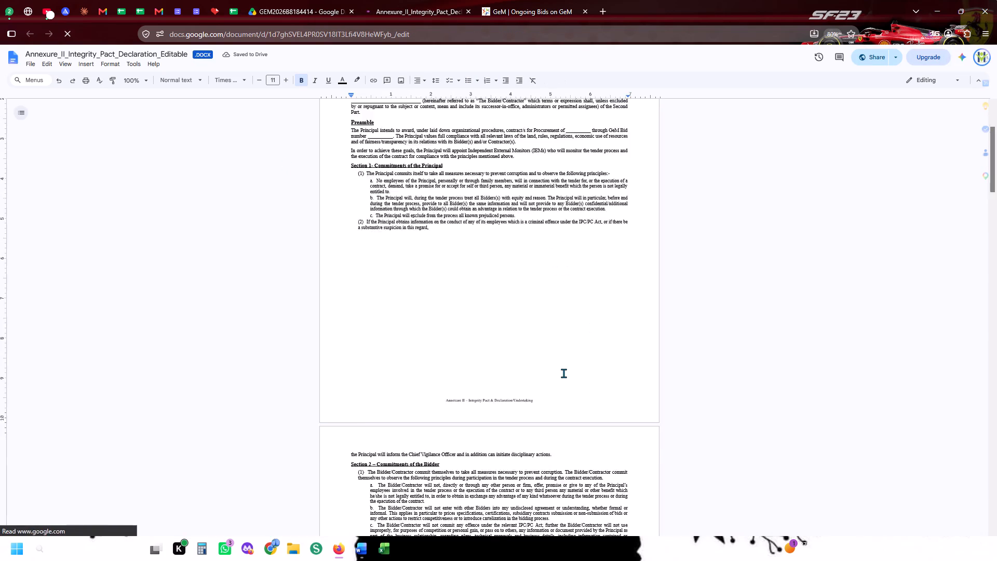
pyautogui.scroll(-16, 563, 373)
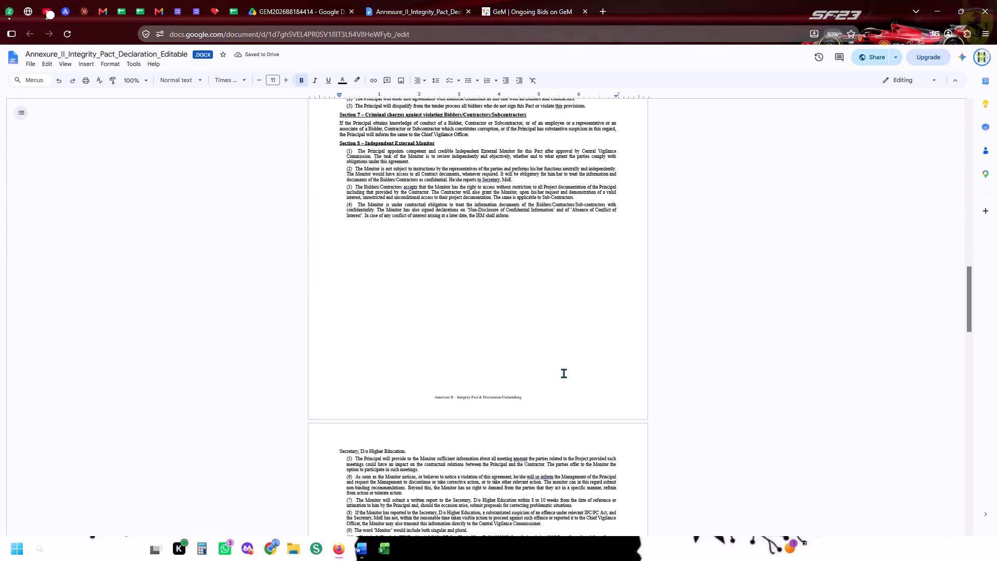
pyautogui.scroll(-10, 563, 373)
pyautogui.scroll(3, 563, 373)
pyautogui.scroll(-12, 563, 373)
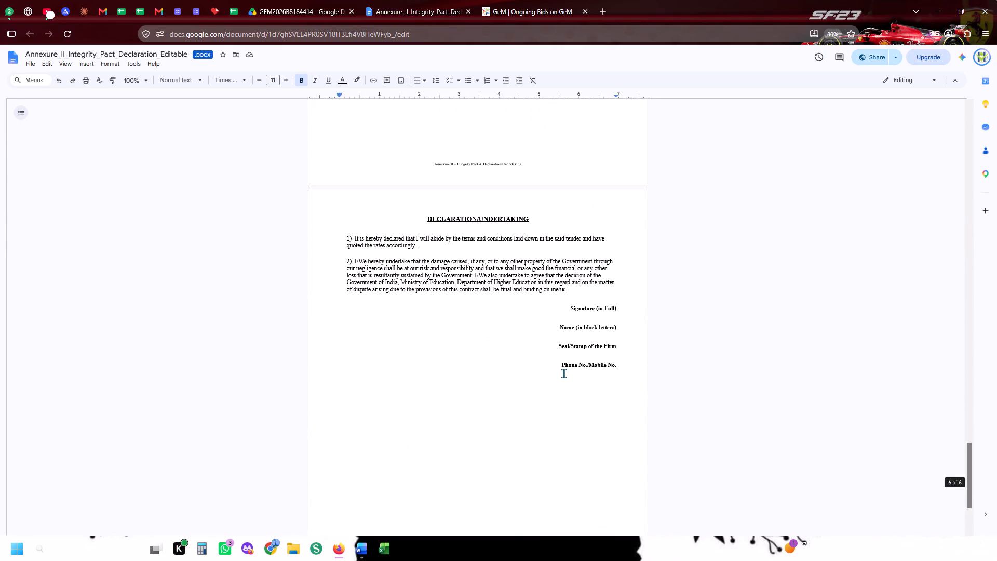
pyautogui.scroll(-6, 563, 373)
# In the Daily Tender Sheet 2026, enter MK as Harshnath Human Services' Tender Filler for bid GEM/2026/B/8184414 in row 332.
pyautogui.click(247, 0)
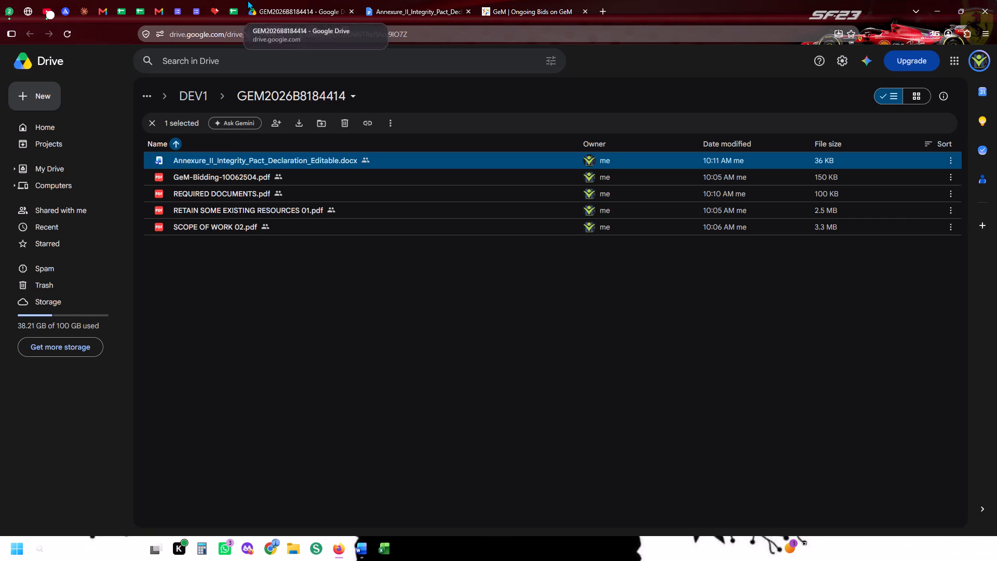
pyautogui.click(236, 22)
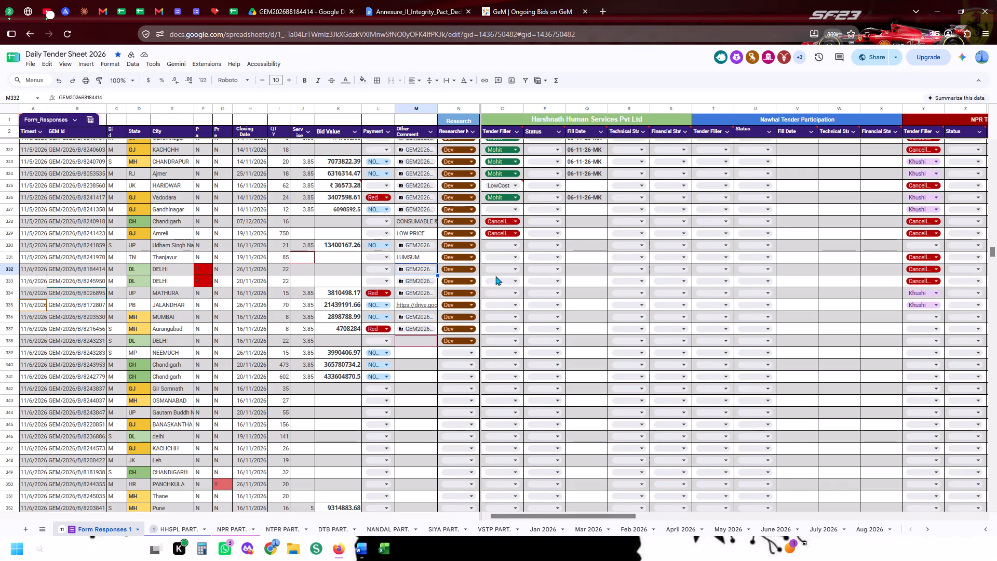
pyautogui.click(494, 272)
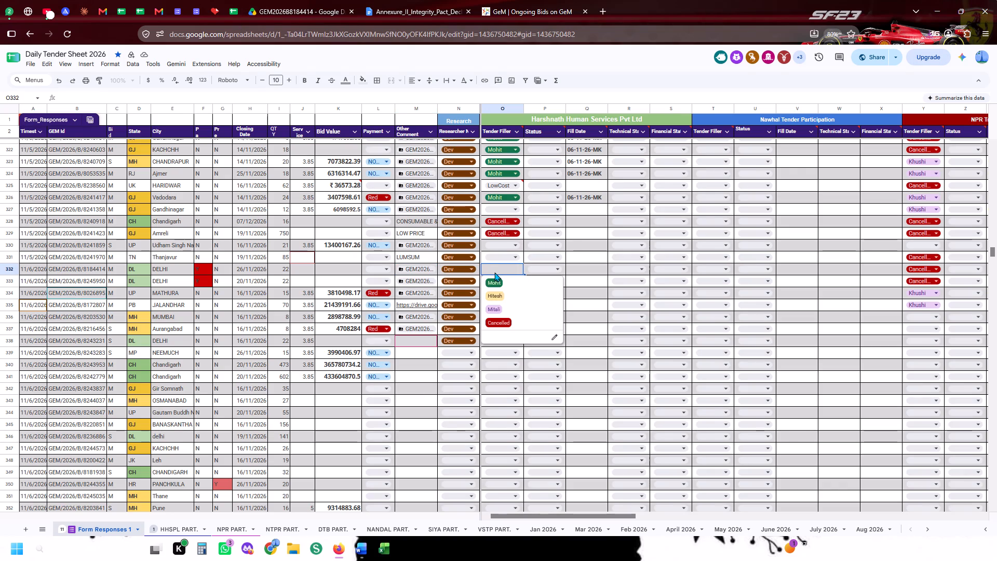
pyautogui.write('km')
pyautogui.press('BackSpace')
pyautogui.press('BackSpace')
pyautogui.write('MK')
pyautogui.press('Tab')
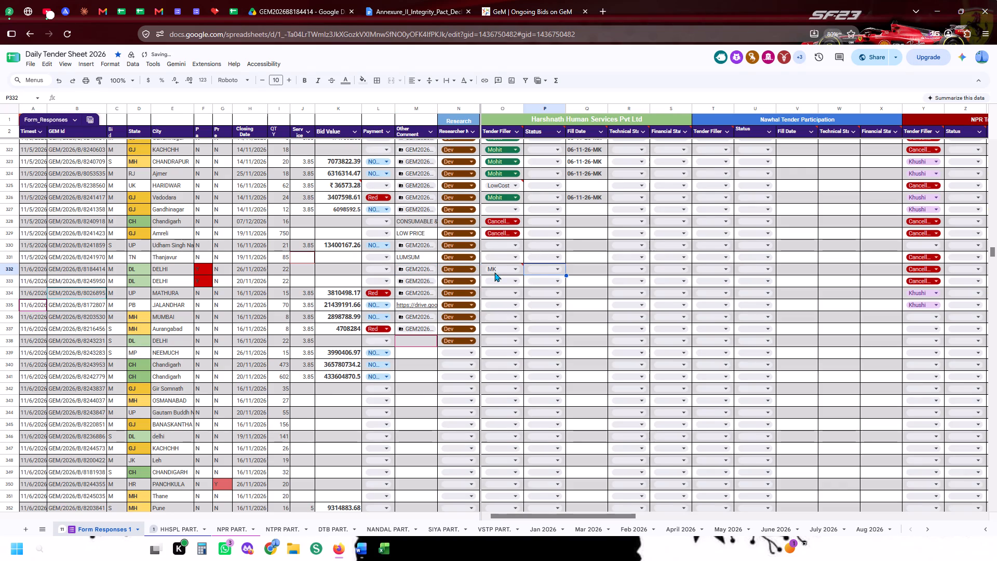
# Copy Harshnath Human Services' Fill Date 06-11-26-MK from row 326 to the Delhi bid in row 332.
pyautogui.click(572, 203)
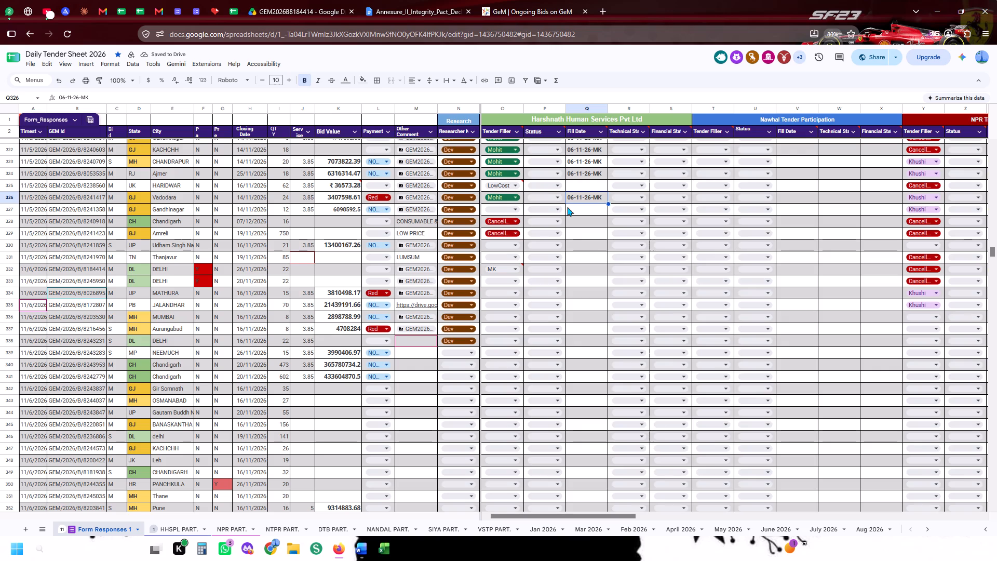
pyautogui.hotkey('ctrl', 'c')
pyautogui.click(585, 279)
pyautogui.click(583, 269)
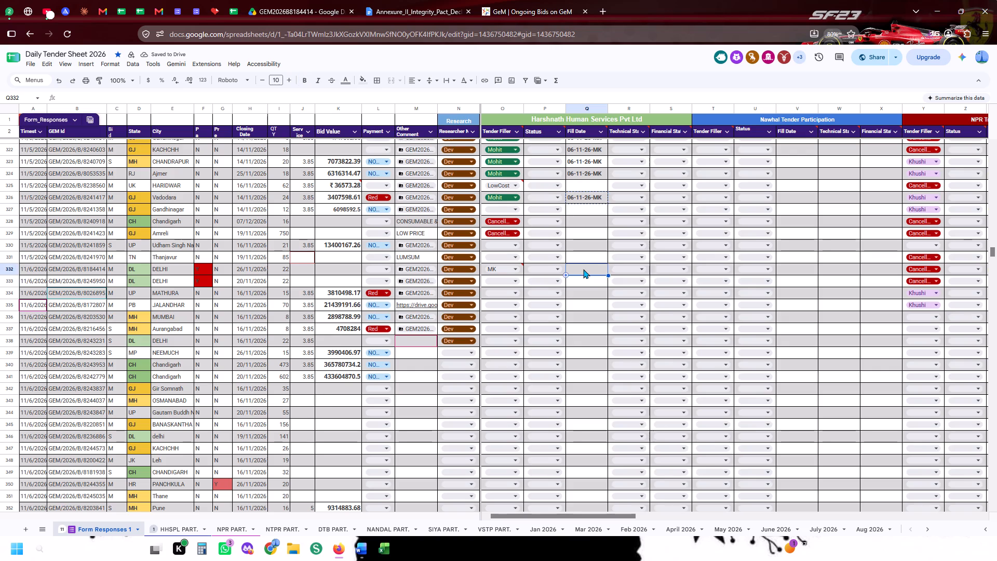
pyautogui.hotkey('ctrl', 'v')
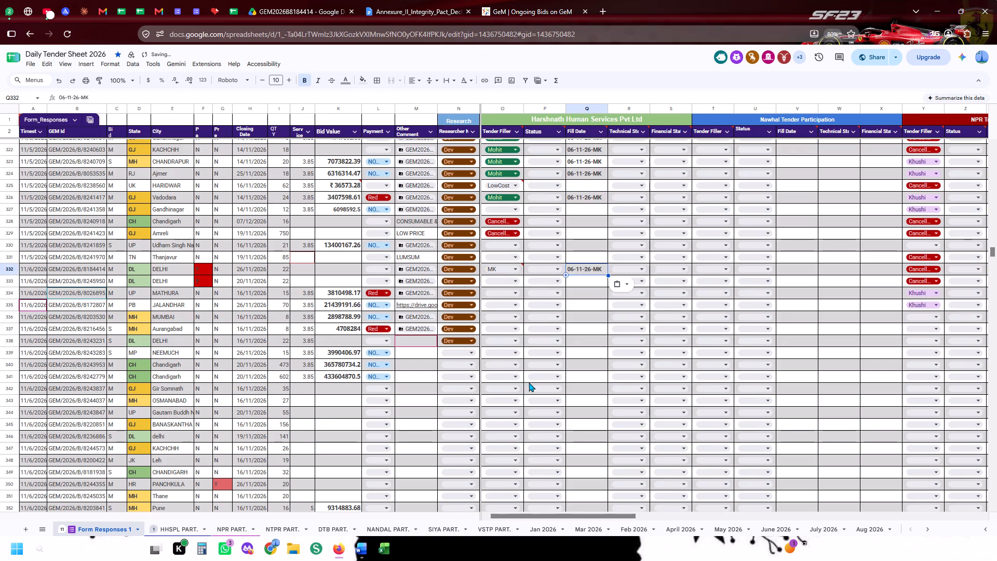
# Copy bid number GEM/2026/B/8184414 from row 332 and look it up in the GeM bid listing with Exact Bid Search.
pyautogui.click(0, 269)
pyautogui.click(72, 270)
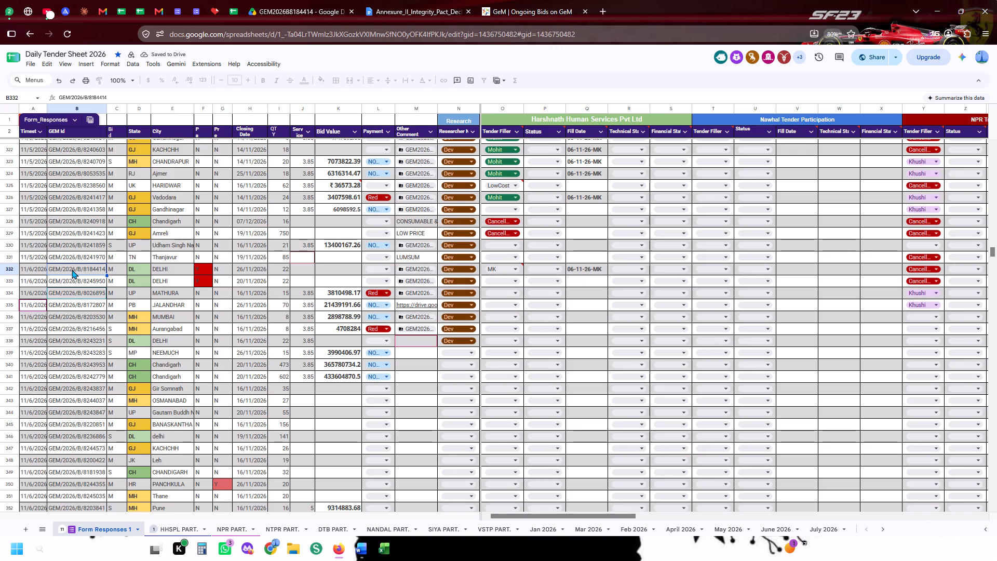
pyautogui.hotkey('ctrl', 'c')
pyautogui.hotkey('ctrl', 'c')
pyautogui.hotkey('ctrl', 'c')
pyautogui.click(506, 0)
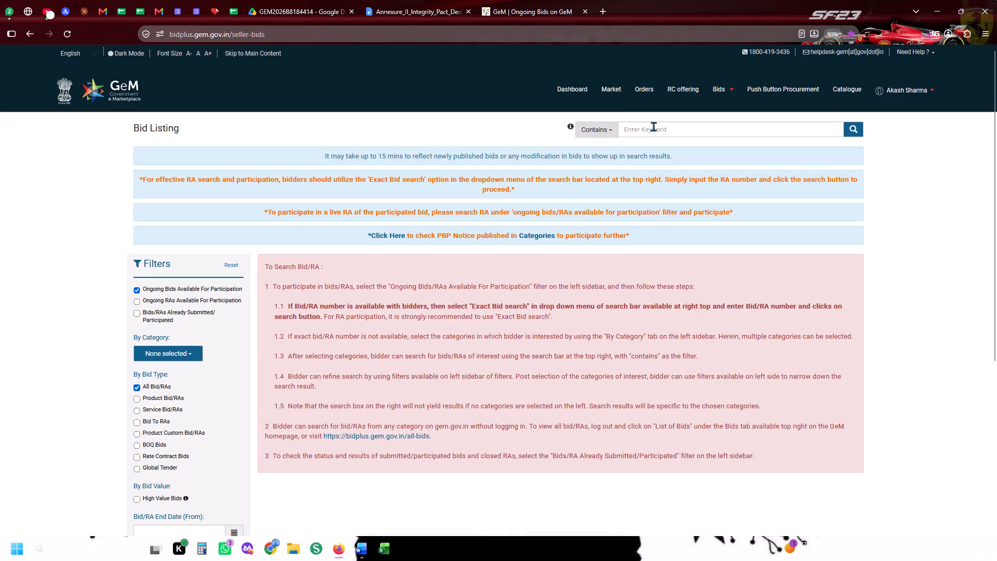
pyautogui.click(653, 126)
pyautogui.hotkey('ctrl', 'v')
pyautogui.click(609, 126)
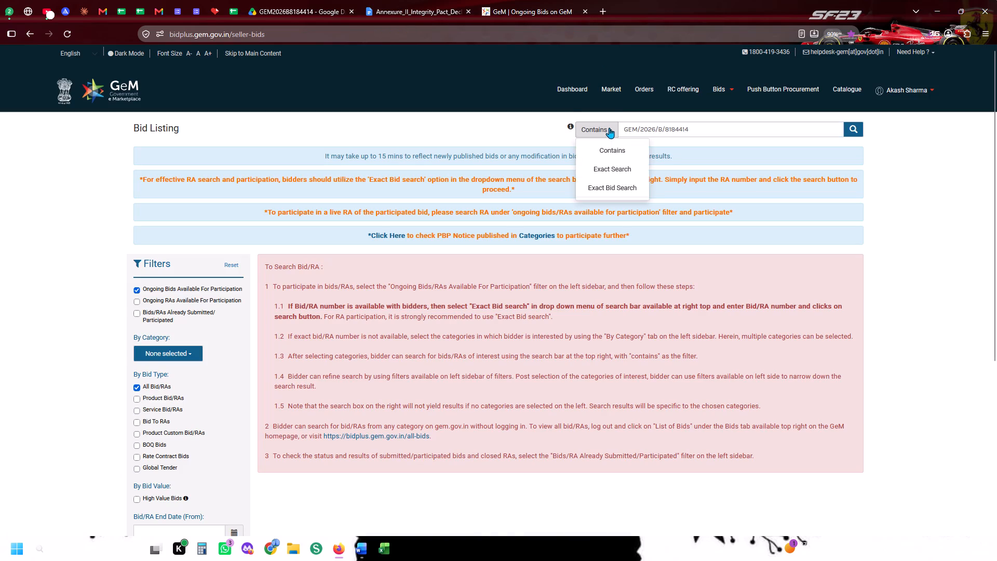
pyautogui.click(623, 196)
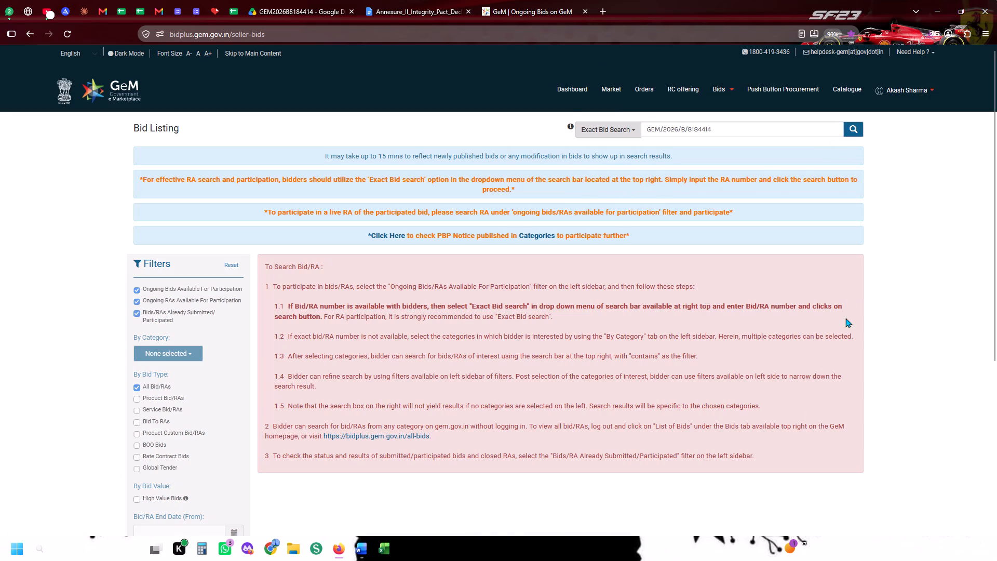
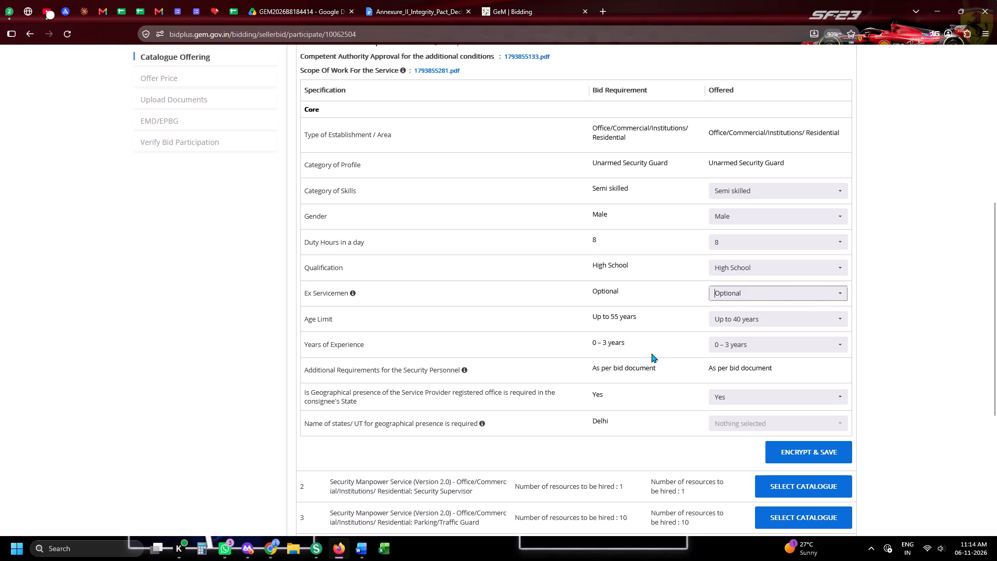
# For the Unarmed Security Guard catalogue, set the offered age limit to Up to 55 years and geographical presence to Delhi, then encrypt and save.
pyautogui.click(651, 353)
pyautogui.click(737, 321)
pyautogui.scroll(-1, 737, 298)
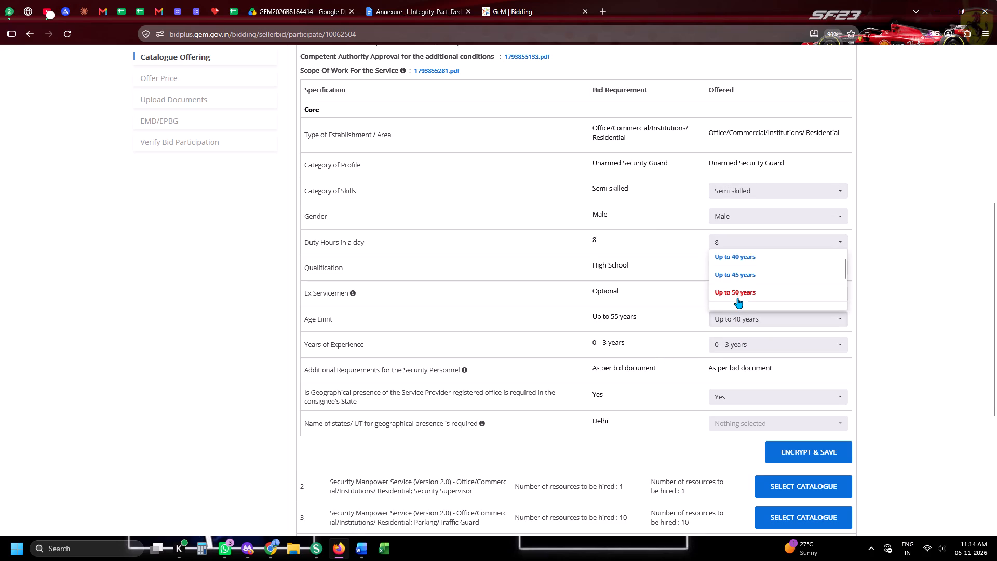
pyautogui.click(730, 261)
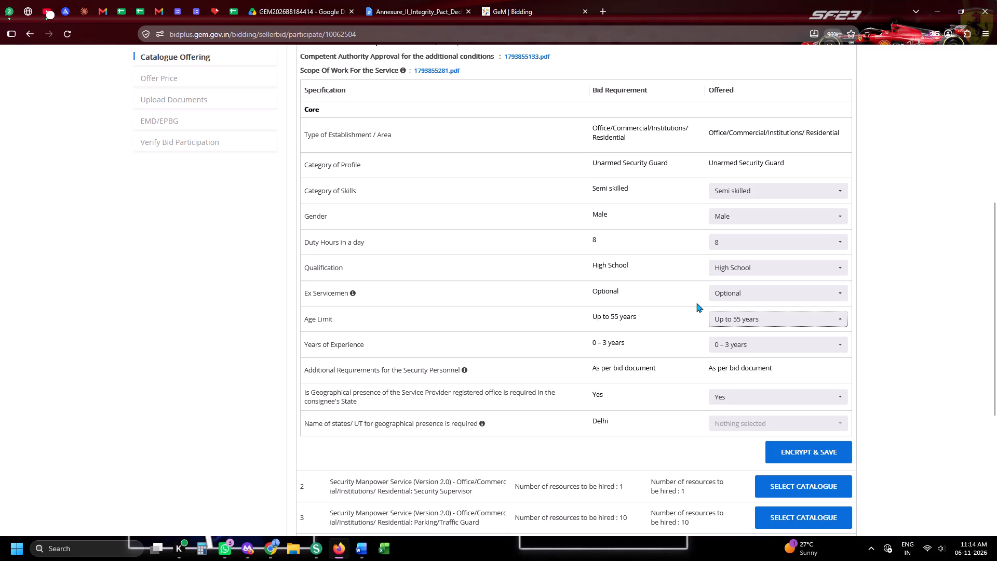
pyautogui.scroll(-1, 696, 303)
pyautogui.click(729, 354)
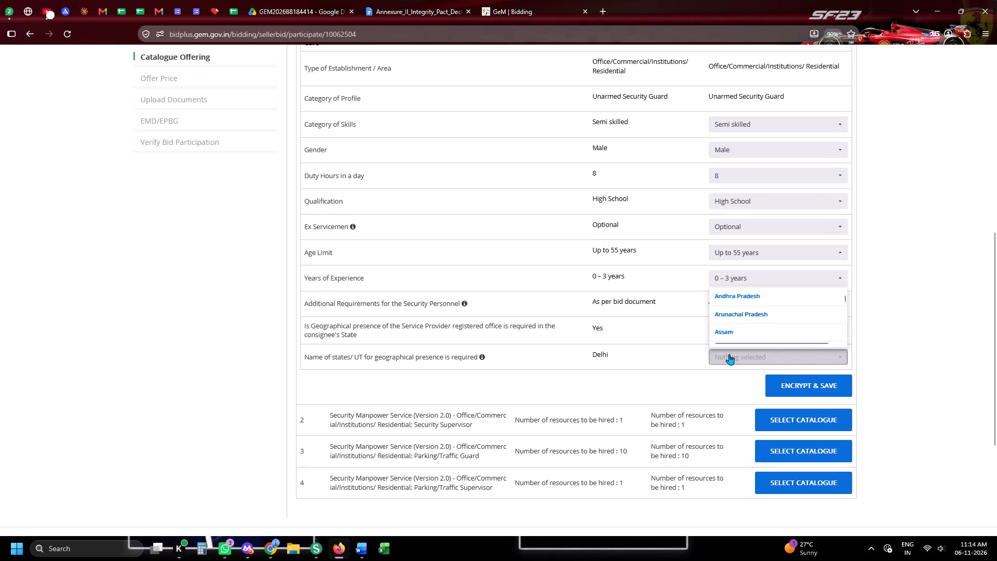
pyautogui.write('DD')
pyautogui.doubleClick(725, 342)
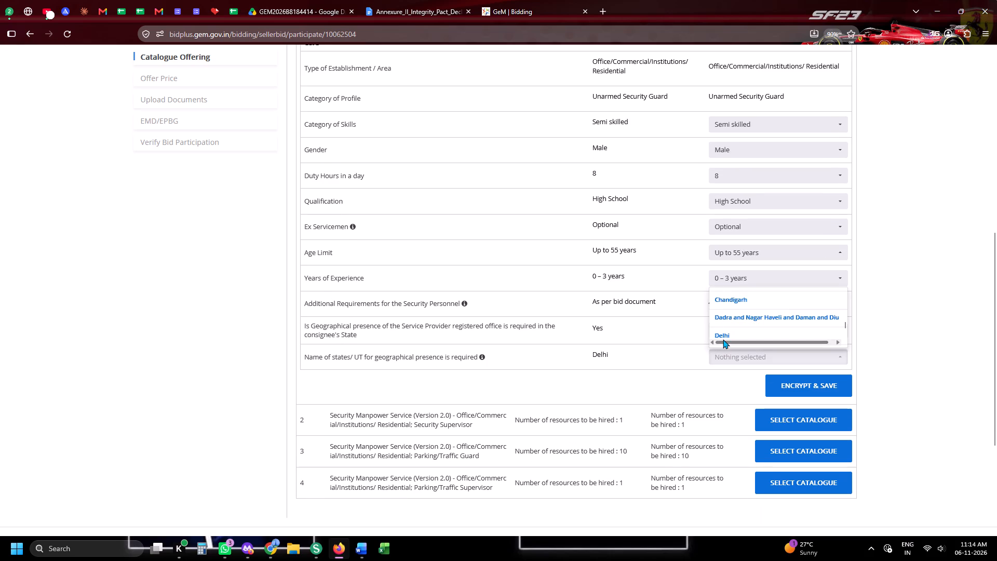
pyautogui.click(711, 335)
pyautogui.click(566, 352)
pyautogui.click(784, 381)
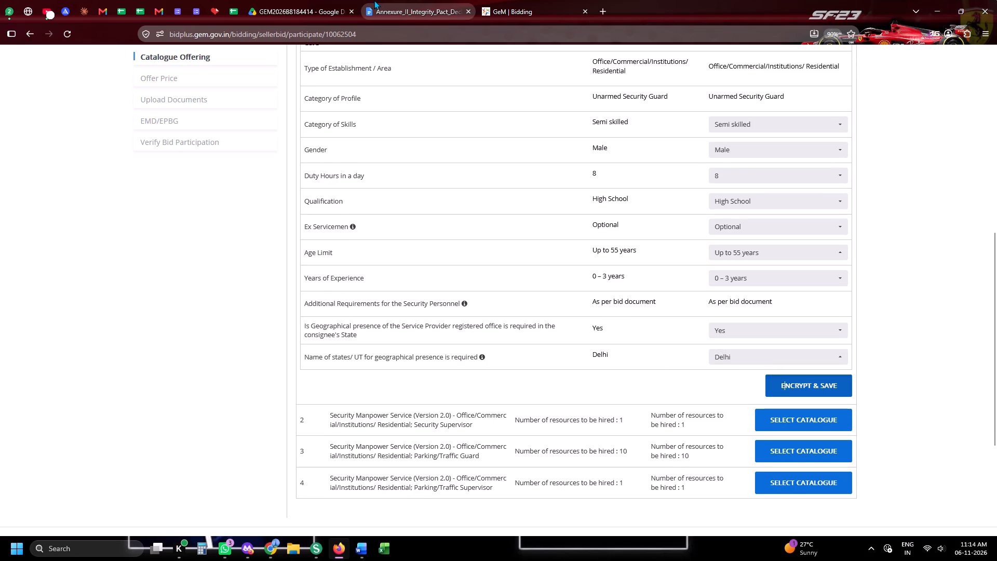
# In the Daily Tender Sheet 2026, replace the folder URL in the Jalandhar bid's Other Comment (row 335) with its title, GEM2026B8172807.
pyautogui.click(551, 0)
pyautogui.click(285, 0)
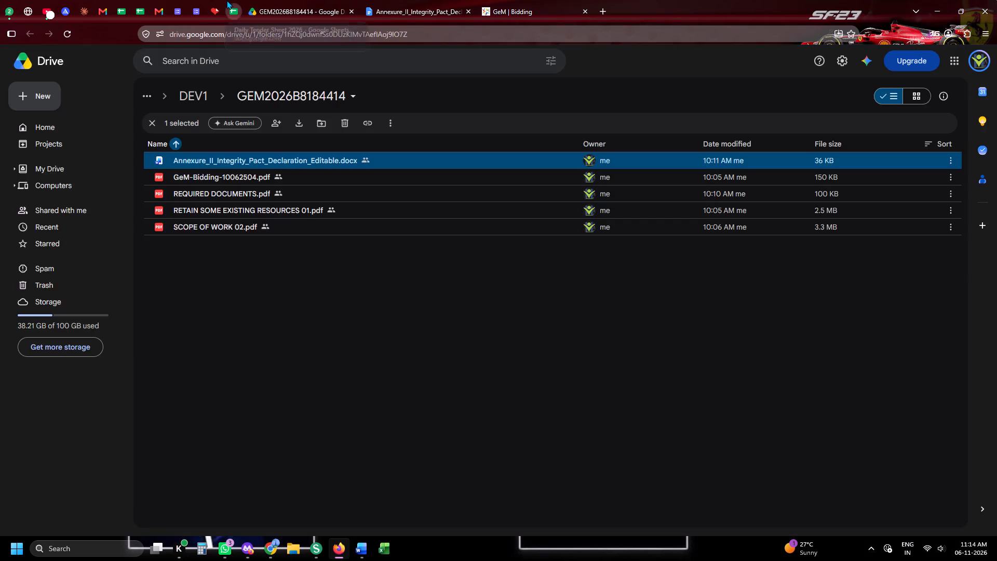
pyautogui.click(223, 0)
pyautogui.click(231, 6)
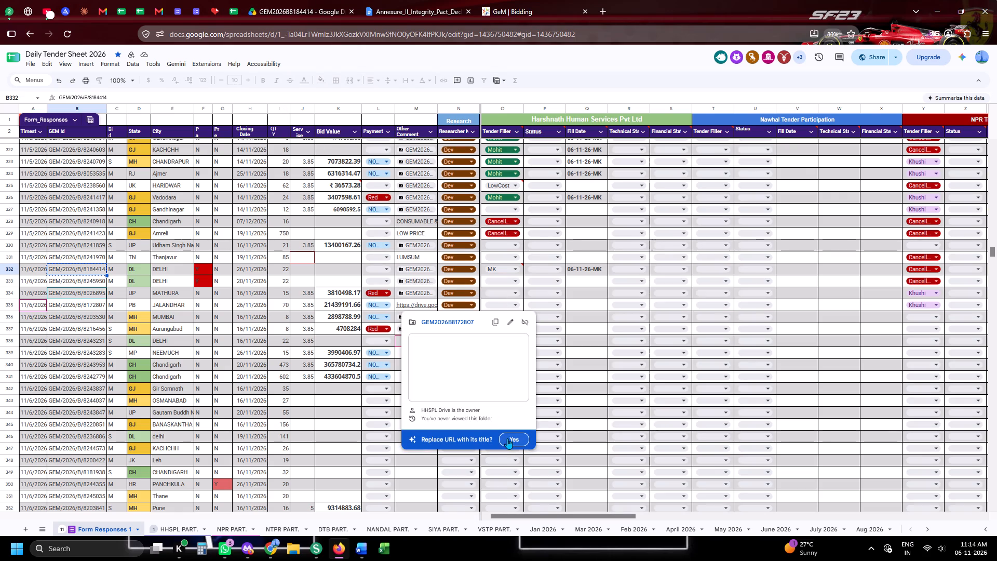
pyautogui.click(507, 438)
pyautogui.click(447, 449)
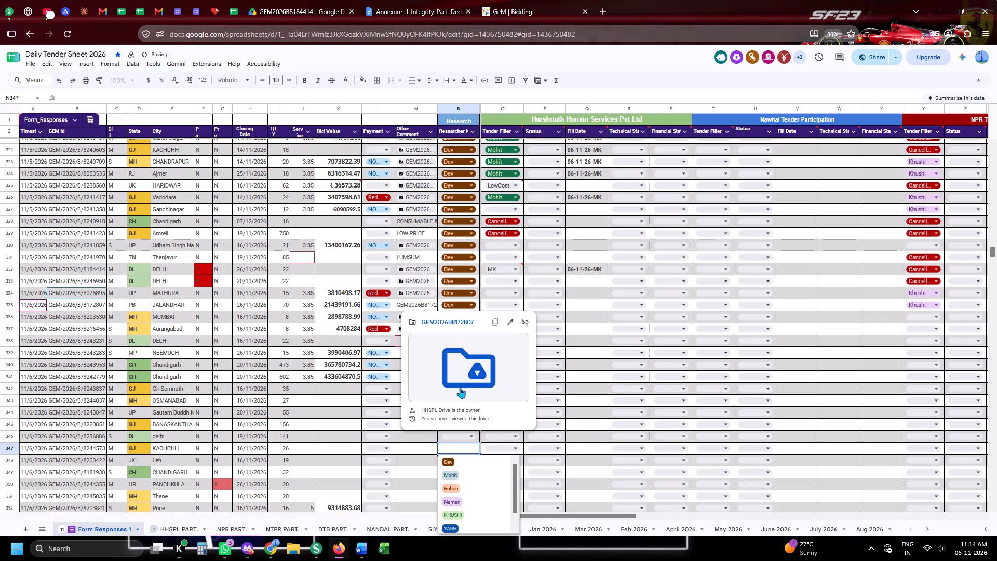
pyautogui.click(427, 446)
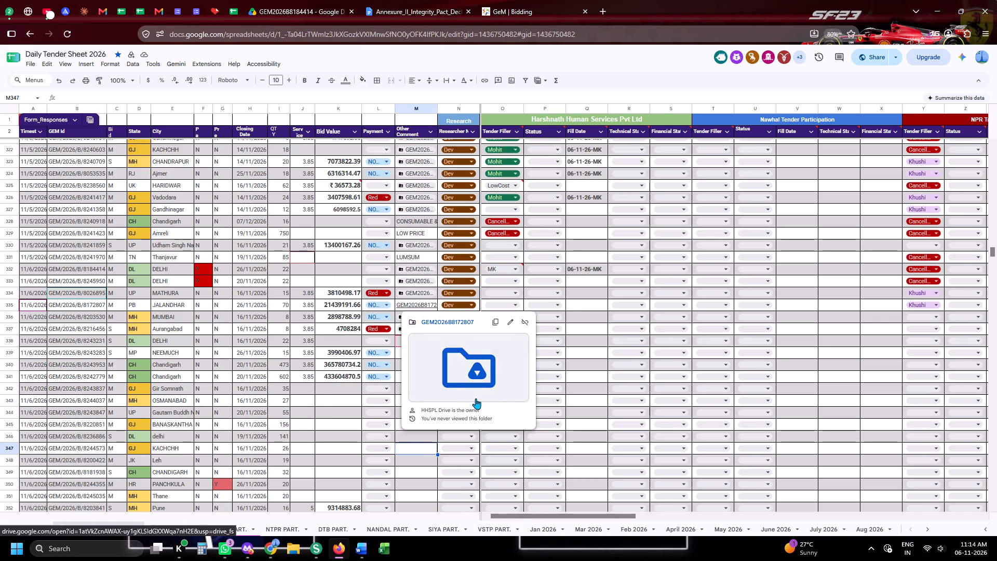
pyautogui.click(522, 322)
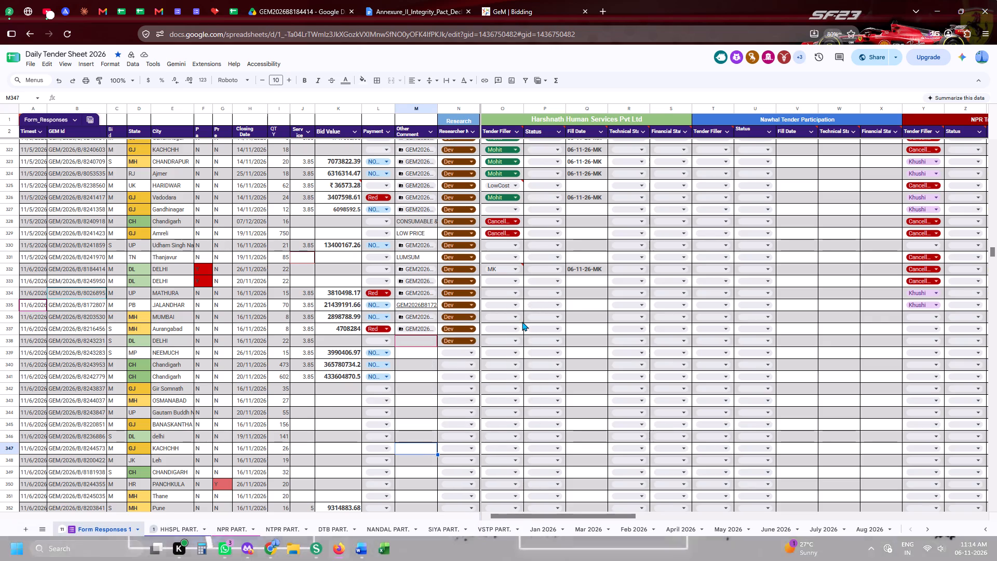
pyautogui.click(423, 305)
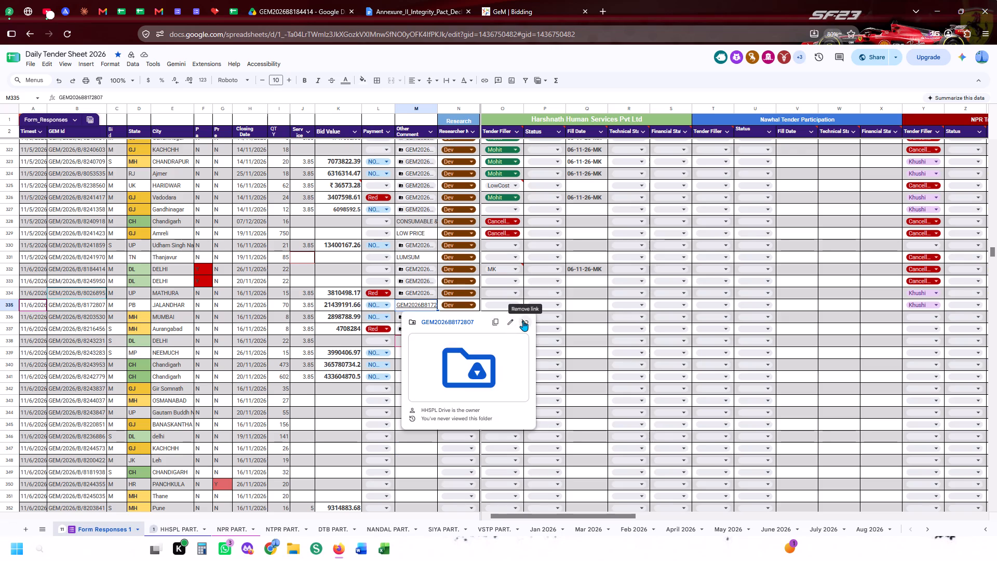
pyautogui.click(409, 472)
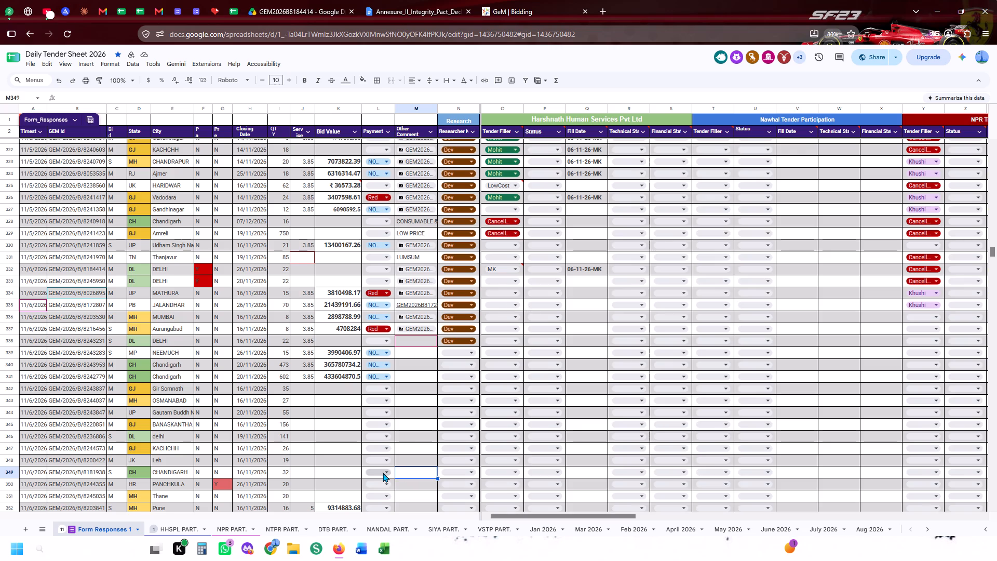
# Look through the bid entries above and below row 332, examining their bid values, comments and tender filler assignments.
pyautogui.scroll(3, 392, 483)
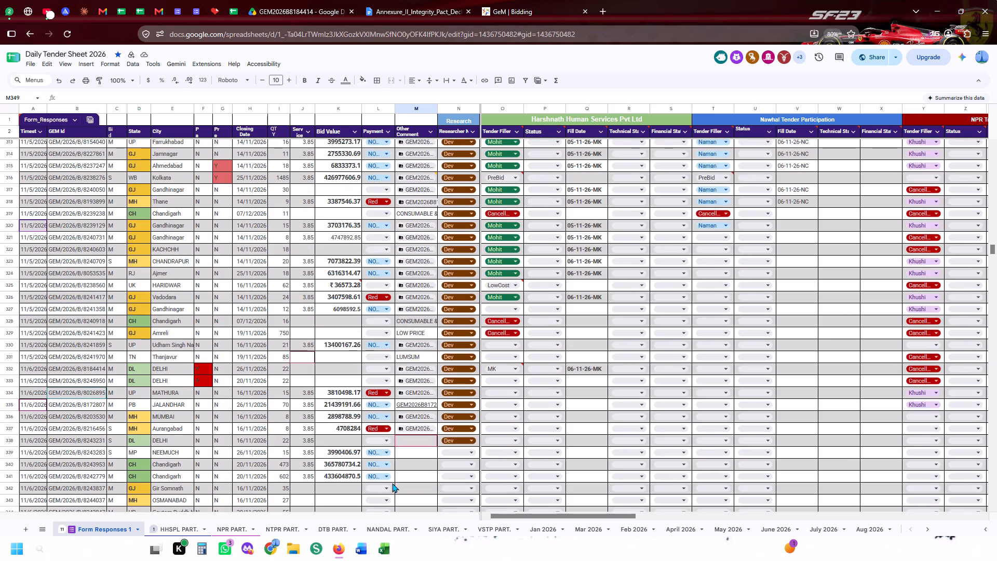
pyautogui.scroll(3, 392, 483)
pyautogui.scroll(-5, 392, 483)
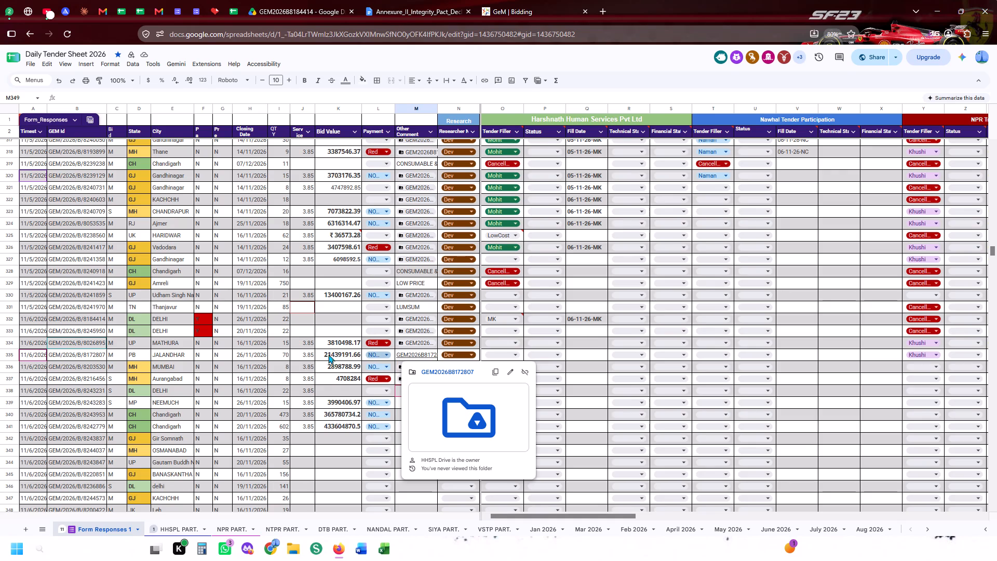
pyautogui.click(329, 322)
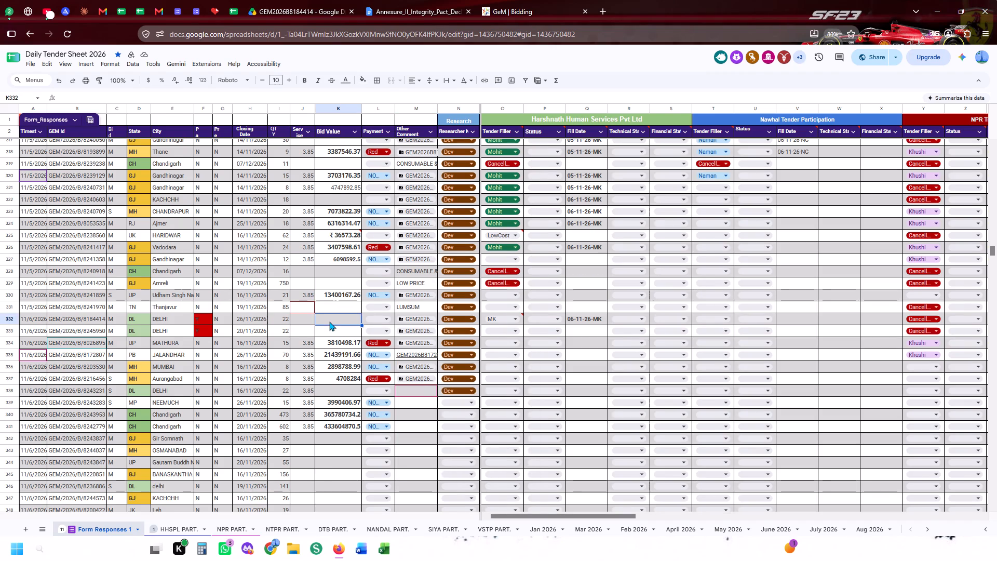
pyautogui.scroll(-2, 329, 322)
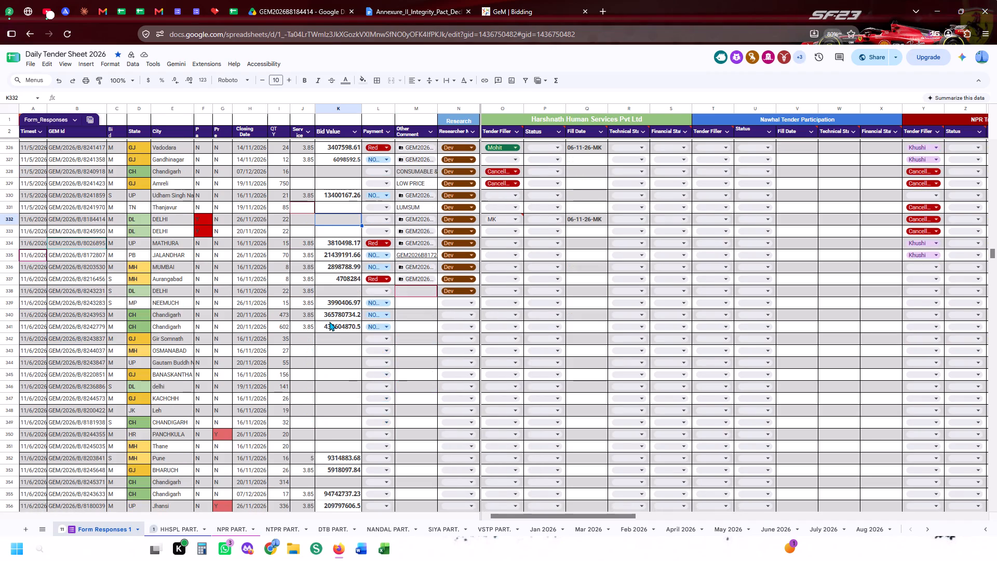
pyautogui.scroll(-2, 329, 322)
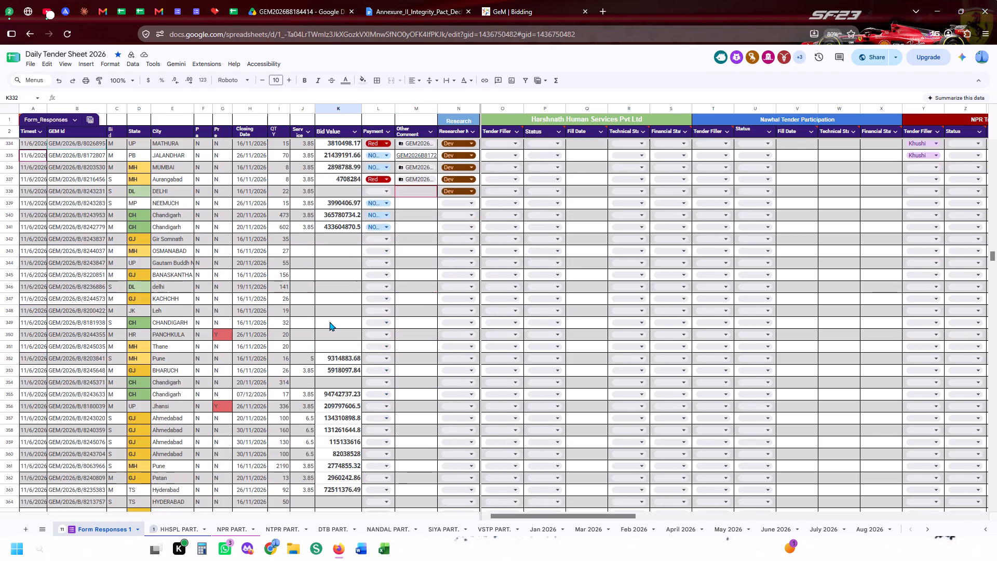
pyautogui.scroll(-4, 329, 322)
pyautogui.scroll(4, 329, 322)
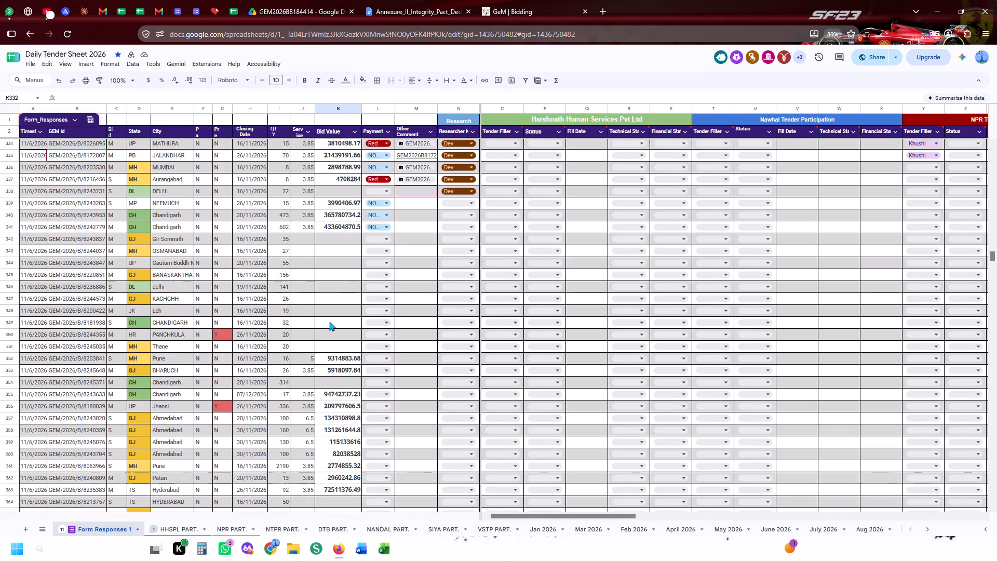
pyautogui.scroll(2, 329, 322)
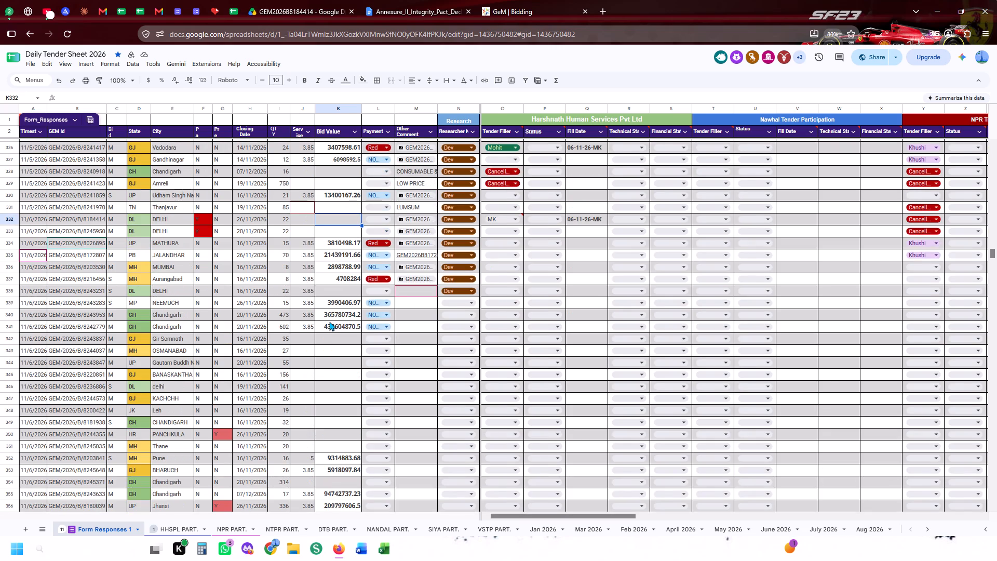
# Switch to Angel One and view the TradeOne price chart.
pyautogui.click(45, 0)
pyautogui.click(64, 4)
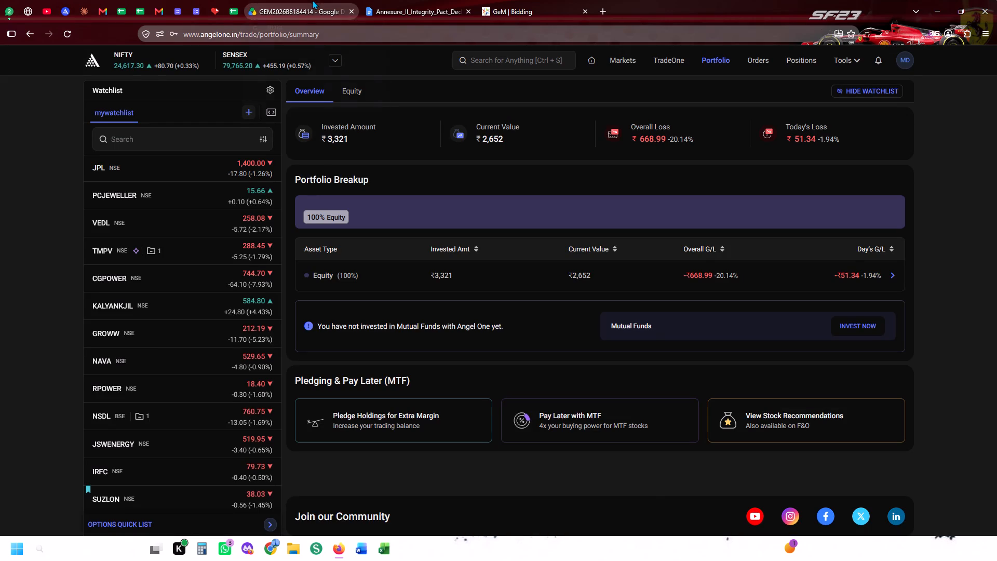
pyautogui.click(159, 59)
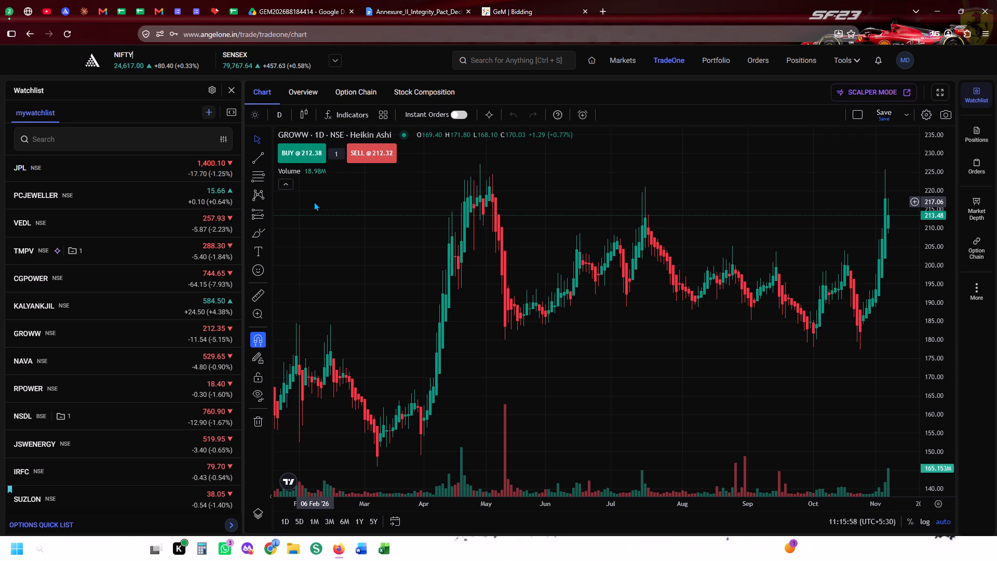
# Return to the GeM bid participation page and select the catalogue for the Security Supervisor item.
pyautogui.click(281, 0)
pyautogui.click(462, 1)
pyautogui.click(528, 0)
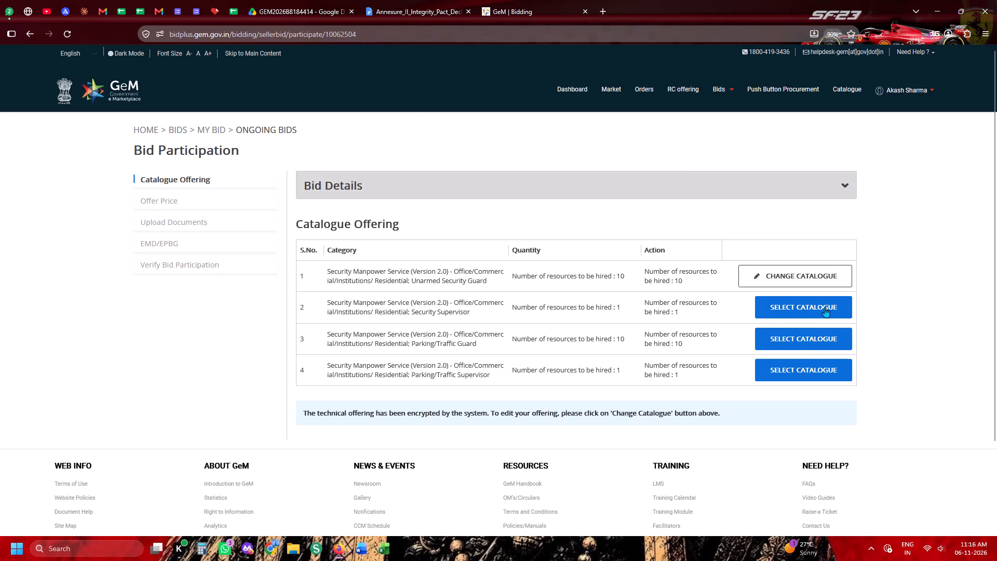
pyautogui.click(824, 305)
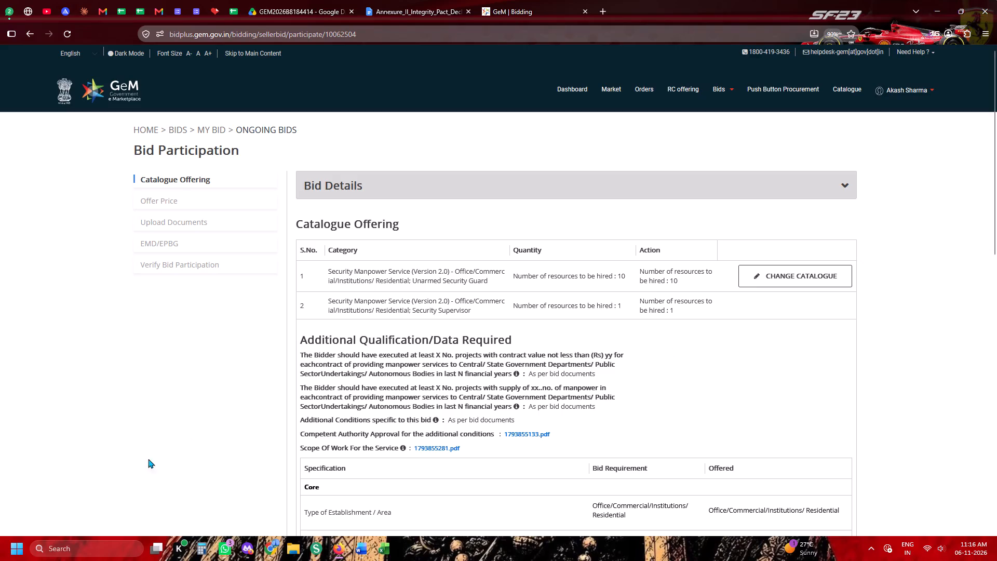
# In a private browser window, search Google for CHECKGMP, follow the suggested search Check gmp ipo, and open InvestorGain's live IPO GMP report.
pyautogui.click(241, 542)
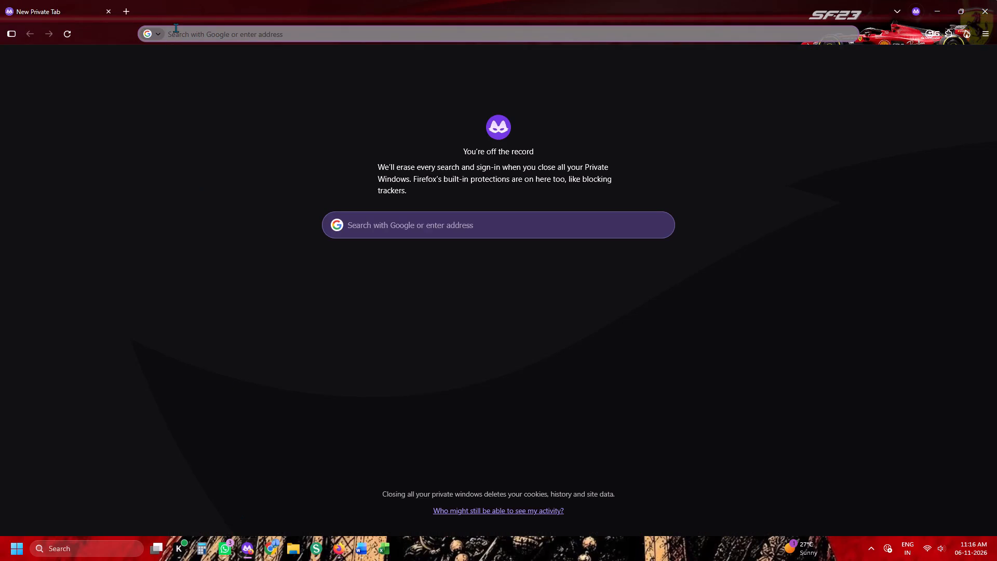
pyautogui.write('CHECKGMP')
pyautogui.press('Return')
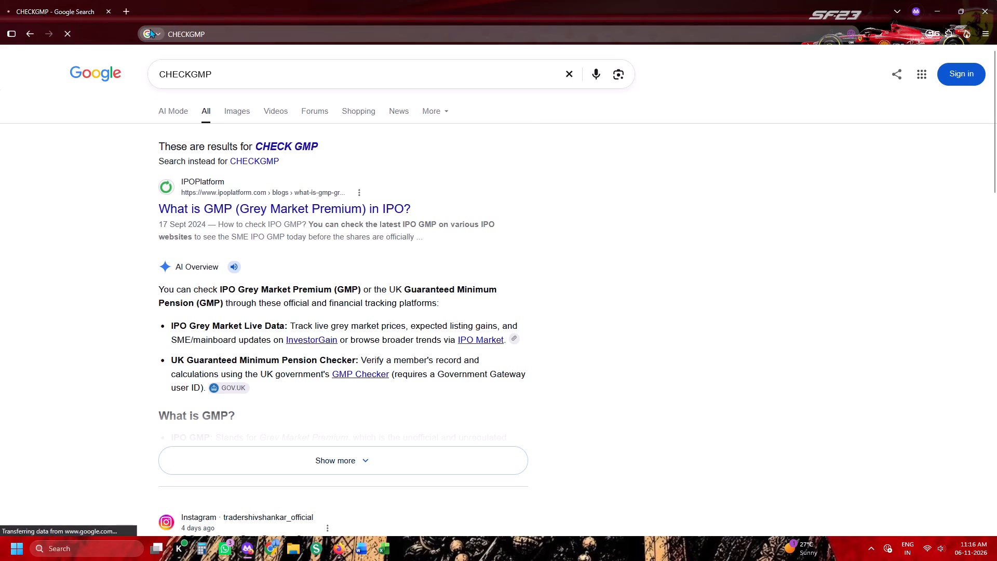
pyautogui.scroll(-4, 315, 183)
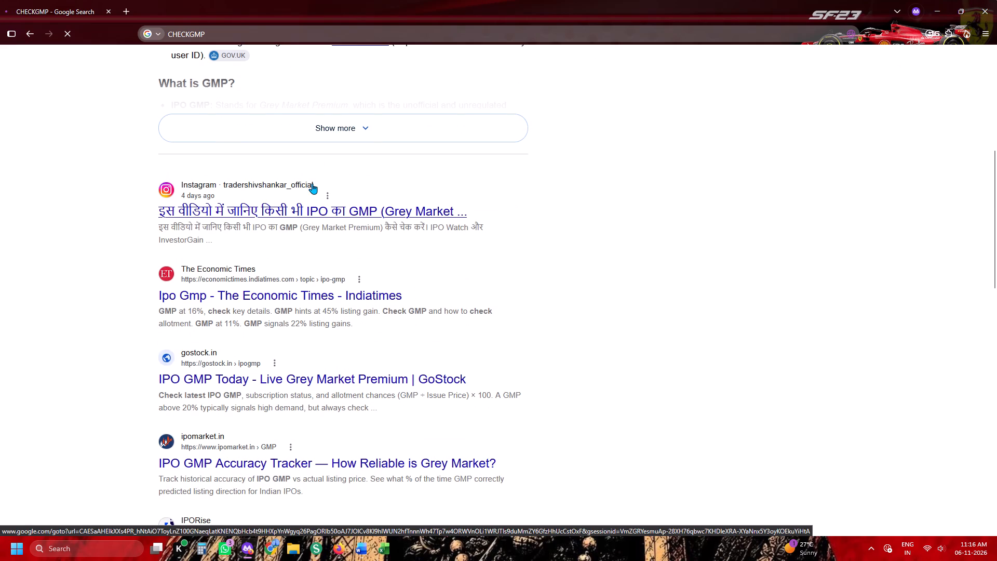
pyautogui.scroll(-6, 312, 183)
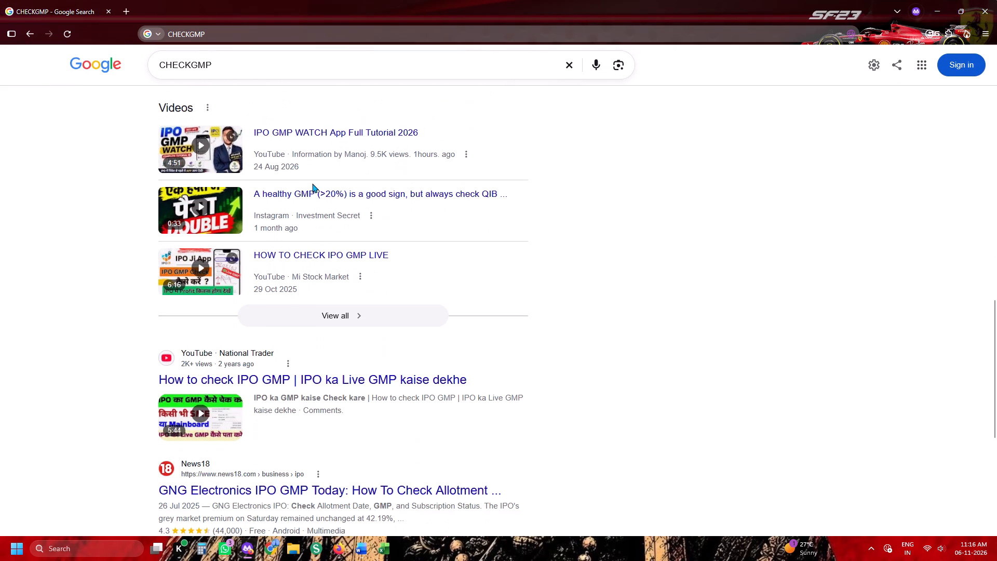
pyautogui.scroll(-10, 312, 183)
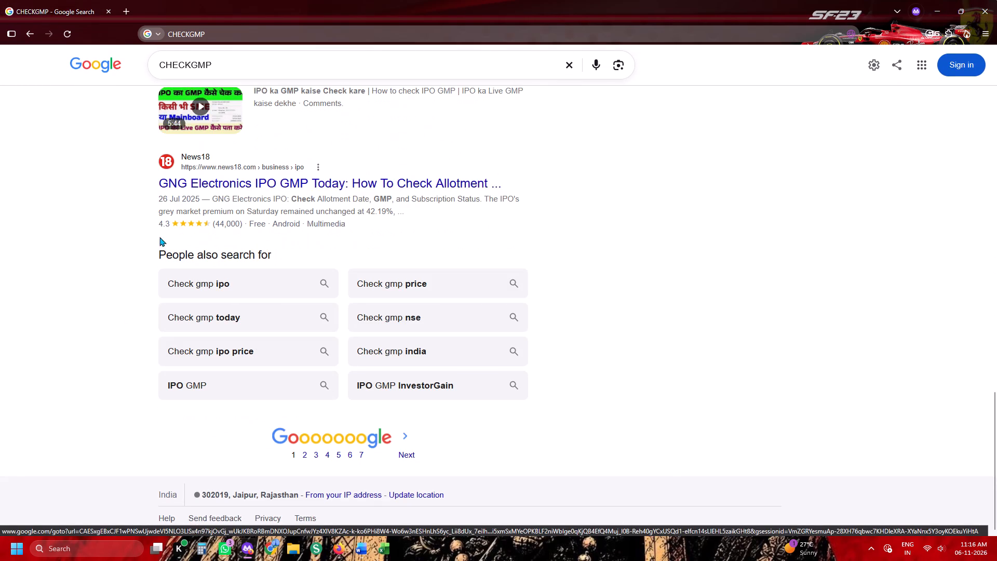
pyautogui.click(215, 285)
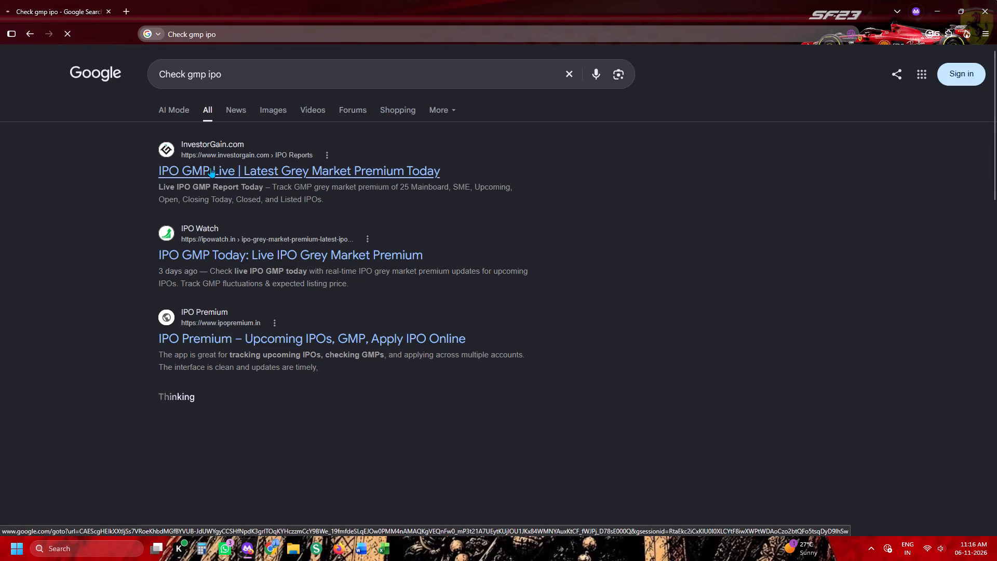
pyautogui.click(209, 157)
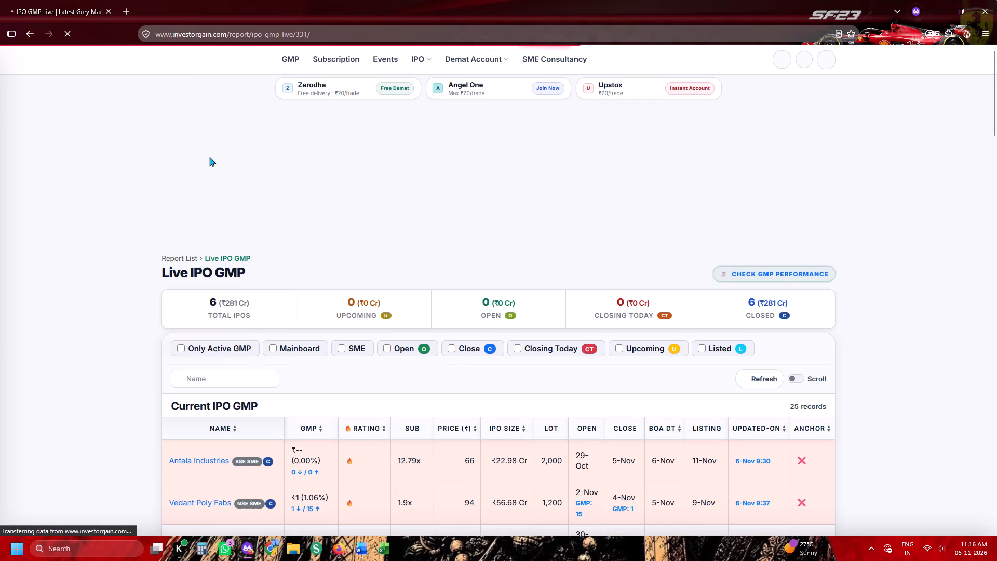
# Look through the Current IPO GMP table on InvestorGain, trying the Mainboard filter, and close the private window.
pyautogui.scroll(-2, 209, 157)
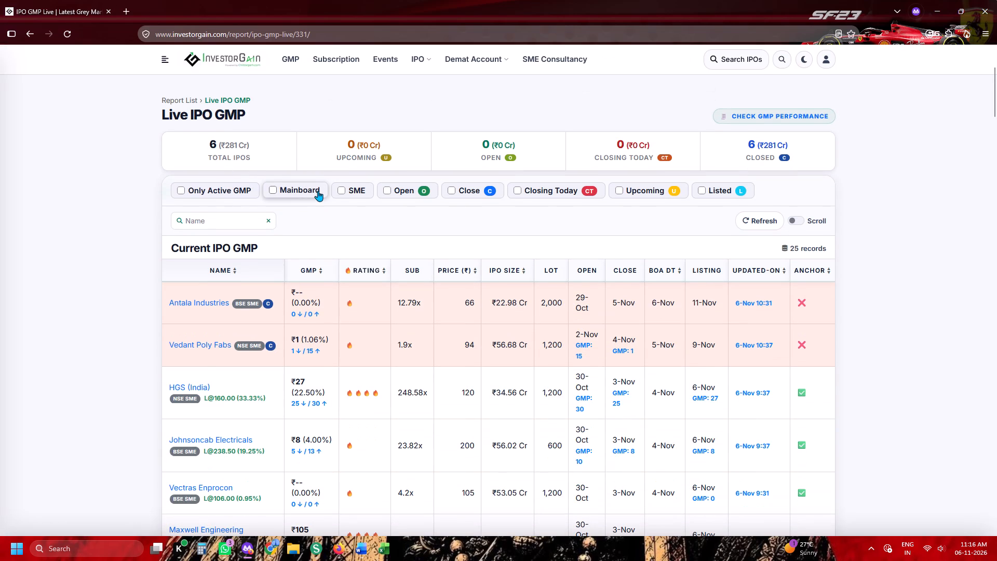
pyautogui.click(318, 191)
pyautogui.click(318, 191)
pyautogui.click(30, 273)
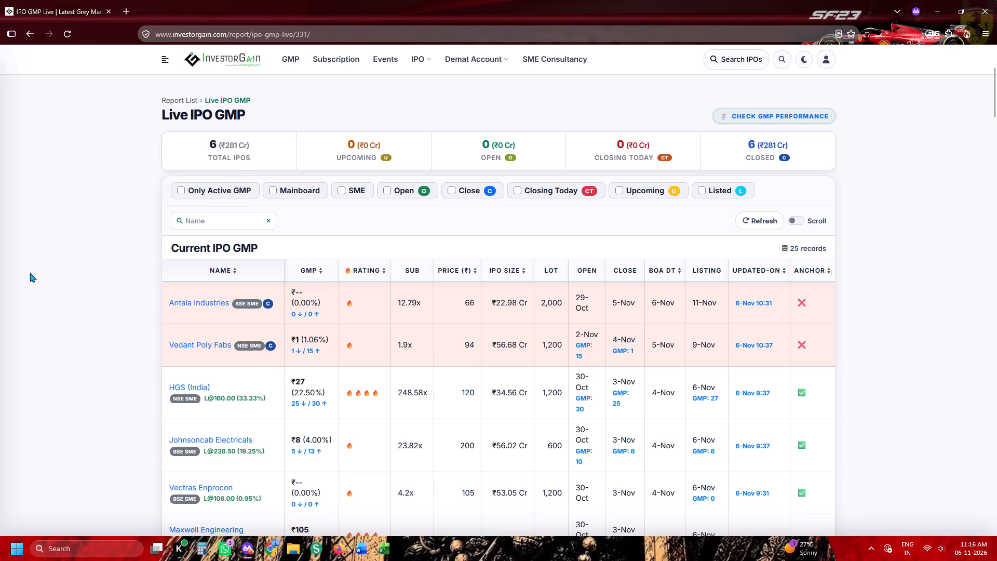
pyautogui.scroll(-4, 207, 375)
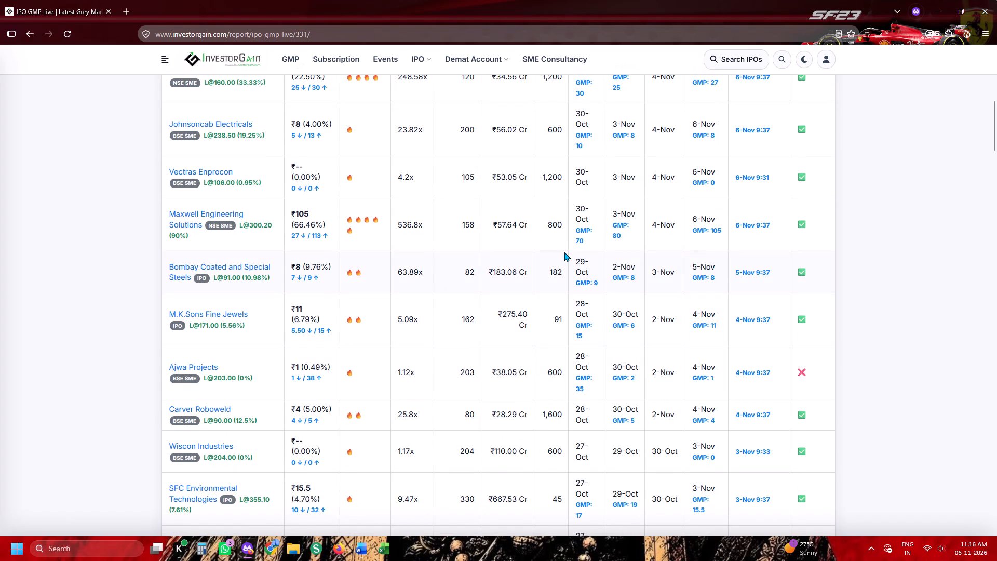
pyautogui.click(976, 6)
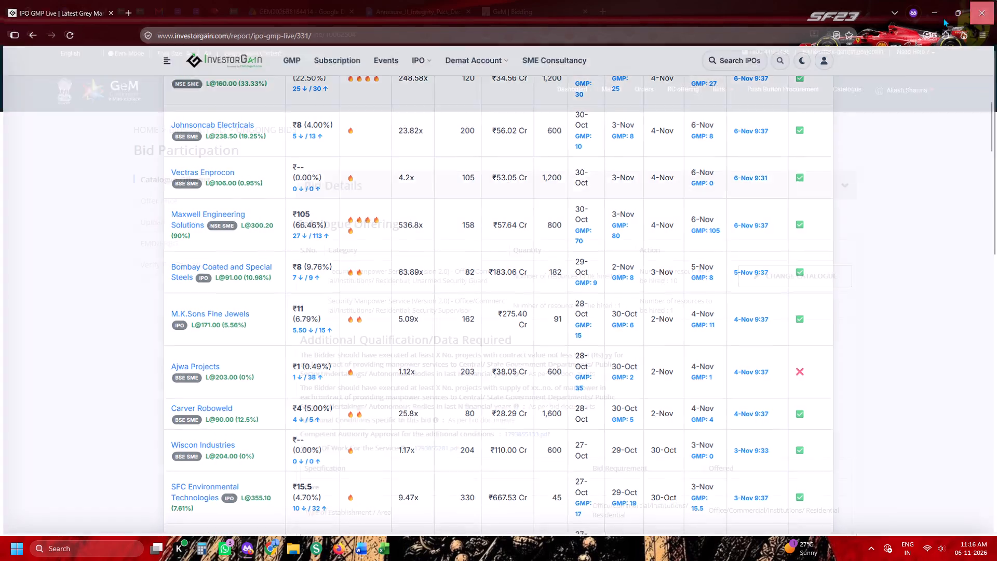
# For the Security Supervisor item, set the offered Ex Servicemen value to Optional and Category of Skills to Skilled.
pyautogui.scroll(-6, 748, 278)
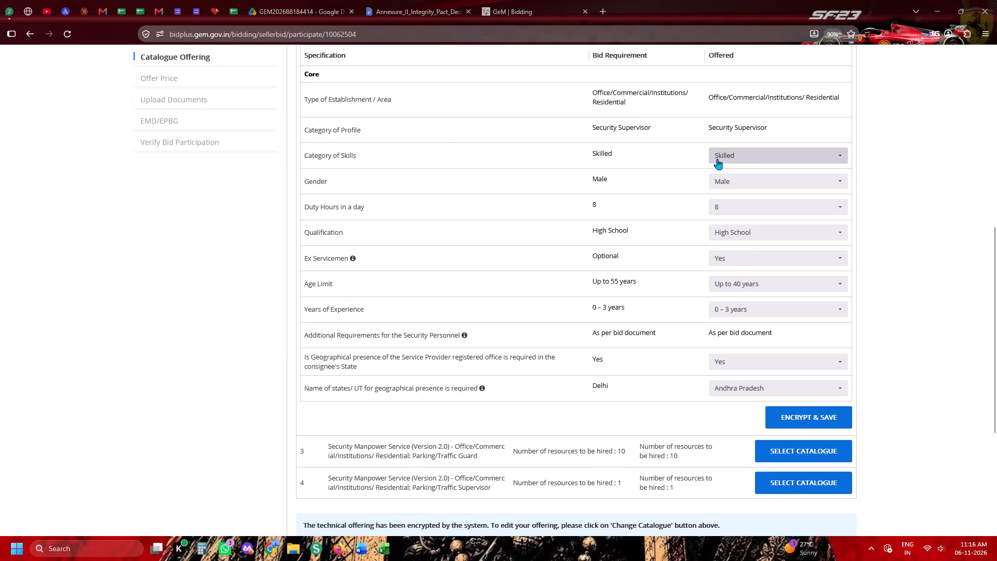
pyautogui.click(728, 178)
pyautogui.click(663, 211)
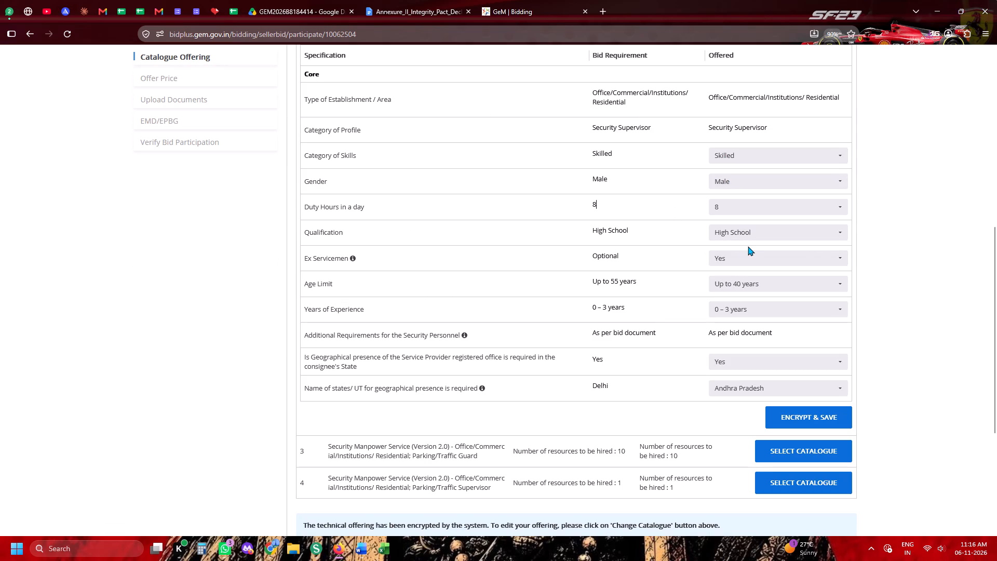
pyautogui.click(724, 264)
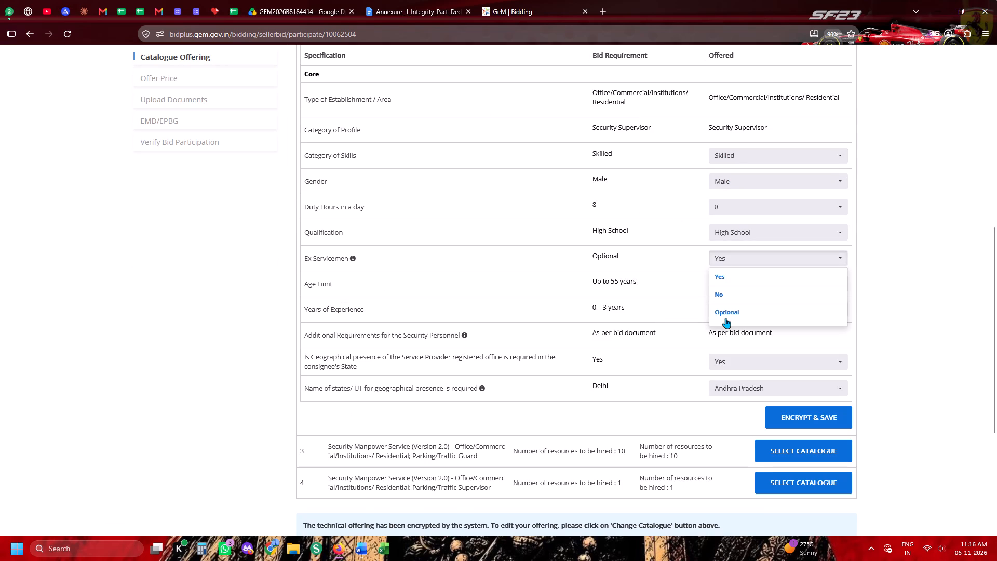
pyautogui.click(725, 315)
pyautogui.click(638, 303)
pyautogui.click(754, 153)
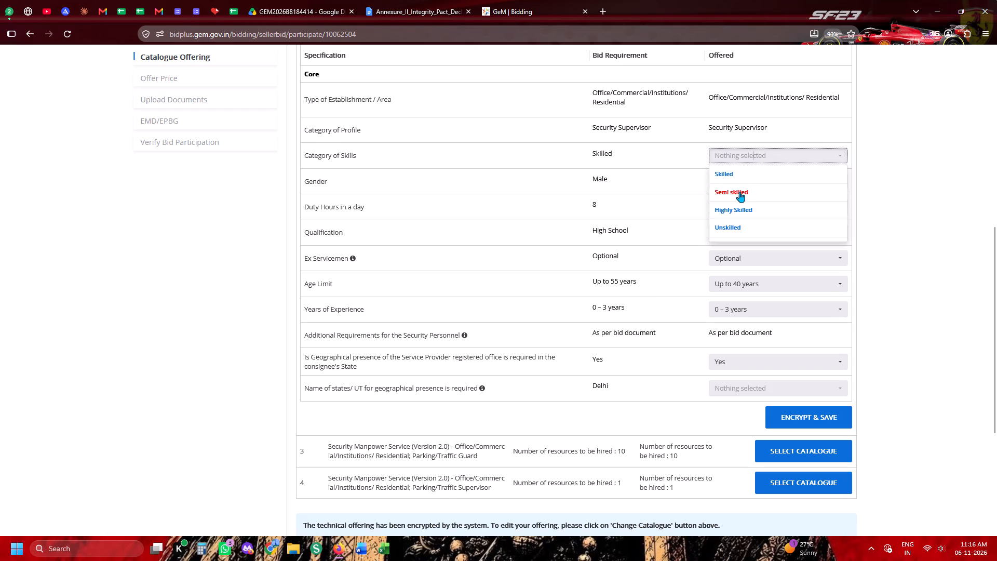
pyautogui.click(728, 167)
pyautogui.click(720, 156)
pyautogui.click(722, 175)
pyautogui.click(638, 182)
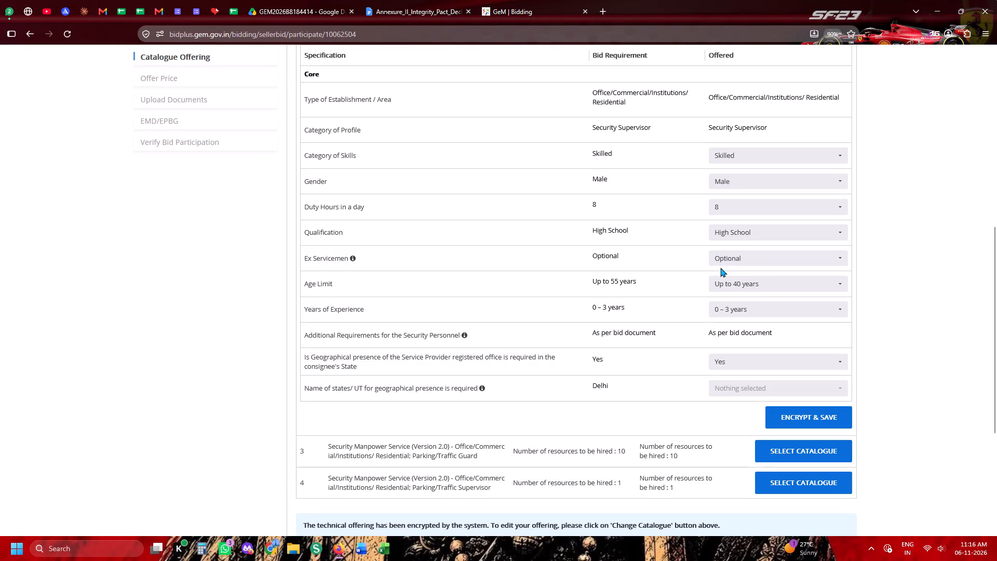
# Set the Security Supervisor item's state for geographical presence to Delhi, and encrypt and save the offering.
pyautogui.click(727, 389)
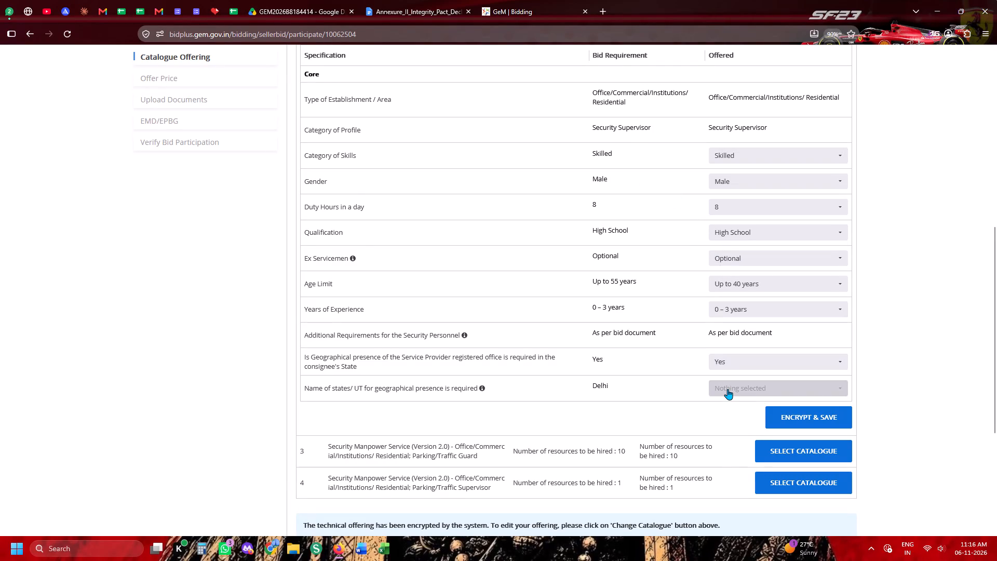
pyautogui.press('d')
pyautogui.press('d')
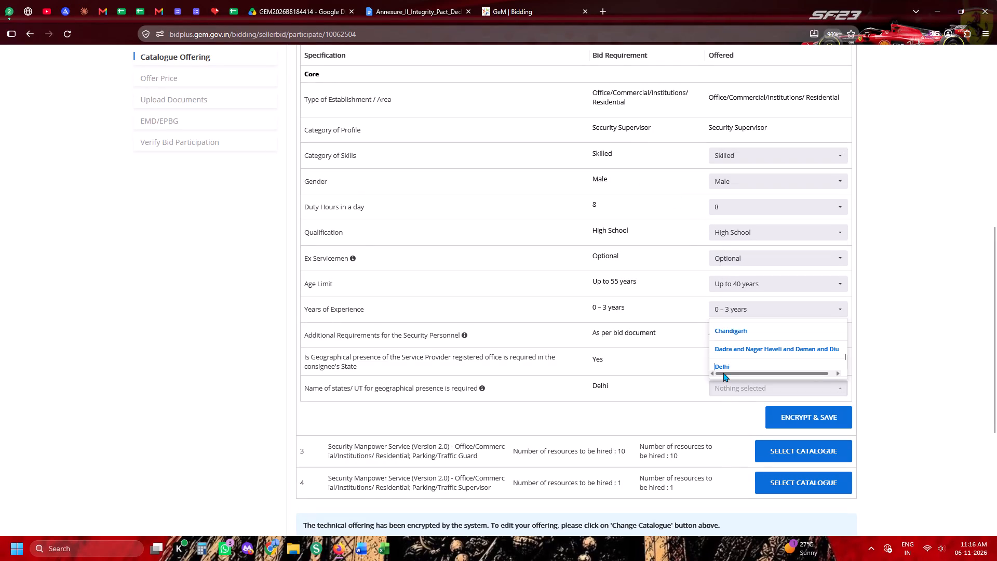
pyautogui.click(723, 368)
pyautogui.click(575, 368)
pyautogui.click(813, 425)
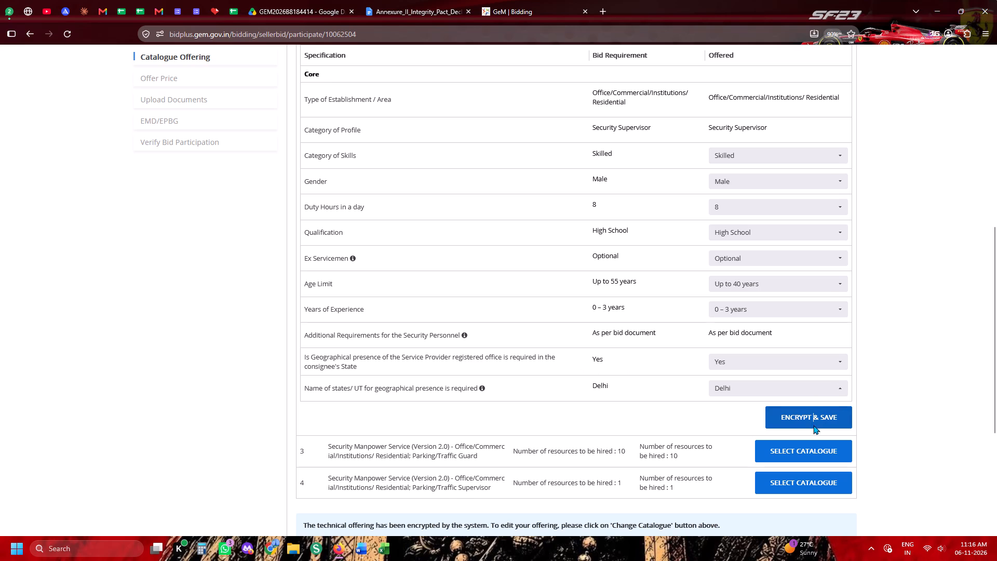
# Select the catalogue for the Parking/Traffic Guard item and set its offered Category of Skills to Semi skilled.
pyautogui.scroll(-5, 567, 196)
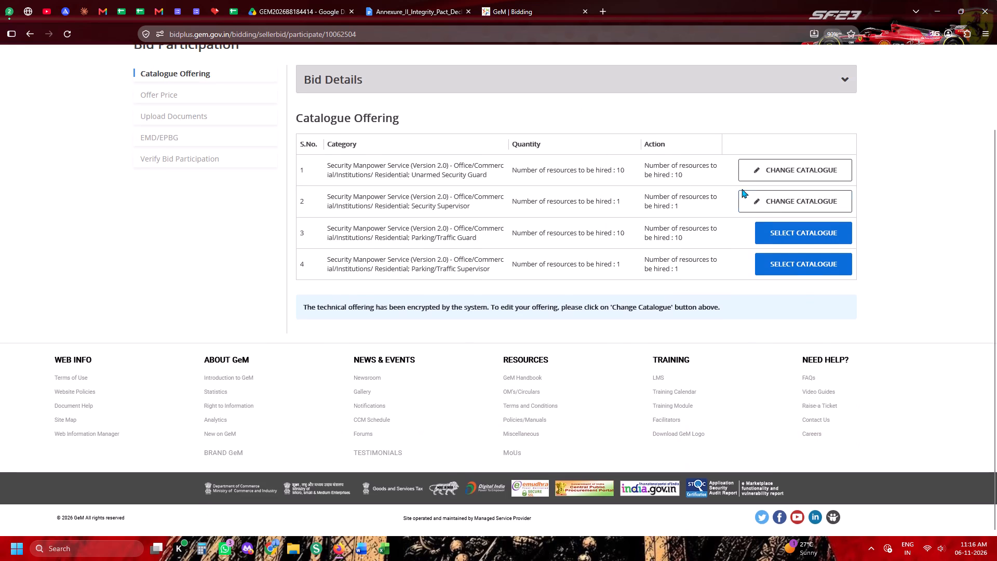
pyautogui.click(788, 225)
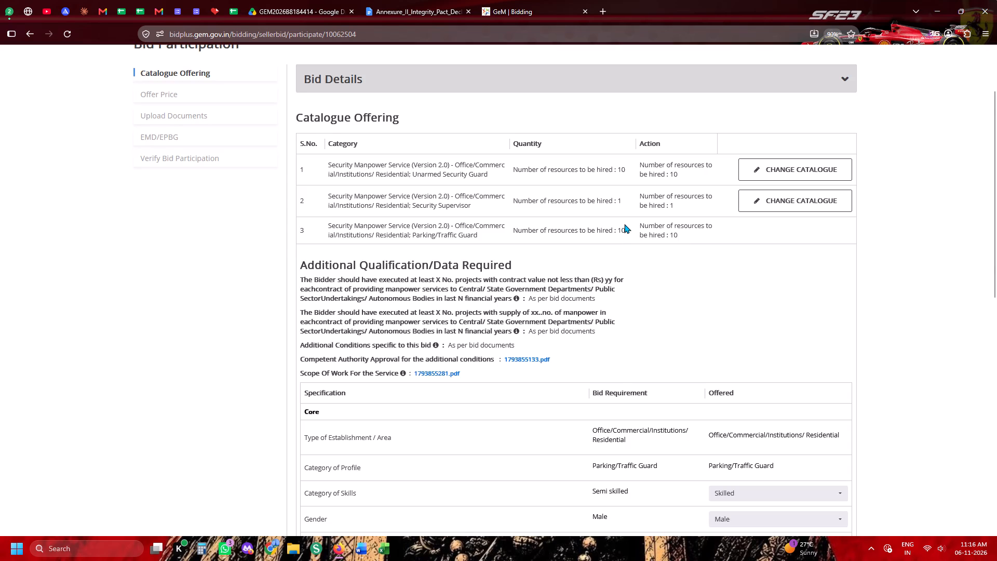
pyautogui.scroll(-6, 661, 177)
pyautogui.click(726, 94)
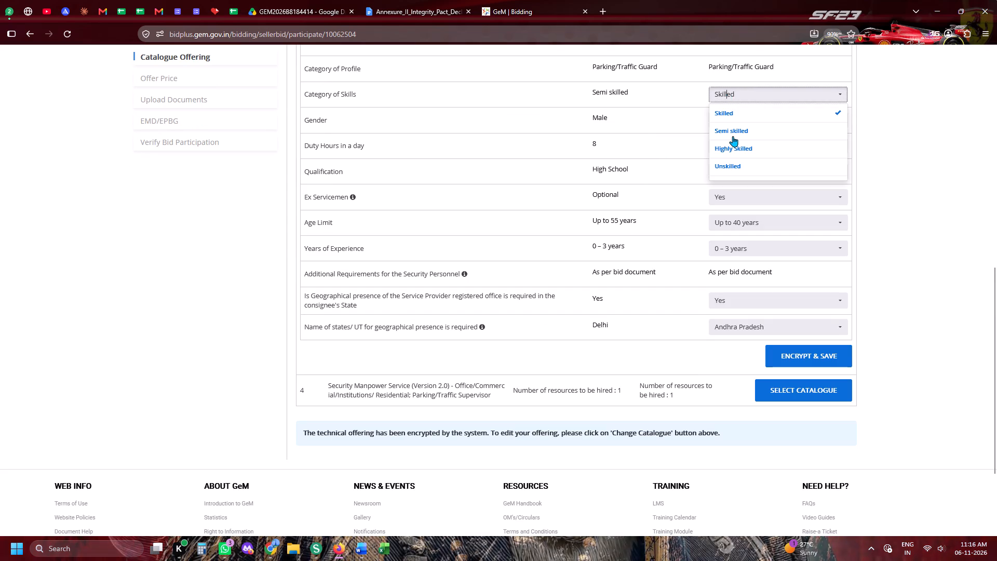
pyautogui.click(732, 130)
pyautogui.click(615, 129)
pyautogui.click(725, 94)
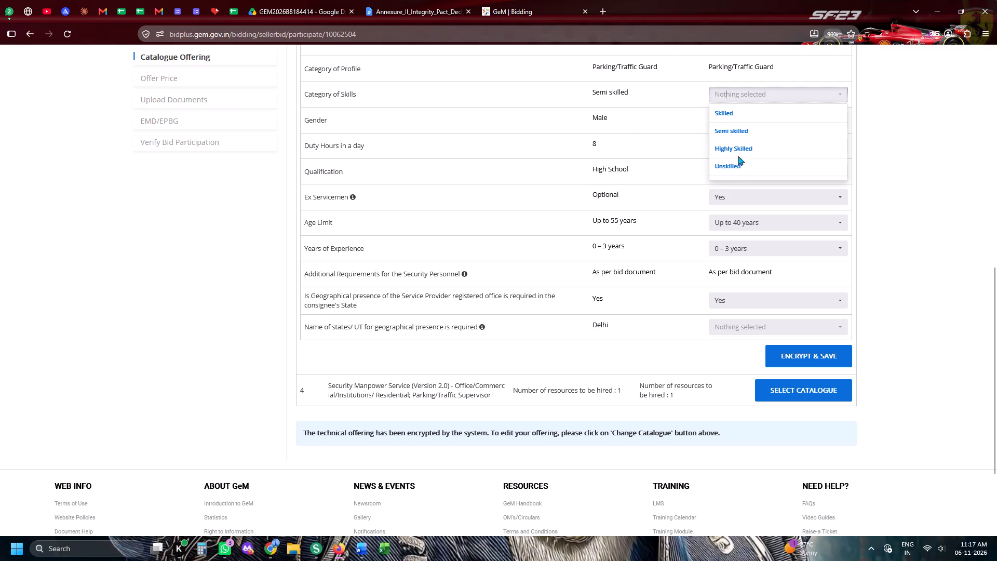
pyautogui.click(737, 128)
pyautogui.click(651, 129)
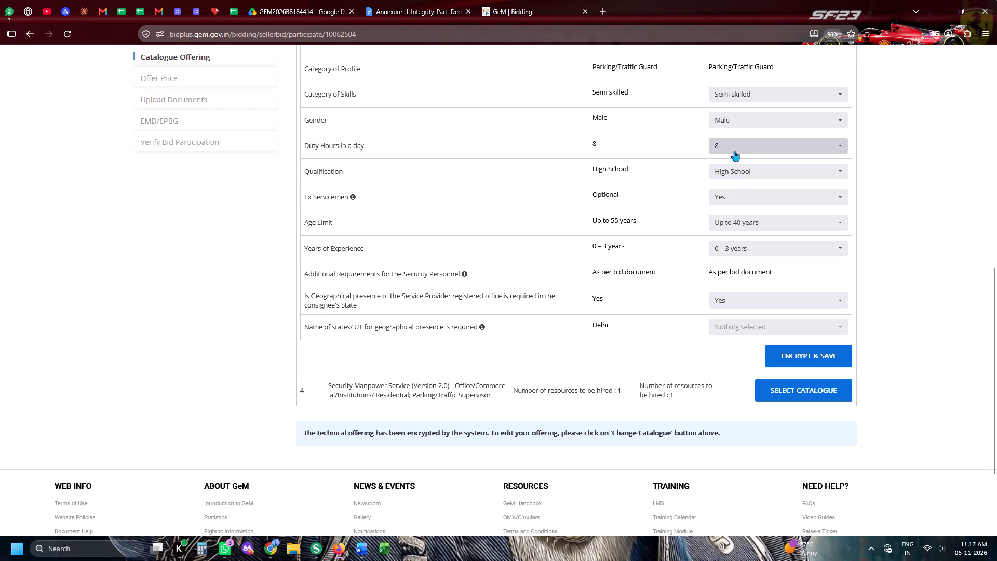
# Set the Parking/Traffic Guard item's offered Ex Servicemen value to Optional and its Age Limit to Up to 55 years.
pyautogui.click(734, 173)
pyautogui.click(528, 236)
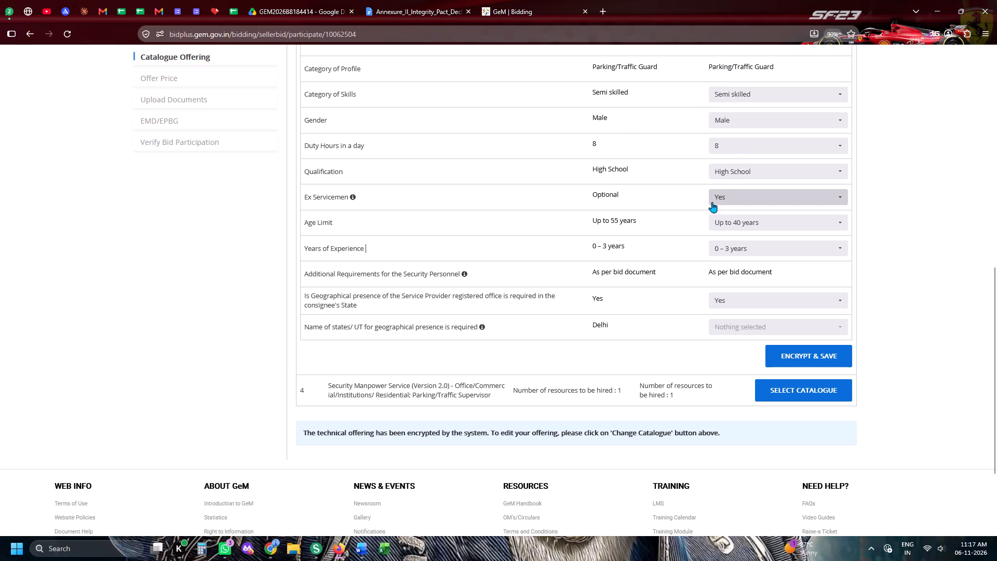
pyautogui.click(712, 202)
pyautogui.click(719, 252)
pyautogui.click(643, 244)
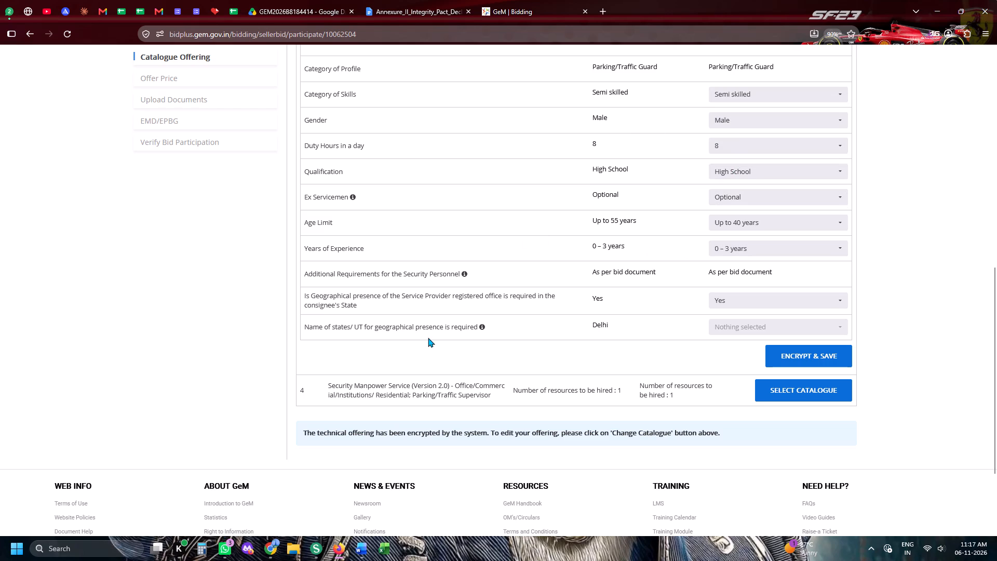
pyautogui.click(767, 217)
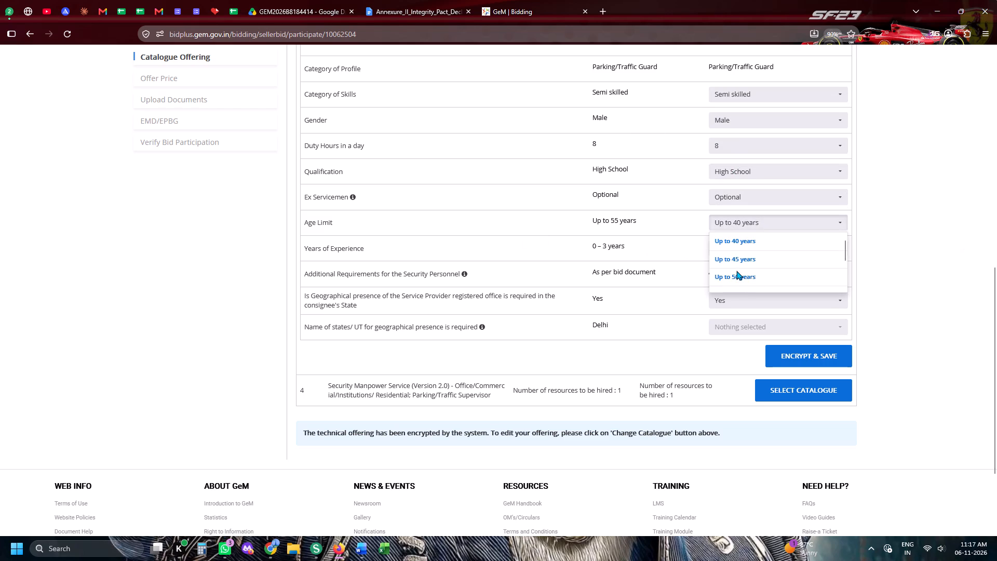
pyautogui.scroll(-2, 736, 271)
pyautogui.click(736, 236)
pyautogui.click(730, 210)
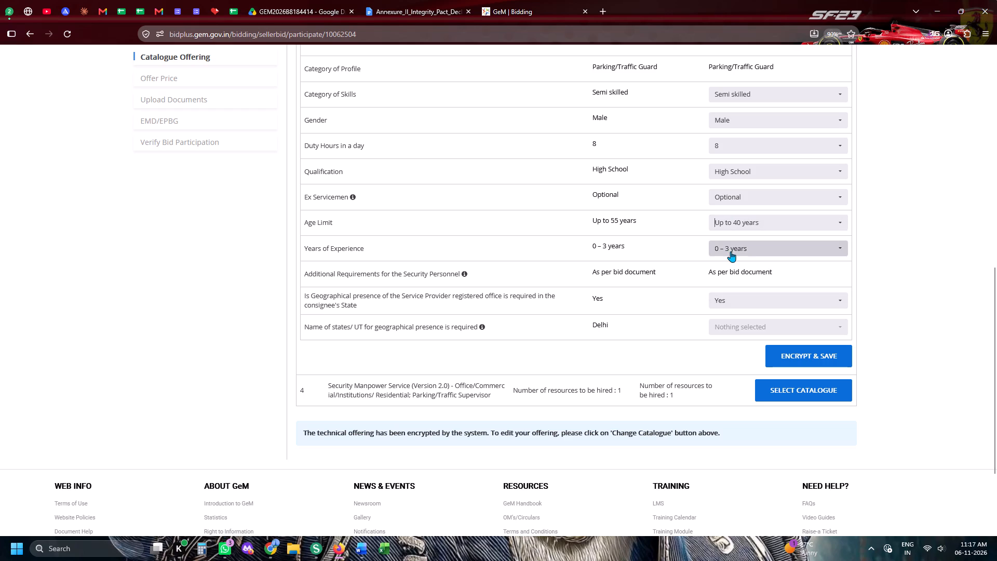
pyautogui.click(724, 224)
pyautogui.scroll(-1, 727, 260)
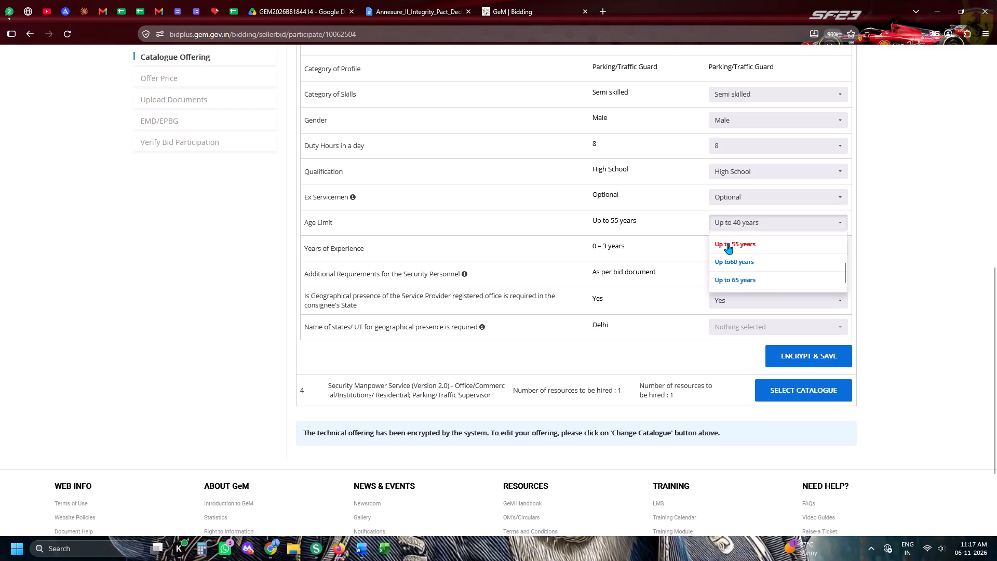
pyautogui.click(727, 244)
pyautogui.click(699, 248)
# Set the Parking/Traffic Guard item's state for geographical presence to Delhi, and encrypt and save the offering.
pyautogui.scroll(-2, 795, 253)
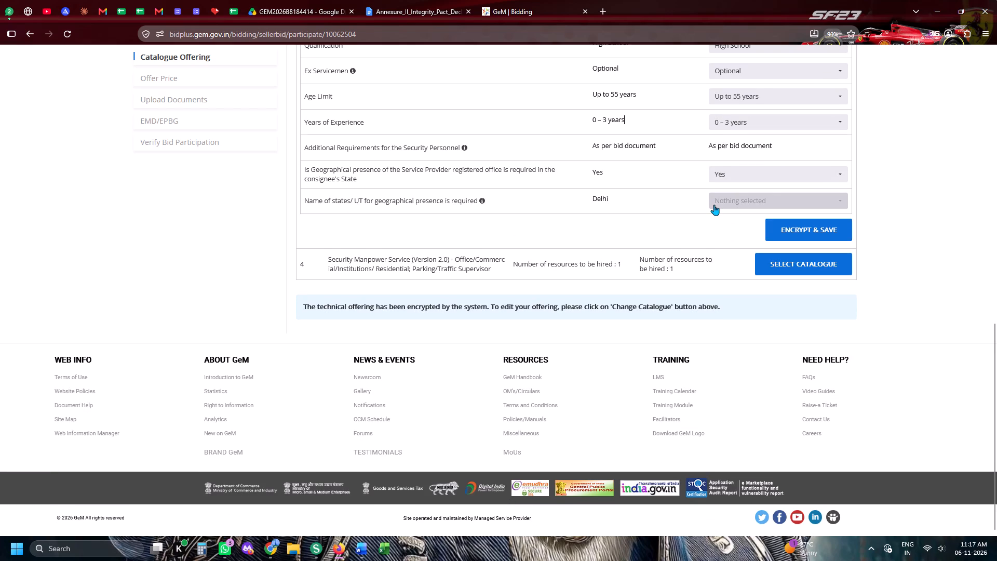
pyautogui.click(714, 205)
pyautogui.press('d')
pyautogui.press('d')
pyautogui.click(724, 256)
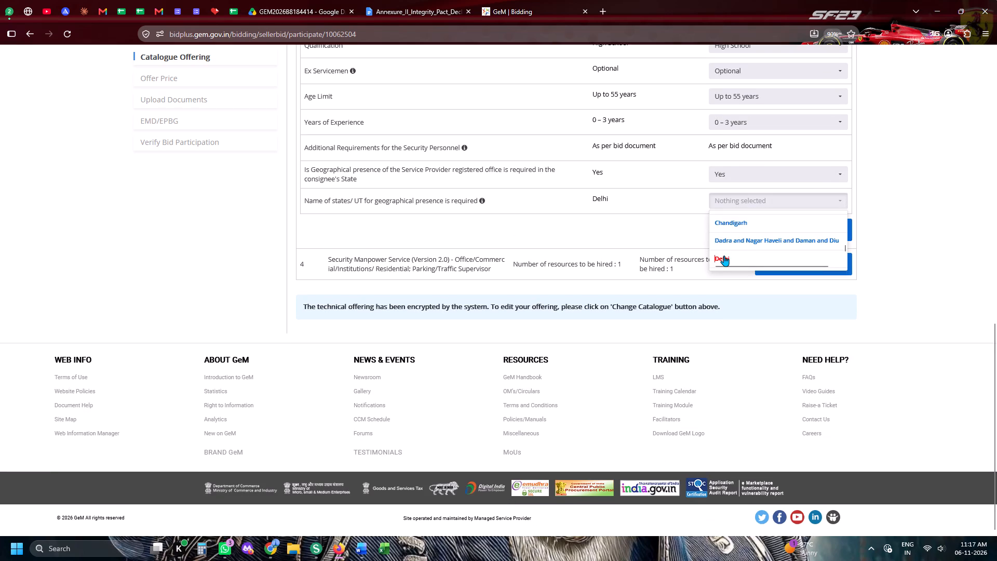
pyautogui.click(612, 249)
pyautogui.click(809, 221)
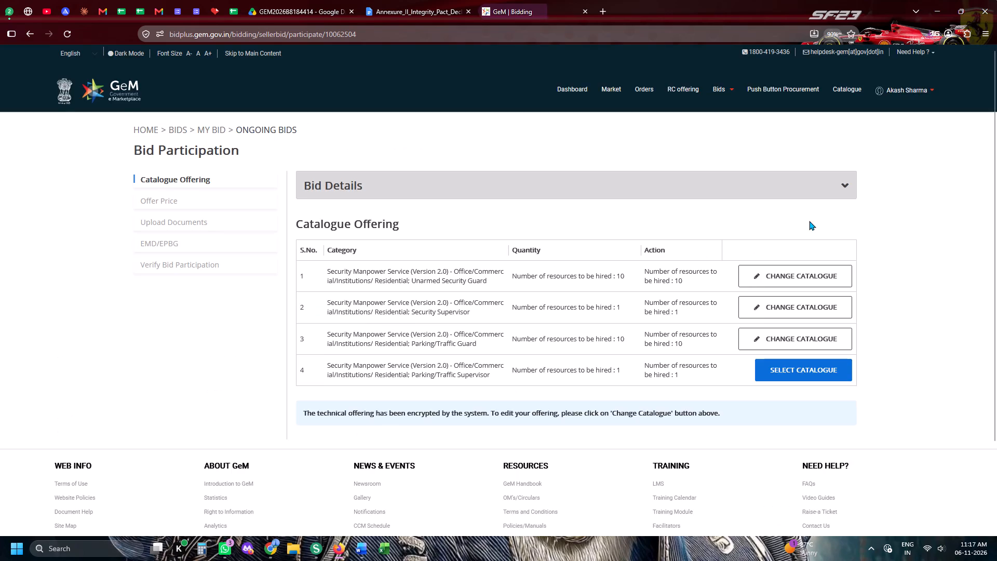
# Select the catalogue for the Parking/Traffic Supervisor item and set Ex Servicemen to Optional and Category of Skills to Skilled.
pyautogui.scroll(-6, 809, 221)
pyautogui.click(815, 270)
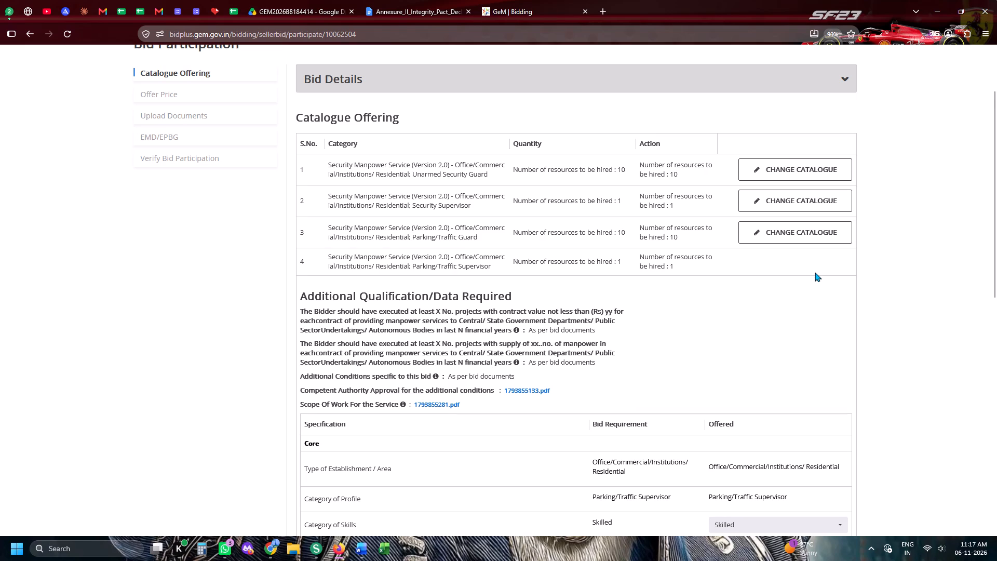
pyautogui.scroll(-3, 815, 273)
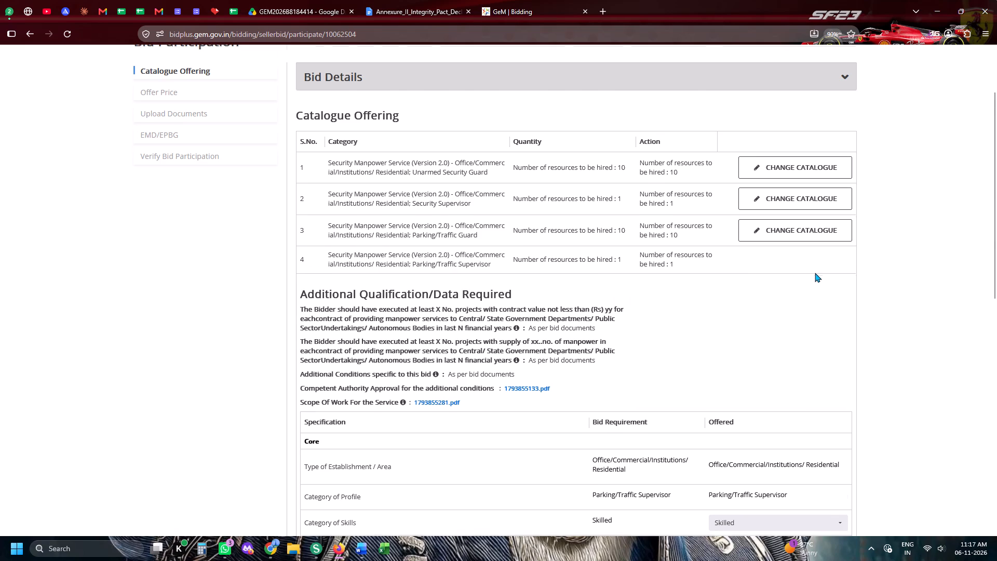
pyautogui.scroll(-2, 815, 273)
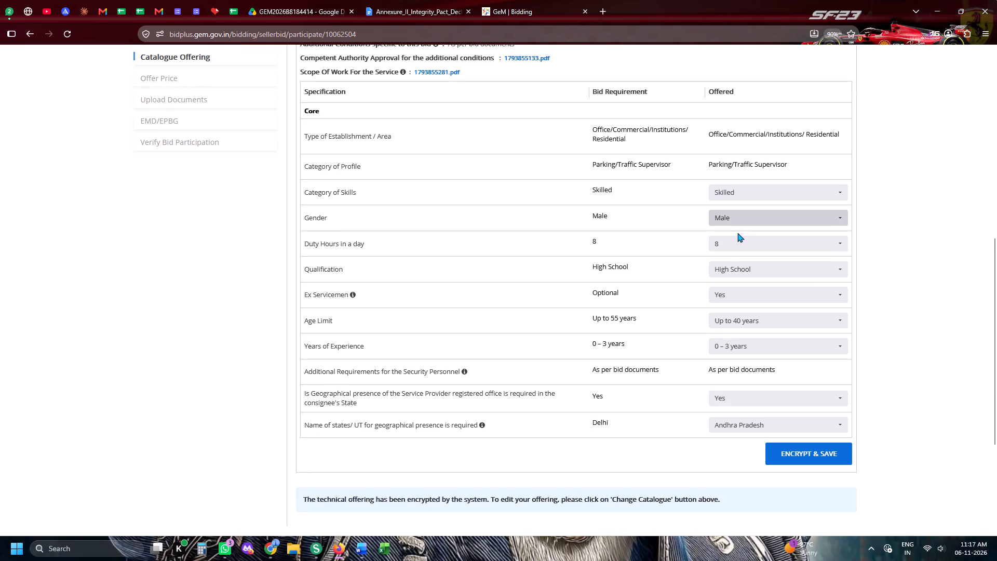
pyautogui.click(718, 291)
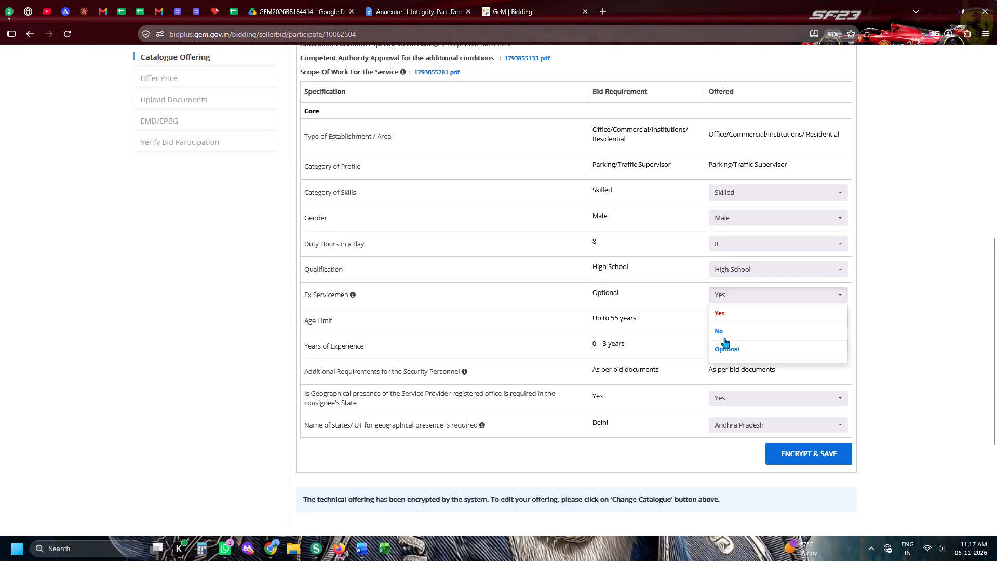
pyautogui.click(725, 343)
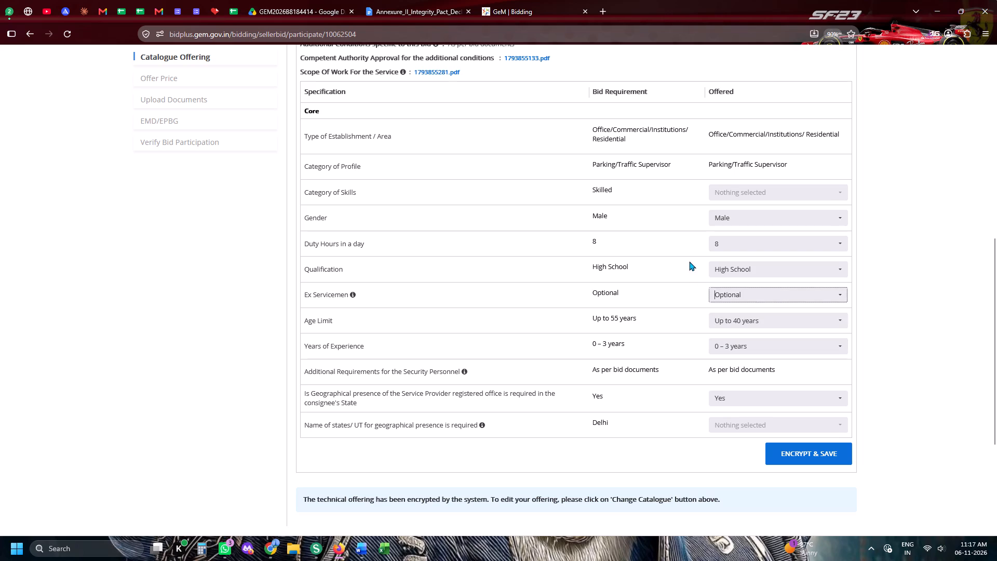
pyautogui.click(732, 192)
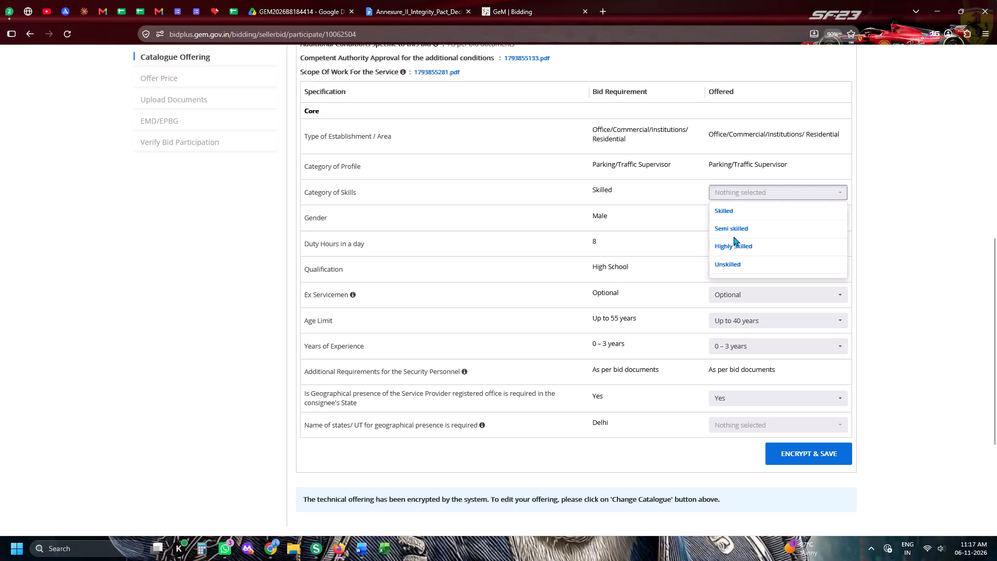
pyautogui.click(727, 210)
pyautogui.click(639, 262)
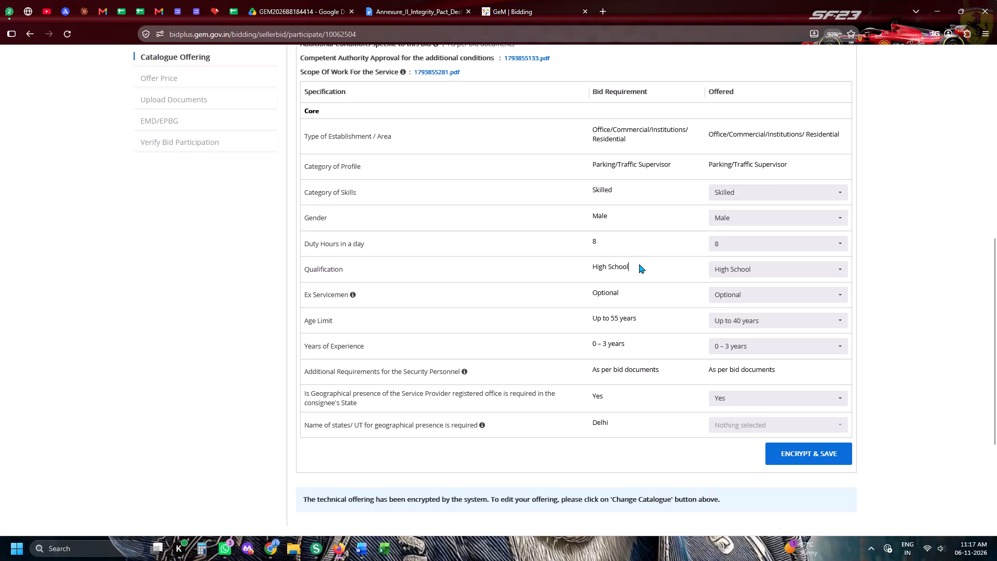
# Set the Parking/Traffic Supervisor item's state for geographical presence to Delhi, and encrypt and save the offering.
pyautogui.click(759, 424)
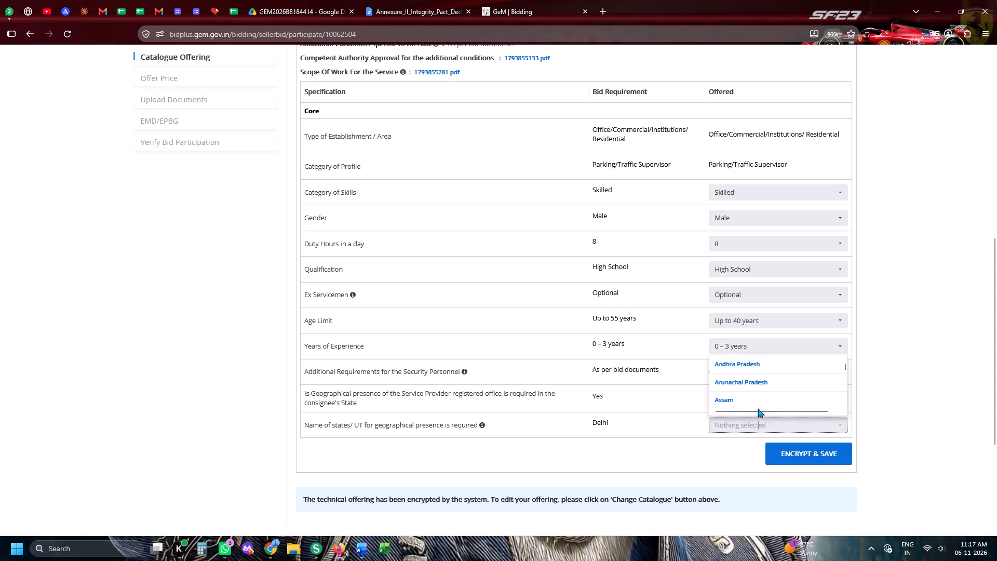
pyautogui.write('DD')
pyautogui.click(753, 404)
pyautogui.click(616, 384)
pyautogui.click(820, 444)
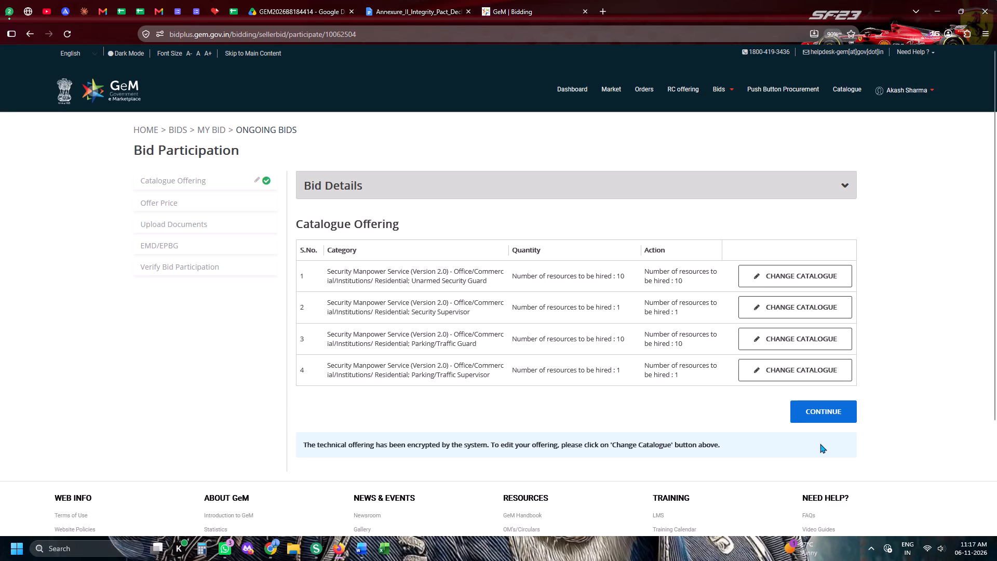
# Continue from the completed catalogue offering to the Offer Price stage of the bid.
pyautogui.scroll(-3, 820, 444)
pyautogui.click(803, 278)
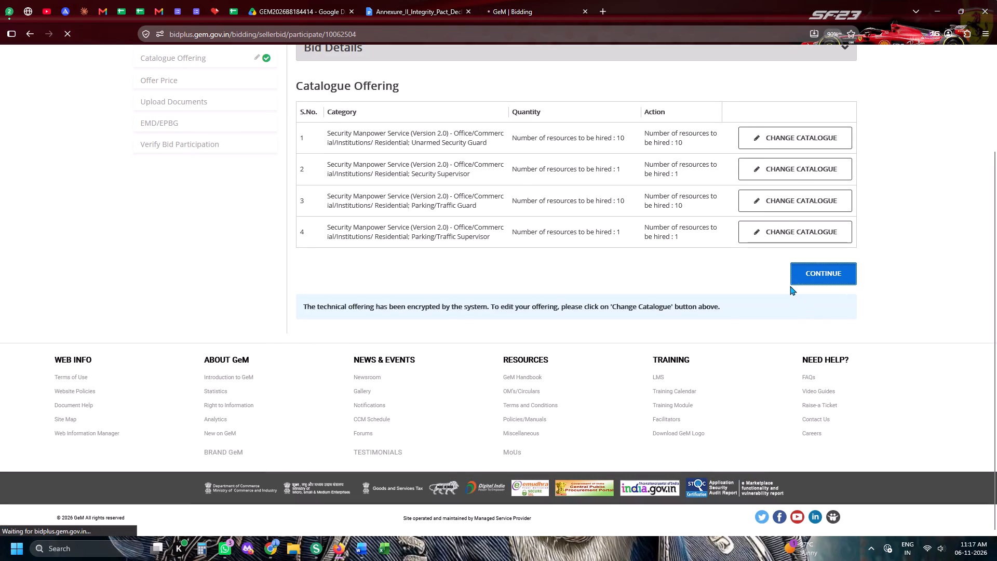
pyautogui.click(625, 252)
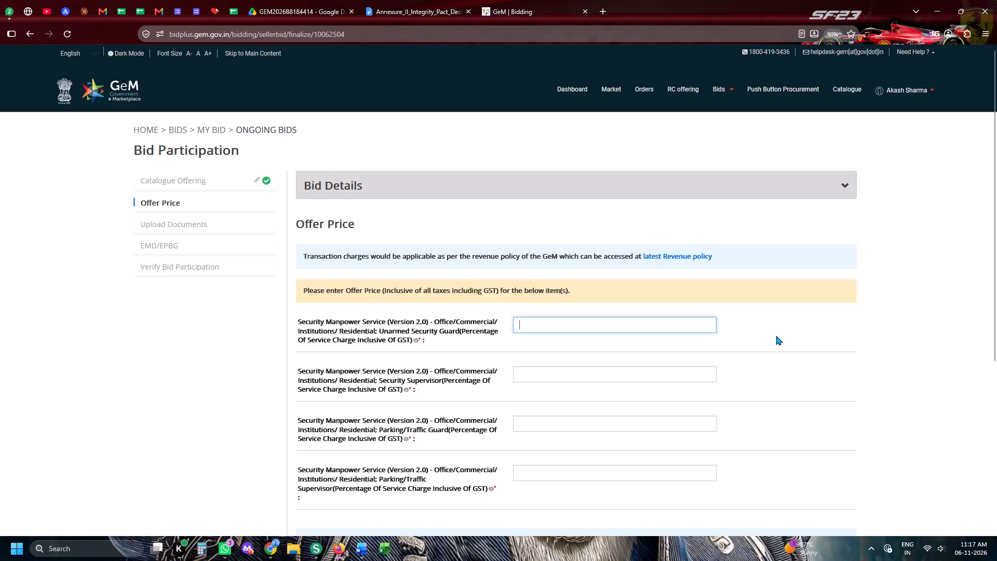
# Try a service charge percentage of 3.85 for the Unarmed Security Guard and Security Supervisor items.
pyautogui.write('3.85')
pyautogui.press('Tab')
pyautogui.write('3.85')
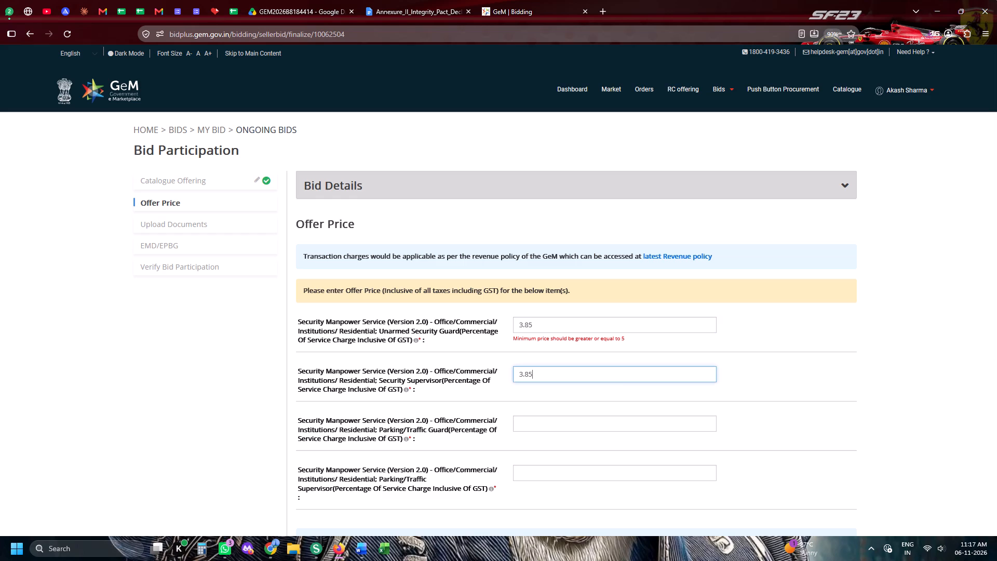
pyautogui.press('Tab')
# Enter a service charge percentage of 5 for all four items: Unarmed Security Guard, Security Supervisor, Parking/Traffic Guard and Parking/Traffic Supervisor.
pyautogui.moveTo(604, 331); pyautogui.dragTo(477, 331)
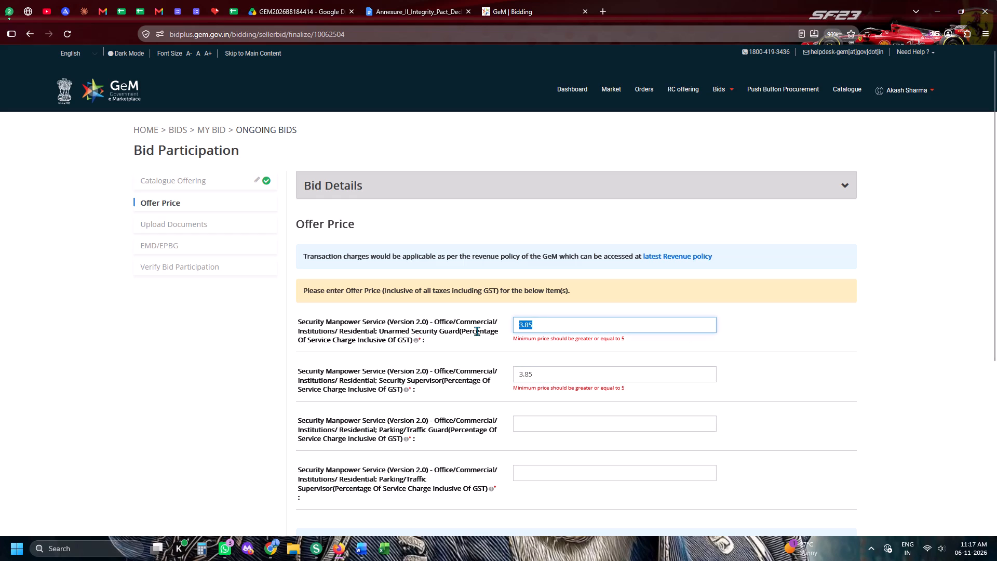
pyautogui.press('5')
pyautogui.press('Tab')
pyautogui.press('5')
pyautogui.press('Tab')
pyautogui.press('5')
pyautogui.press('Tab')
pyautogui.press('5')
pyautogui.press('Tab')
pyautogui.press('5')
pyautogui.press('Tab')
pyautogui.press('5')
pyautogui.press('Tab')
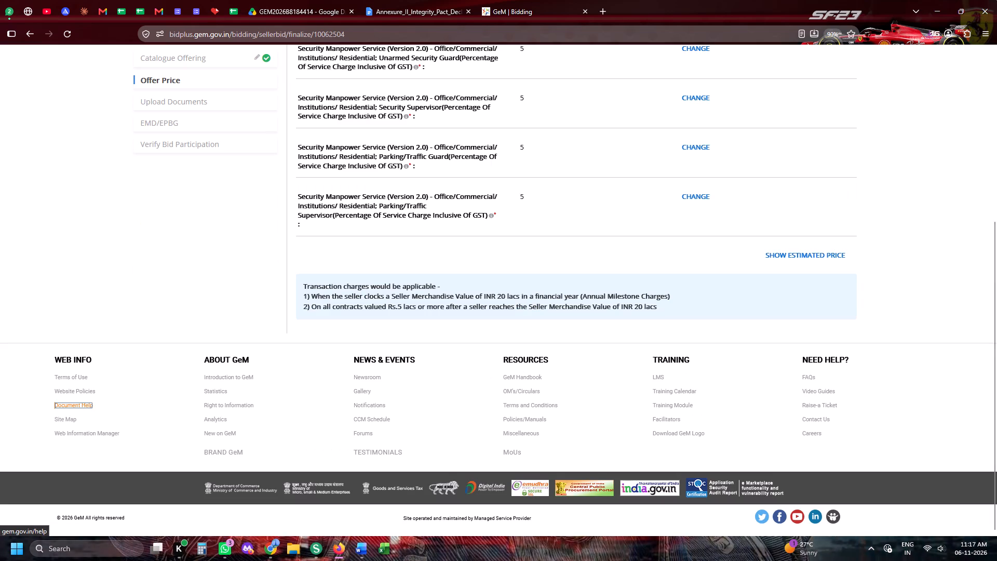
# Open REQUIRED DOCUMENTS.pdf in the bid's Drive folder to check the required service charge.
pyautogui.click(288, 0)
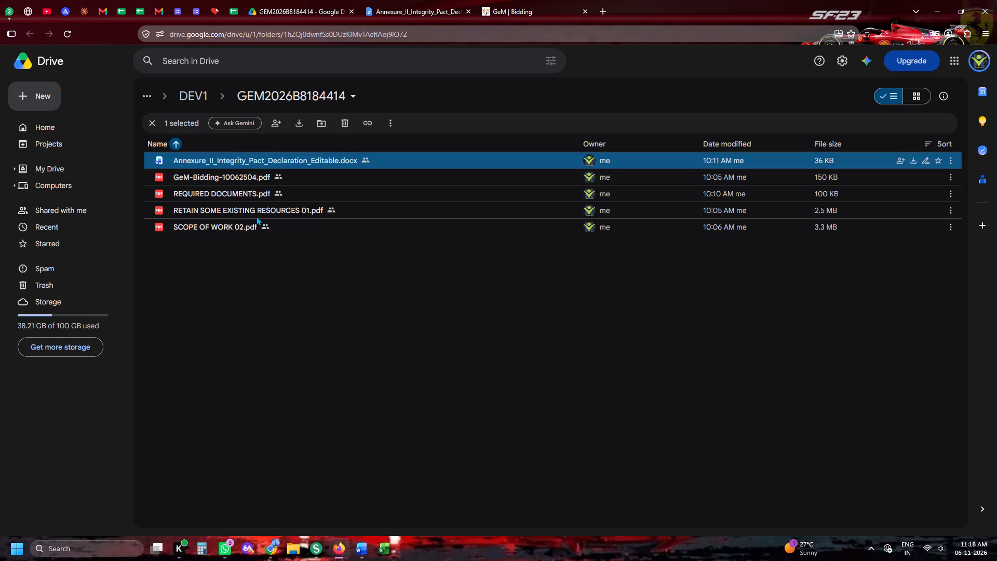
pyautogui.tripleClick(244, 186)
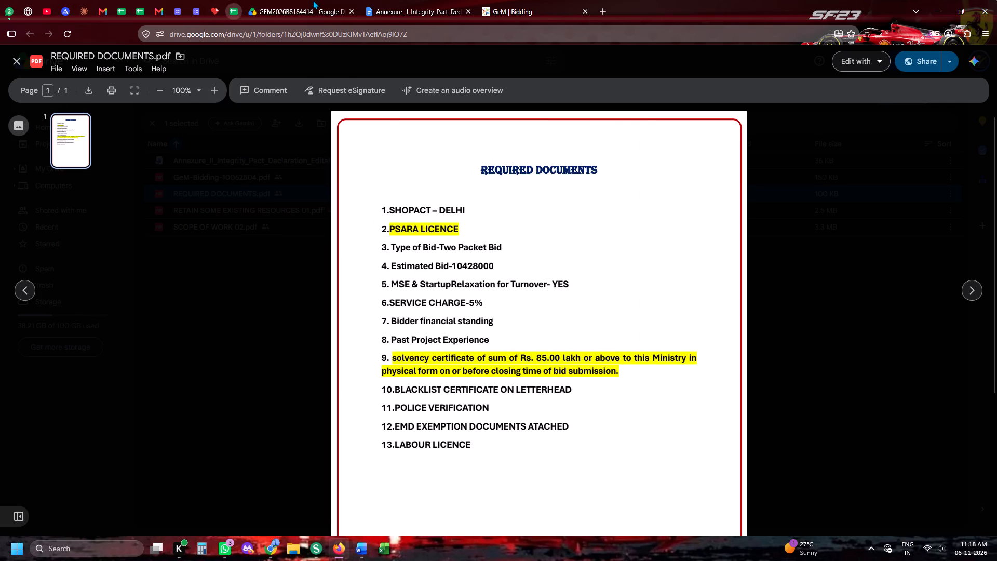
# Show the estimated price for bid GEM/2026/B/8184414 and copy the total offer price.
pyautogui.click(503, 0)
pyautogui.click(752, 262)
pyautogui.click(799, 253)
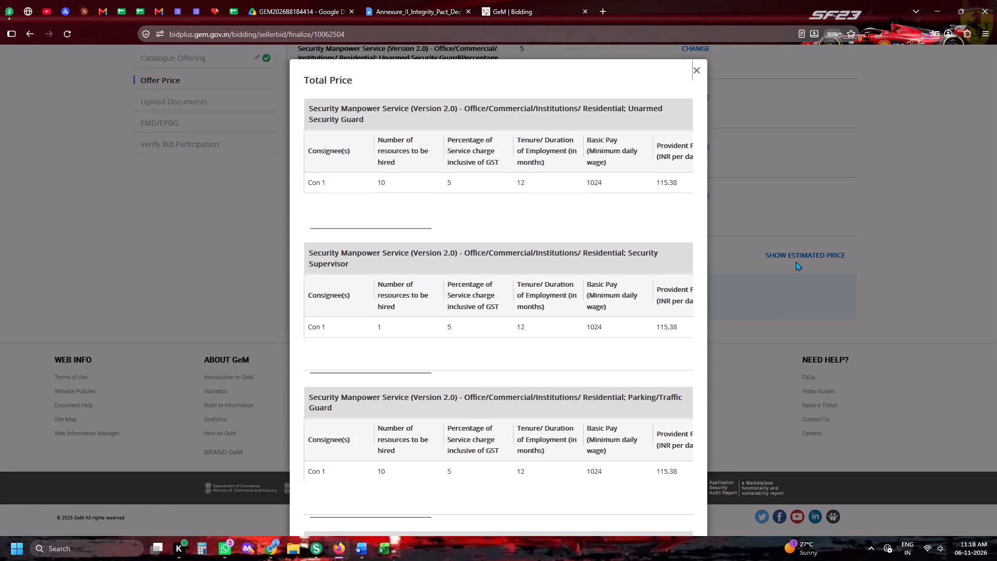
pyautogui.scroll(-5, 785, 278)
pyautogui.scroll(-5, 723, 356)
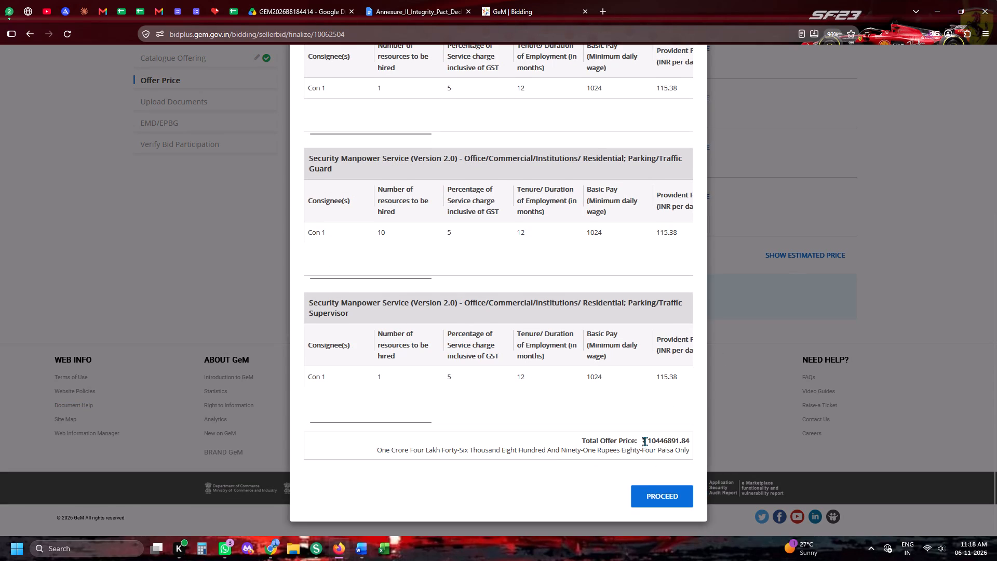
pyautogui.moveTo(651, 438); pyautogui.dragTo(692, 432)
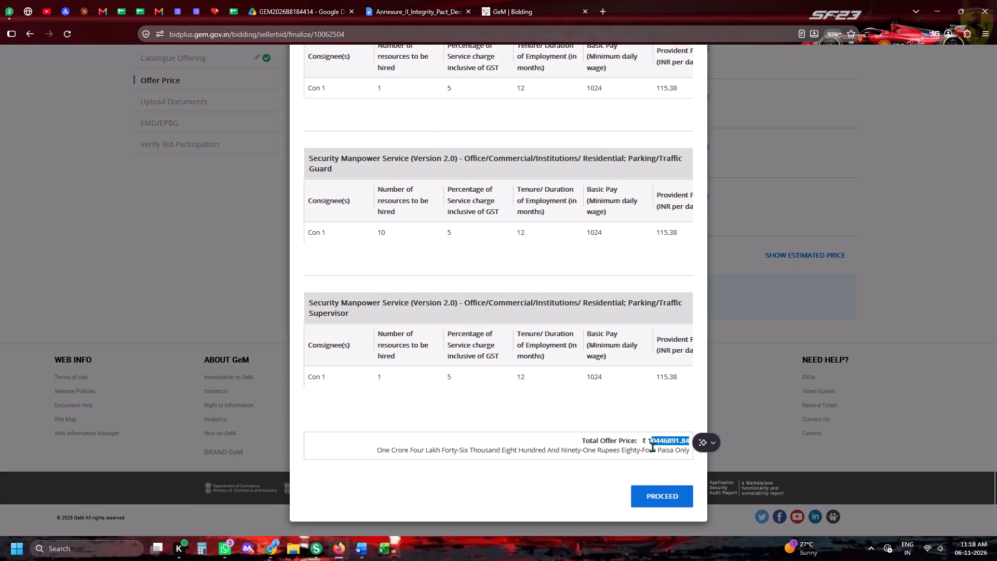
pyautogui.moveTo(646, 443); pyautogui.dragTo(693, 440)
pyautogui.hotkey('ctrl', 'c')
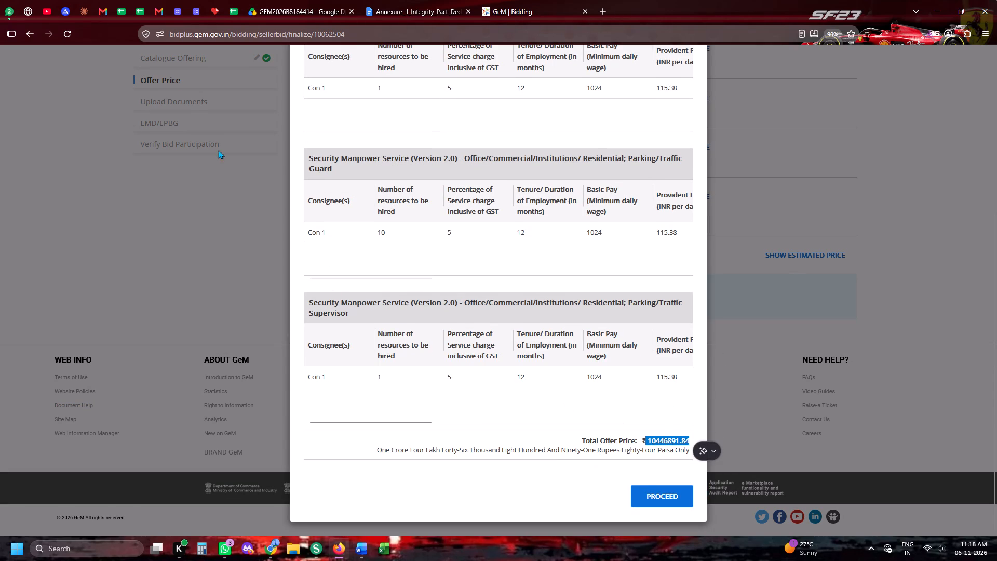
pyautogui.hotkey('ctrl', 'c')
pyautogui.hotkey('ctrl', 'c')
pyautogui.hotkey('ctrl', 'c')
# In the Daily Tender Sheet row for GEM/2026/B/8184414, enter service charge 5 and bid value 10446891.84.
pyautogui.click(231, 13)
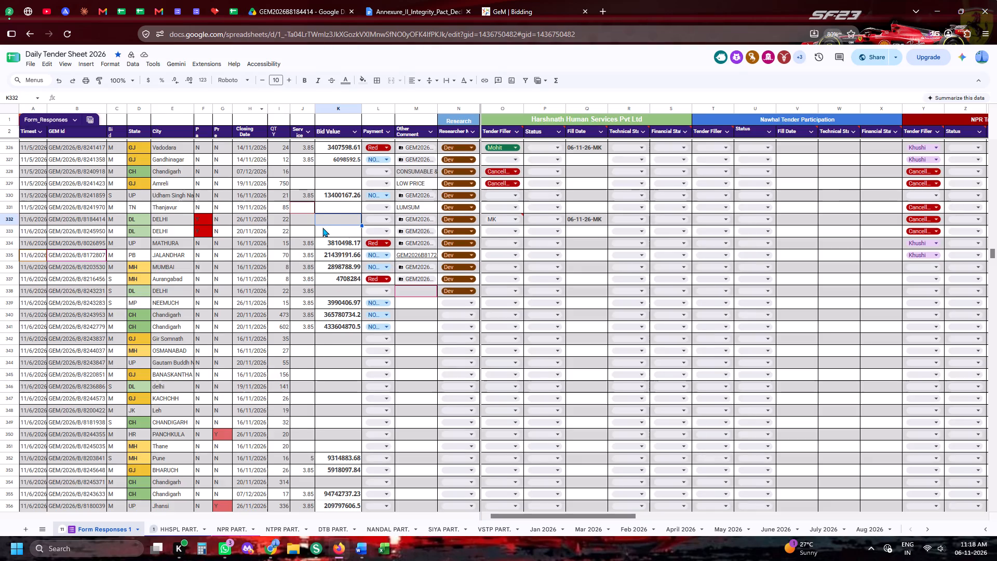
pyautogui.click(297, 224)
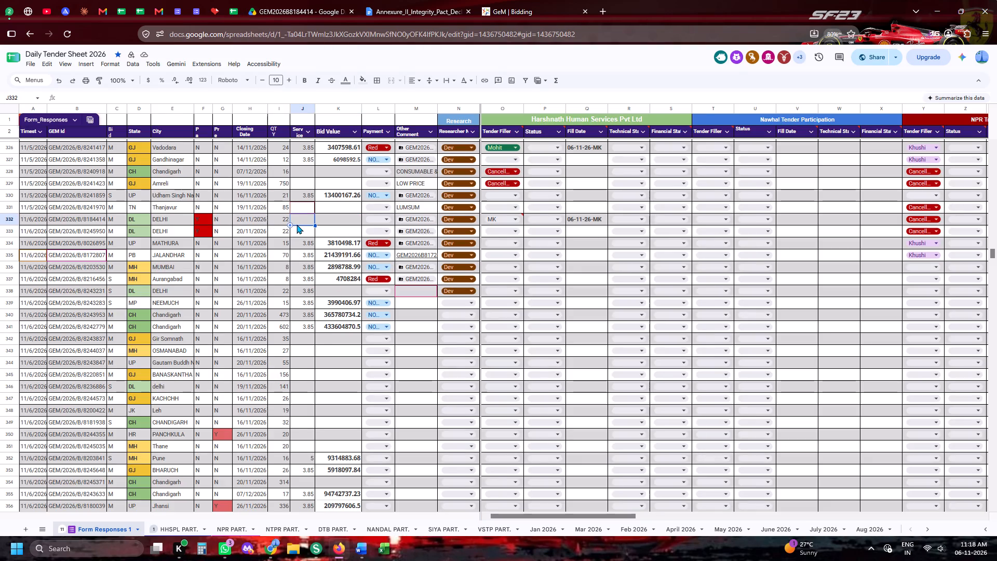
pyautogui.write('3.85')
pyautogui.press('Tab')
pyautogui.press('Left')
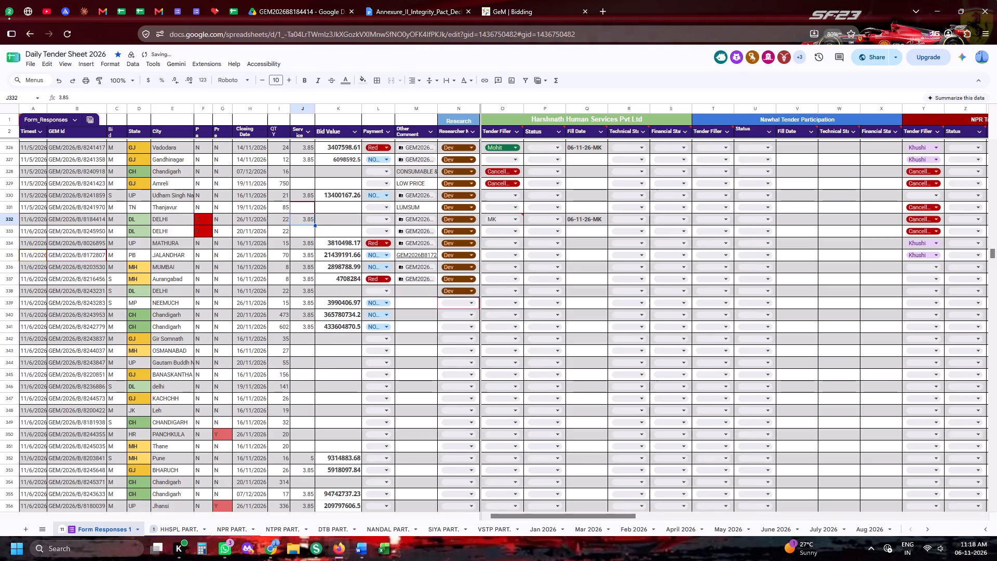
pyautogui.press('5')
pyautogui.press('Tab')
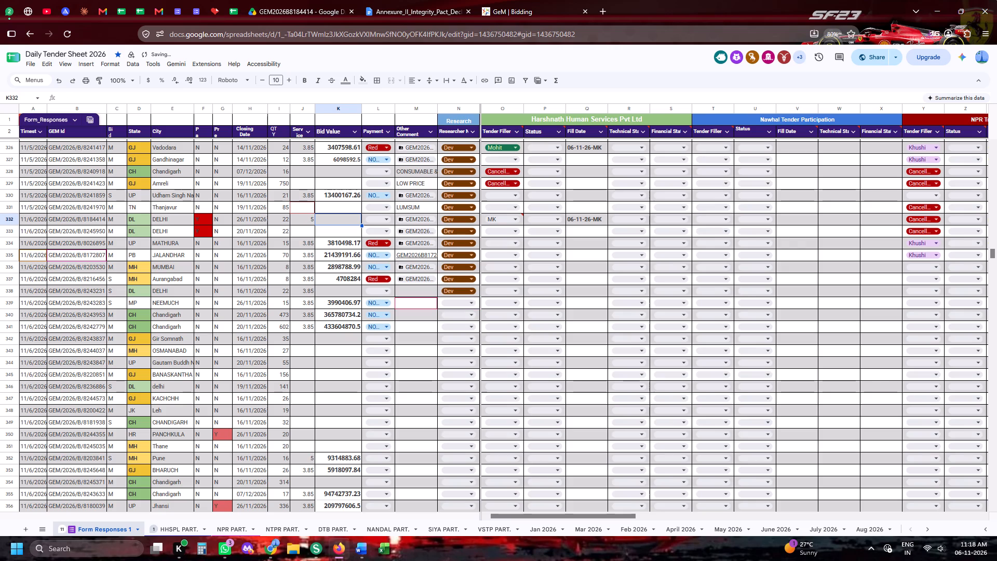
pyautogui.hotkey('ctrl', 'v')
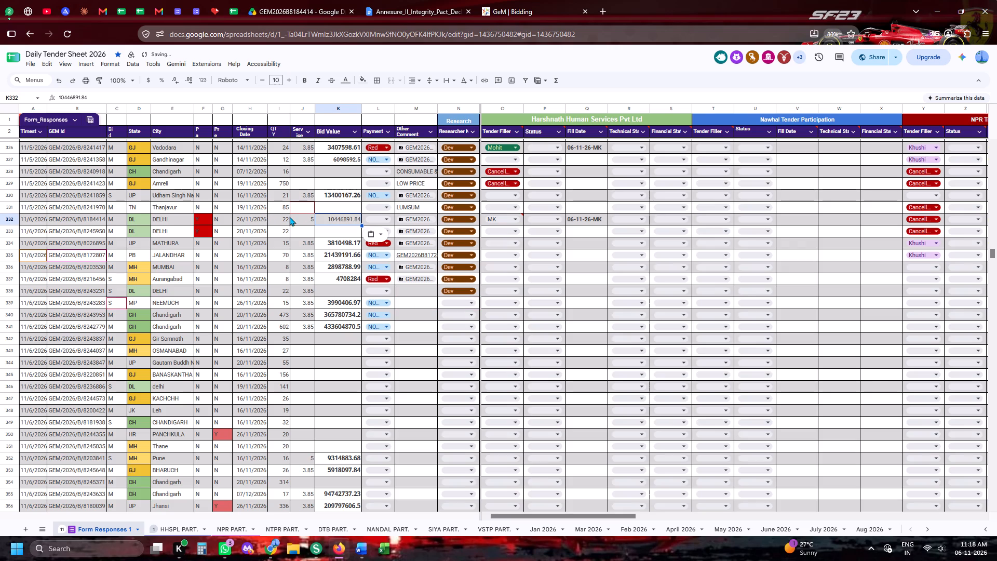
# Make the service charge and bid value of GEM/2026/B/8184414 bold in the Daily Tender Sheet.
pyautogui.click(301, 213)
pyautogui.click(303, 222)
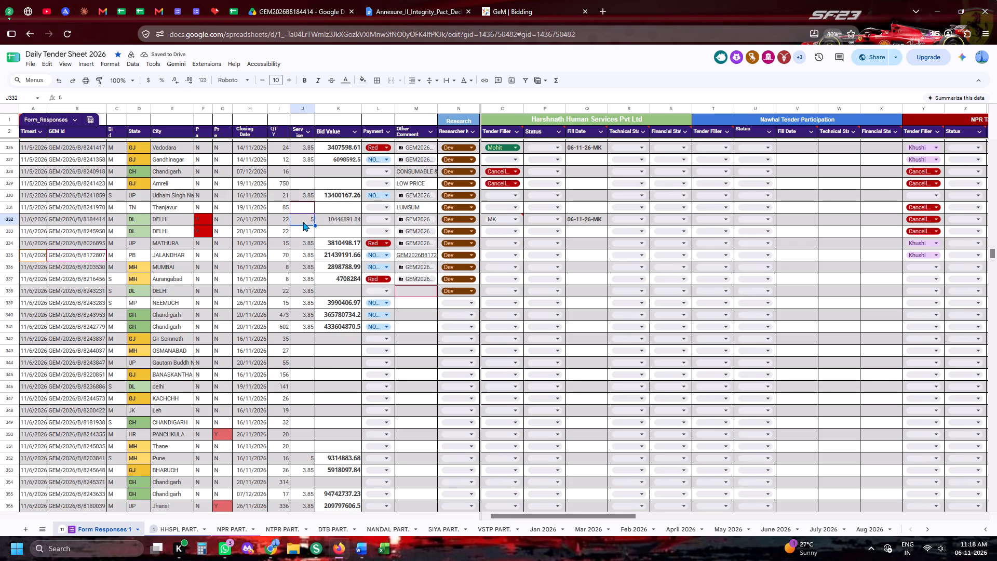
pyautogui.hotkey('ctrl', 'b')
pyautogui.click(356, 218)
pyautogui.press('b')
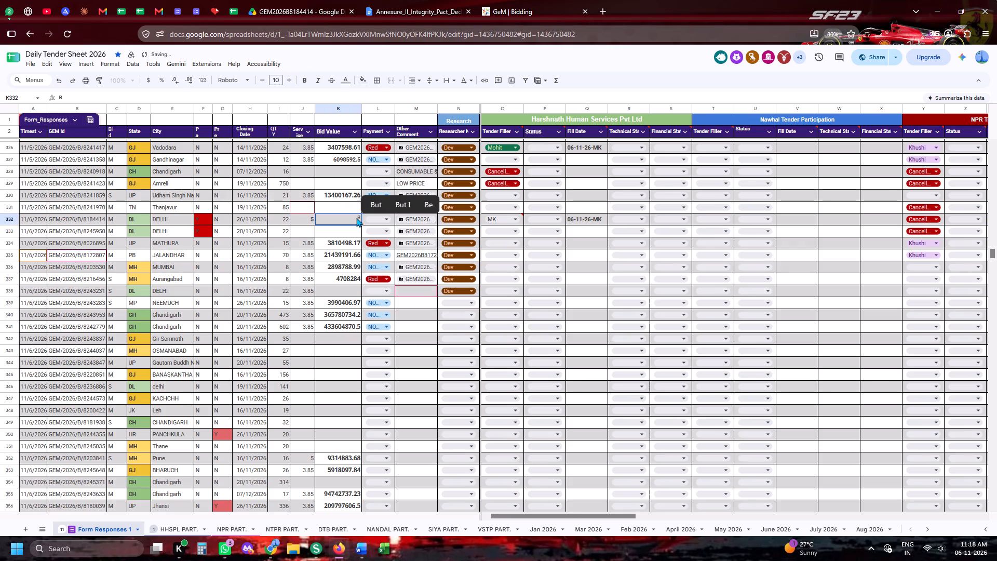
pyautogui.moveTo(353, 232); pyautogui.dragTo(352, 238)
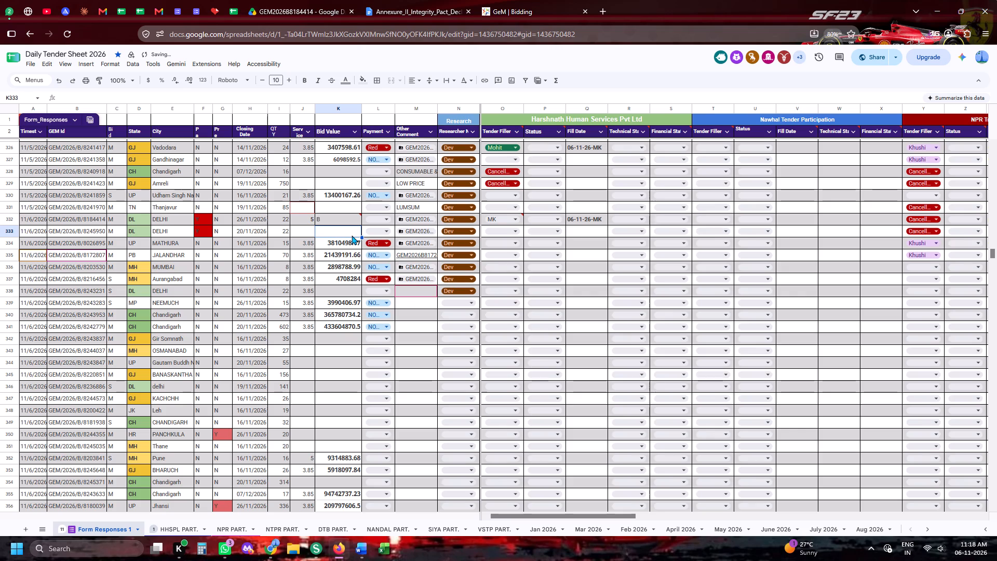
pyautogui.hotkey('ctrl', 'z')
pyautogui.hotkey('ctrl', 'b')
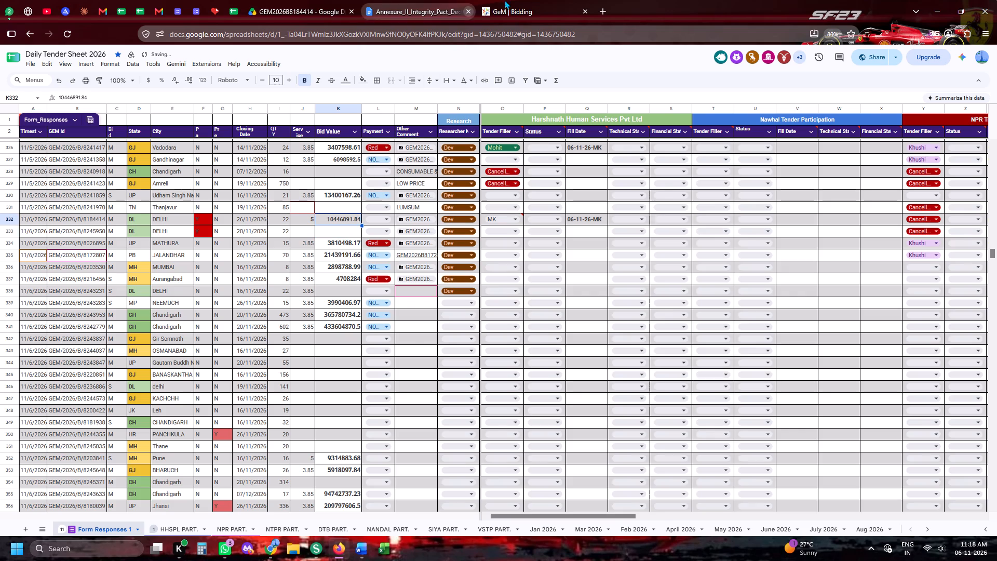
# Proceed with the estimated price on the GeM bid, and encrypt and save the offer price.
pyautogui.click(555, 0)
pyautogui.click(674, 497)
pyautogui.scroll(4, 861, 261)
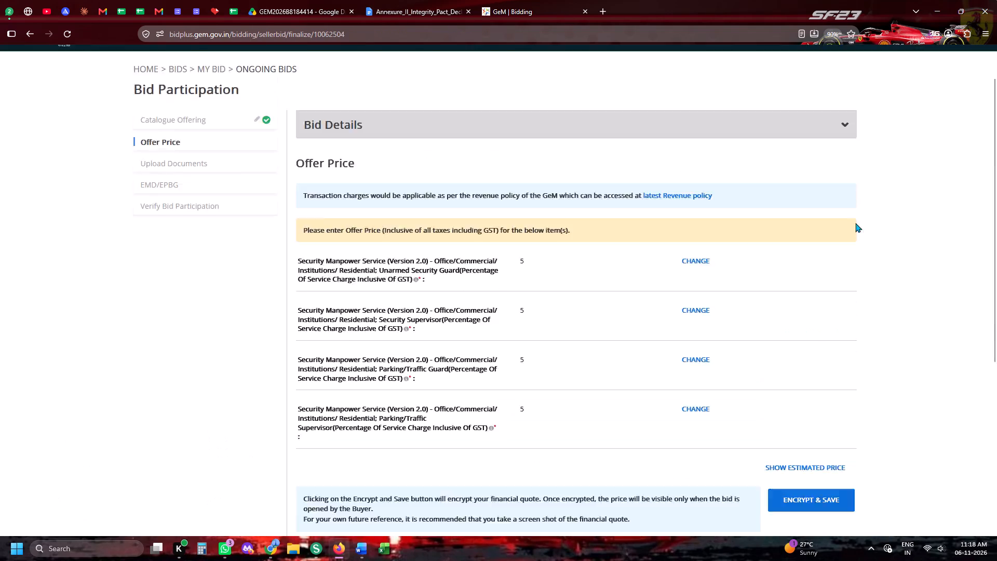
pyautogui.doubleClick(844, 196)
pyautogui.click(844, 184)
pyautogui.scroll(-1, 844, 184)
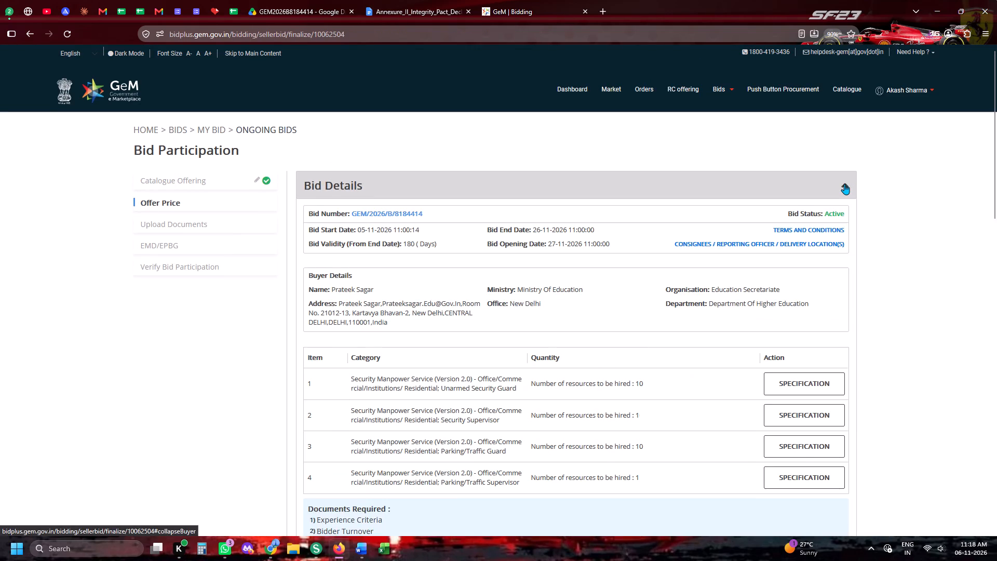
pyautogui.click(844, 111)
pyautogui.click(844, 107)
pyautogui.scroll(-6, 843, 112)
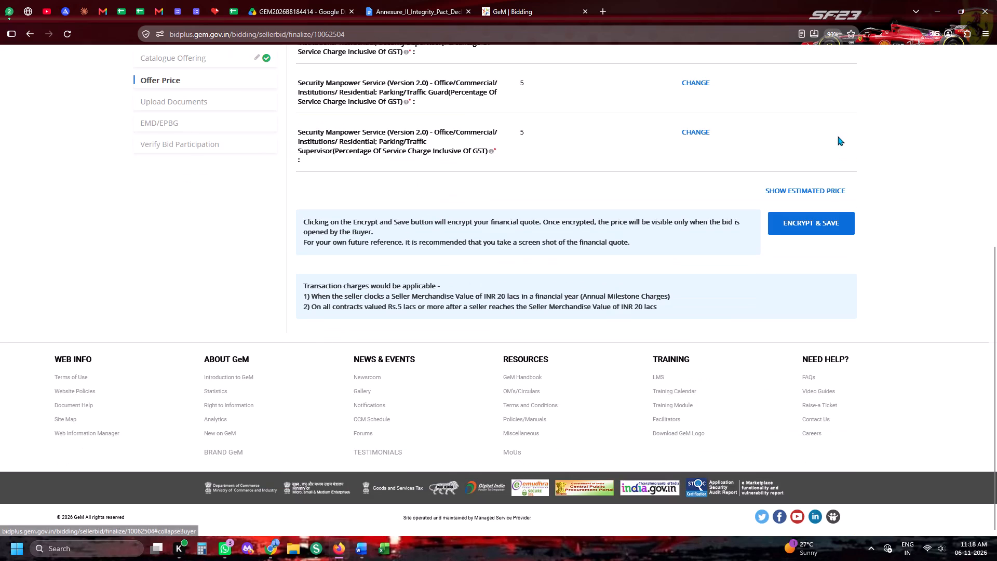
pyautogui.click(828, 221)
pyautogui.click(528, 320)
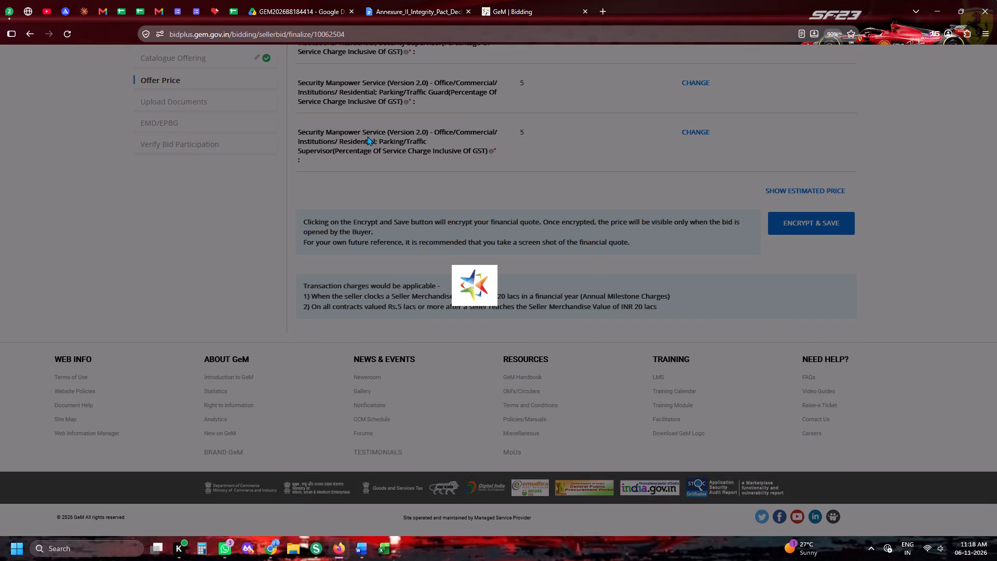
# Set the Payment status of GEM/2026/B/8184414 in the Daily Tender Sheet to the blue NO… option.
pyautogui.click(241, 0)
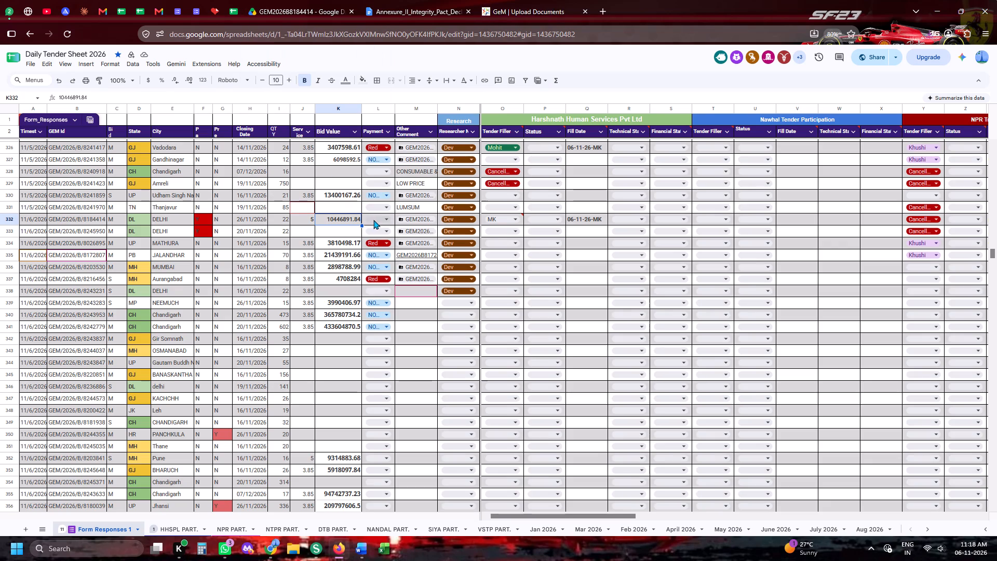
pyautogui.click(373, 220)
pyautogui.click(379, 277)
pyautogui.click(420, 366)
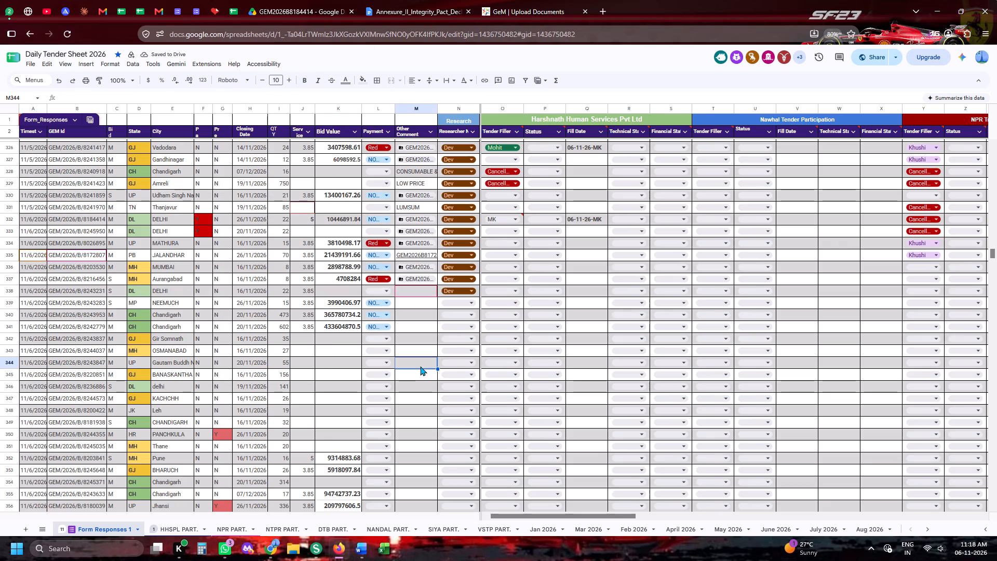
# Examine the bid's Upload Documents requirements and the Annexure II Integrity Pact declaration document.
pyautogui.click(496, 0)
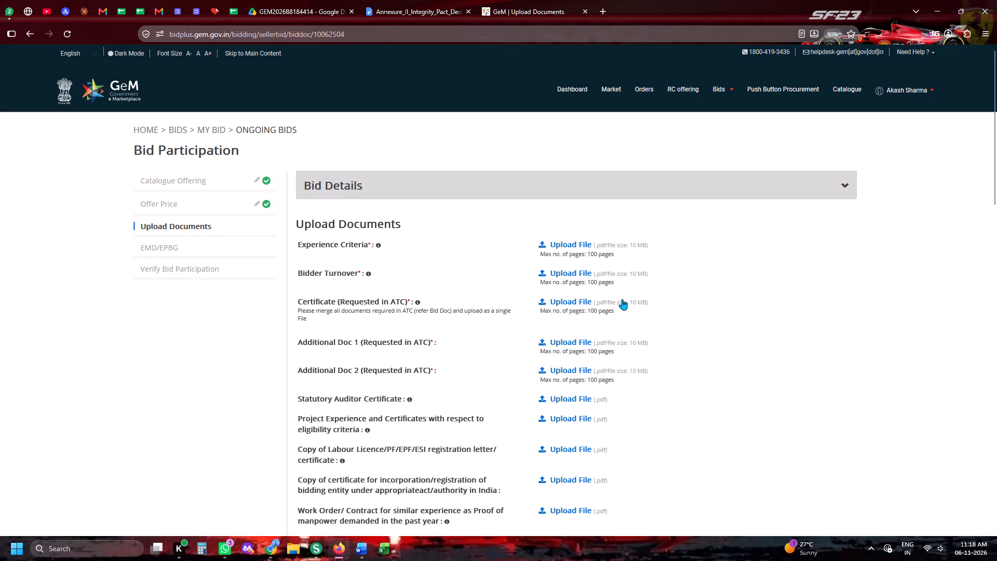
pyautogui.scroll(-4, 622, 299)
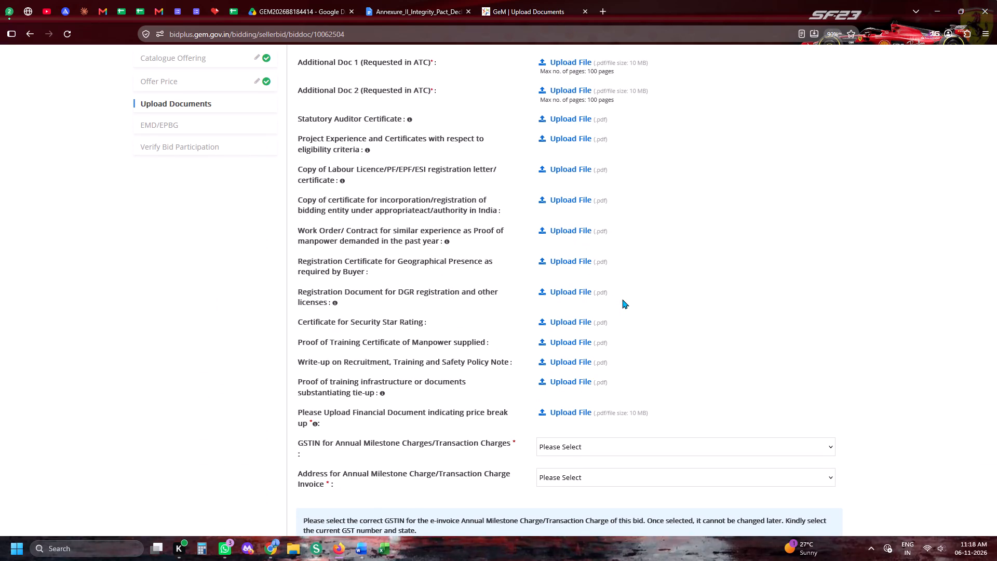
pyautogui.click(438, 0)
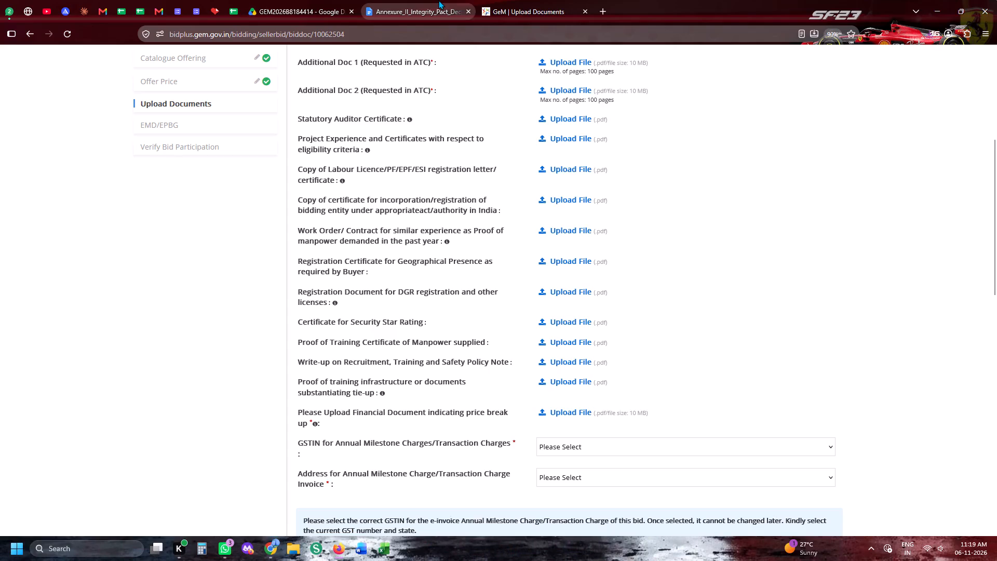
pyautogui.scroll(15, 471, 258)
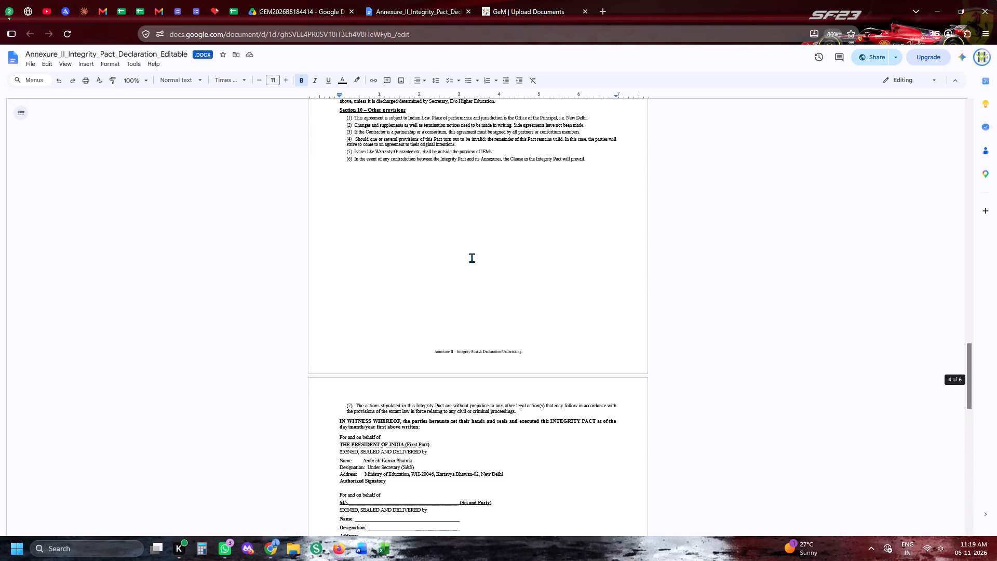
pyautogui.scroll(5, 471, 258)
# Search the Daily Tender Sheet for the Harshnath fill-date entry 06-11-26-MK.
pyautogui.click(239, 6)
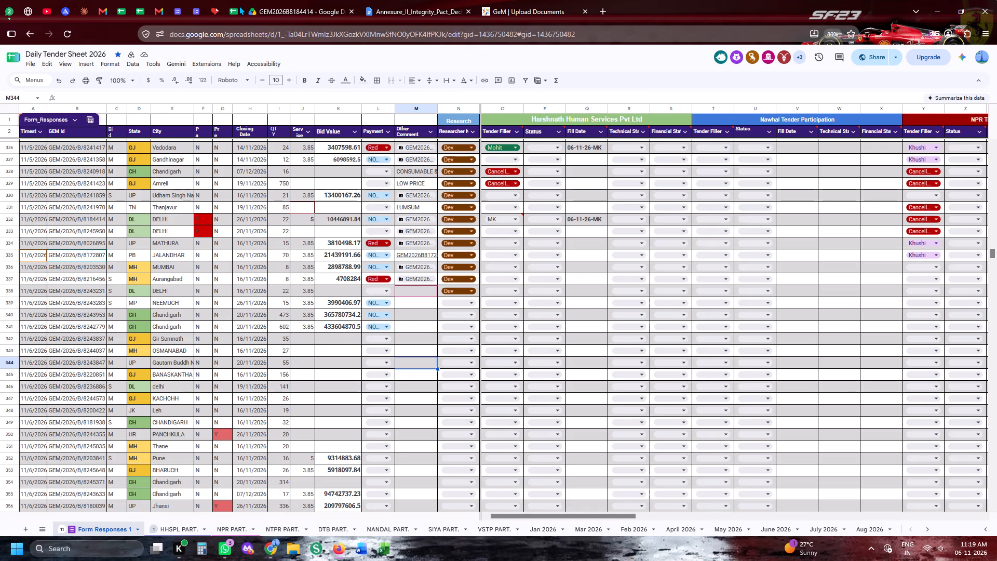
pyautogui.click(577, 223)
pyautogui.hotkey('ctrl', 'c')
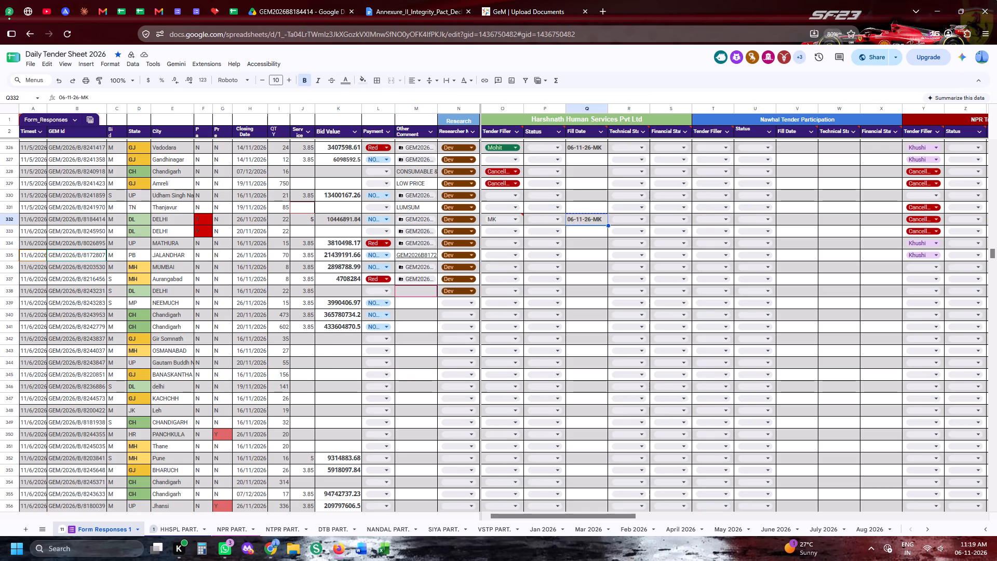
pyautogui.hotkey('ctrl', 'f')
pyautogui.hotkey('ctrl', 'v')
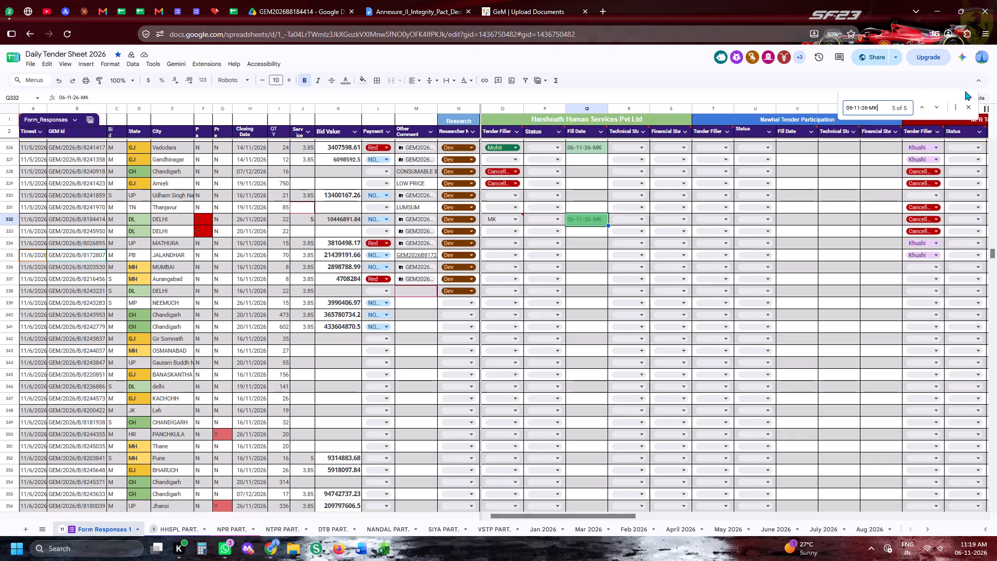
pyautogui.click(973, 106)
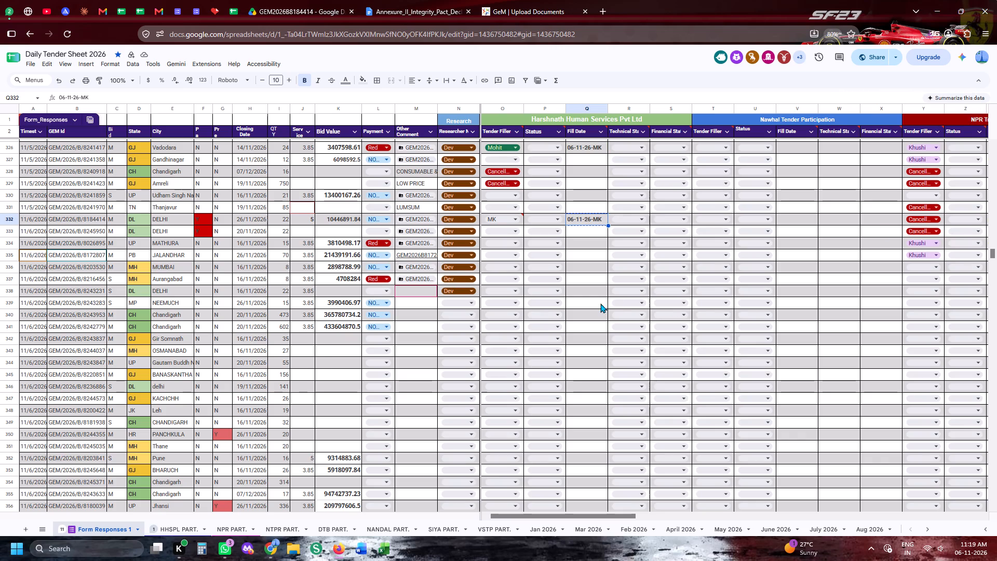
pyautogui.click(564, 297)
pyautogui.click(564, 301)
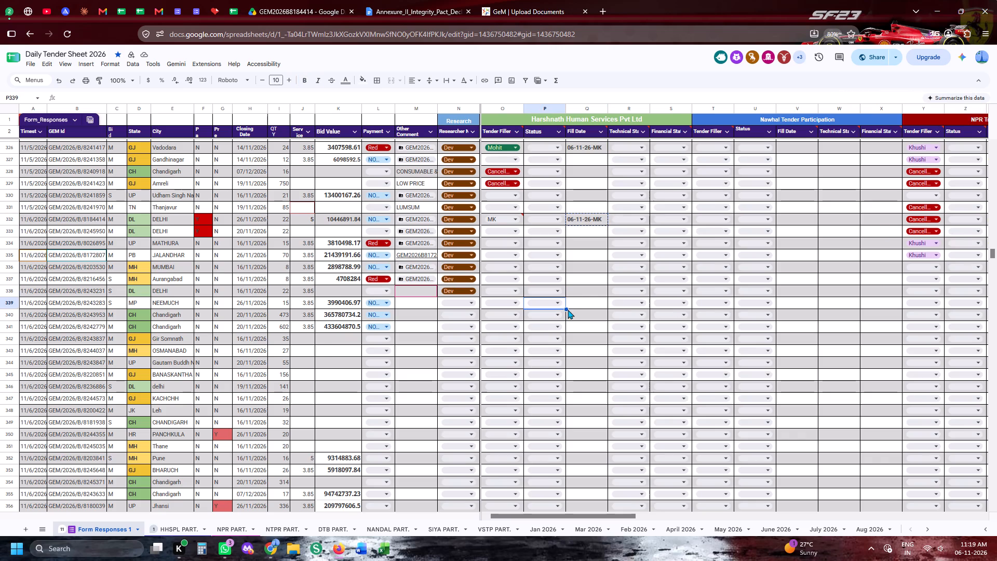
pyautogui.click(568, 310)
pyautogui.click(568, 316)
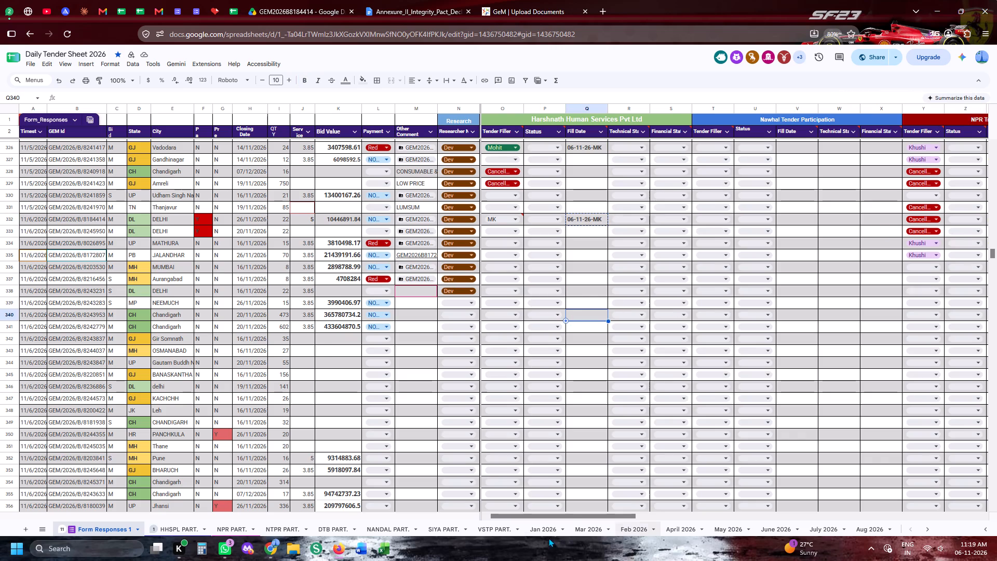
# Search the Daily Tender Sheet for the NPR Troops Private Limited fill-date entry 06-11-26-KH.
pyautogui.moveTo(553, 517); pyautogui.dragTo(621, 509)
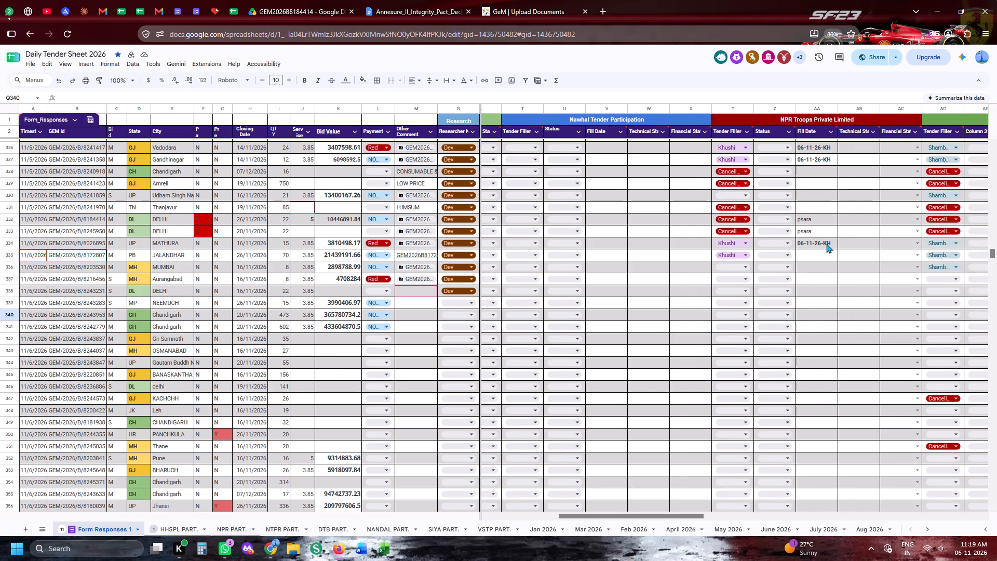
pyautogui.click(826, 244)
pyautogui.hotkey('ctrl', 'c')
pyautogui.hotkey('ctrl', 'f')
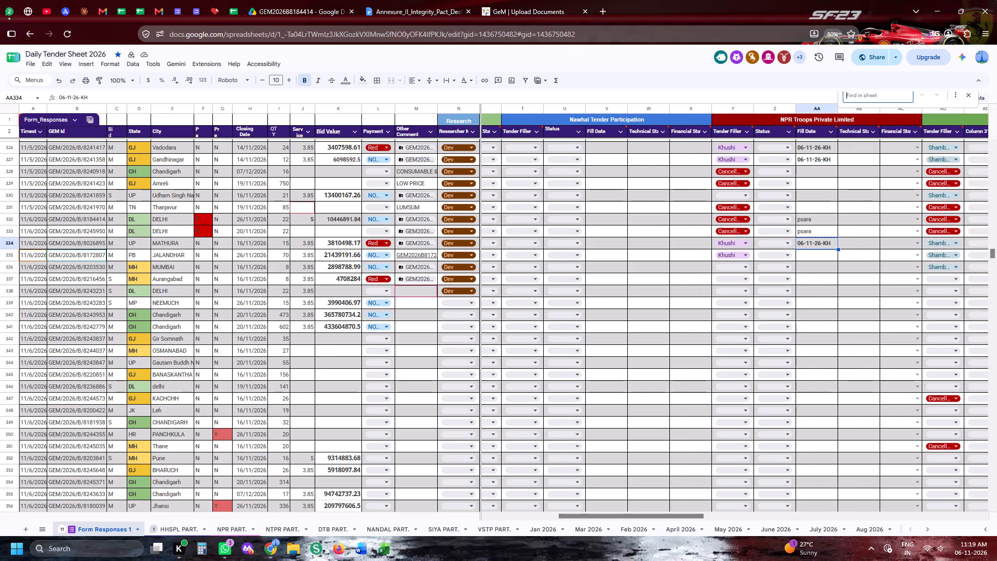
pyautogui.hotkey('ctrl', 'v')
# Search the sheet for the Nawhal Tender Participation fill-date entry 06-11-26-NC.
pyautogui.scroll(5, 826, 244)
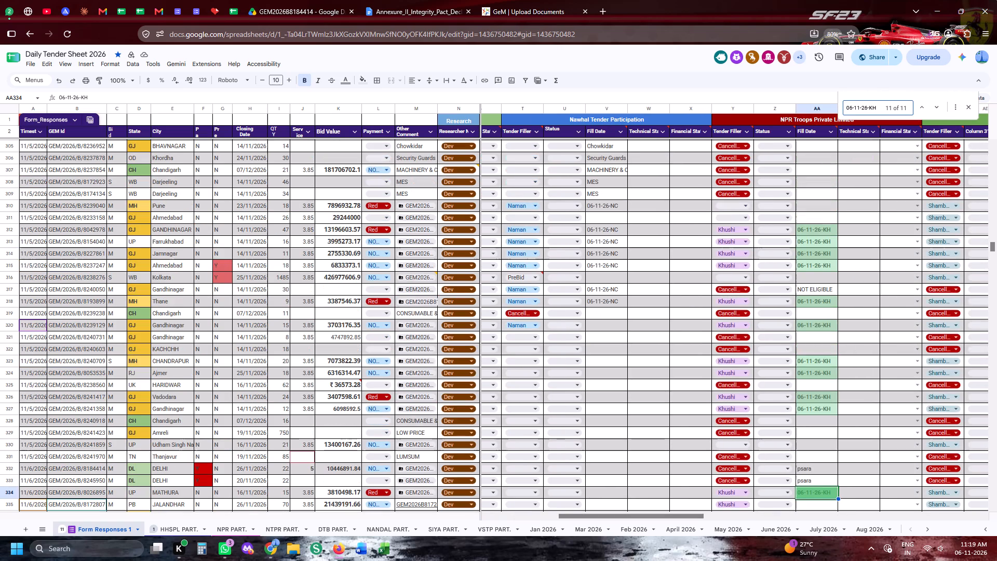
pyautogui.click(617, 300)
pyautogui.hotkey('ctrl', 'c')
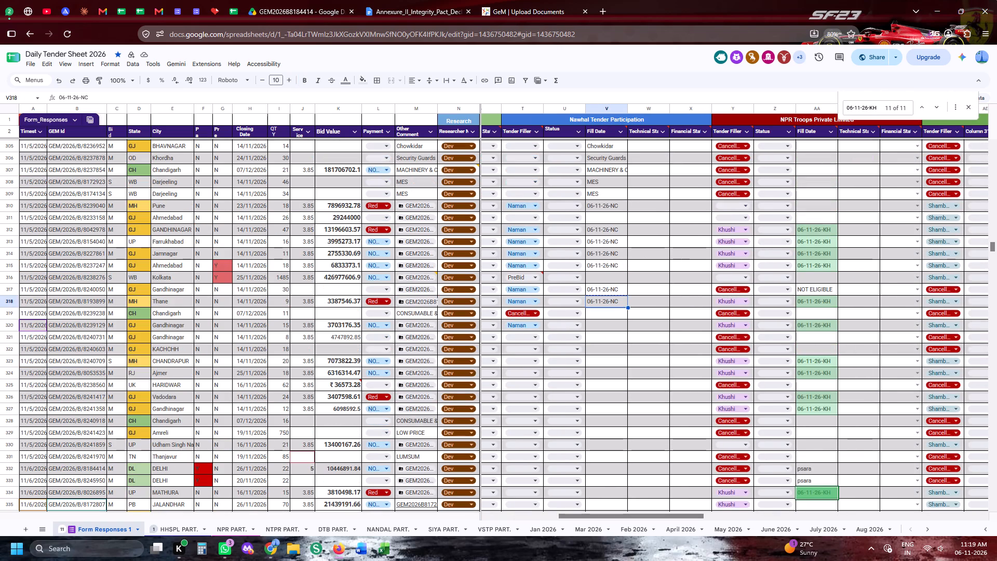
pyautogui.hotkey('ctrl', 'f')
pyautogui.hotkey('ctrl', 'v')
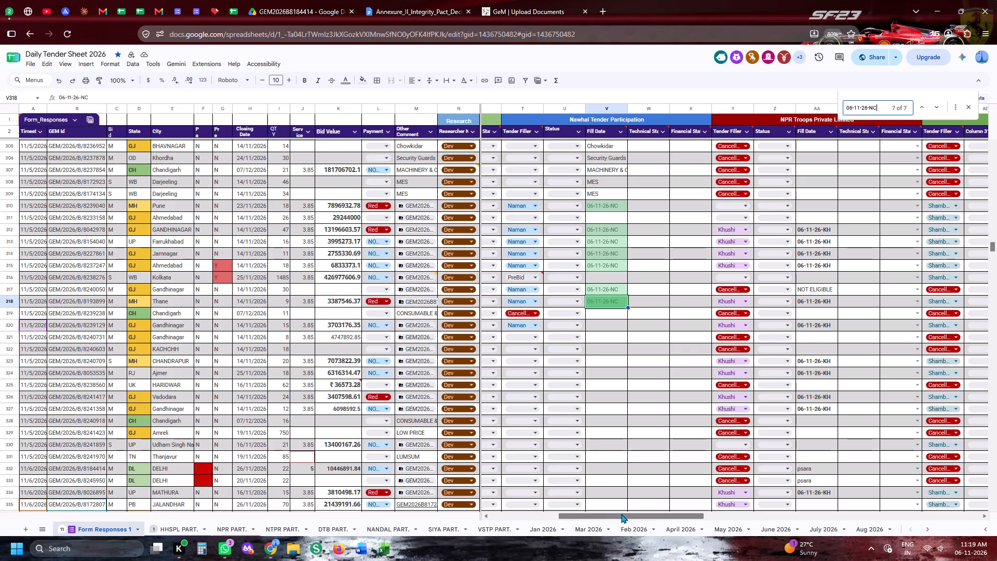
# Search the sheet for the DTB Tender Participation entry 06/11/26/SAM.
pyautogui.moveTo(621, 514); pyautogui.dragTo(759, 524)
pyautogui.click(638, 444)
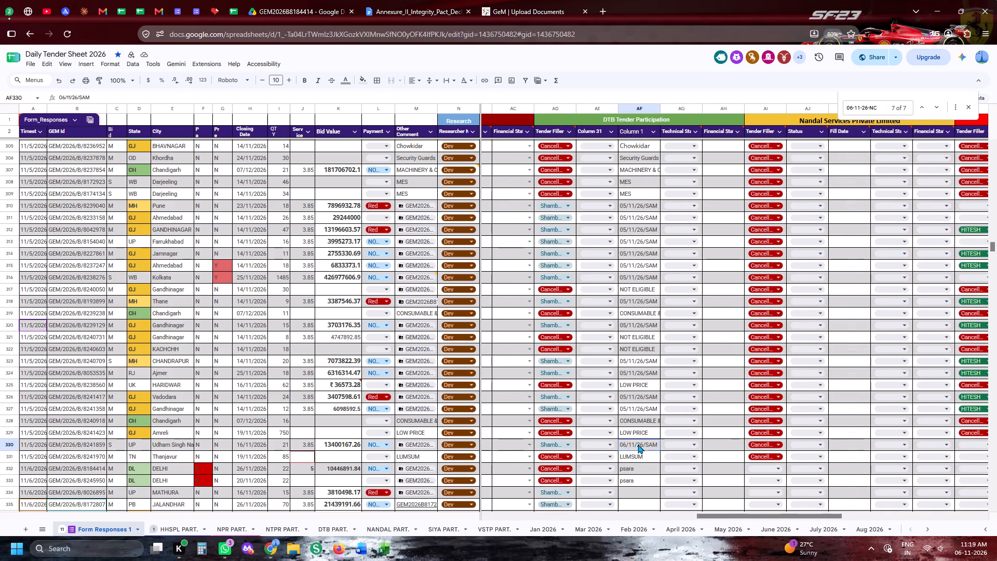
pyautogui.hotkey('ctrl', 'c')
pyautogui.hotkey('ctrl', 'f')
pyautogui.hotkey('ctrl', 'v')
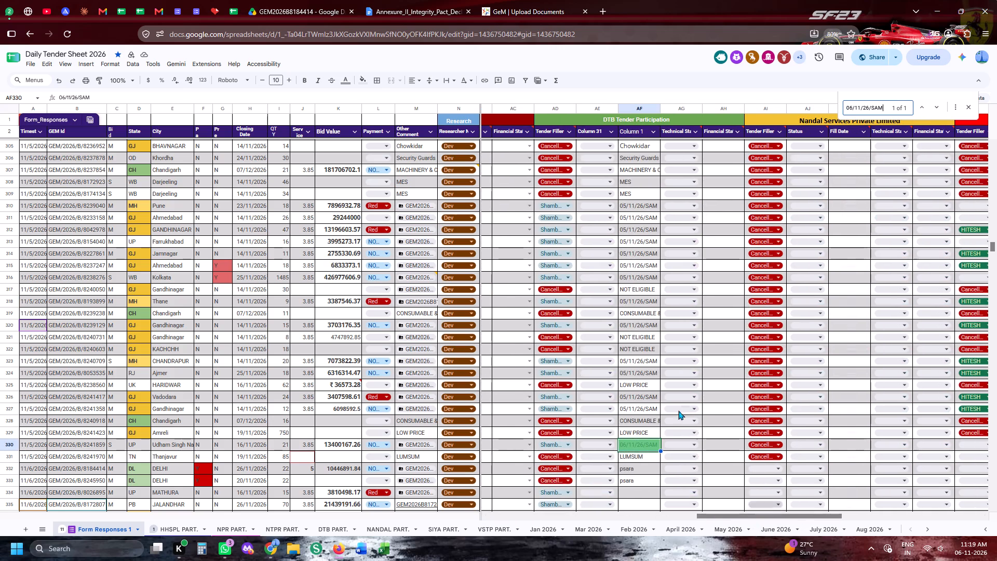
# Search the sheet for the Siya Tender Participation fill-date entry 6-11-2026 HJ.
pyautogui.scroll(-3, 671, 395)
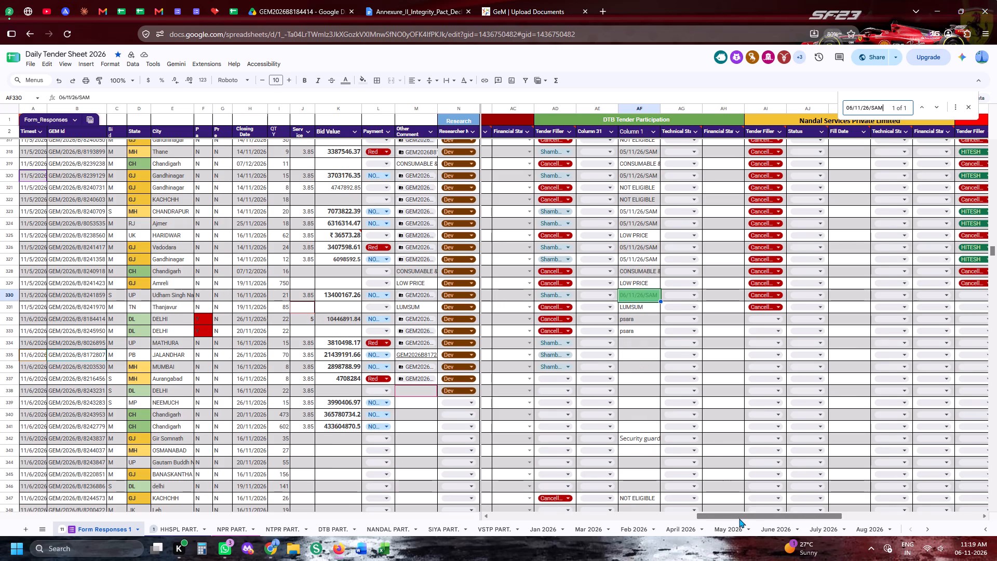
pyautogui.moveTo(739, 518); pyautogui.dragTo(826, 522)
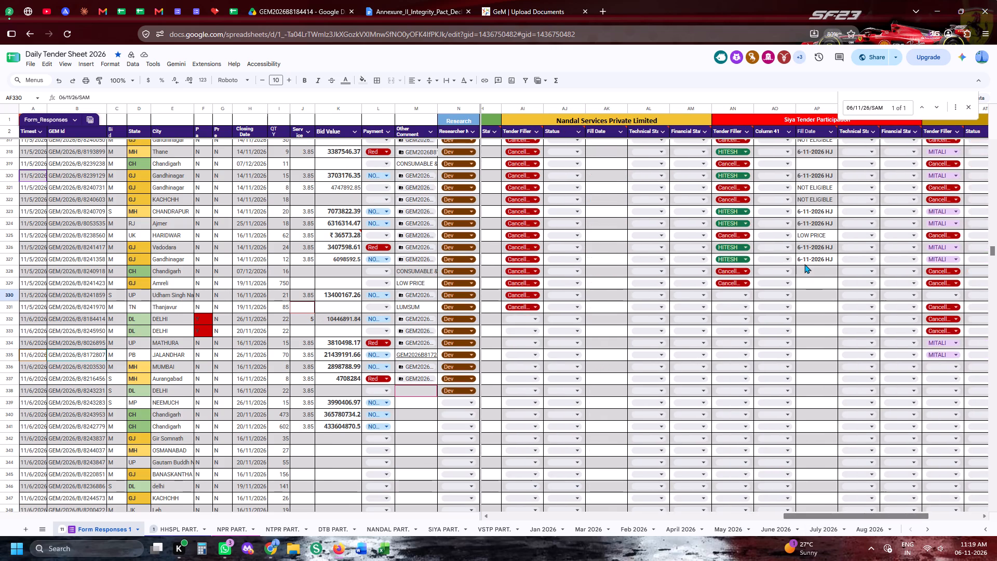
pyautogui.click(804, 264)
pyautogui.hotkey('ctrl', 'c')
pyautogui.hotkey('ctrl', 'f')
pyautogui.hotkey('ctrl', 'v')
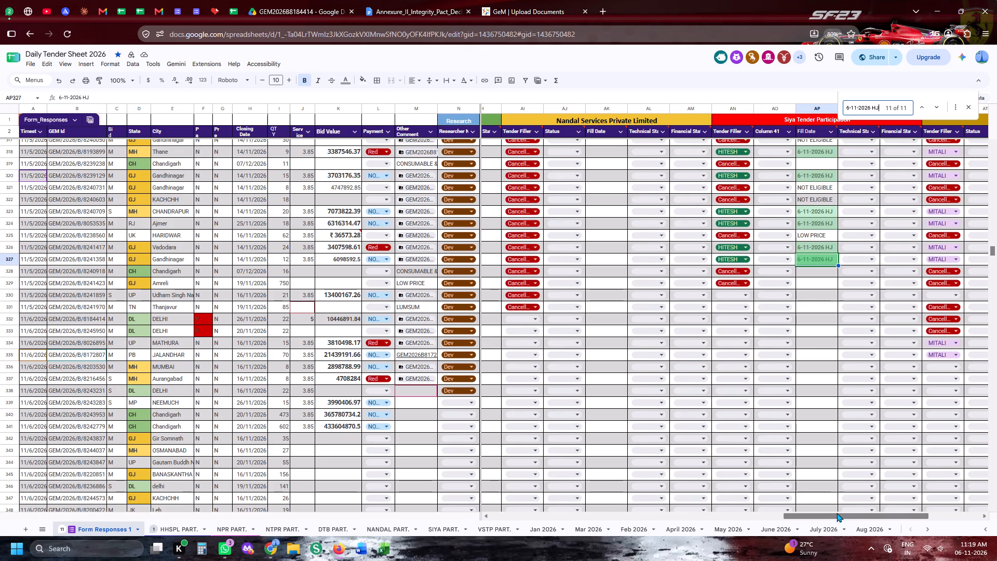
# Search for the fill-date entry 06-11-26-M.S in the company section after Siya, and end the search back at the Harshnath columns.
pyautogui.moveTo(837, 513); pyautogui.dragTo(915, 512)
pyautogui.click(868, 340)
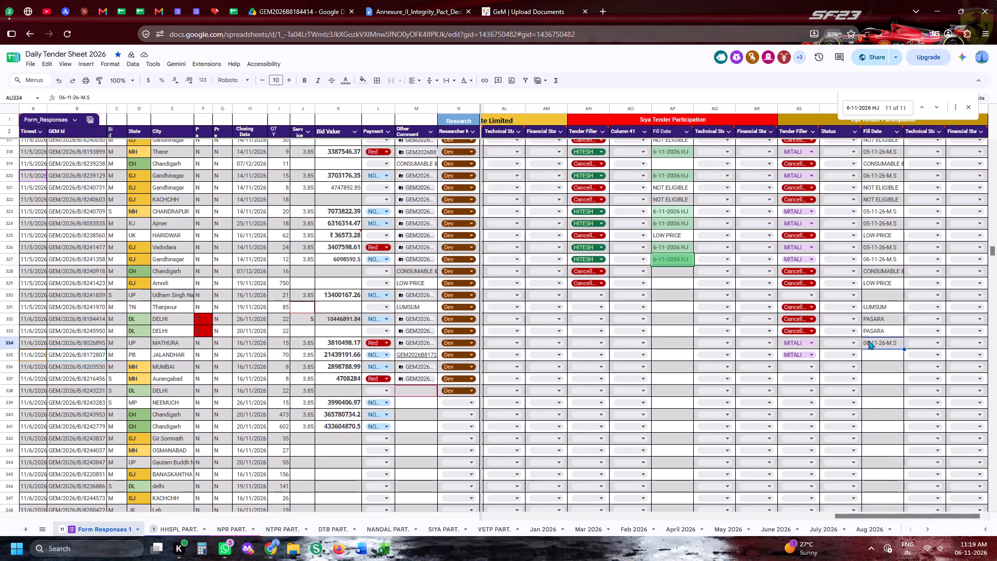
pyautogui.hotkey('ctrl', 'c')
pyautogui.hotkey('ctrl', 'f')
pyautogui.hotkey('ctrl', 'v')
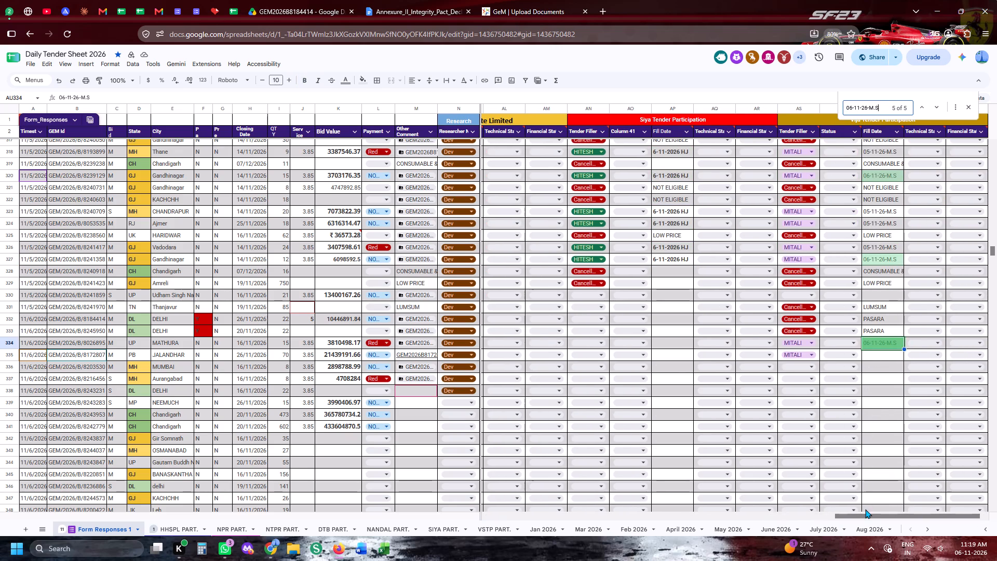
pyautogui.moveTo(866, 515); pyautogui.dragTo(427, 504)
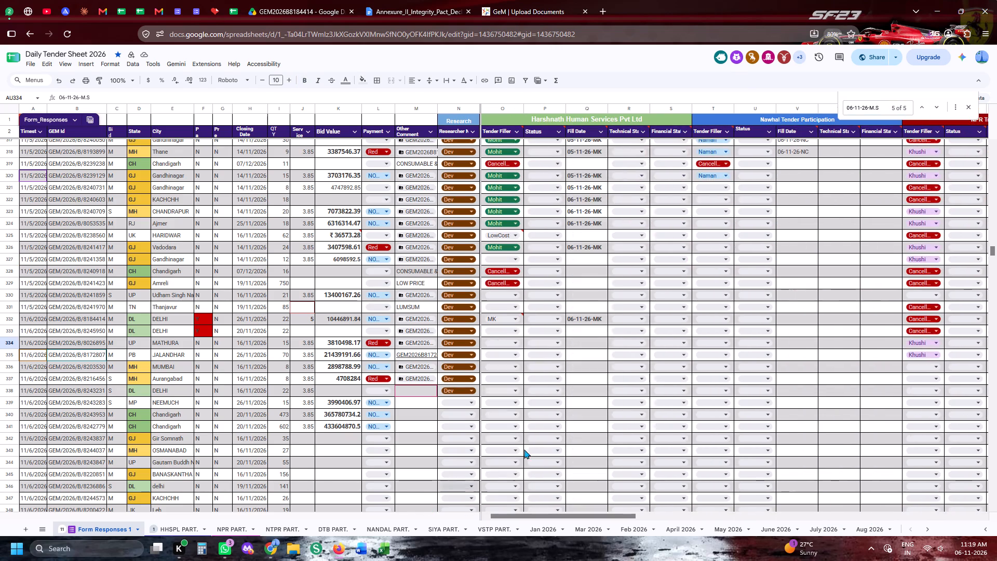
pyautogui.click(968, 112)
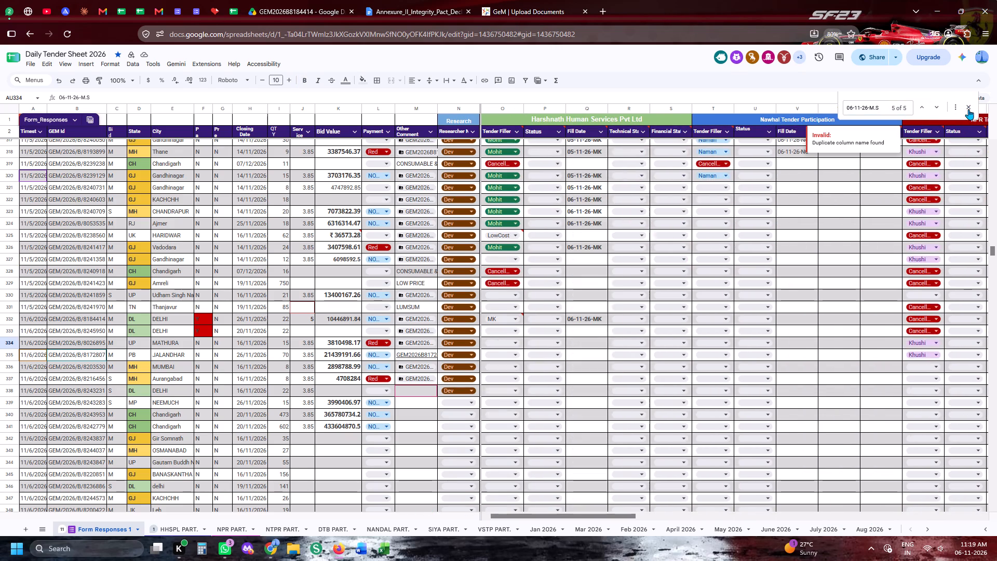
pyautogui.click(968, 109)
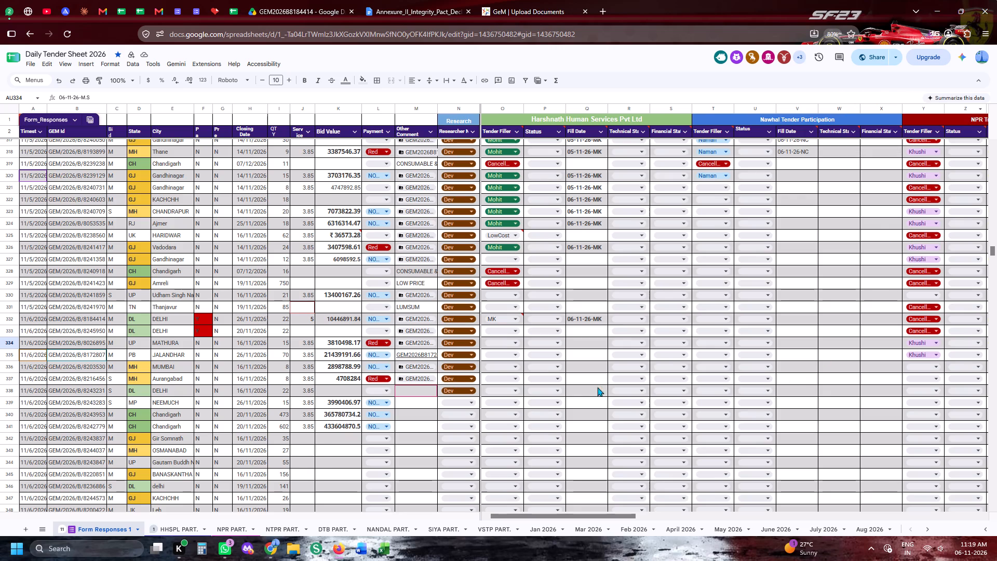
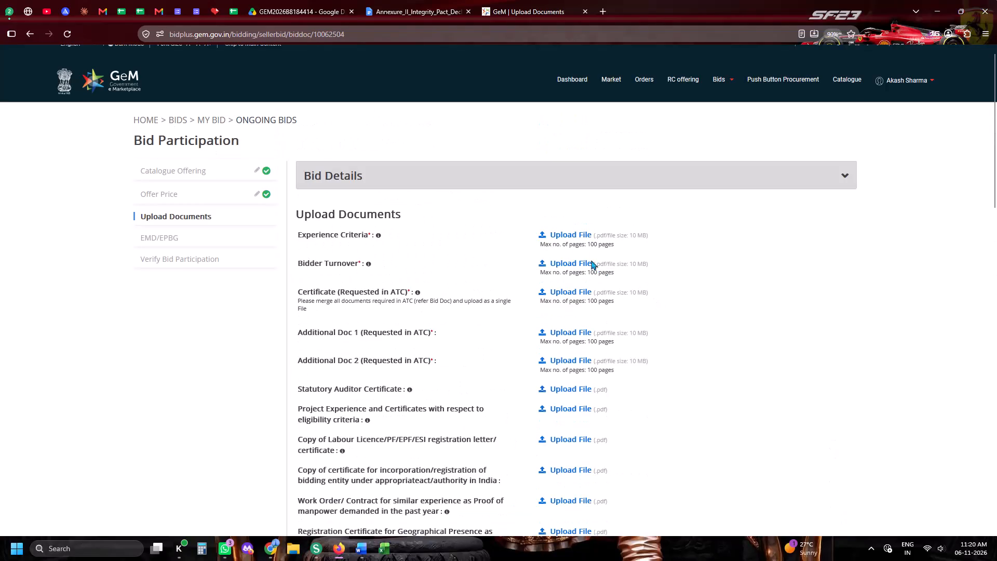
# Upload experience-ceretera-hhspl from the Gem Bid Documents - HHSPL folder as the Experience Criteria document.
pyautogui.click(581, 249)
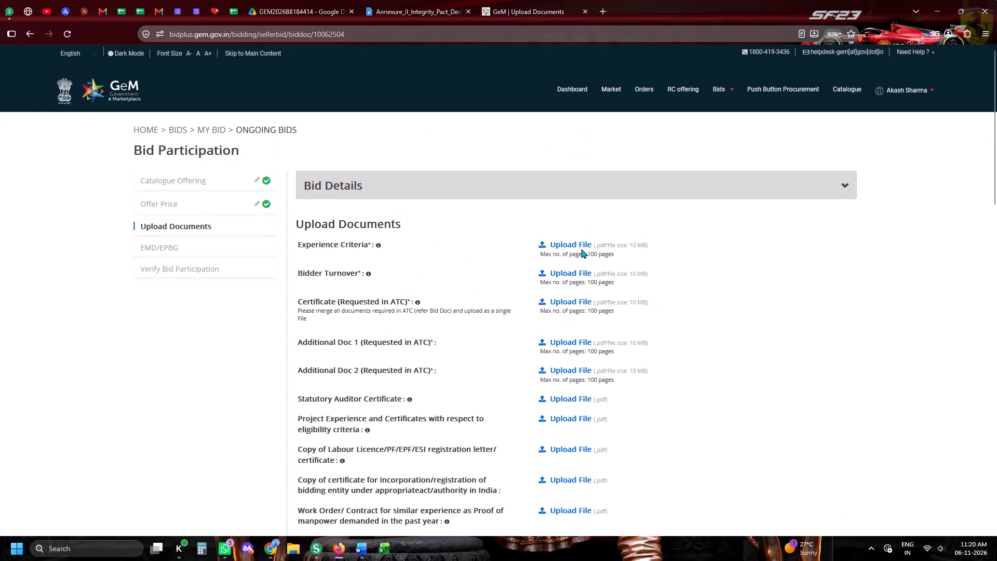
pyautogui.scroll(4, 802, 284)
pyautogui.click(755, 202)
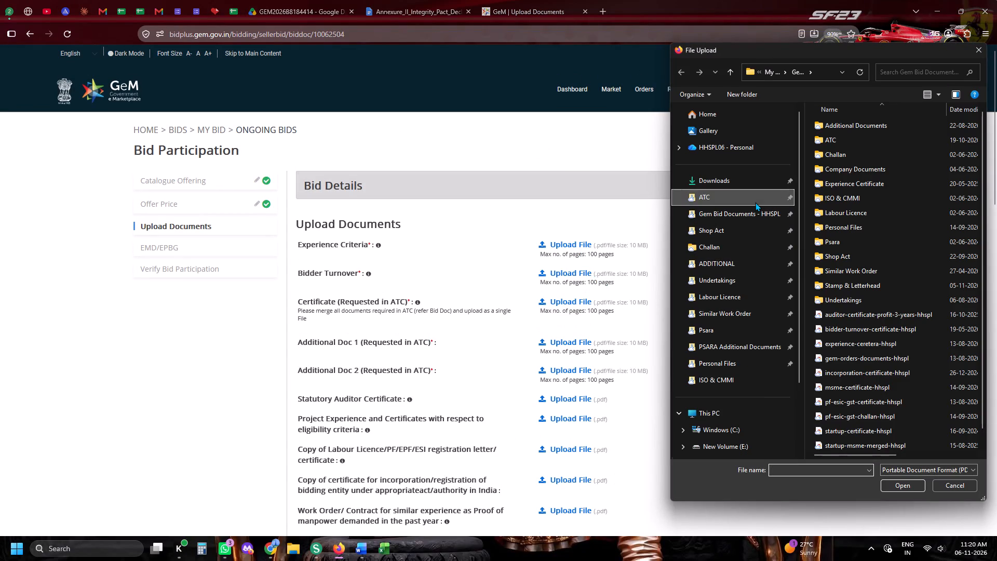
pyautogui.click(766, 216)
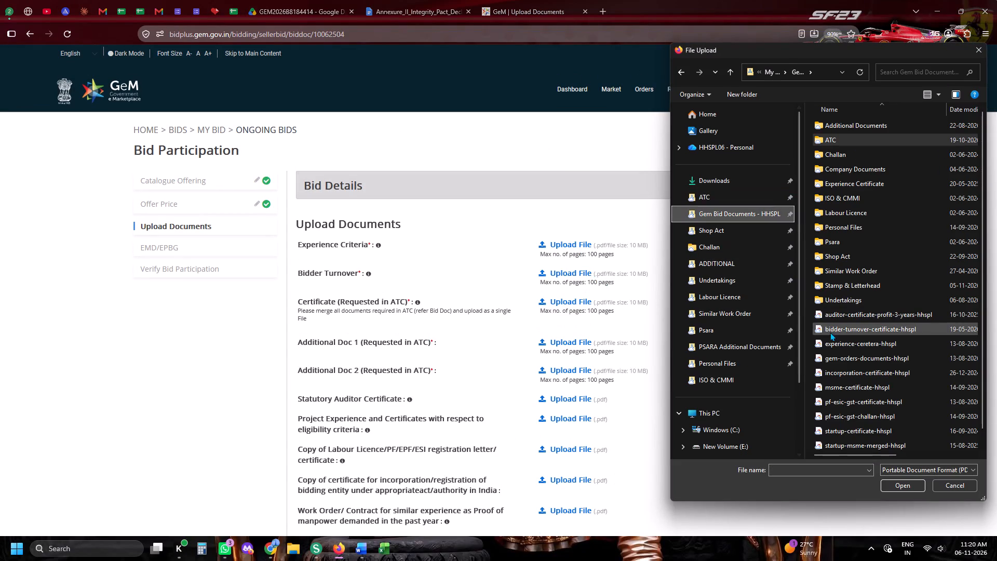
pyautogui.doubleClick(840, 346)
# Upload bidder-turnover-certificate-hhspl as the Bidder Turnover document.
pyautogui.click(622, 275)
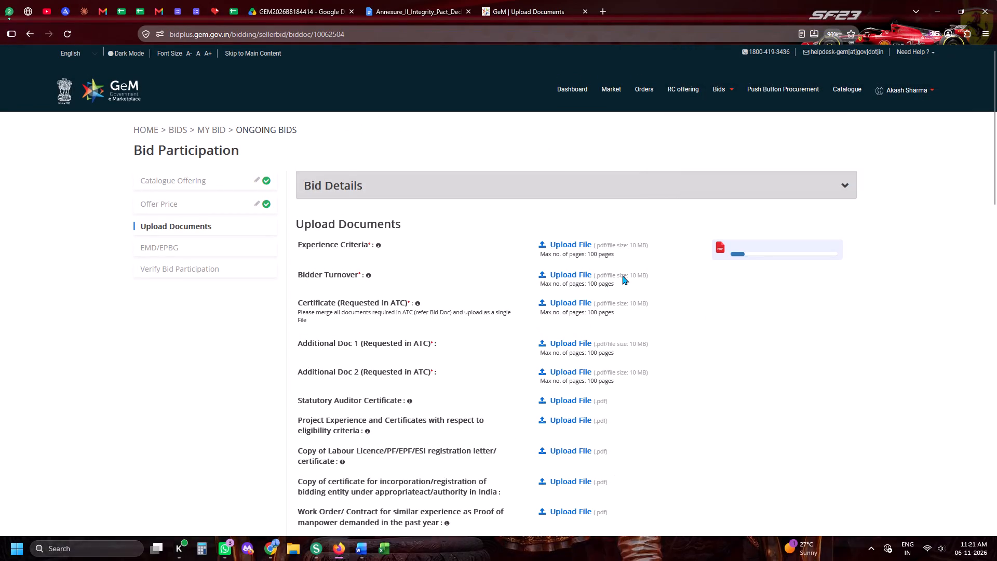
pyautogui.doubleClick(843, 335)
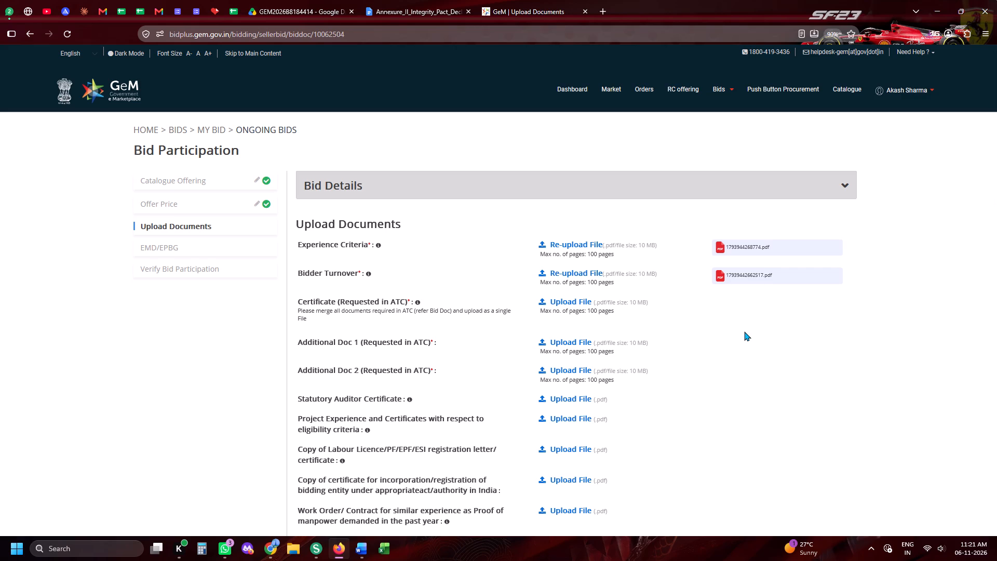
# Copy the whole Annexure_II_Integrity_Pact_Declaration_Editable text and paste it over the entire body of the letterhead-hhspl document in Word.
pyautogui.click(424, 0)
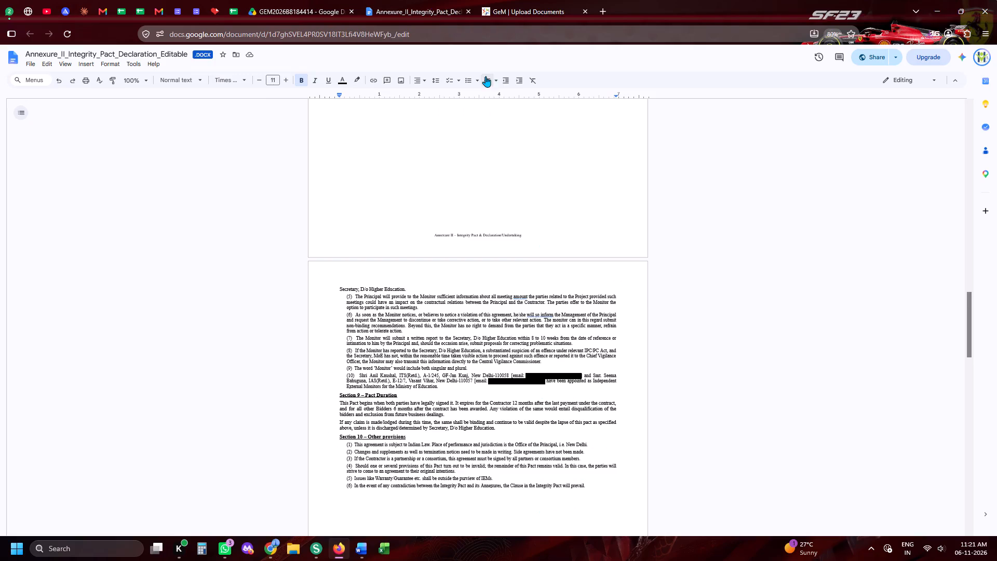
pyautogui.hotkey('ctrl', 'a')
pyautogui.hotkey('ctrl', 'c')
pyautogui.hotkey('ctrl', 'c')
pyautogui.hotkey('ctrl', 'c')
pyautogui.click(365, 546)
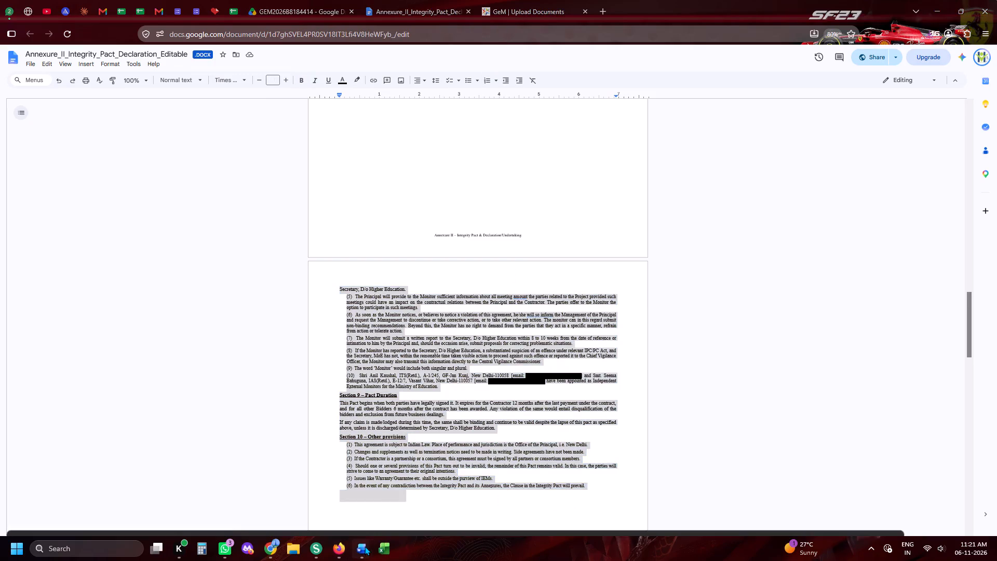
pyautogui.click(373, 501)
pyautogui.click(392, 434)
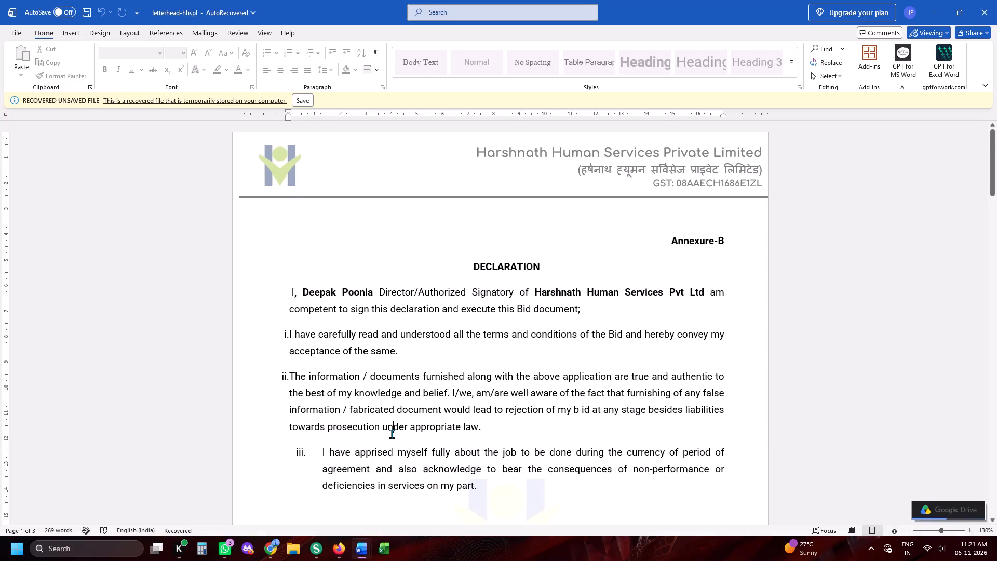
pyautogui.press('BackSpace')
pyautogui.click(336, 110)
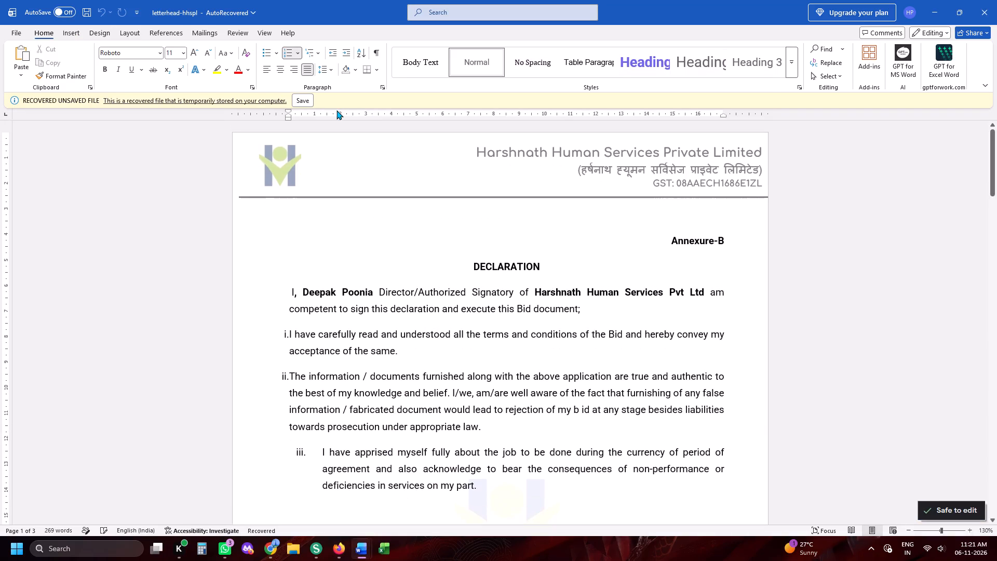
pyautogui.hotkey('ctrl', 'a')
pyautogui.hotkey('ctrl', 'v')
pyautogui.scroll(6, 587, 446)
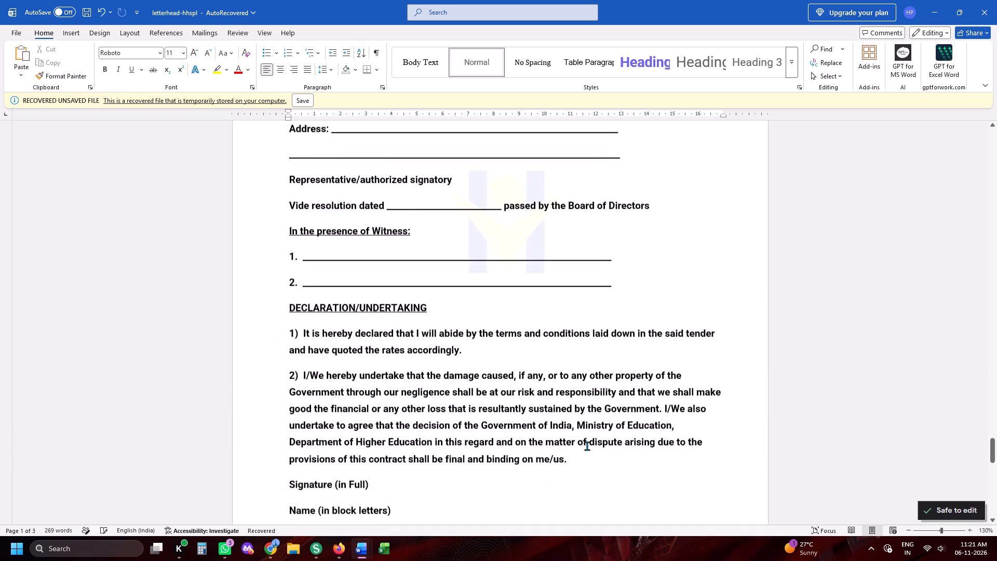
# Remove bold from the whole pasted text, justify it, and extend its left indent about 0.5 cm into the margin.
pyautogui.hotkey('ctrl', 'a')
pyautogui.hotkey('ctrl', 'b')
pyautogui.hotkey('ctrl', 'j')
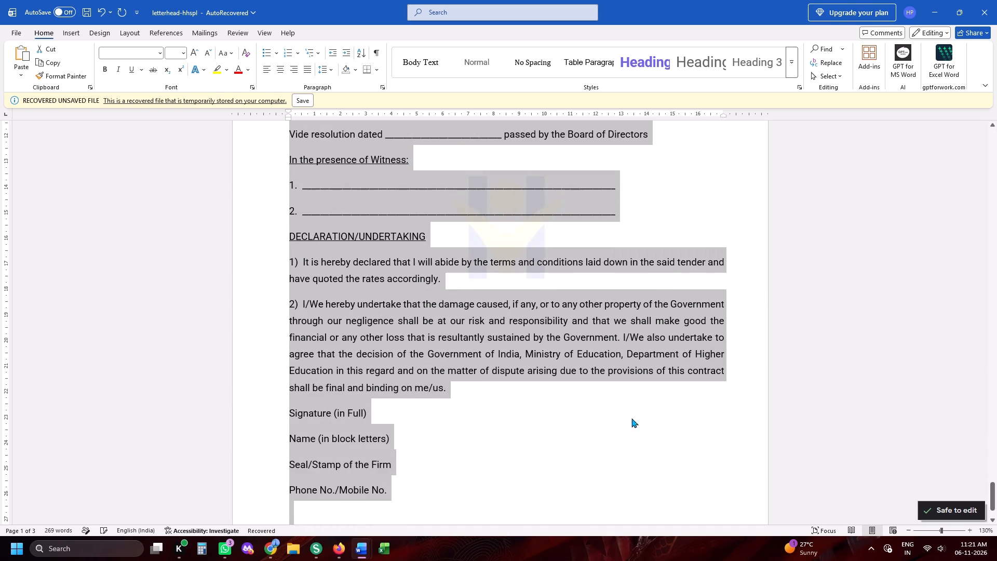
pyautogui.moveTo(288, 118); pyautogui.dragTo(276, 118)
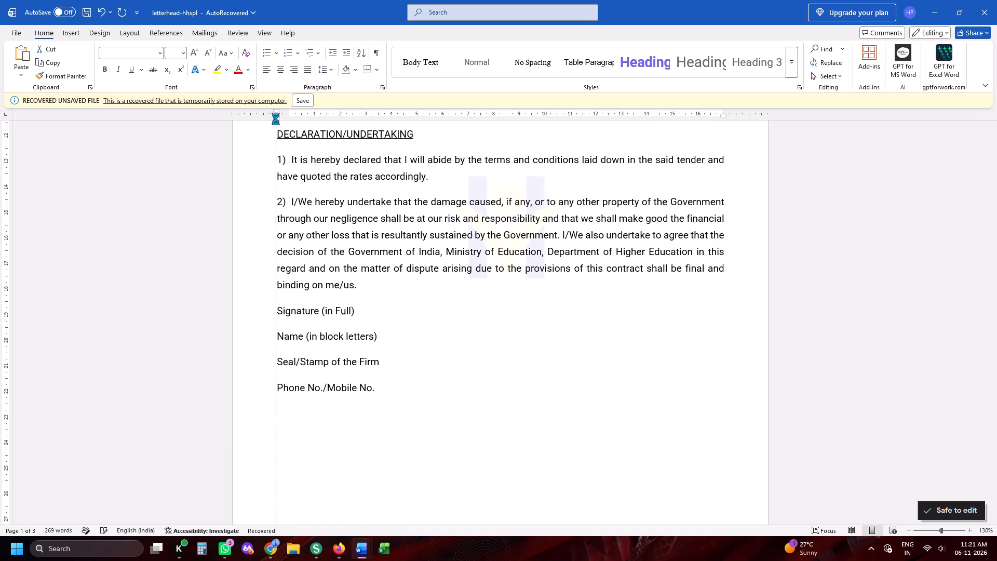
pyautogui.moveTo(276, 118); pyautogui.dragTo(278, 118)
# Make the ANNEXURE II line at the start of the document bold and right-aligned.
pyautogui.scroll(15, 834, 381)
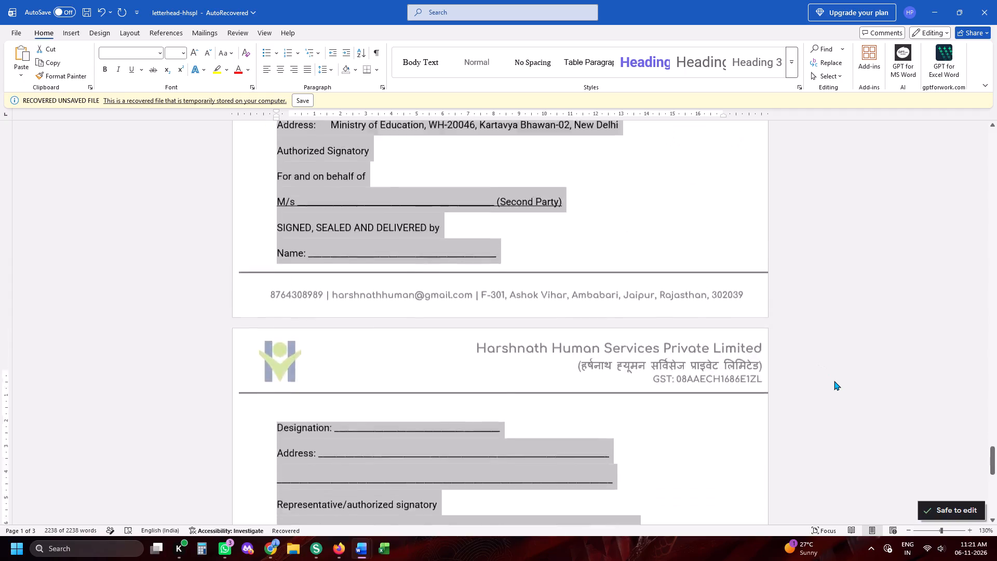
pyautogui.scroll(15, 834, 381)
pyautogui.scroll(15, 834, 381)
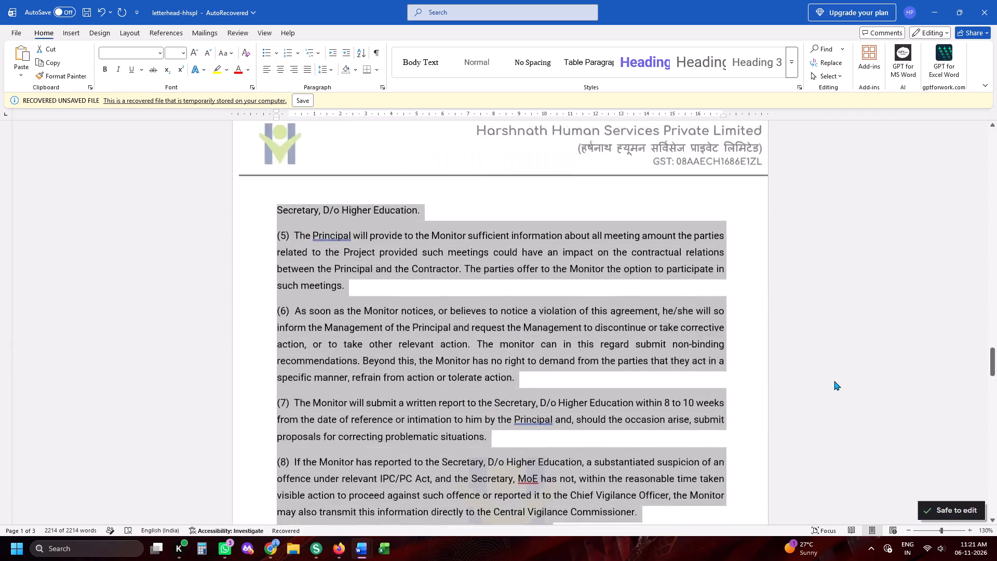
pyautogui.scroll(7, 834, 381)
pyautogui.moveTo(996, 339); pyautogui.dragTo(996, 298)
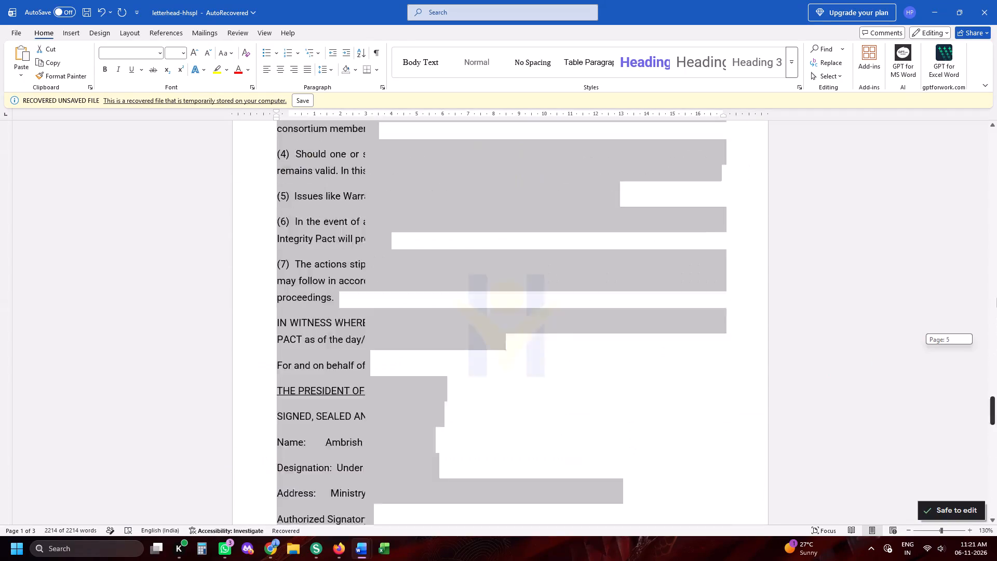
pyautogui.moveTo(996, 298); pyautogui.dragTo(983, 105)
pyautogui.click(560, 229)
pyautogui.moveTo(471, 229); pyautogui.dragTo(174, 233)
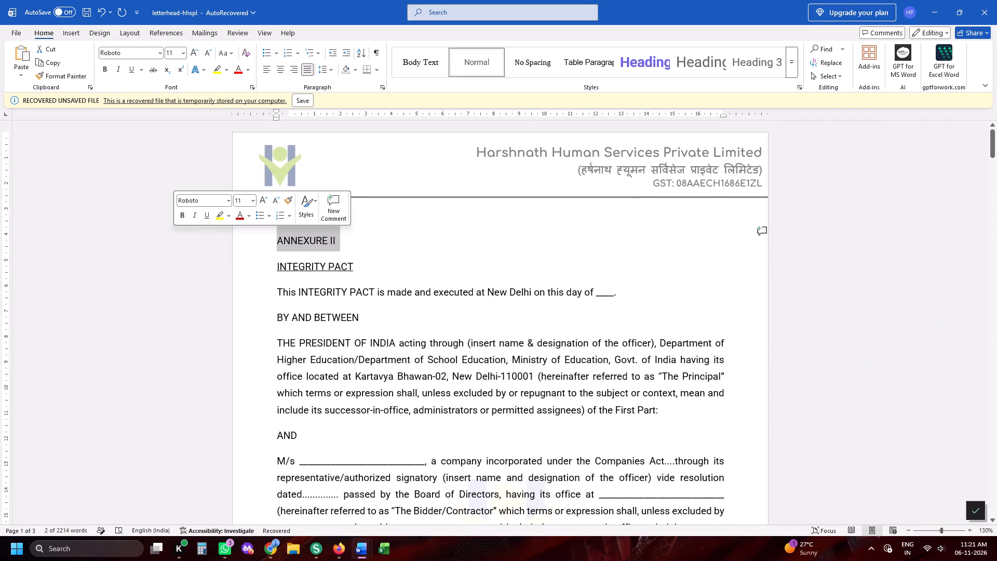
pyautogui.hotkey('ctrl', 'b')
pyautogui.hotkey('ctrl', 'r')
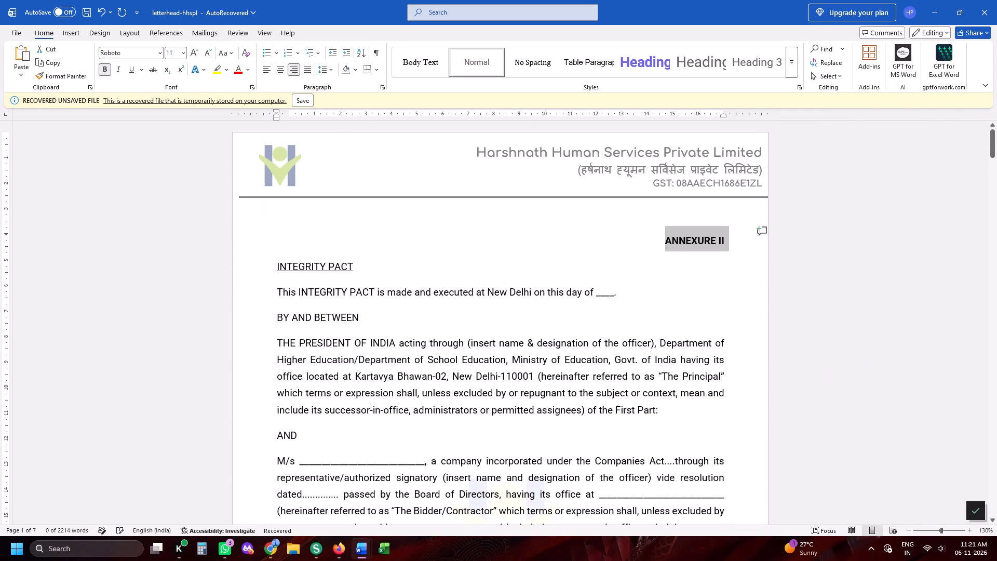
# Make the INTEGRITY PACT heading bold and centred, and remove its underline.
pyautogui.click(355, 255)
pyautogui.moveTo(458, 274); pyautogui.dragTo(251, 274)
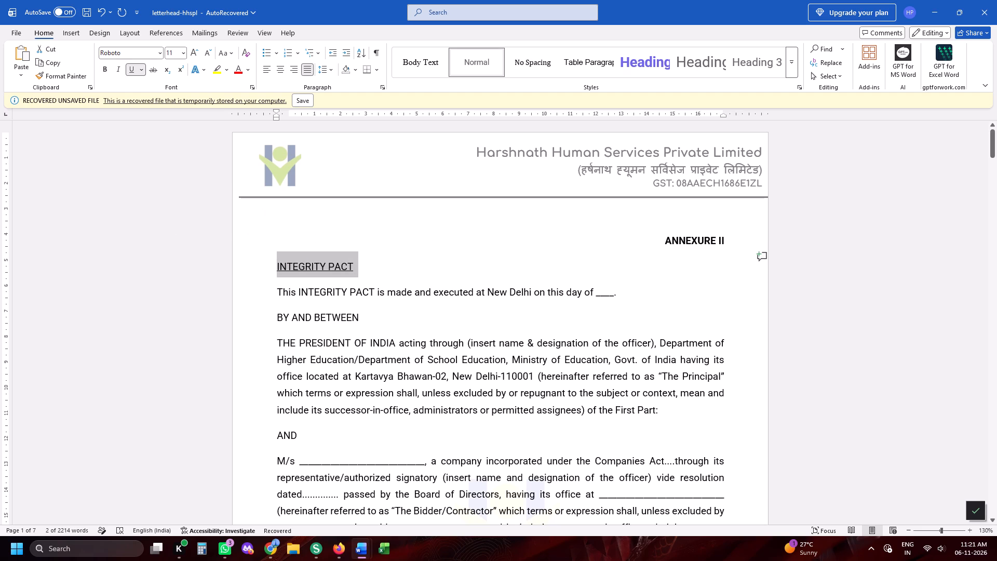
pyautogui.hotkey('ctrl', 'b')
pyautogui.hotkey('ctrl', 'u')
pyautogui.hotkey('ctrl', 'e')
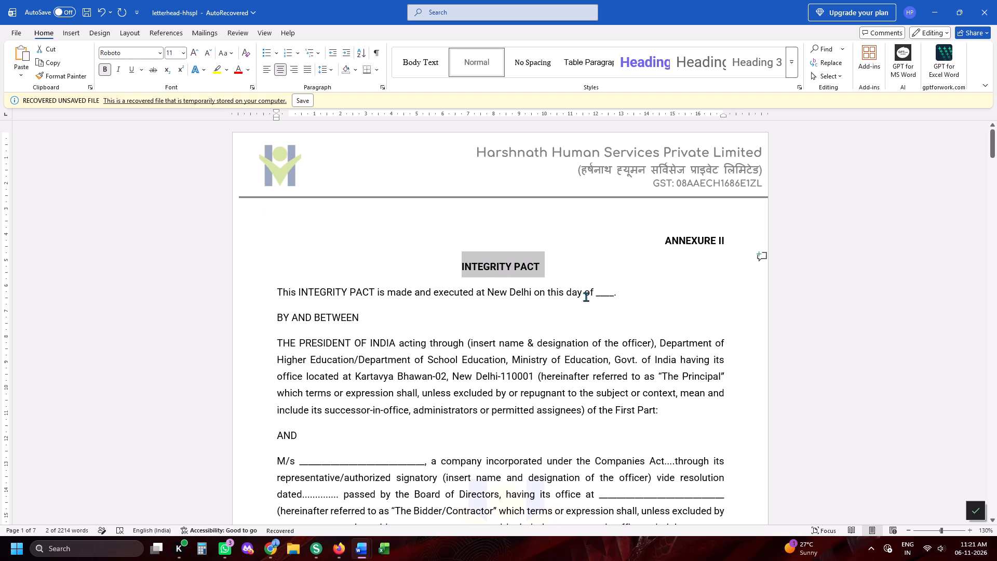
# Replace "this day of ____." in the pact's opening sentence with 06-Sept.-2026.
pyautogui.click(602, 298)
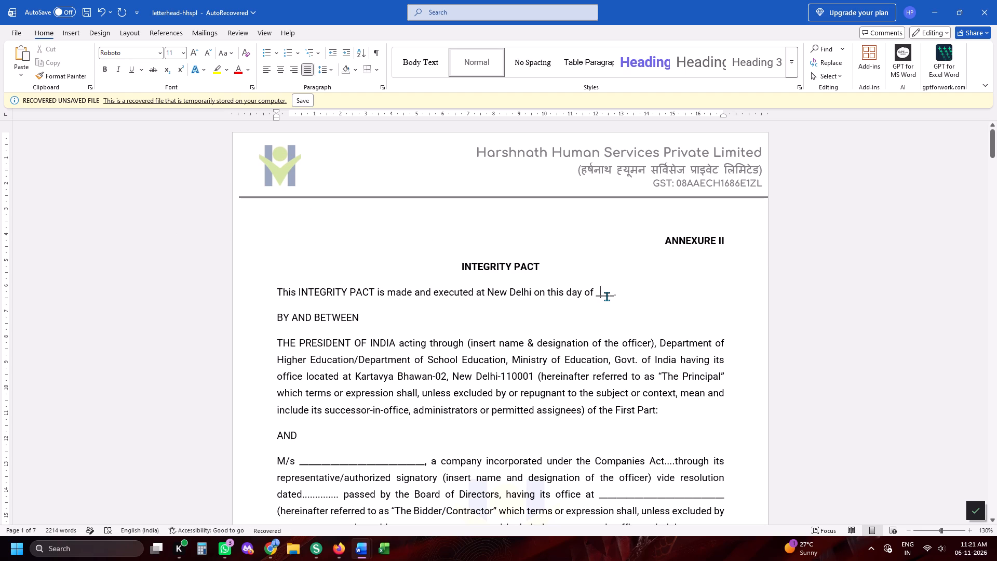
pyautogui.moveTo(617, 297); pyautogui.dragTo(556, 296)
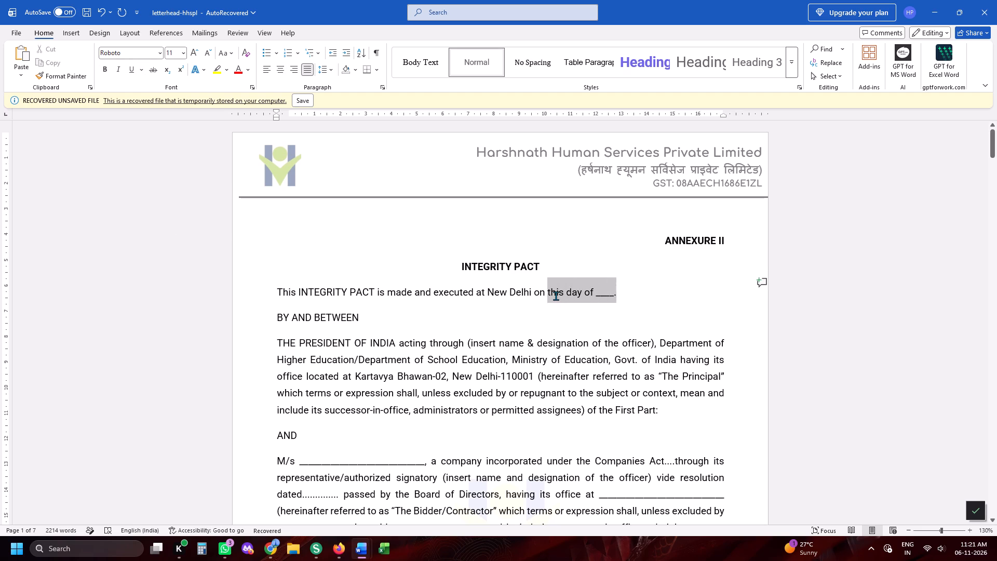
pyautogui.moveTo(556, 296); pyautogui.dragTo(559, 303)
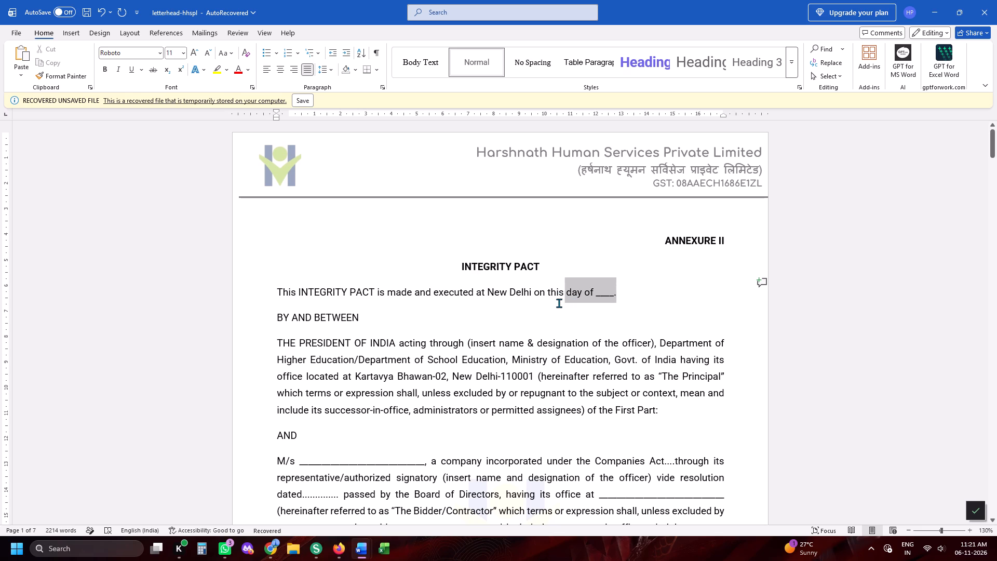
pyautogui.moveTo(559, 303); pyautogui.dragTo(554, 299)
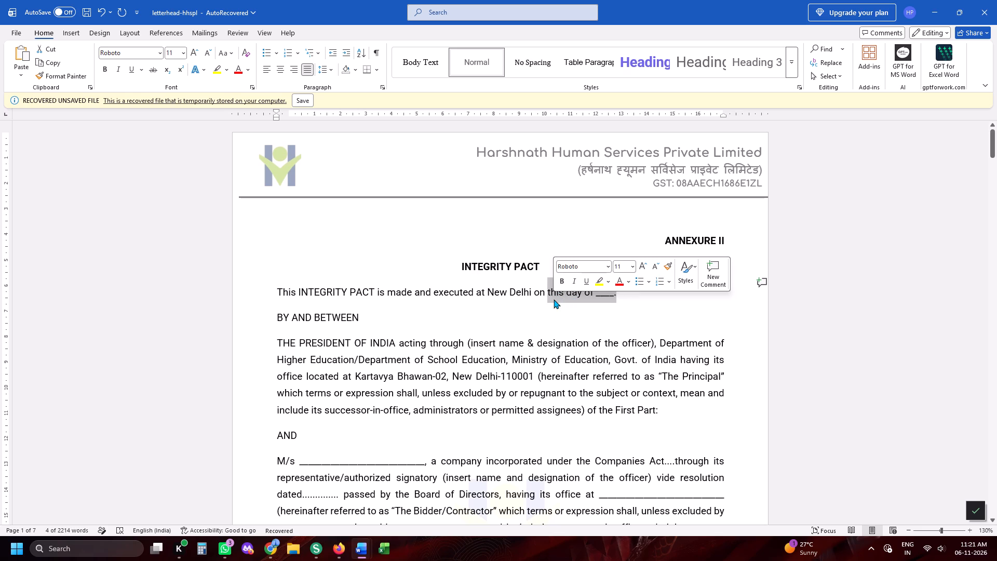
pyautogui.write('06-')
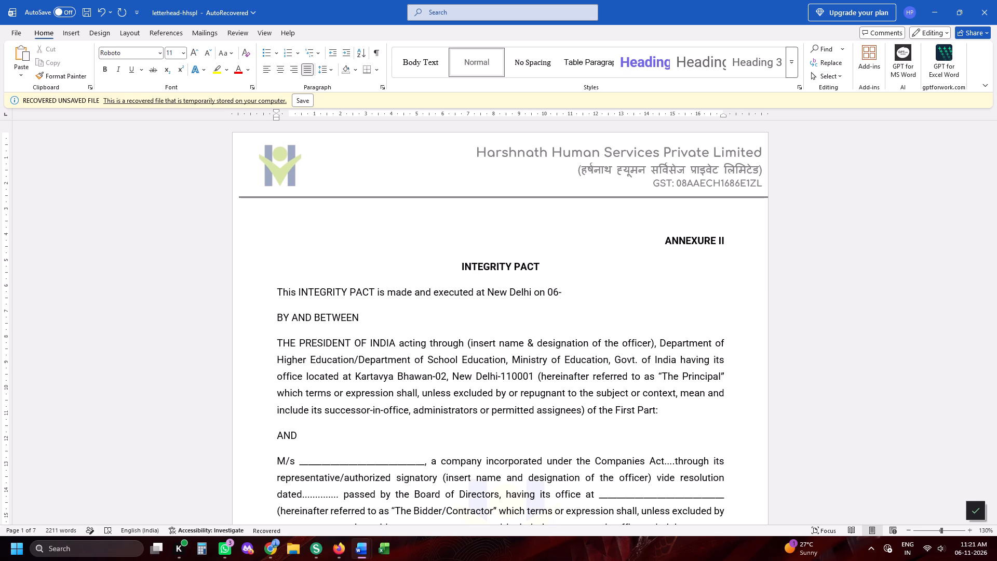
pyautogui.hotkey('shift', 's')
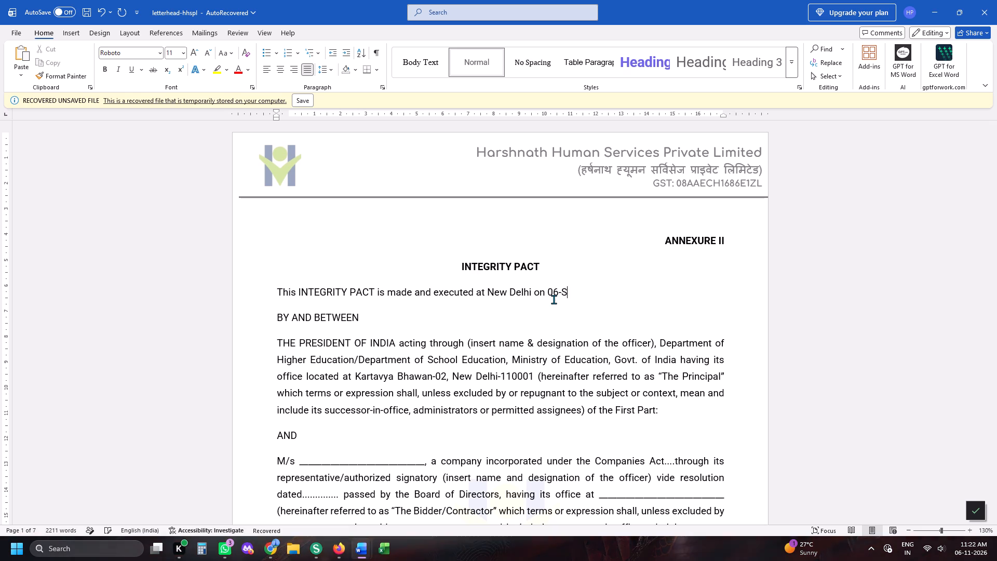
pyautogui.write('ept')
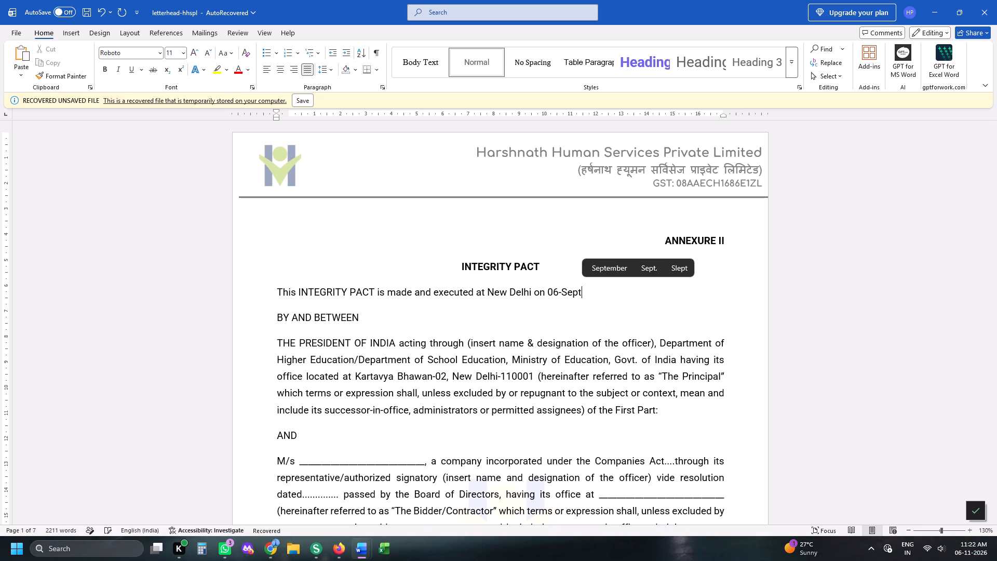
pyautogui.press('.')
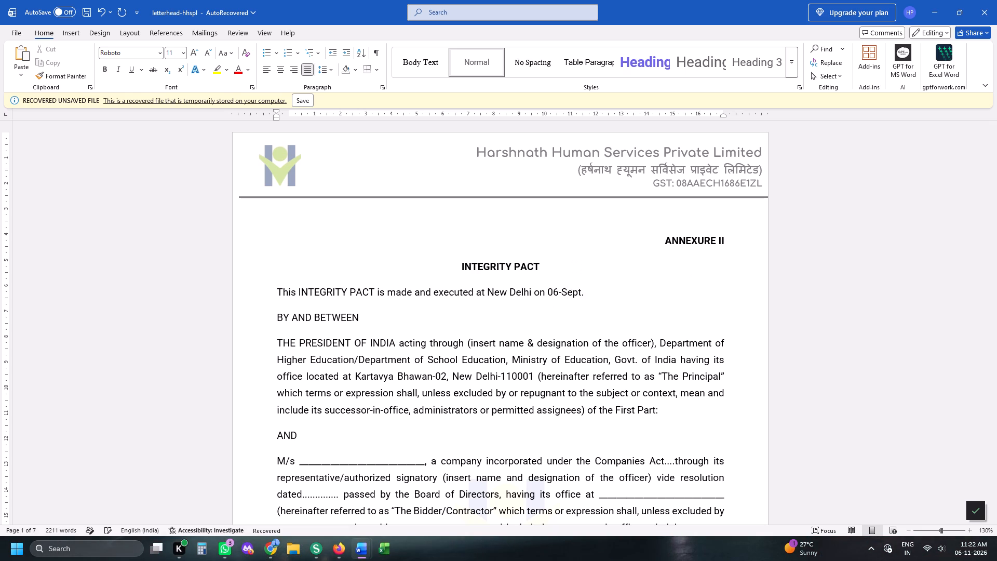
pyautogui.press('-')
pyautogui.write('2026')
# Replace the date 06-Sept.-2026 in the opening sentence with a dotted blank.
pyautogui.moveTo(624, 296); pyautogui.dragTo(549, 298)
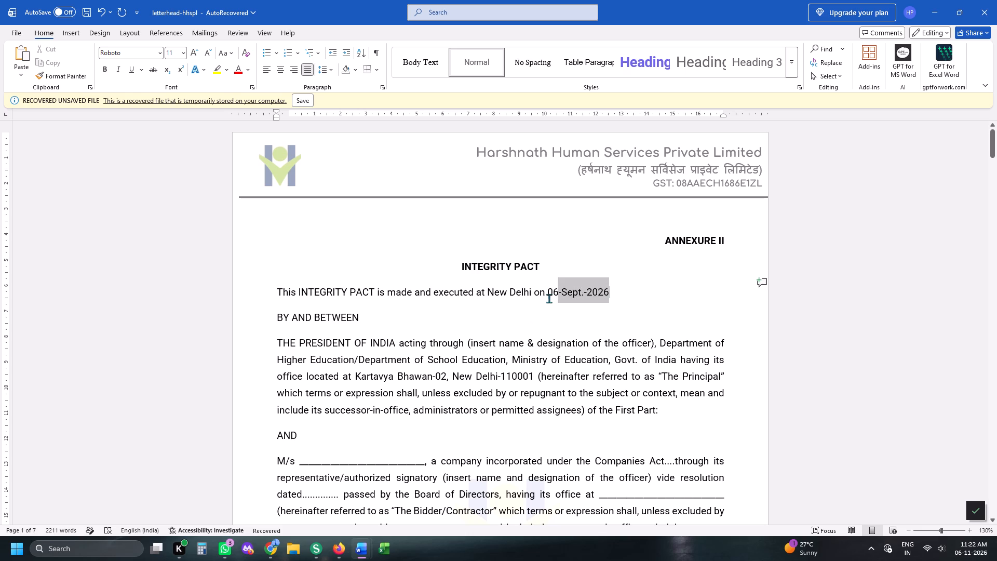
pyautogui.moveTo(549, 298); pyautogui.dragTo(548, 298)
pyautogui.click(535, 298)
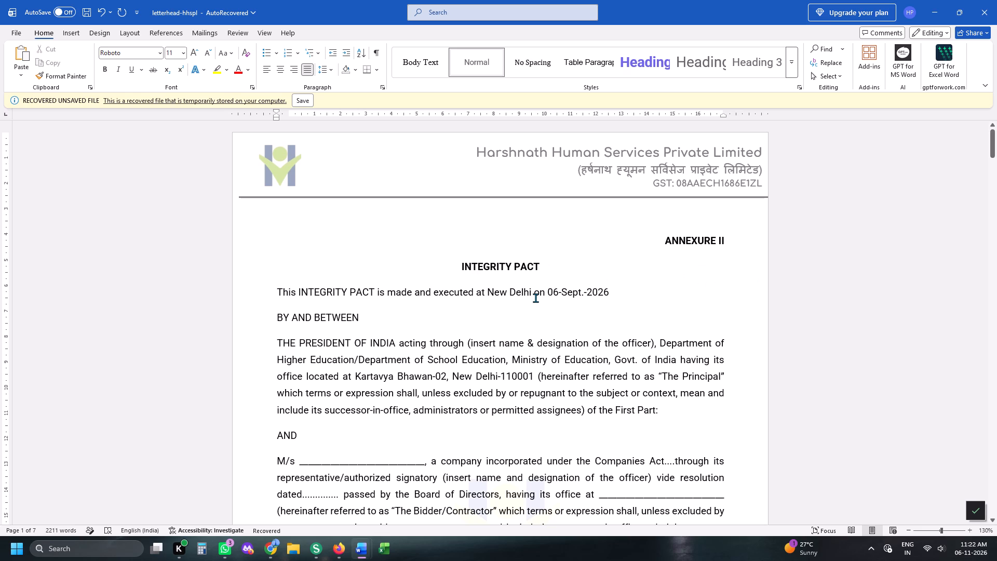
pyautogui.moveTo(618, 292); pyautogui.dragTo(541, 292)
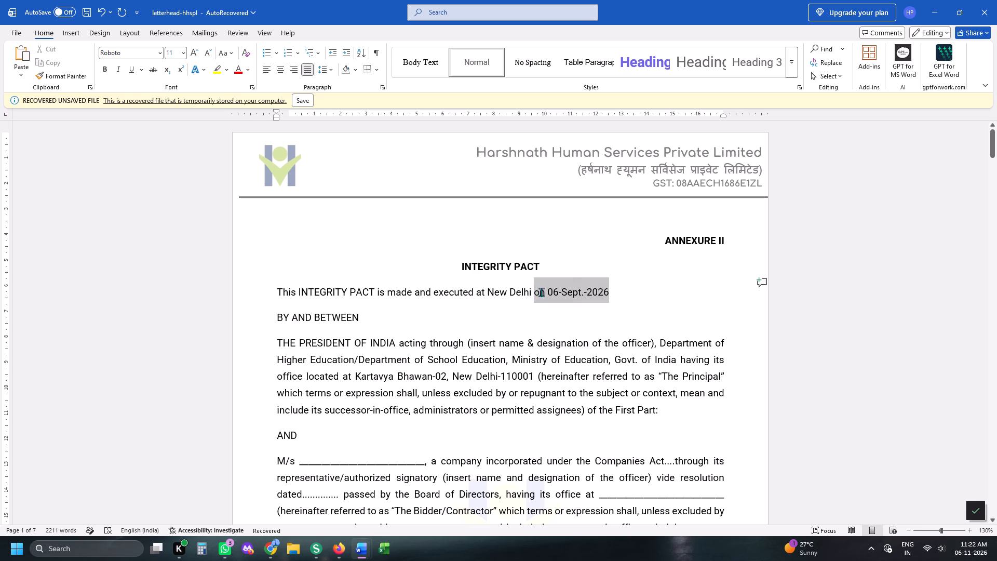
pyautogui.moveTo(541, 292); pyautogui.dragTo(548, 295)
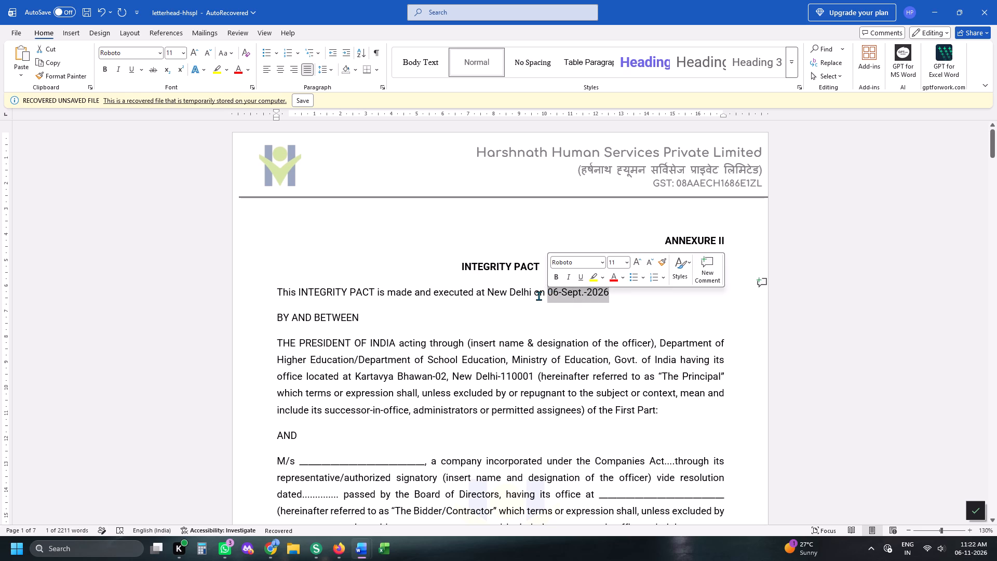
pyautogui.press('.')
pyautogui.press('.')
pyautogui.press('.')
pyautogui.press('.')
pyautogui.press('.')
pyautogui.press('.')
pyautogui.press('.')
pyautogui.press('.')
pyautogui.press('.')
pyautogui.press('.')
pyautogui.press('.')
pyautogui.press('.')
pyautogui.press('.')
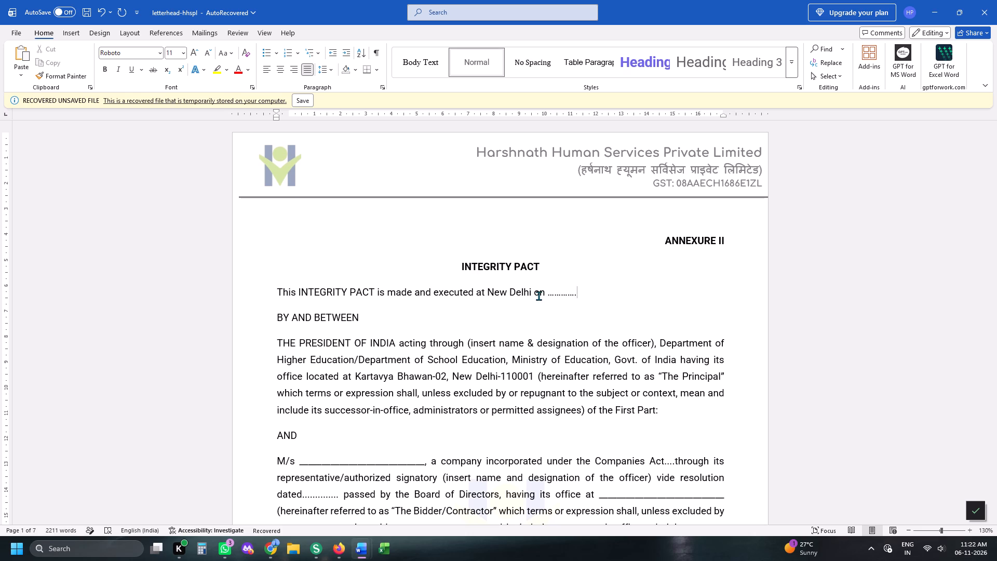
# Undo the opening sentence's date edits and the INTEGRITY PACT heading's centring and underline removal.
pyautogui.hotkey('ctrl', 'z')
pyautogui.hotkey('ctrl', 'z')
pyautogui.hotkey('ctrl', 'z')
pyautogui.hotkey('ctrl', 'z')
pyautogui.hotkey('ctrl', 'z')
pyautogui.hotkey('ctrl', 'z')
pyautogui.hotkey('ctrl', 'z')
pyautogui.hotkey('ctrl', 'z')
pyautogui.hotkey('ctrl', 'z')
pyautogui.hotkey('ctrl', 'z')
pyautogui.hotkey('ctrl', 'z')
pyautogui.hotkey('ctrl', 'z')
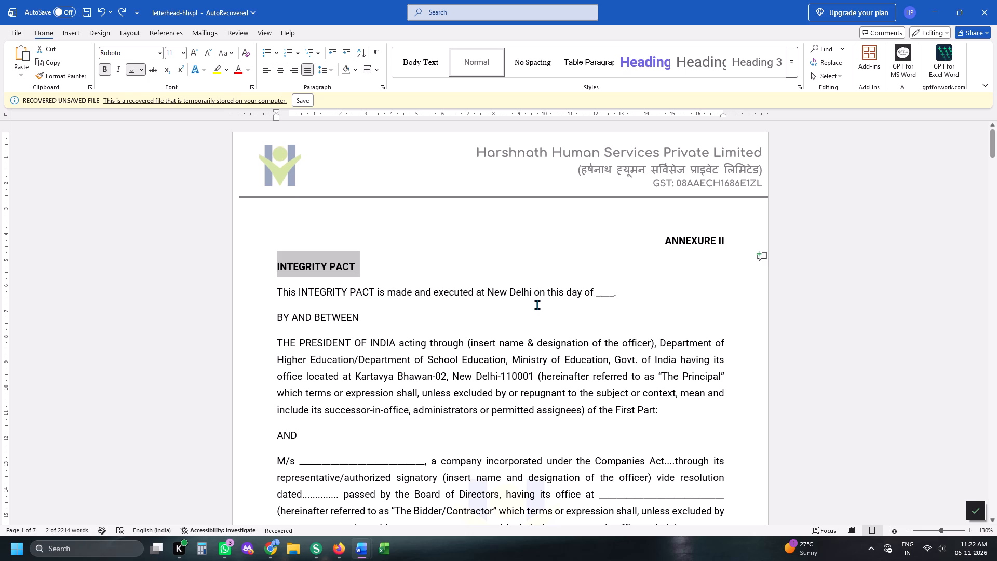
# Centre the bold, underlined INTEGRITY PACT heading.
pyautogui.hotkey('ctrl', 'e')
pyautogui.scroll(-5, 492, 336)
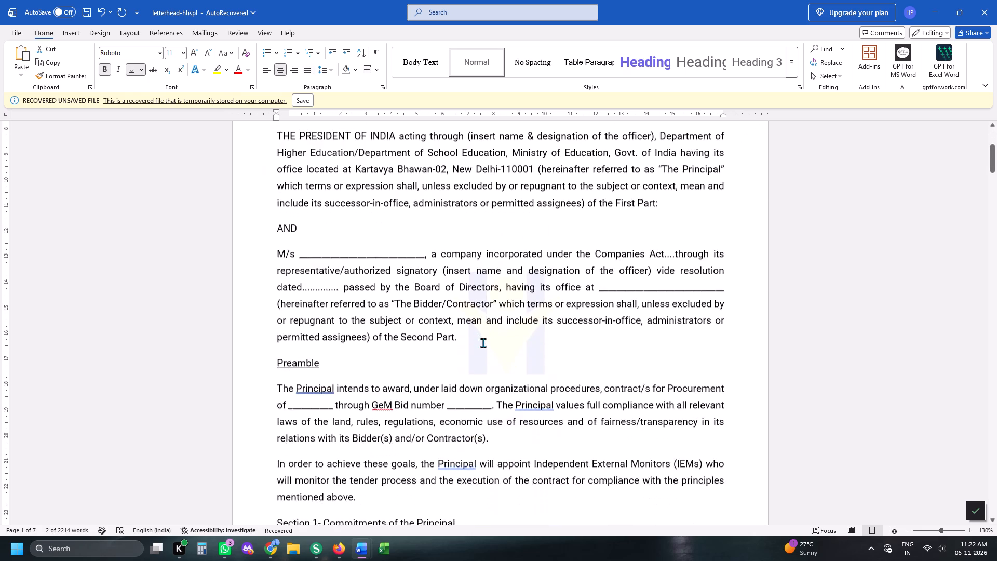
# Review the Integrity Pact from the parties' details through its sections to the closing signature blocks of both parties.
pyautogui.scroll(-7, 483, 342)
pyautogui.scroll(4, 483, 342)
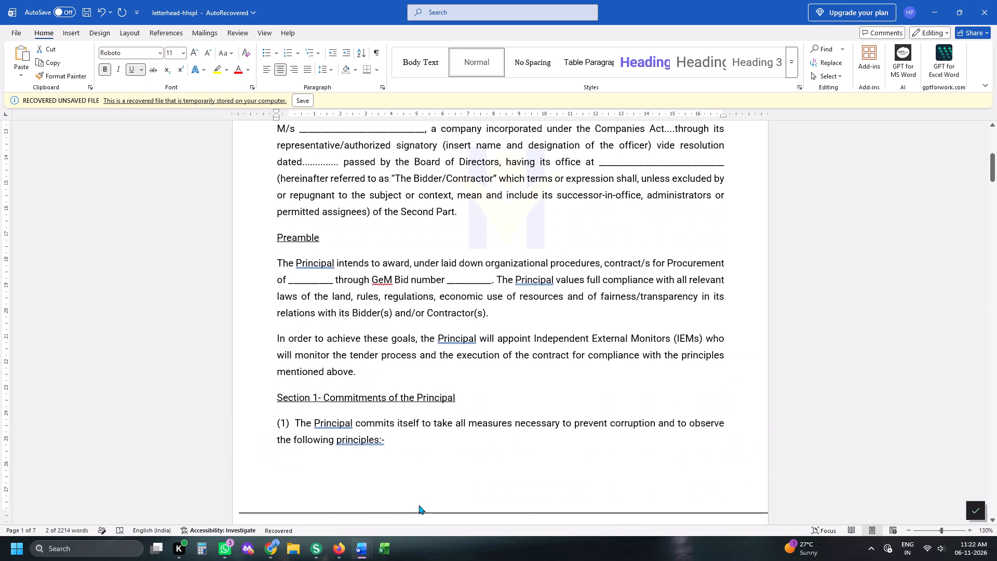
pyautogui.scroll(-18, 419, 505)
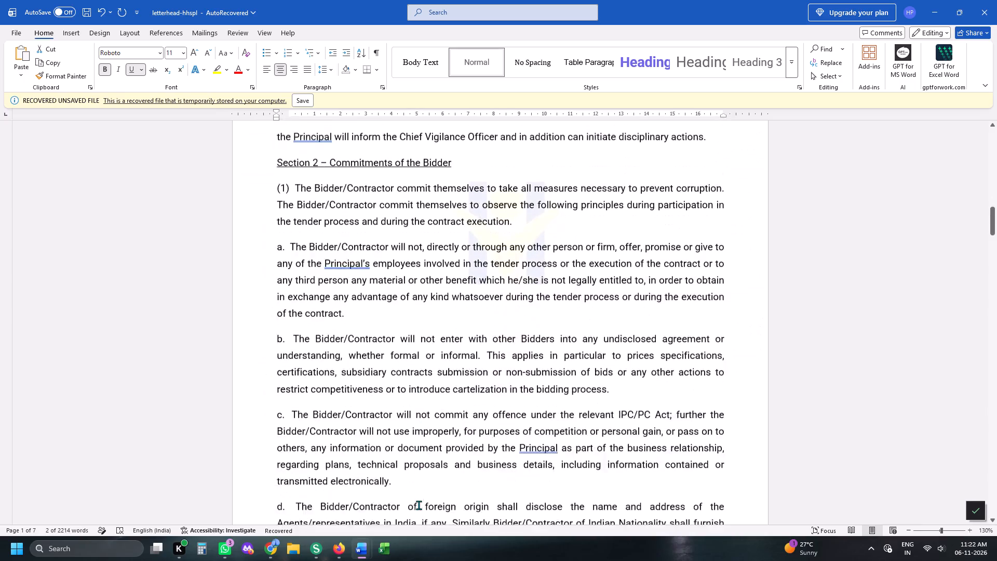
pyautogui.scroll(-14, 419, 505)
pyautogui.scroll(-19, 419, 505)
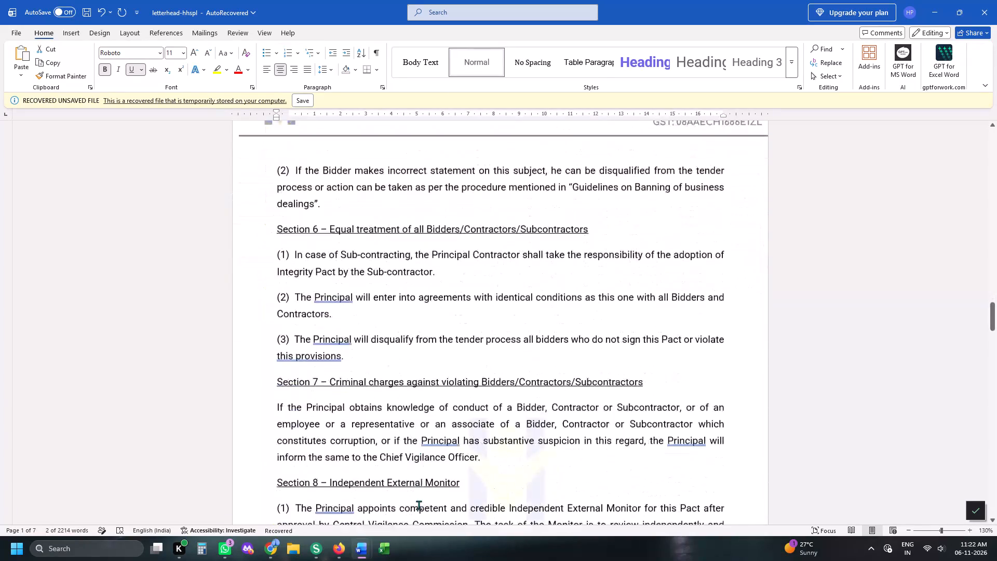
pyautogui.scroll(-13, 419, 505)
pyautogui.scroll(-16, 419, 505)
pyautogui.scroll(-13, 419, 505)
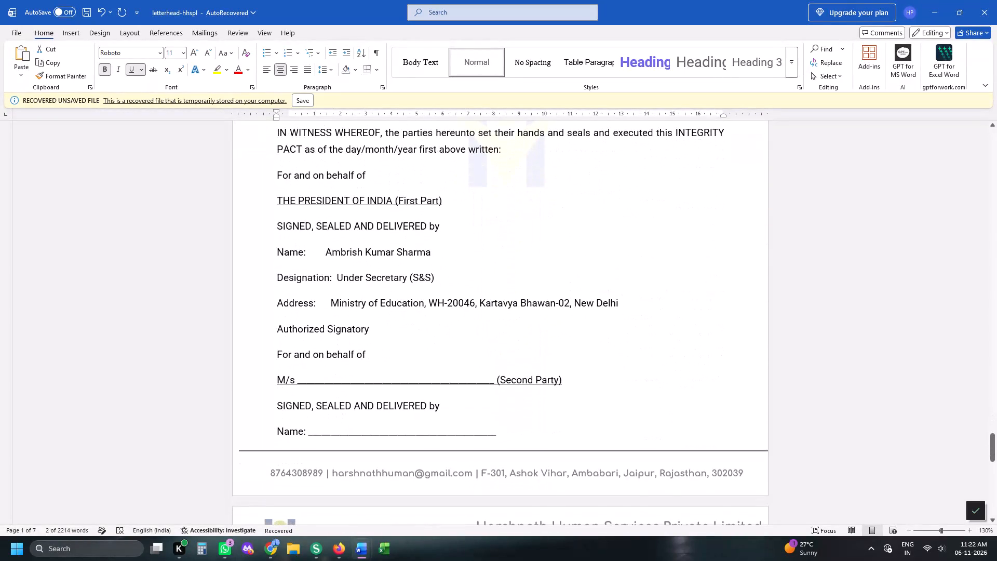
pyautogui.scroll(2, 419, 505)
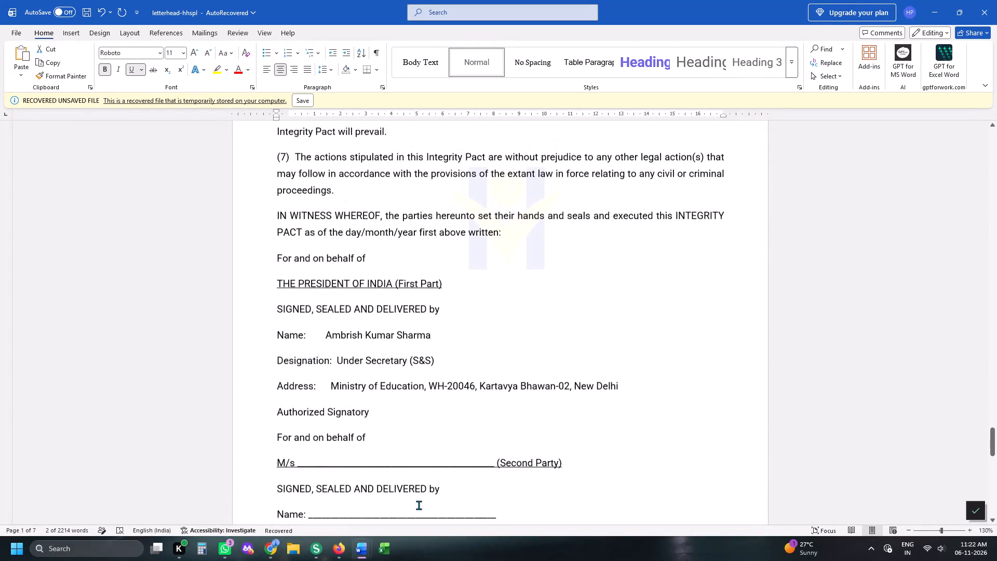
pyautogui.scroll(1, 419, 505)
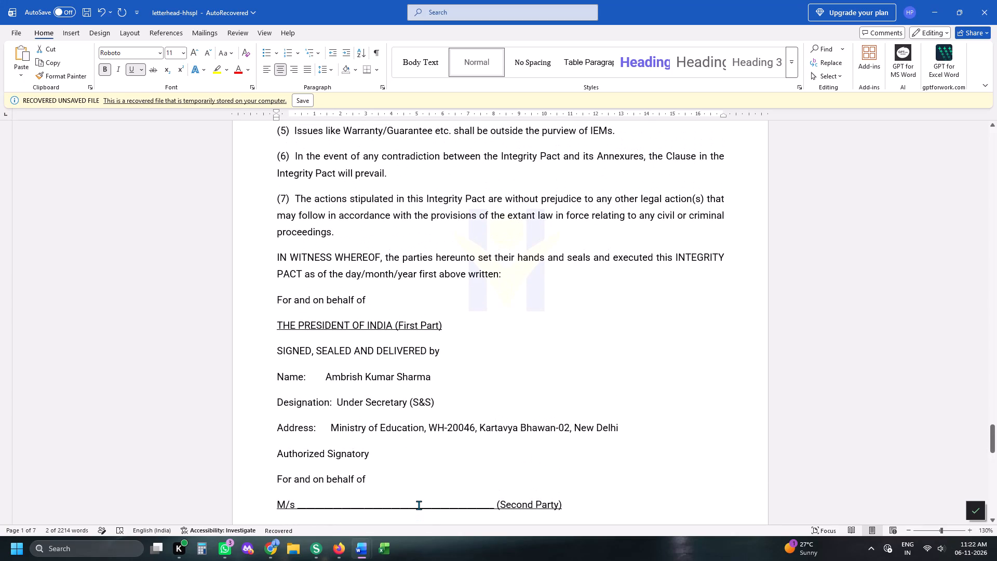
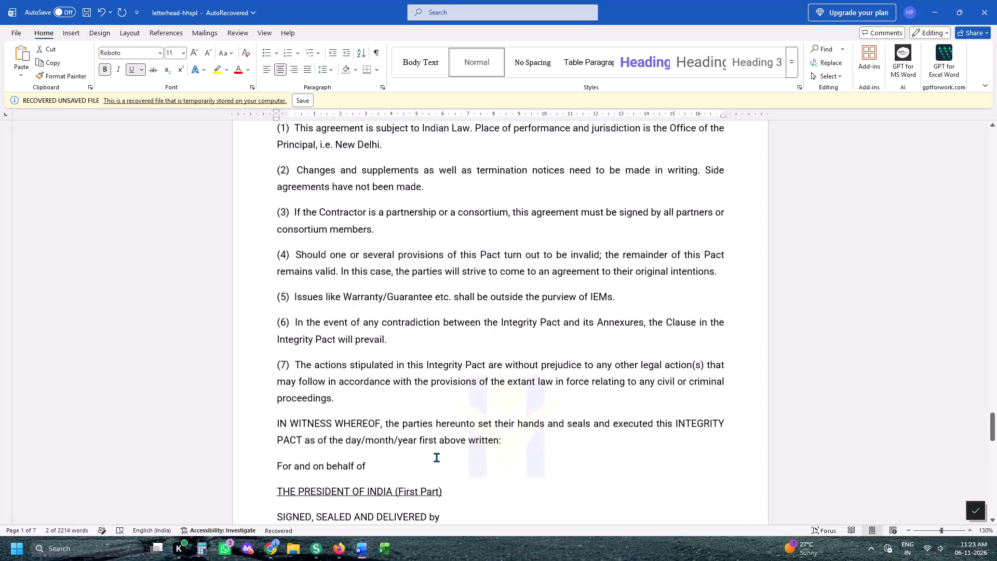
# Look back through the Integrity Pact from the closing witness clause up to the INTEGRITY PACT heading and the parties' blanks.
pyautogui.scroll(18, 436, 457)
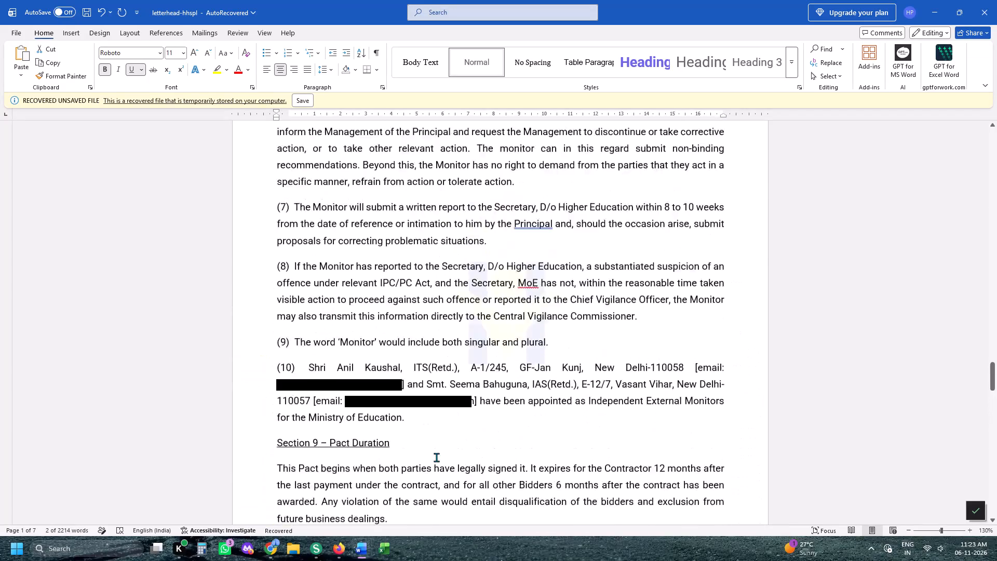
pyautogui.scroll(2, 436, 457)
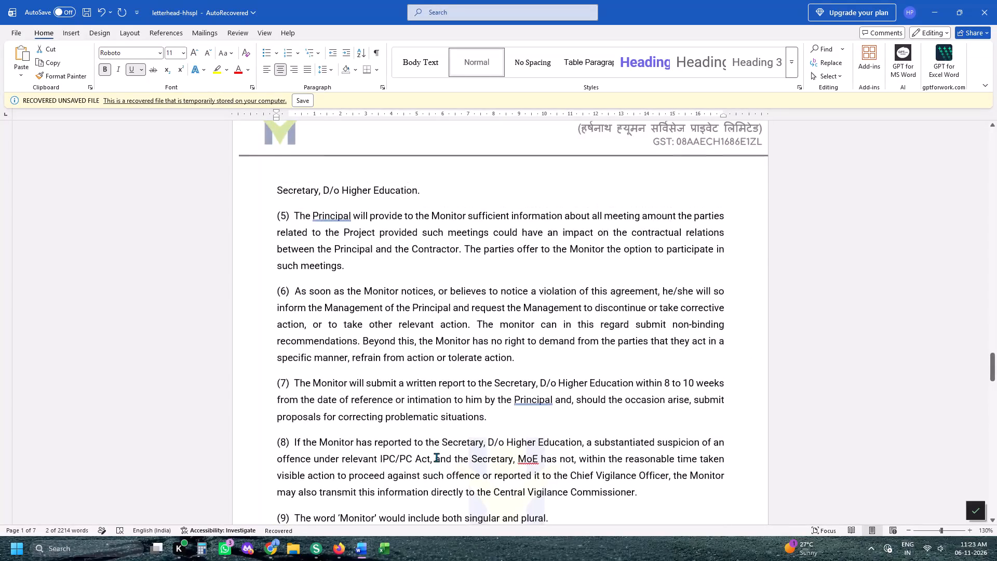
pyautogui.scroll(17, 436, 457)
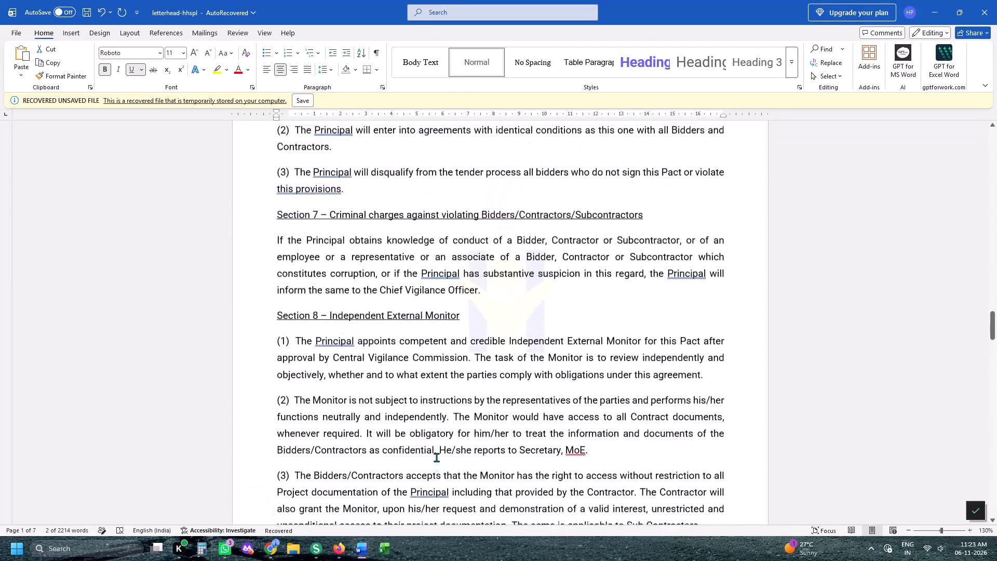
pyautogui.scroll(8, 436, 457)
pyautogui.scroll(-6, 436, 457)
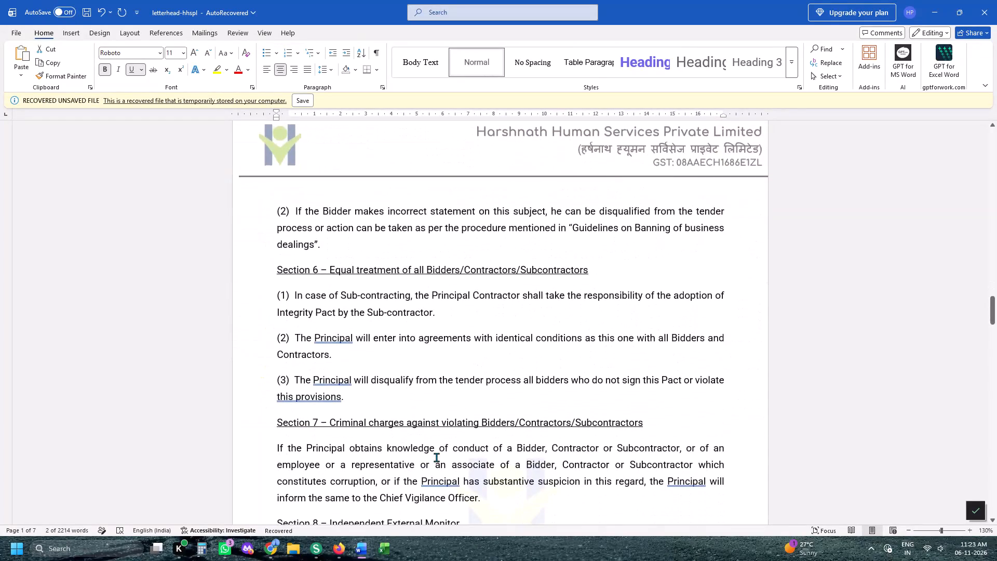
pyautogui.scroll(12, 436, 457)
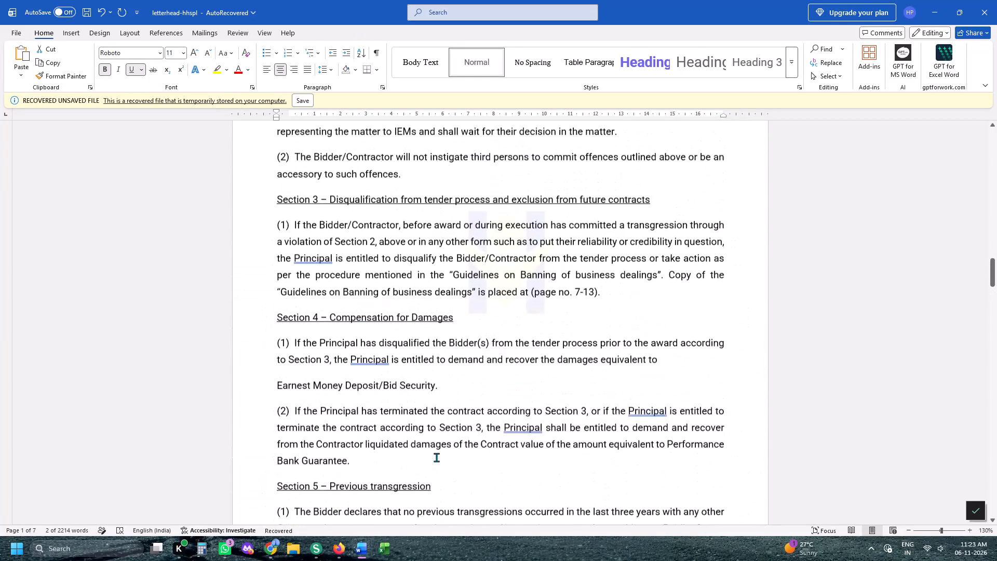
pyautogui.scroll(17, 436, 457)
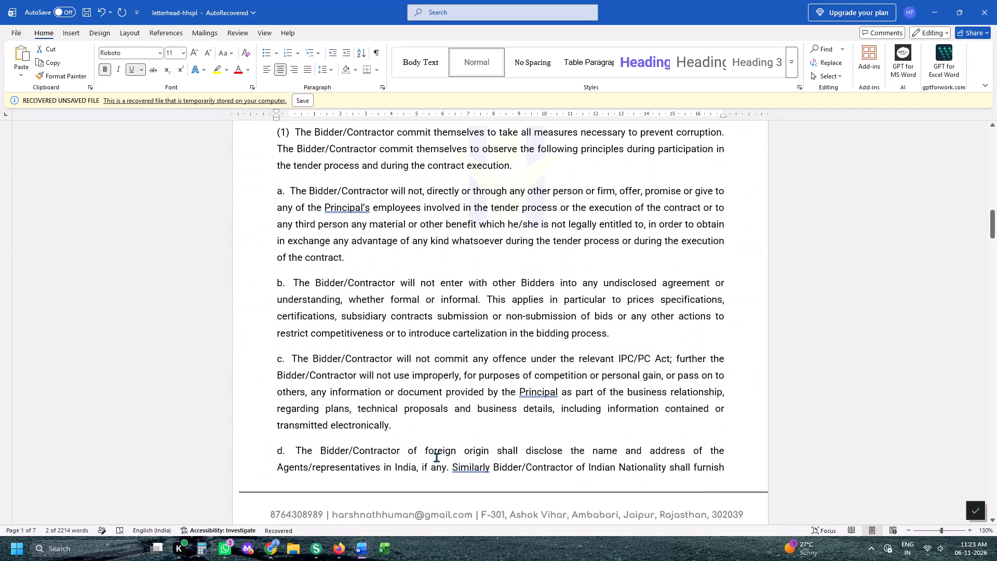
pyautogui.scroll(13, 436, 457)
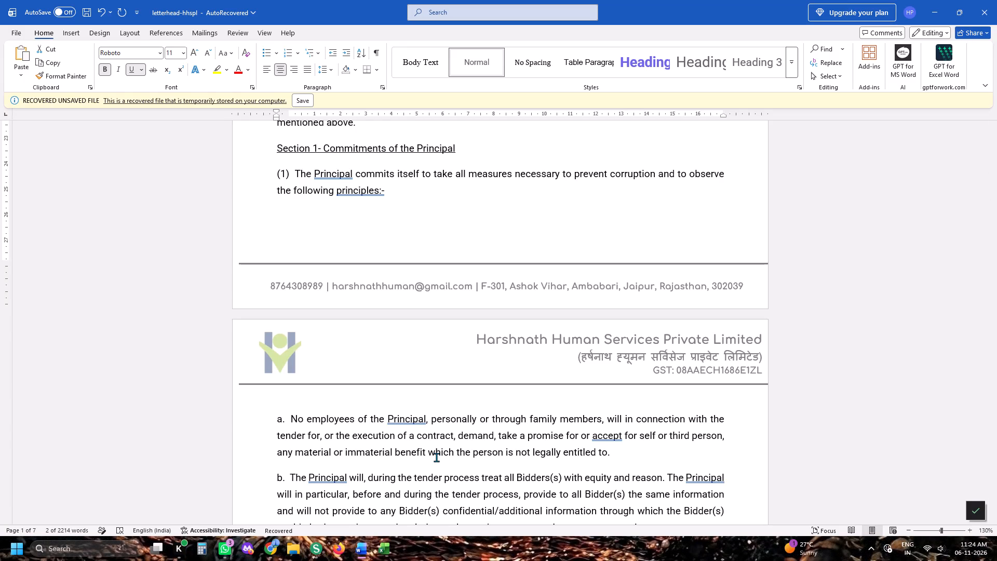
pyautogui.scroll(-7, 440, 328)
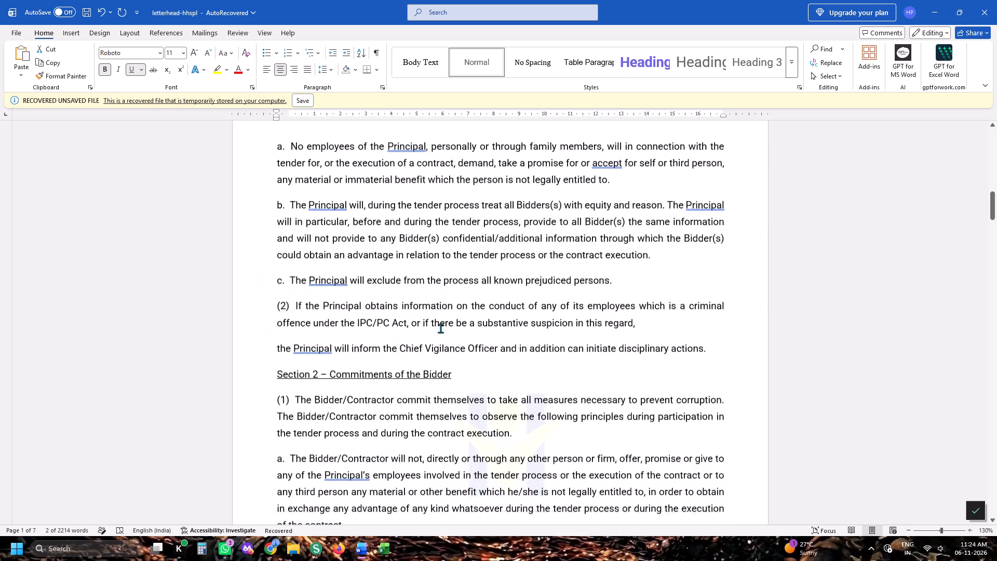
pyautogui.scroll(17, 440, 328)
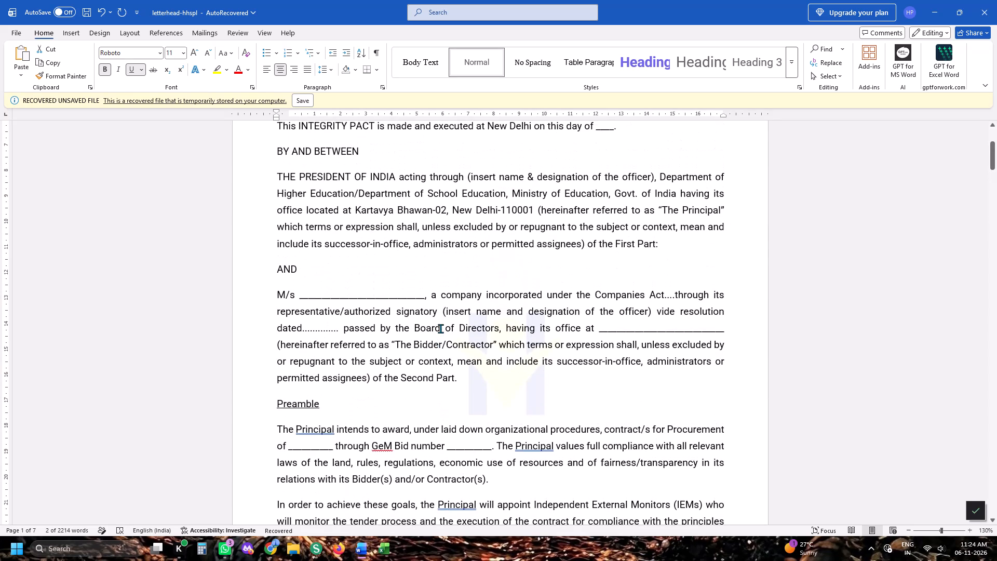
pyautogui.scroll(6, 440, 328)
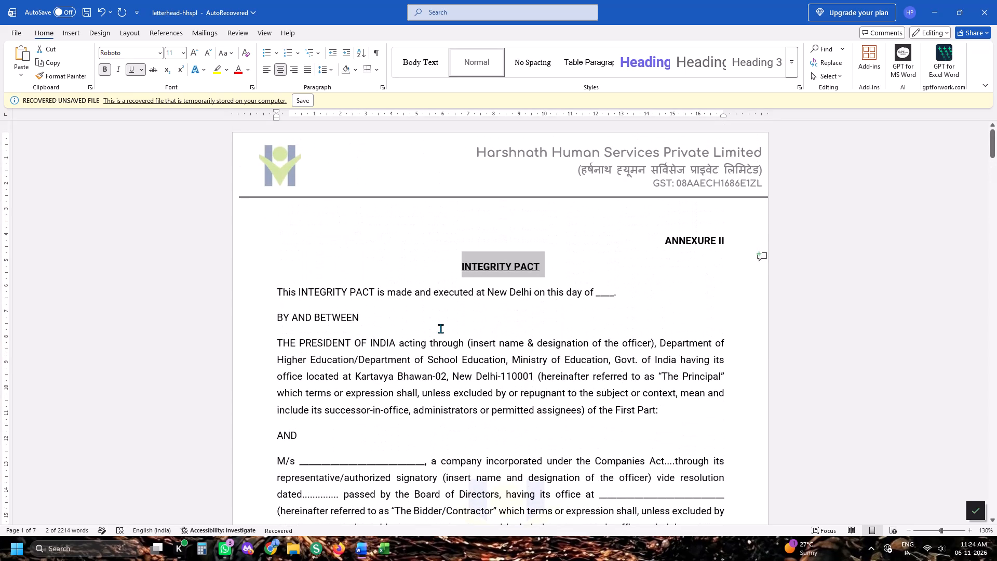
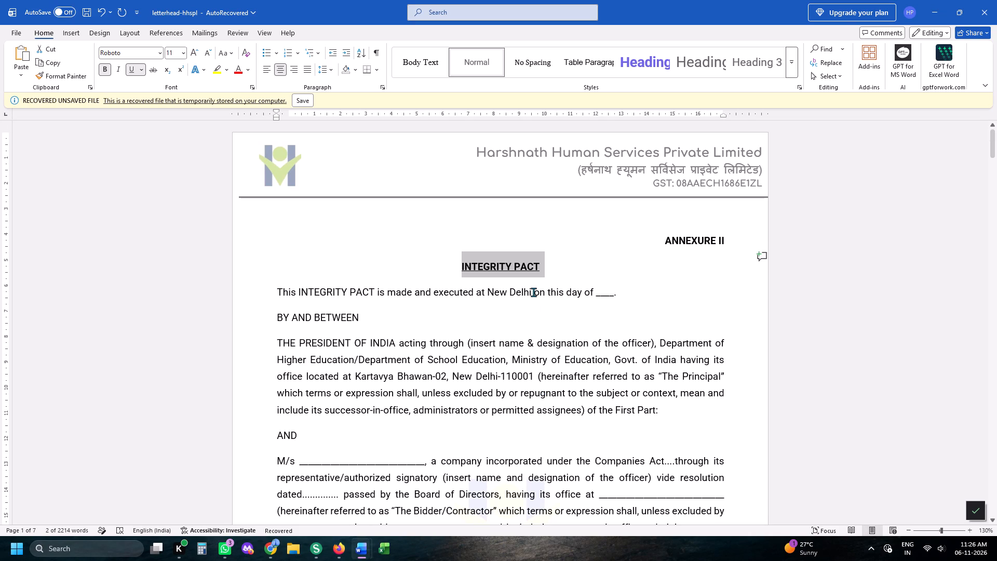
# Remove the underline from the centred INTEGRITY PACT heading.
pyautogui.hotkey('ctrl', 'u')
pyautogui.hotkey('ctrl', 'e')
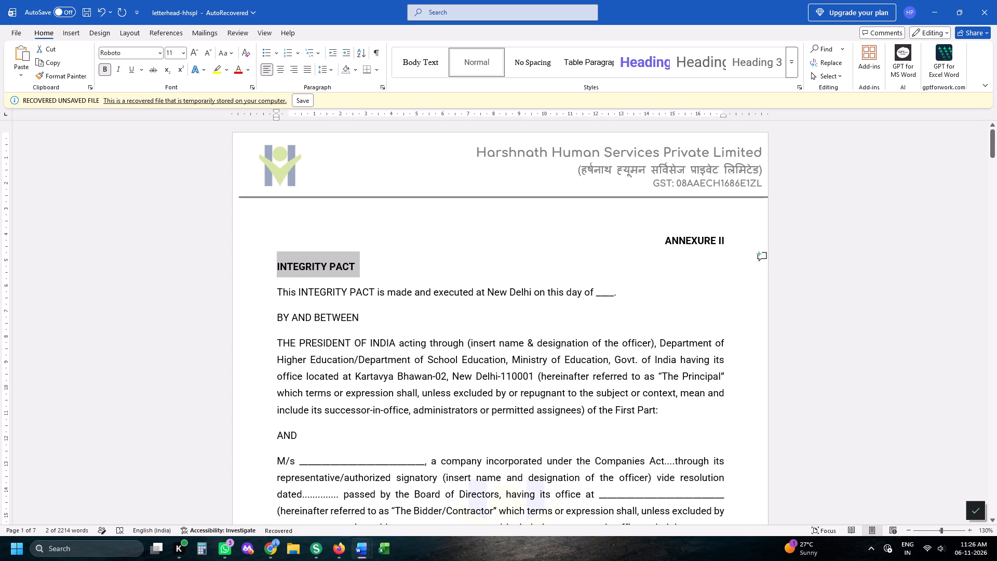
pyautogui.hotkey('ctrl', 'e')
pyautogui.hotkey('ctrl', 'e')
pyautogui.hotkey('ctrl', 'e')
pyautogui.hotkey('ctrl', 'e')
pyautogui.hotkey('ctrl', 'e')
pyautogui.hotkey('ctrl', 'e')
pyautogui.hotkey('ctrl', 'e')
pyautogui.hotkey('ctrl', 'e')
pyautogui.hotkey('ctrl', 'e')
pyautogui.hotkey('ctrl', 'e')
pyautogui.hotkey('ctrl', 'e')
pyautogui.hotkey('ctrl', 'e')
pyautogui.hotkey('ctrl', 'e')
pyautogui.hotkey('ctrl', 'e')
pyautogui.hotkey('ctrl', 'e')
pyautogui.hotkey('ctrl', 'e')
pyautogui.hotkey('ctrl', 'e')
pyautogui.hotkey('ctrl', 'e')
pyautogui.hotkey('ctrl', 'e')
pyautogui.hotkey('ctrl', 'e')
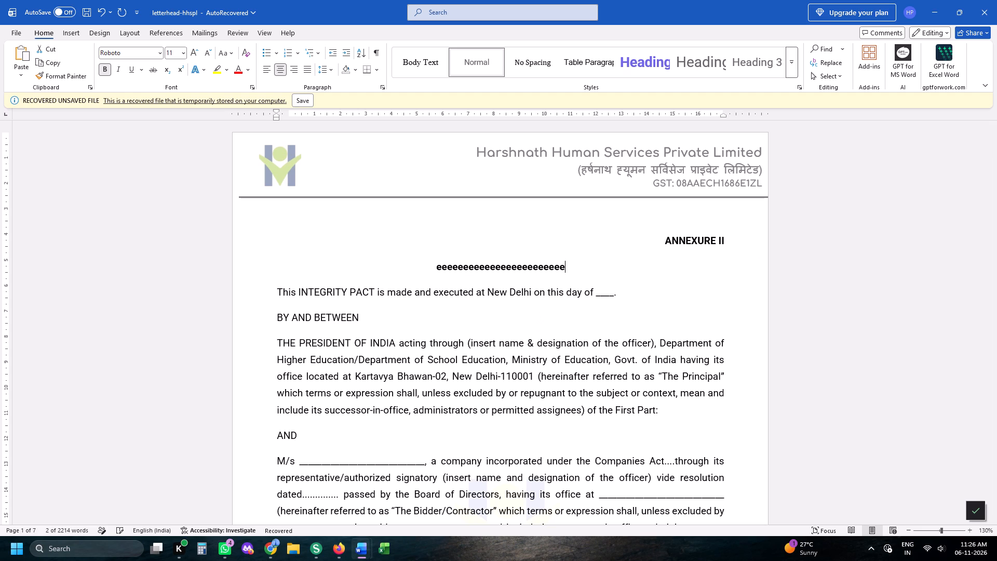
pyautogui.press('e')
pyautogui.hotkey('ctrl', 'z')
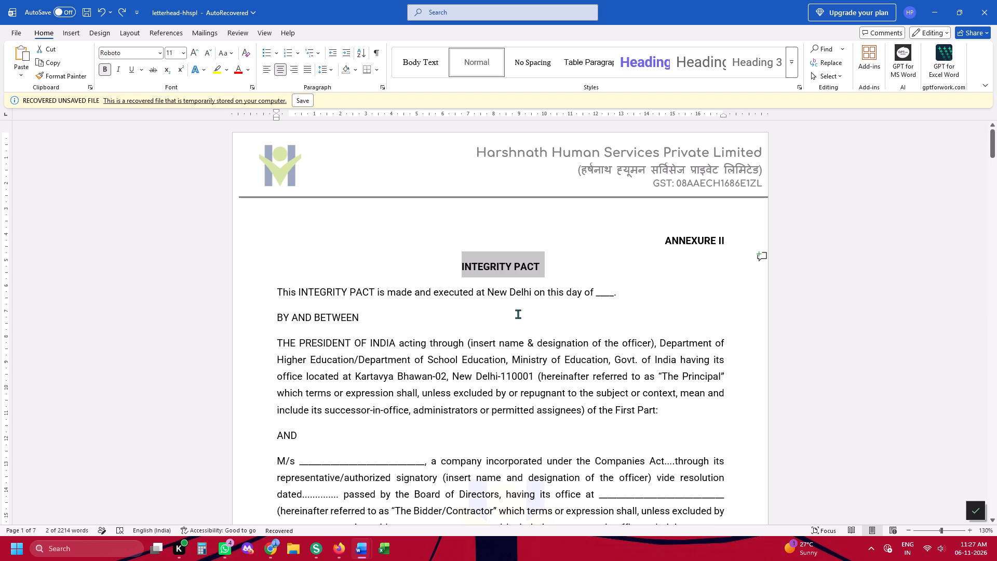
# Replace the blank after M/s with Harshnath Human Services Pvt Ltd from the clipboard history, keeping the sentence in one paragraph.
pyautogui.scroll(-7, 504, 361)
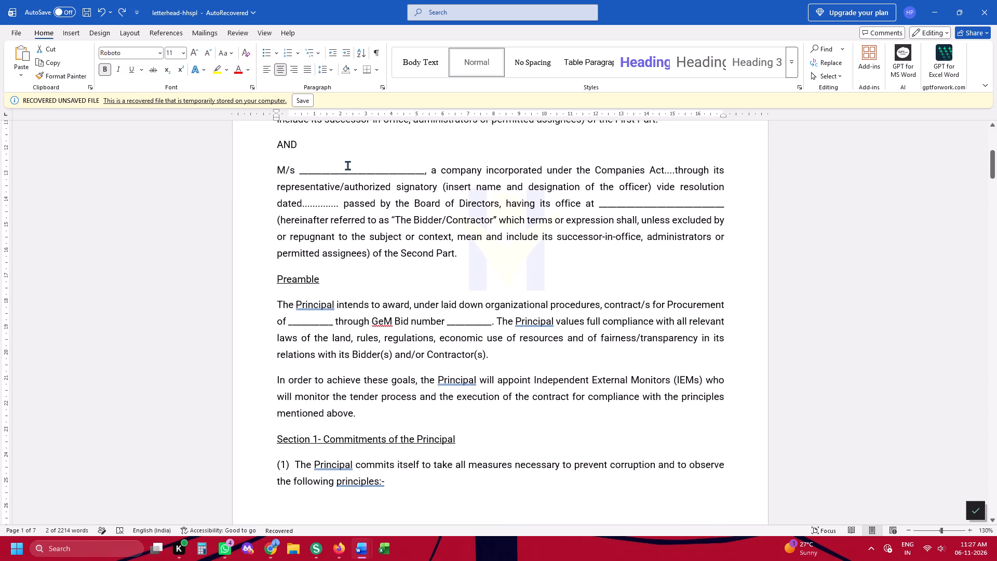
pyautogui.doubleClick(350, 172)
pyautogui.press('super+v')
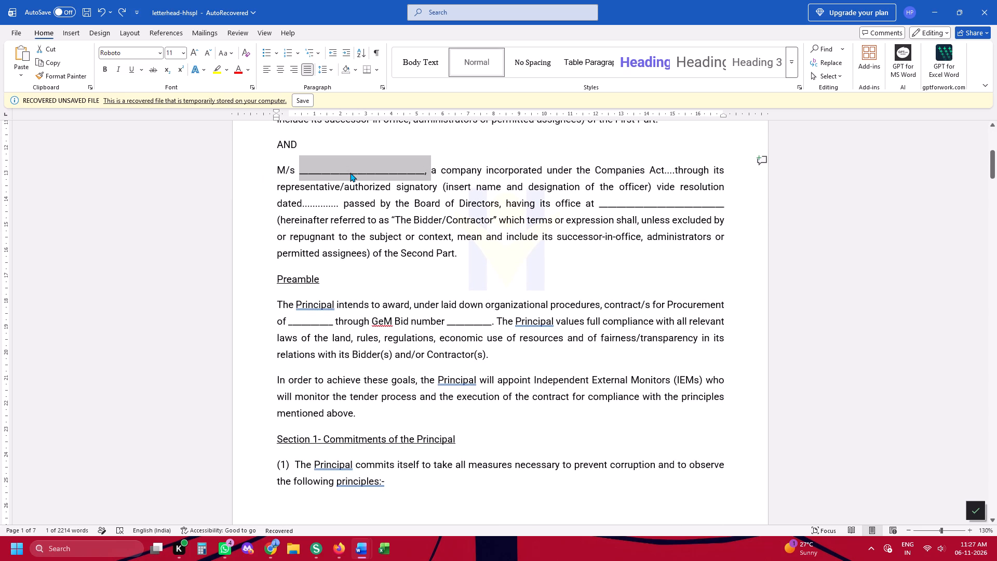
pyautogui.press('End')
pyautogui.press('Return')
pyautogui.hotkey('ctrl', 'v')
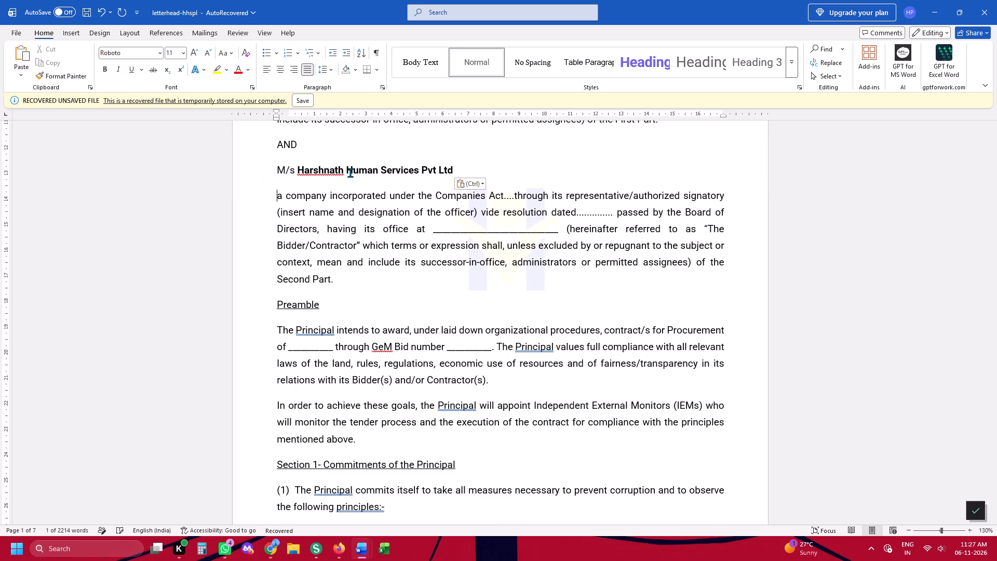
pyautogui.press('BackSpace')
pyautogui.press('BackSpace')
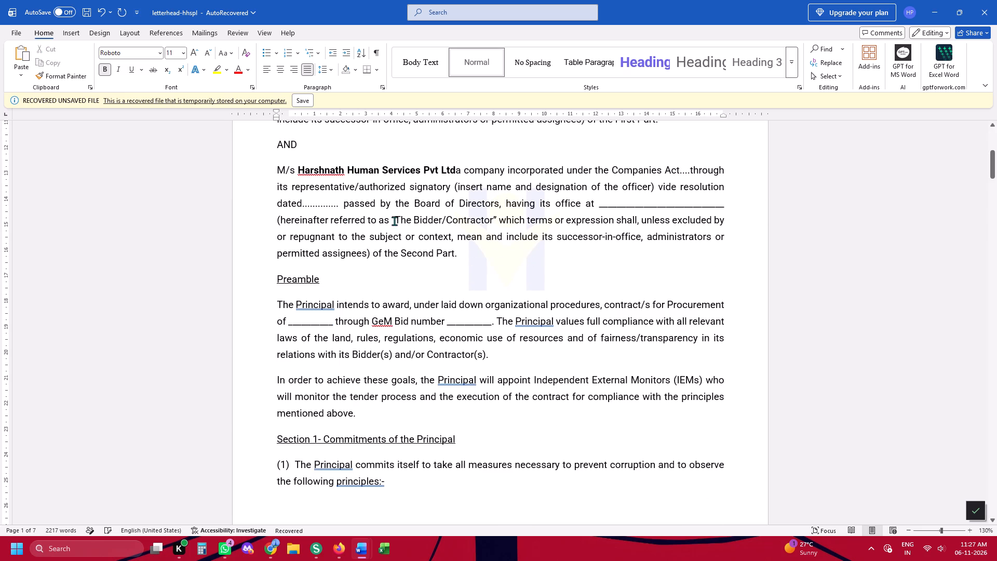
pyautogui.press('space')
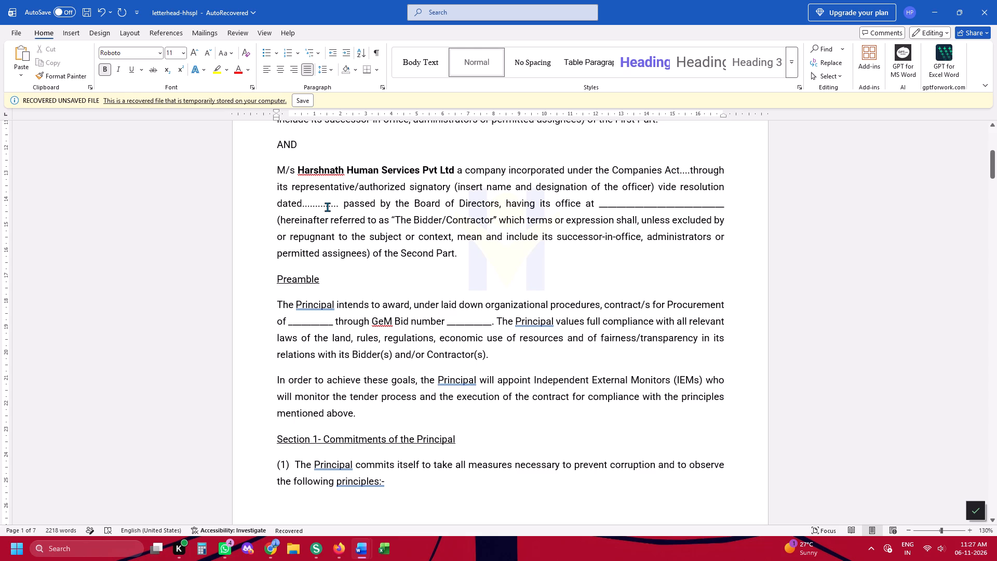
# Replace the dotted blank for the board resolution date with 06-11-2026 in bold, leaving a space after "dated".
pyautogui.doubleClick(327, 207)
pyautogui.hotkey('ctrl', 'b')
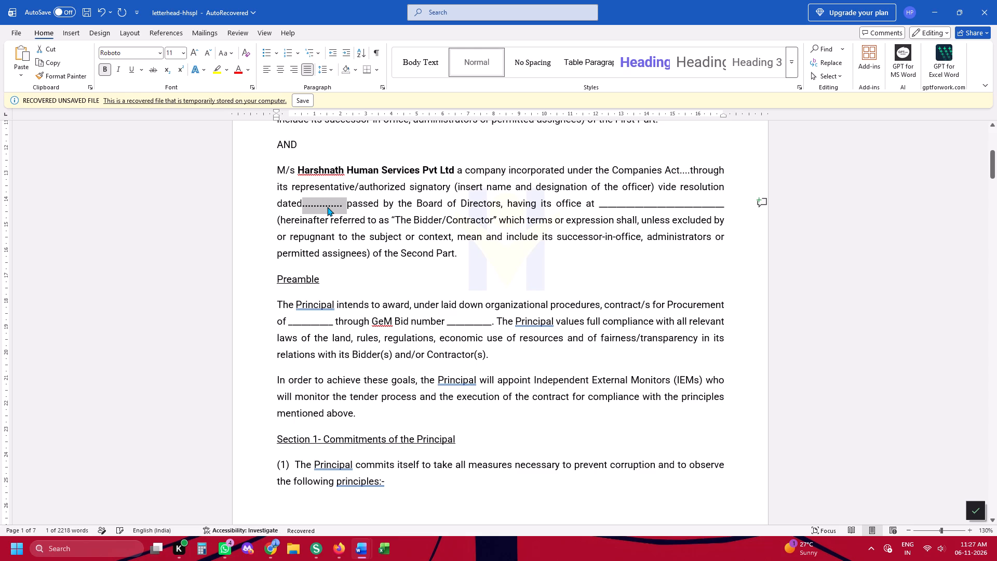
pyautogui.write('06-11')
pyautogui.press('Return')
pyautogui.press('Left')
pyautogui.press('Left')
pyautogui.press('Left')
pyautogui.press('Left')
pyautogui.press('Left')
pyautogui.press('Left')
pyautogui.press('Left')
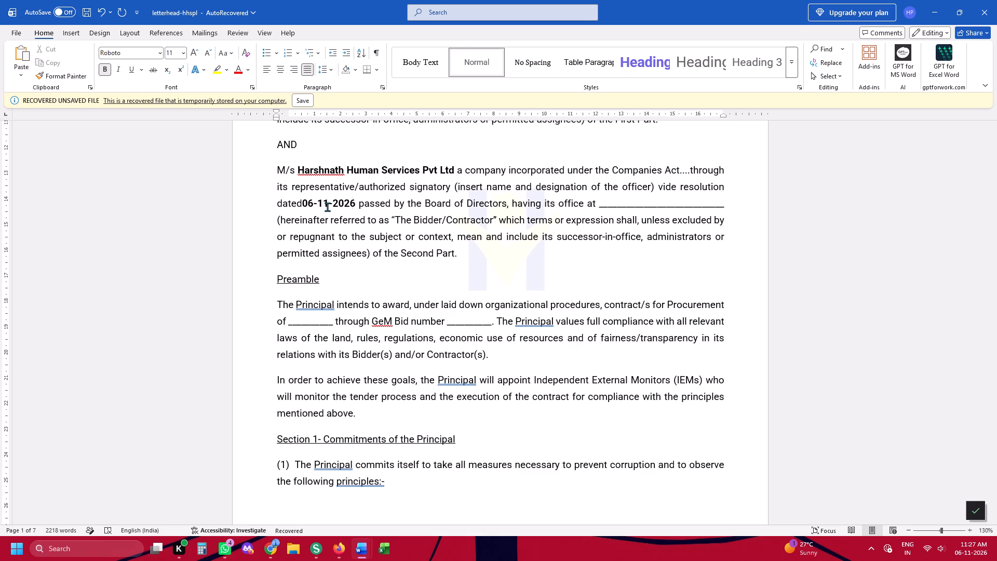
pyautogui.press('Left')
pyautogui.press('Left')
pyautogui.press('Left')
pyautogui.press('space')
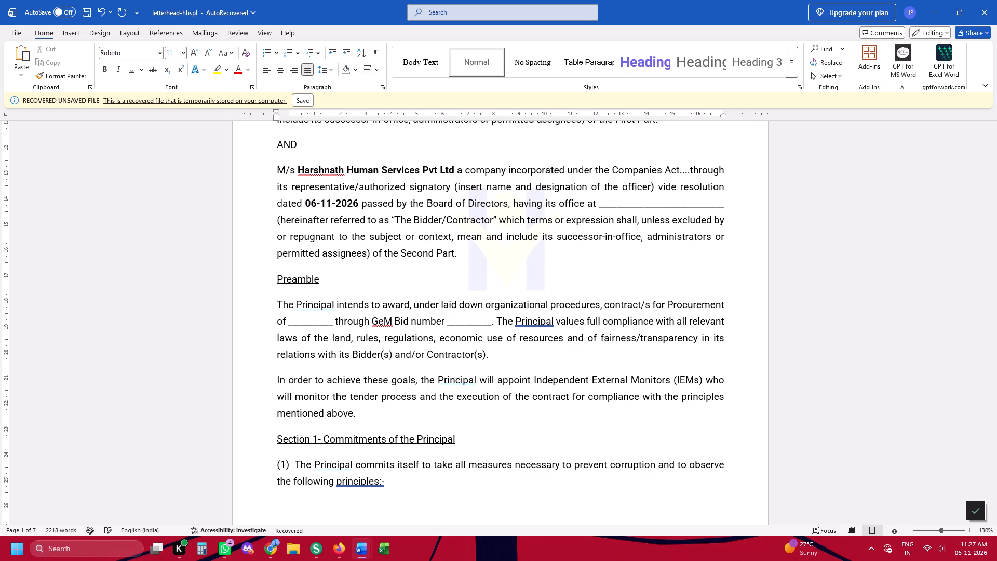
# Fill the bidder's office blank with the company's office address from the clipboard history, keeping the text in one paragraph.
pyautogui.doubleClick(648, 204)
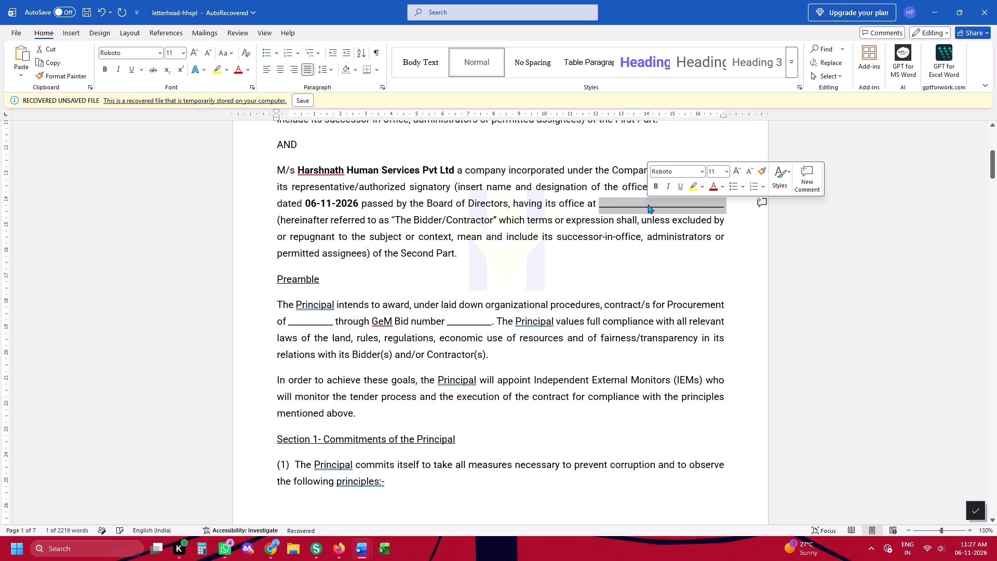
pyautogui.press('super+v')
pyautogui.press('End')
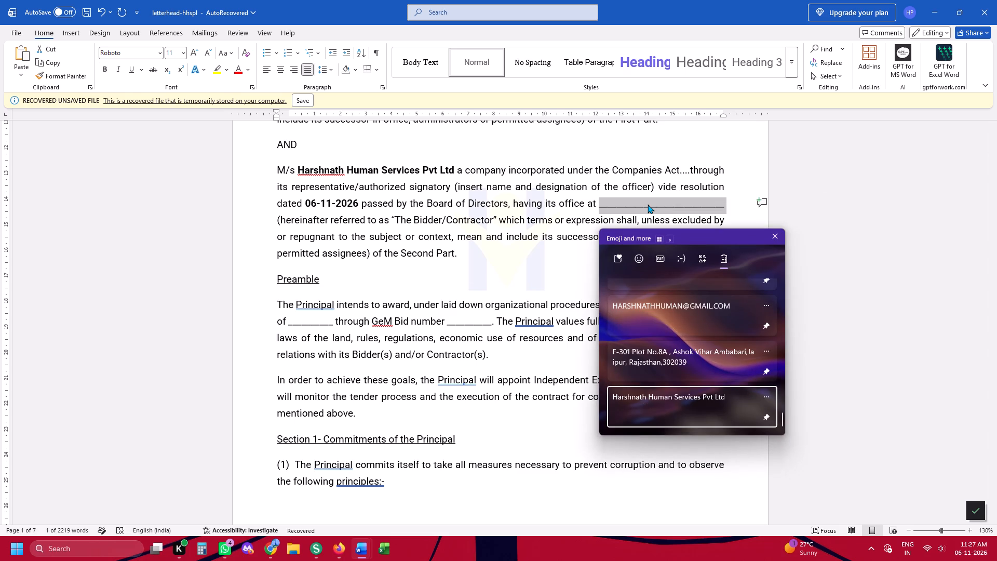
pyautogui.press('Up')
pyautogui.press('Return')
pyautogui.hotkey('ctrl', 'v')
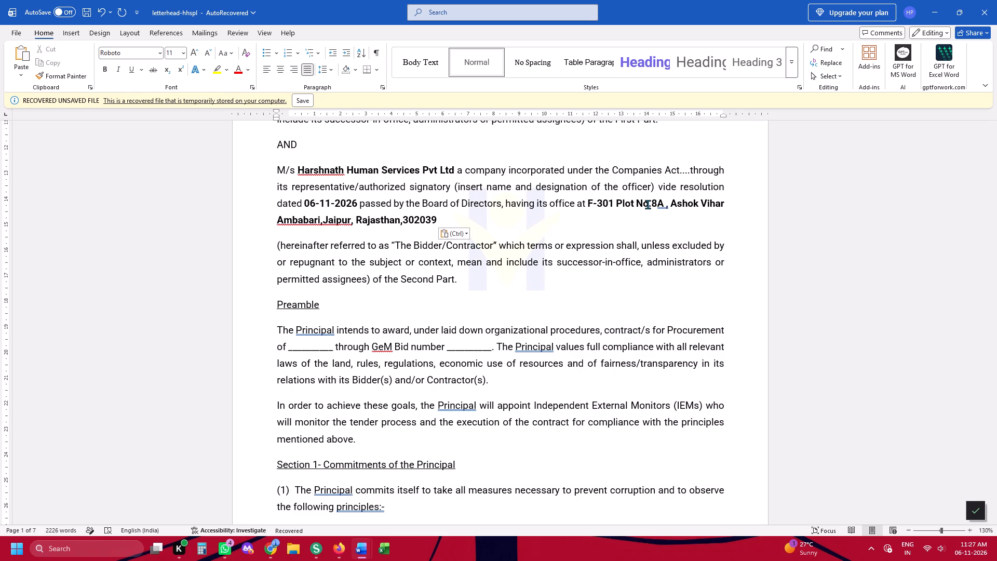
pyautogui.press('BackSpace')
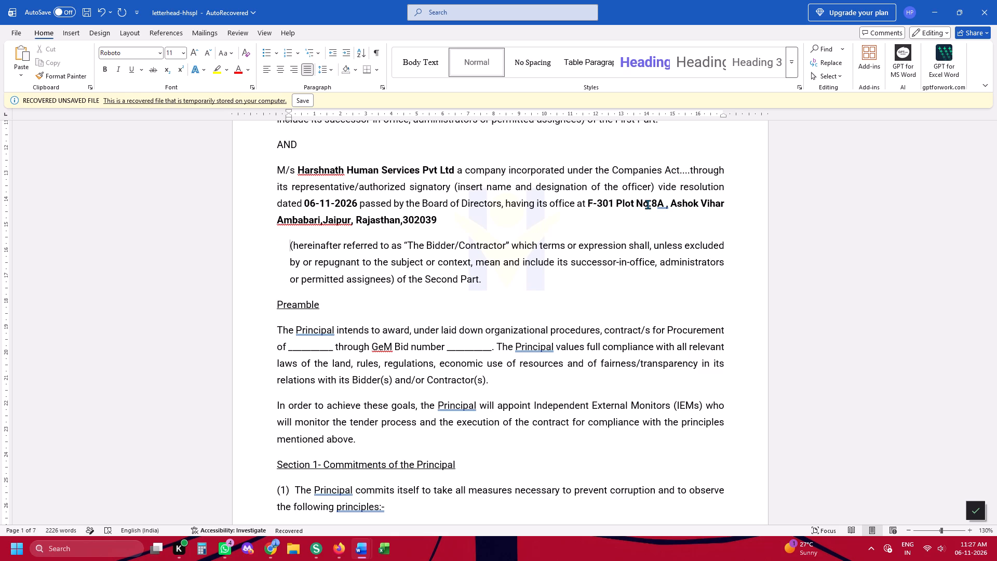
pyautogui.press('BackSpace')
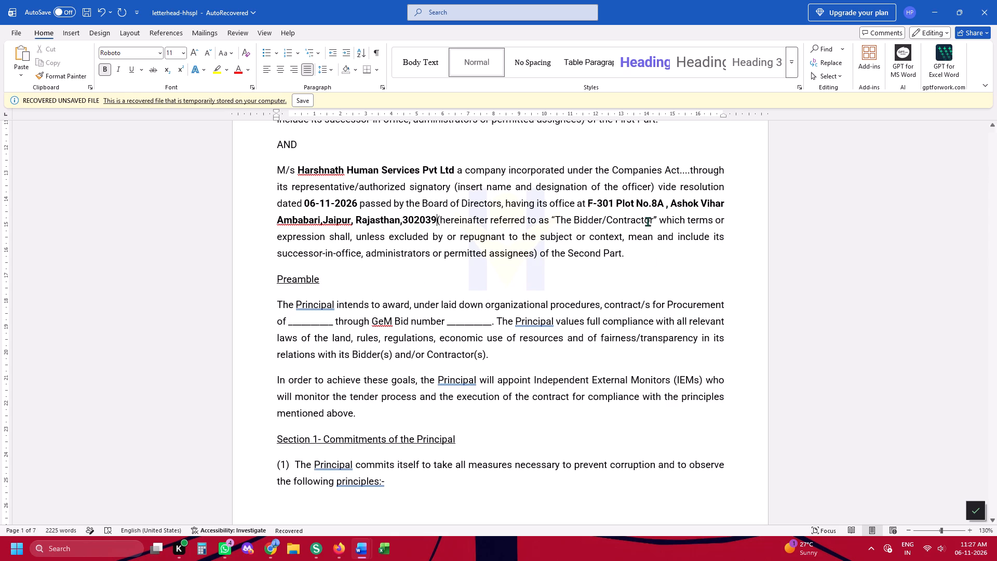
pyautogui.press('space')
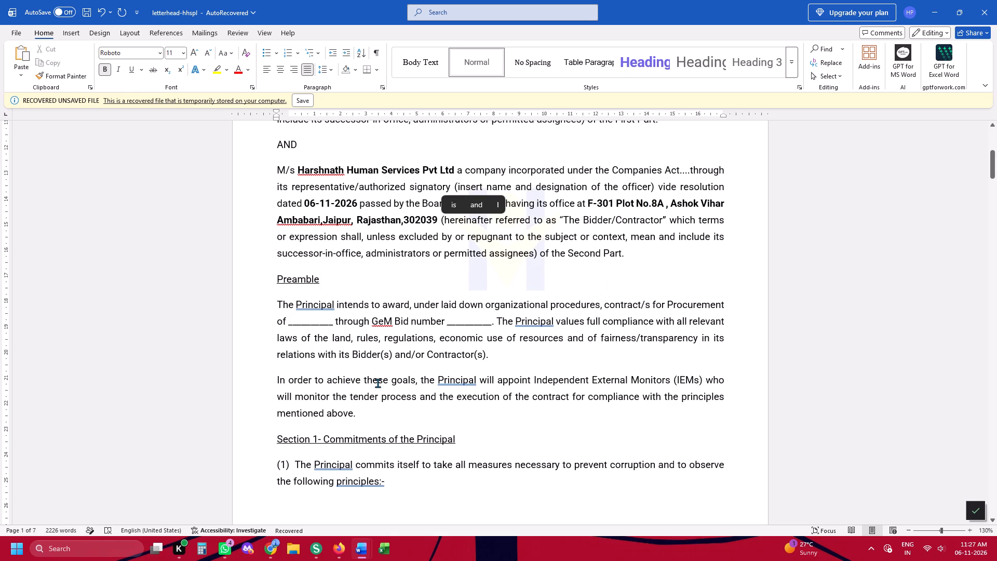
# Copy Security Manpower Service (Version 2.0) from the GeM-Bidding PDF in Firefox into the Preamble's procurement blank in Word, in bold.
pyautogui.click(335, 555)
pyautogui.click(298, 0)
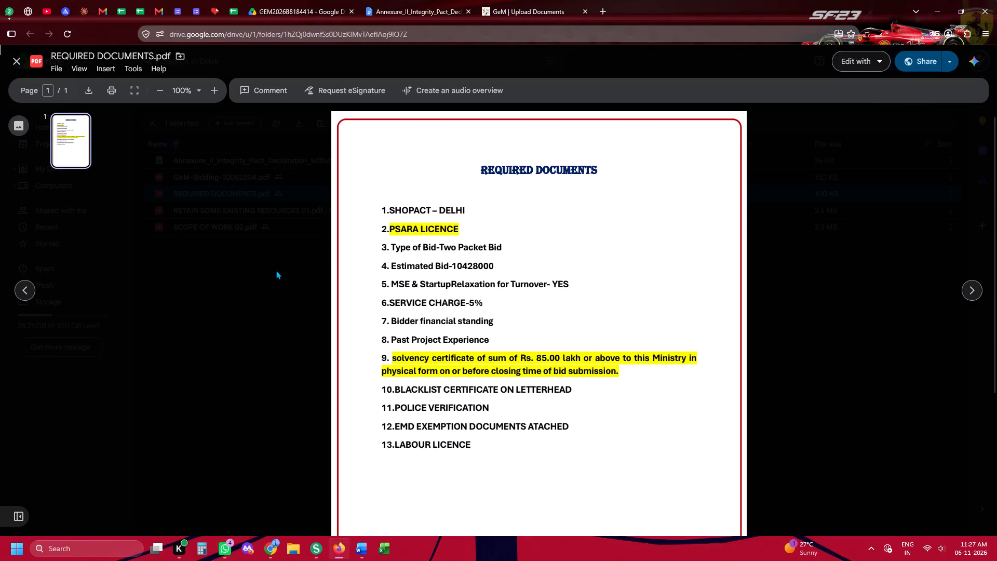
pyautogui.click(12, 54)
pyautogui.tripleClick(239, 176)
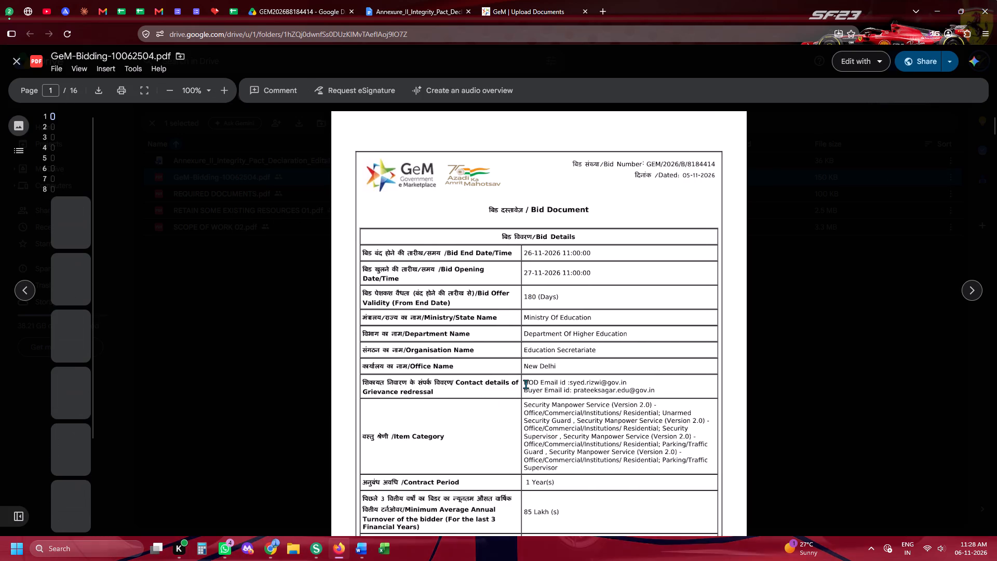
pyautogui.moveTo(526, 384); pyautogui.dragTo(563, 383)
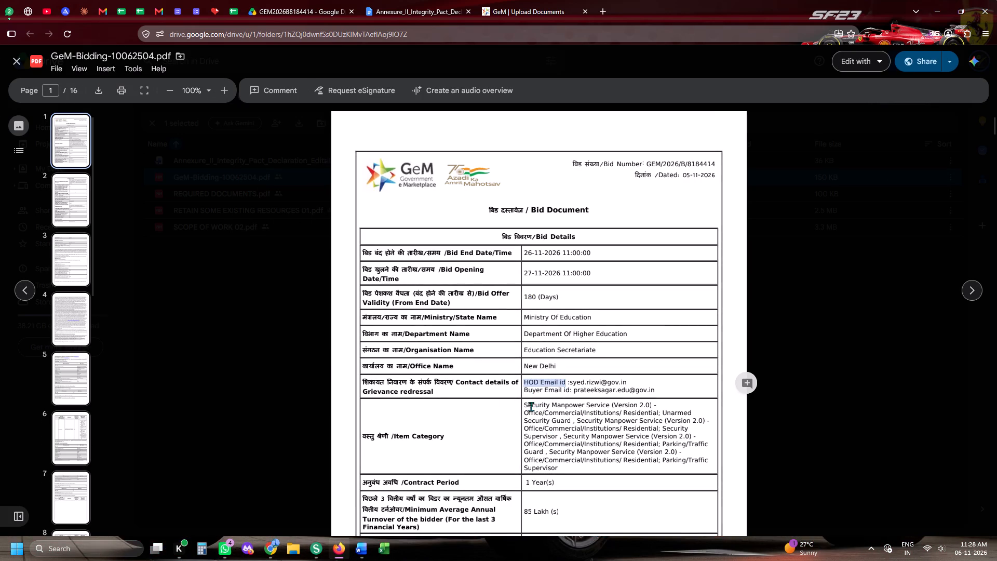
pyautogui.moveTo(522, 406); pyautogui.dragTo(650, 405)
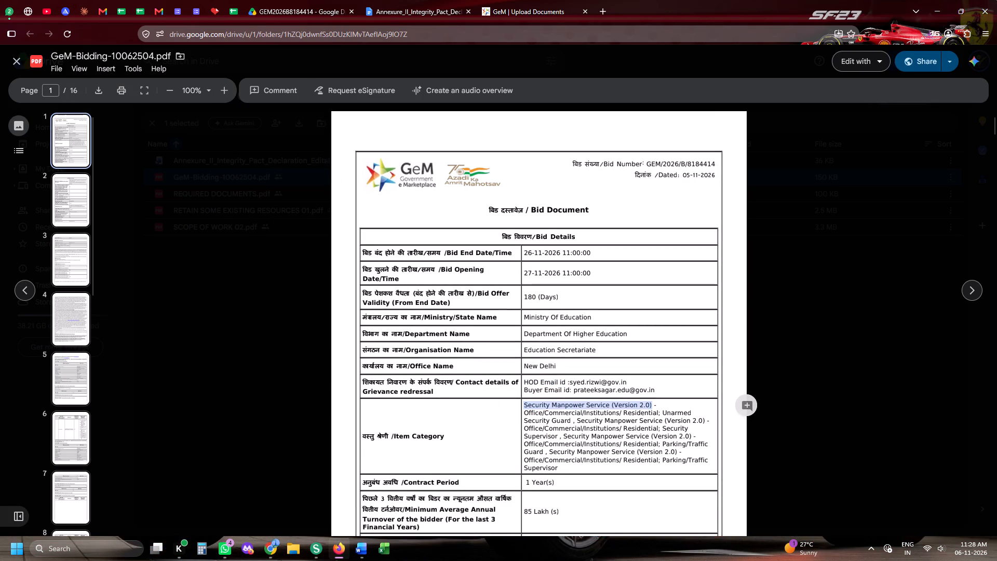
pyautogui.hotkey('ctrl', 'c')
pyautogui.hotkey('ctrl', 'c')
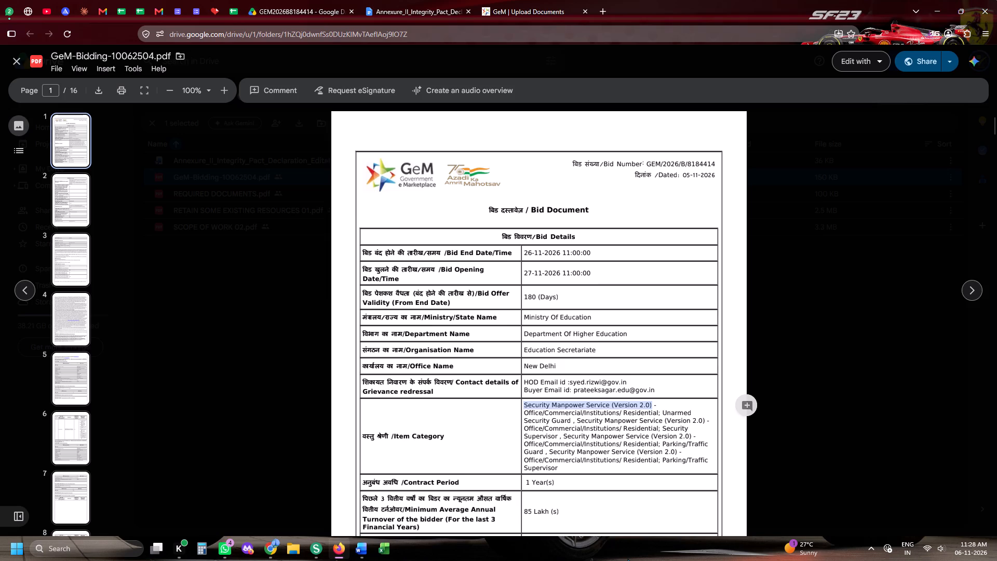
pyautogui.hotkey('alt', 'Tab')
pyautogui.doubleClick(322, 323)
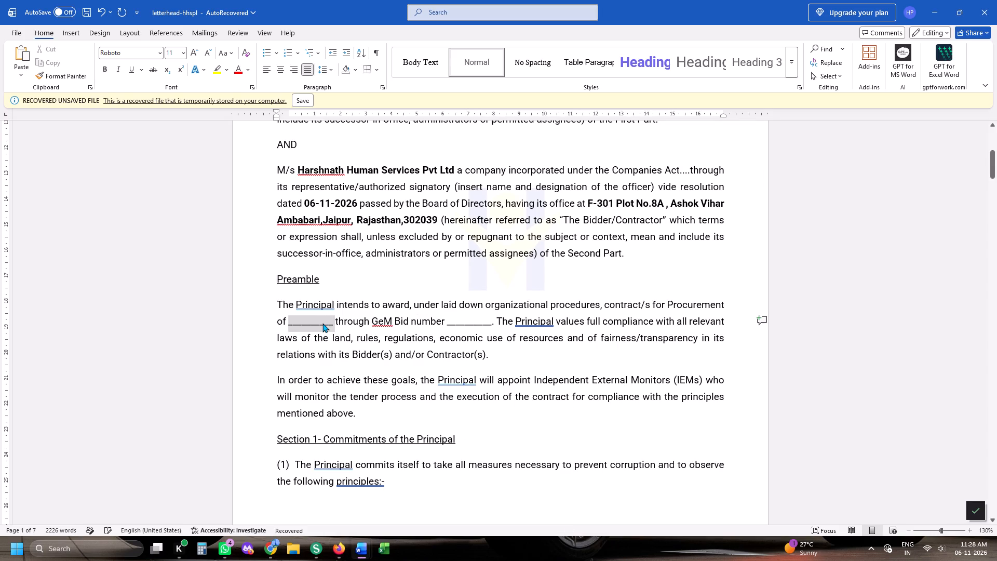
pyautogui.hotkey('ctrl', 'b')
pyautogui.hotkey('ctrl', 'v')
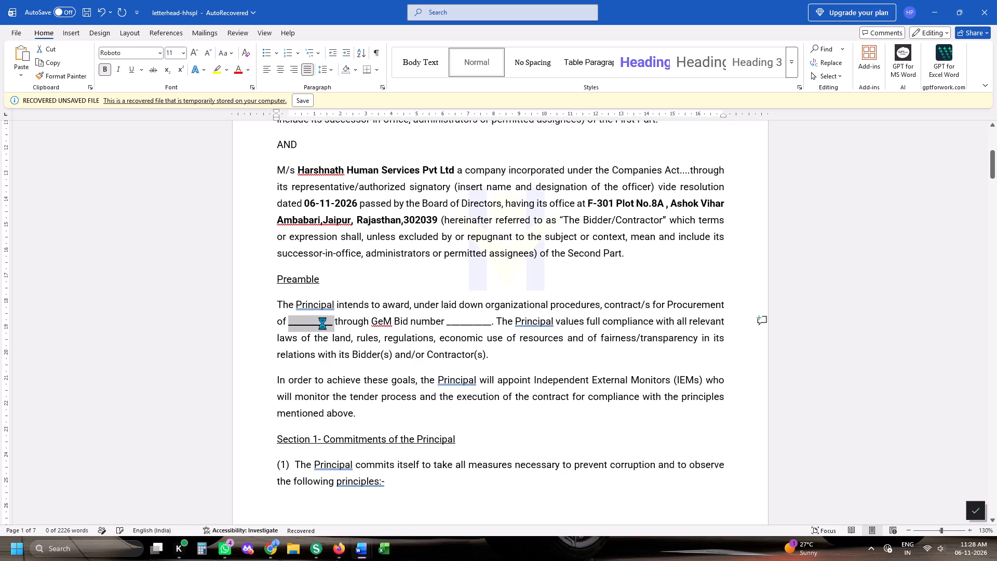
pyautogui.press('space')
# Copy bid number GEM/2026/B/8184414 from the bid PDF in Firefox into the Preamble's GeM Bid number blank in Word, in bold.
pyautogui.hotkey('alt', 'Tab')
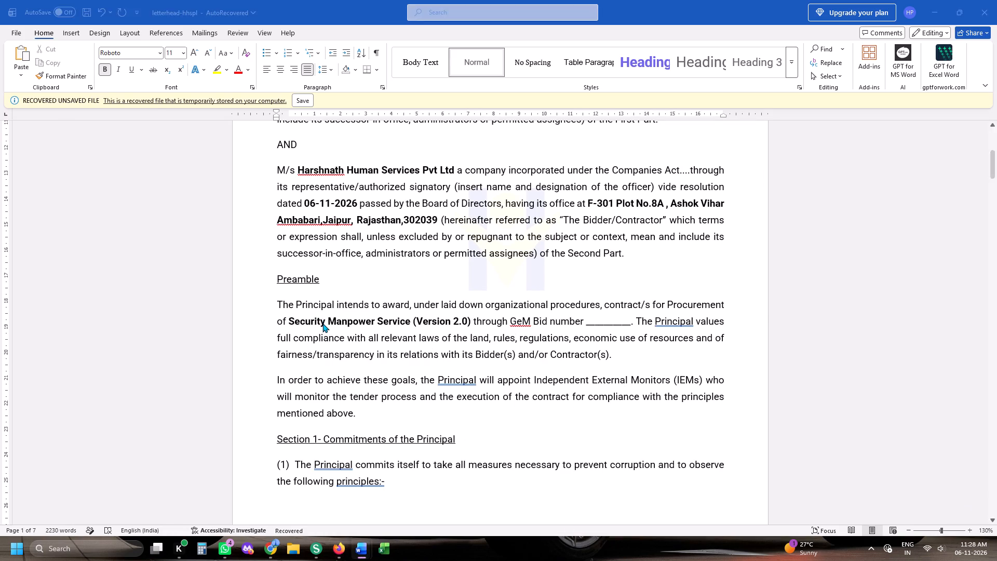
pyautogui.scroll(2, 636, 262)
pyautogui.moveTo(651, 161); pyautogui.dragTo(655, 161)
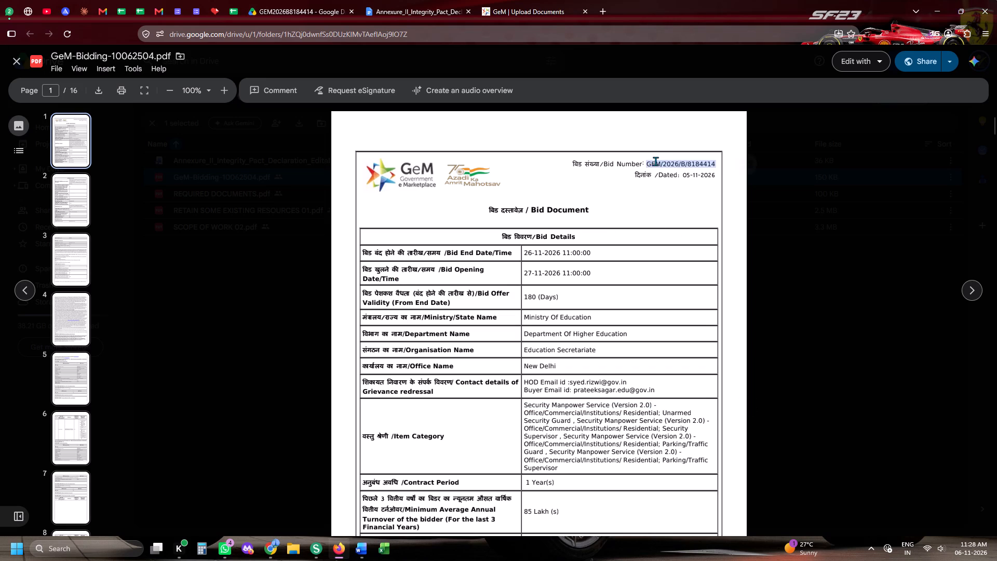
pyautogui.moveTo(655, 161); pyautogui.dragTo(657, 161)
pyautogui.hotkey('ctrl', 'c')
pyautogui.hotkey('ctrl', 'c')
pyautogui.hotkey('ctrl', 'c')
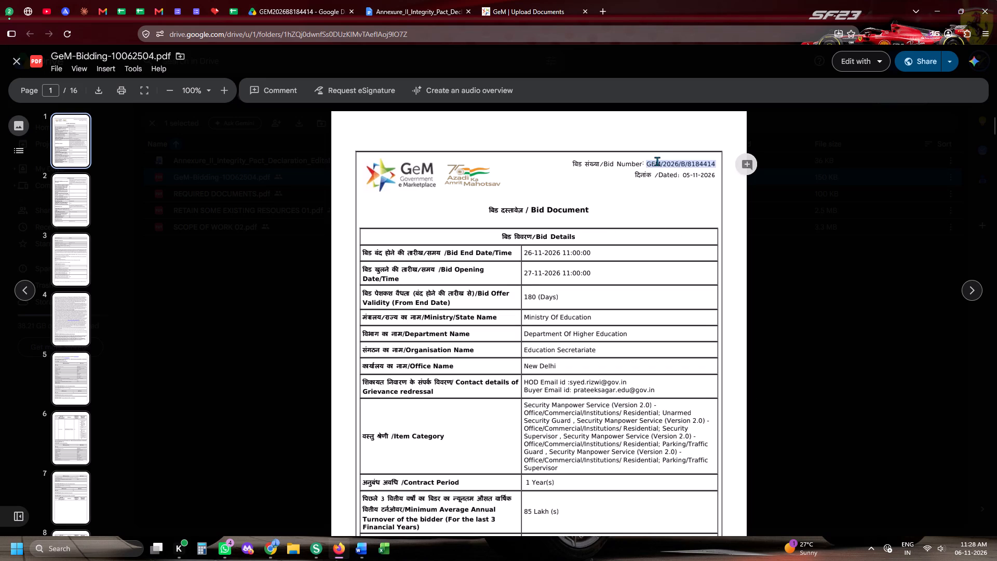
pyautogui.hotkey('alt', 'Tab')
pyautogui.click(605, 325)
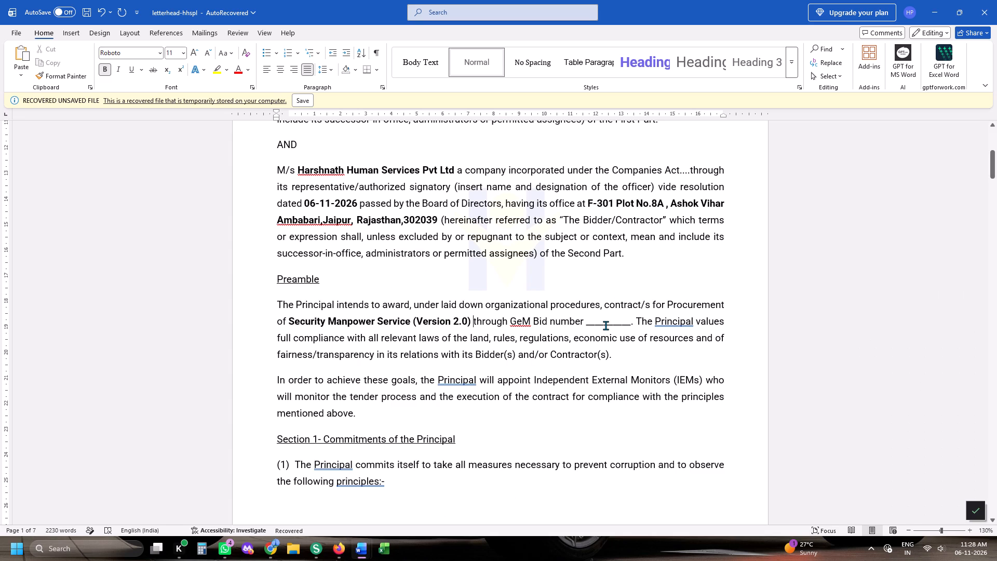
pyautogui.doubleClick(605, 325)
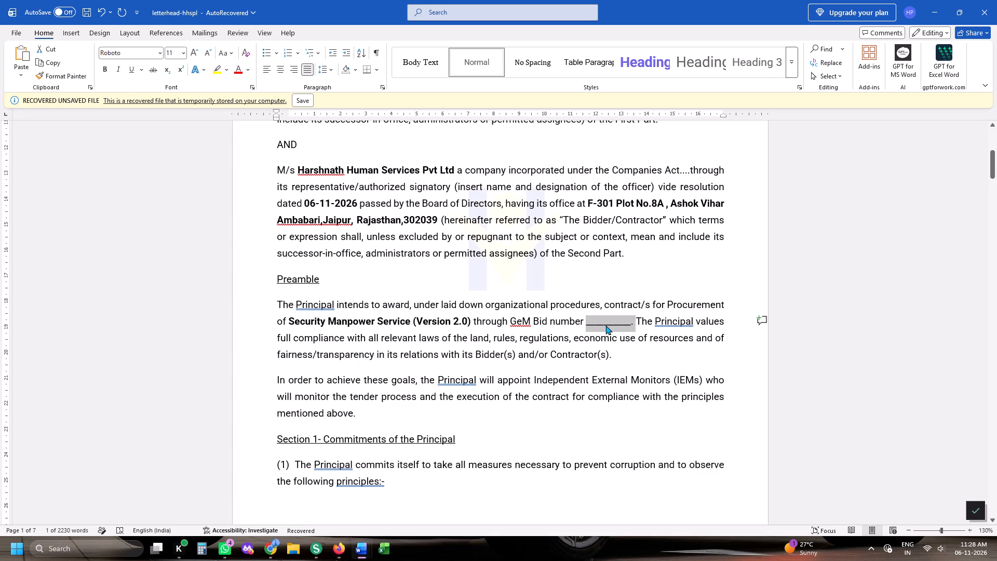
pyautogui.hotkey('ctrl', 'b')
pyautogui.hotkey('ctrl', 'v')
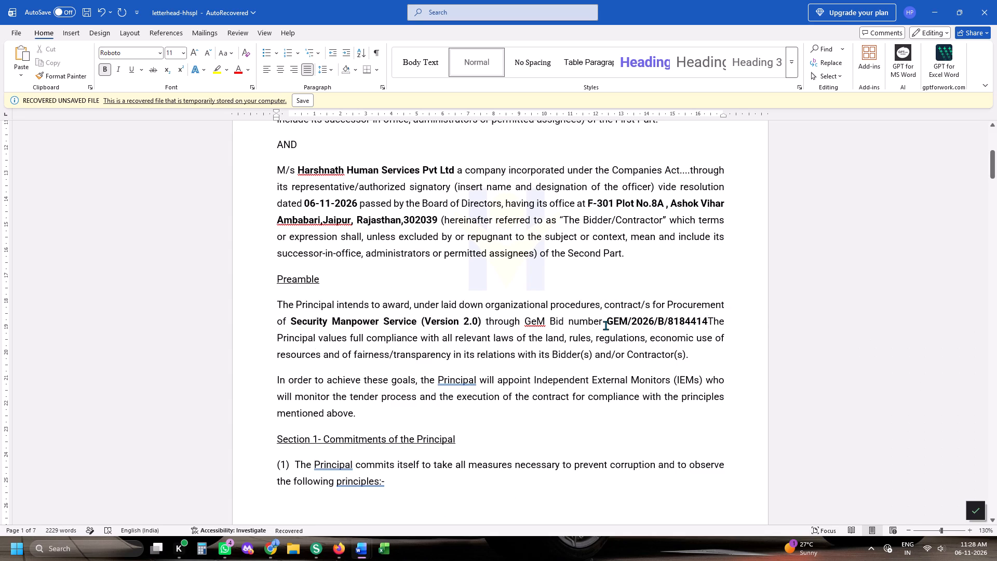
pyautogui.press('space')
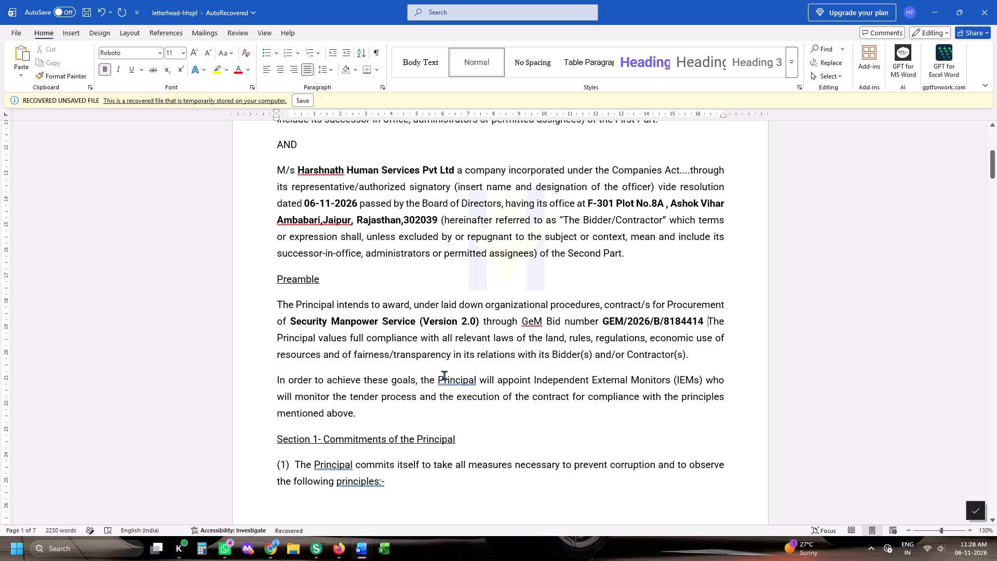
# Review the remaining sections of the Integrity Pact for blanks that still need filling and for page layout.
pyautogui.scroll(-3, 444, 375)
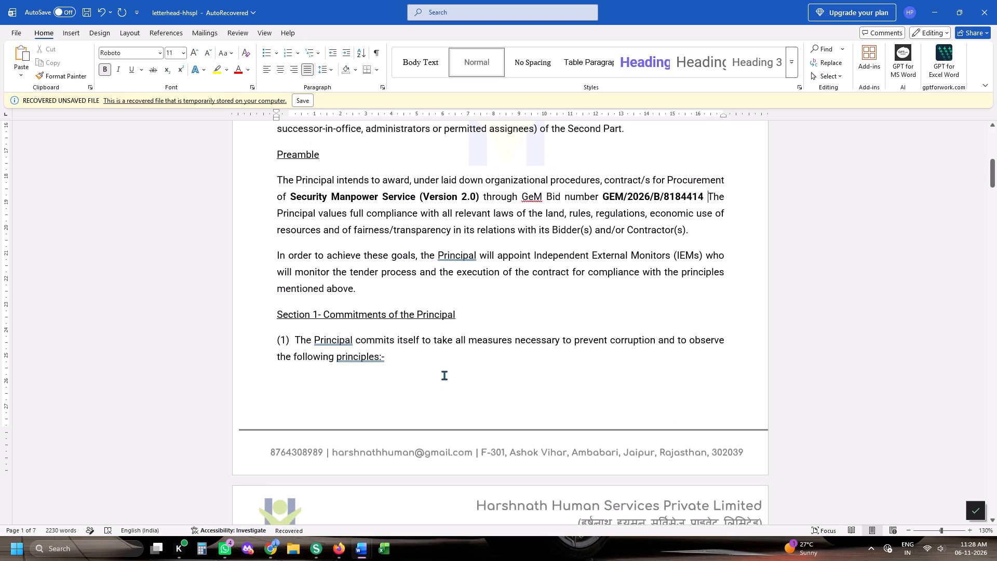
pyautogui.scroll(-17, 444, 375)
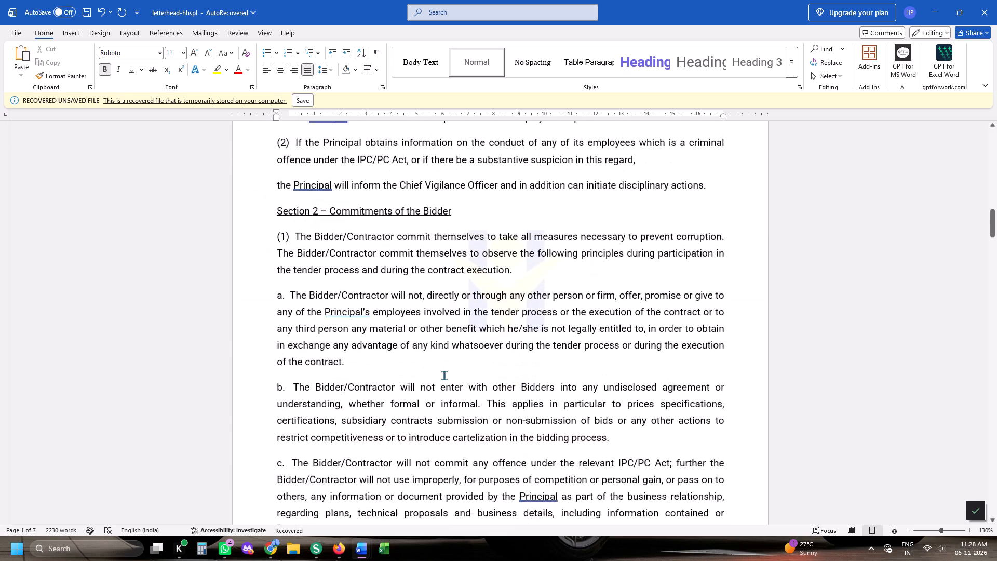
pyautogui.scroll(-17, 444, 375)
pyautogui.scroll(-6, 444, 375)
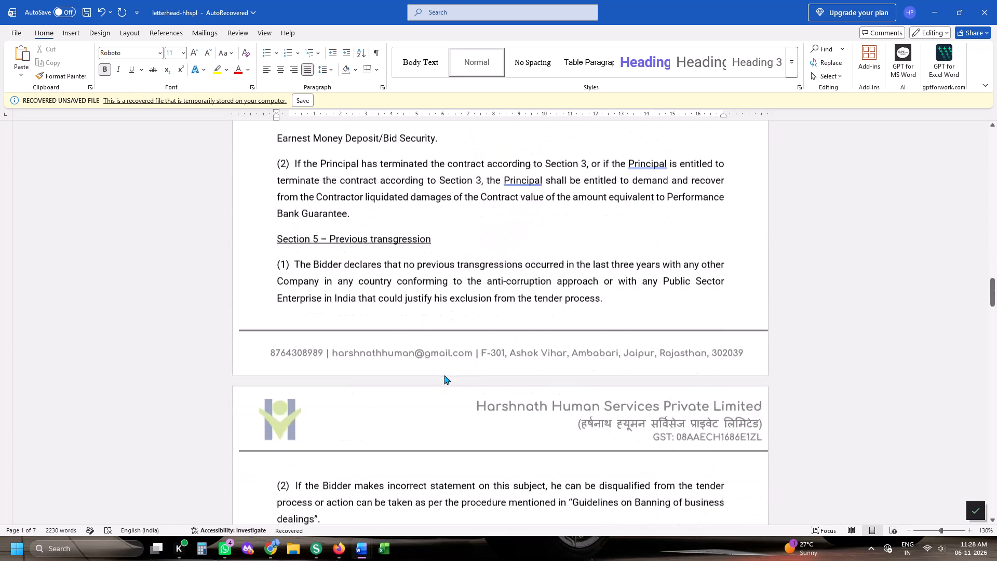
pyautogui.scroll(-12, 444, 375)
pyautogui.scroll(4, 444, 375)
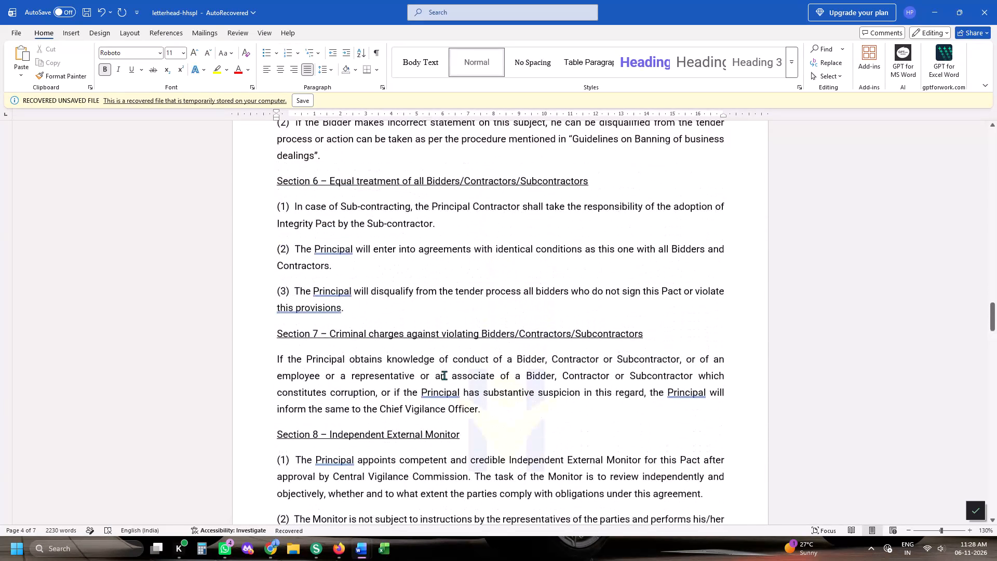
pyautogui.scroll(13, 444, 375)
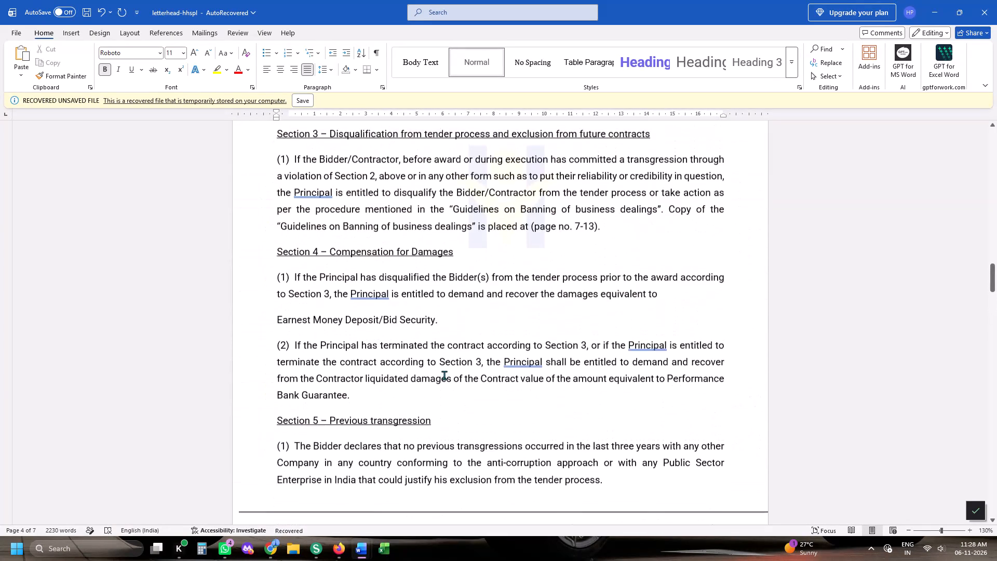
pyautogui.scroll(-14, 444, 375)
pyautogui.scroll(-14, 444, 375)
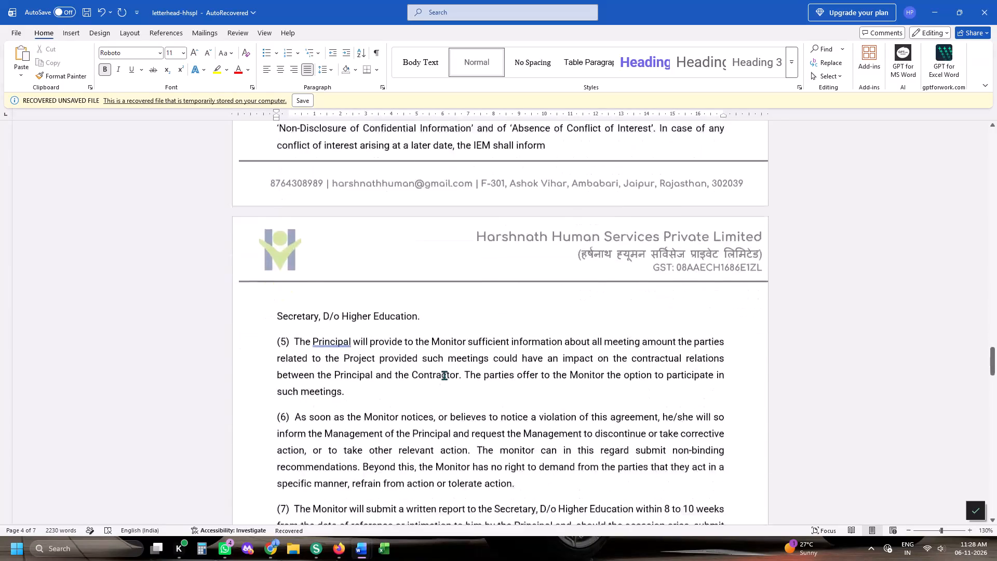
pyautogui.scroll(-20, 444, 375)
pyautogui.scroll(6, 444, 375)
# Insert an empty paragraph just above the "Section 10 – Other provisions" heading.
pyautogui.click(358, 258)
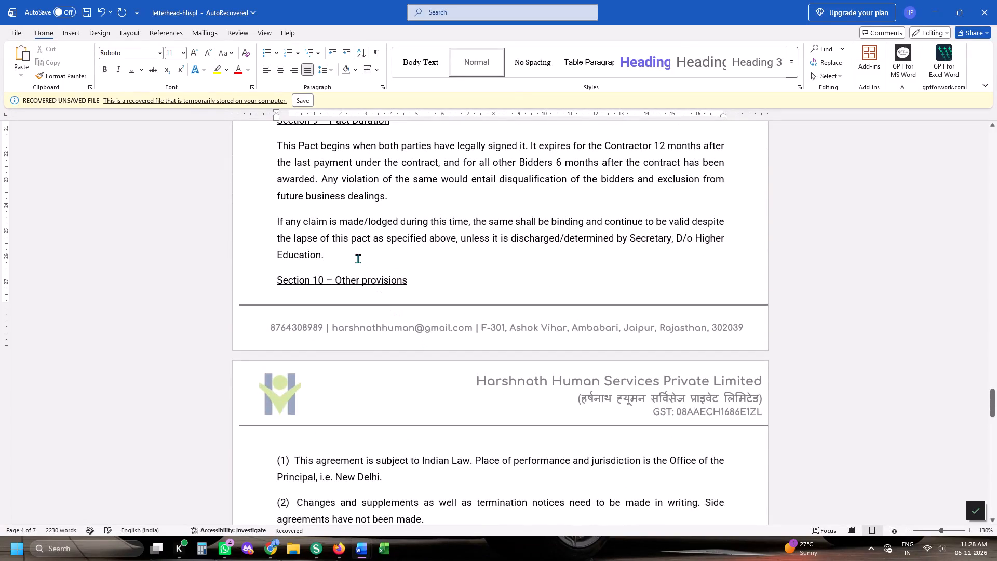
pyautogui.press('Return')
pyautogui.scroll(3, 358, 258)
# Remove the extra paragraph spacing in the First Part signature block, from "For and on behalf of" through the Address line.
pyautogui.scroll(-20, 358, 258)
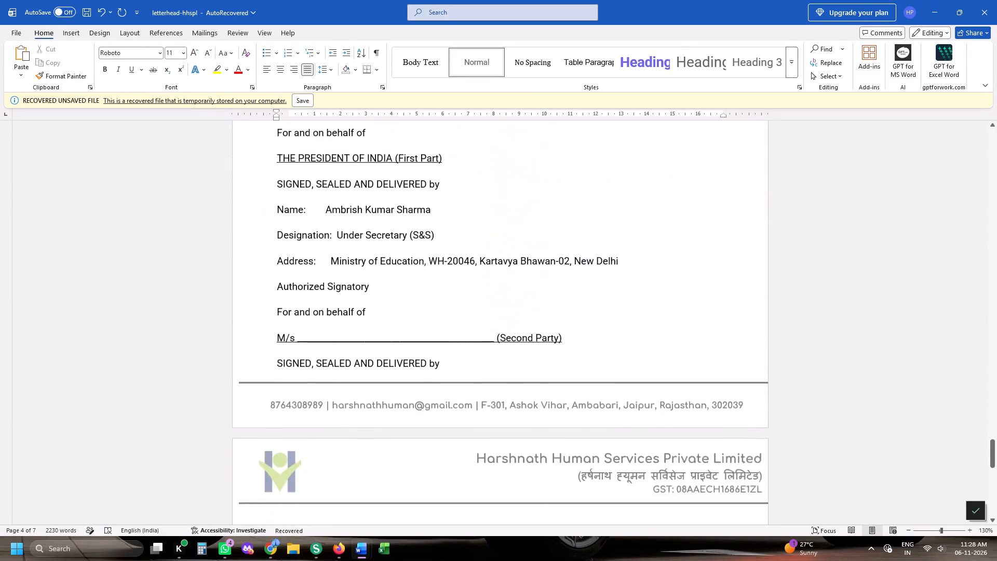
pyautogui.scroll(3, 358, 258)
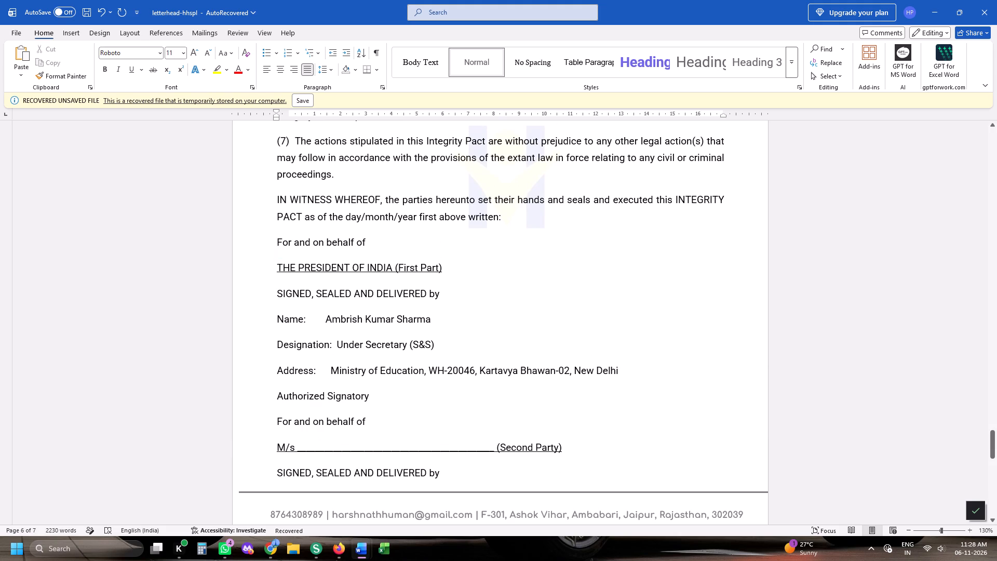
pyautogui.moveTo(273, 245); pyautogui.dragTo(319, 396)
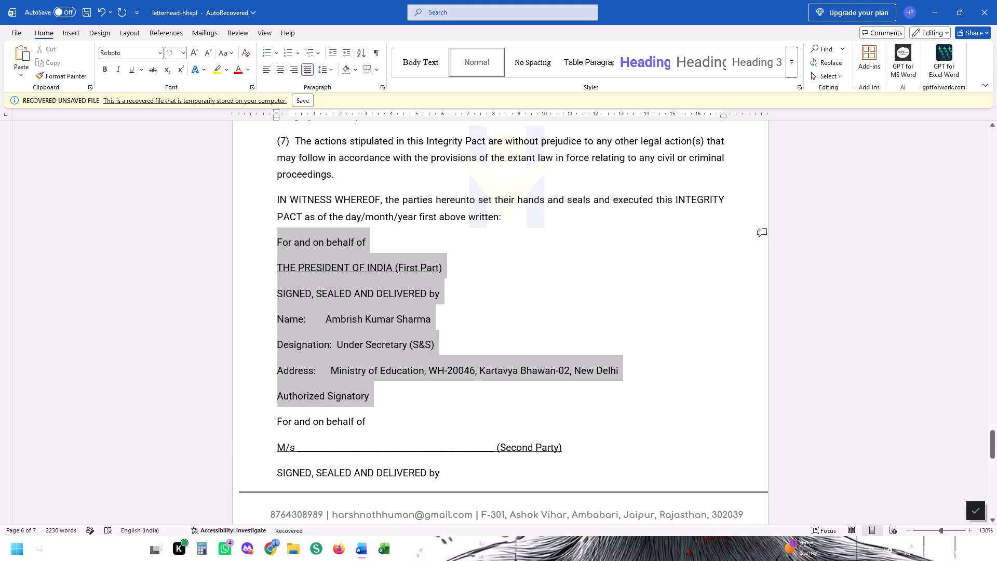
pyautogui.moveTo(319, 396); pyautogui.dragTo(322, 373)
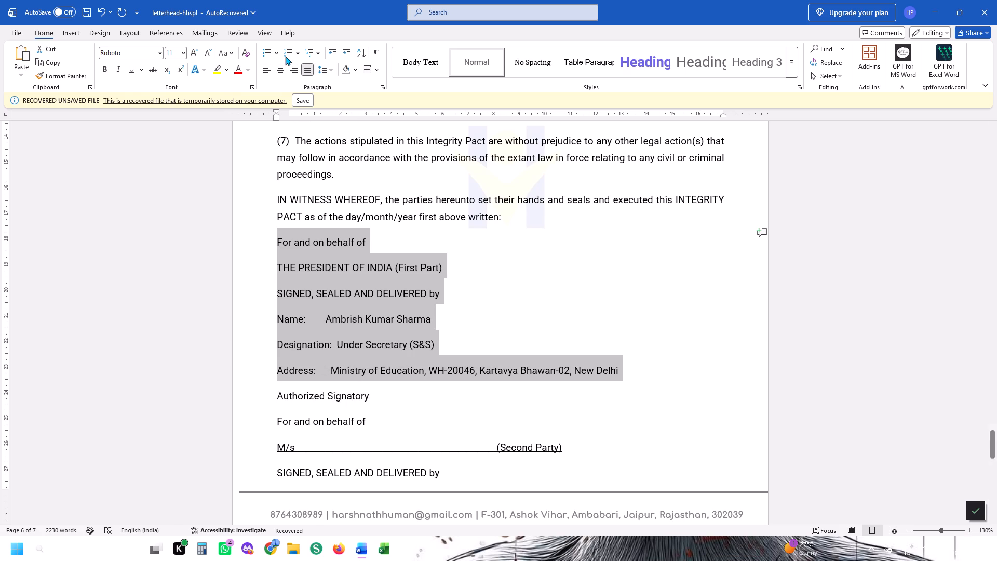
pyautogui.click(335, 71)
pyautogui.click(355, 186)
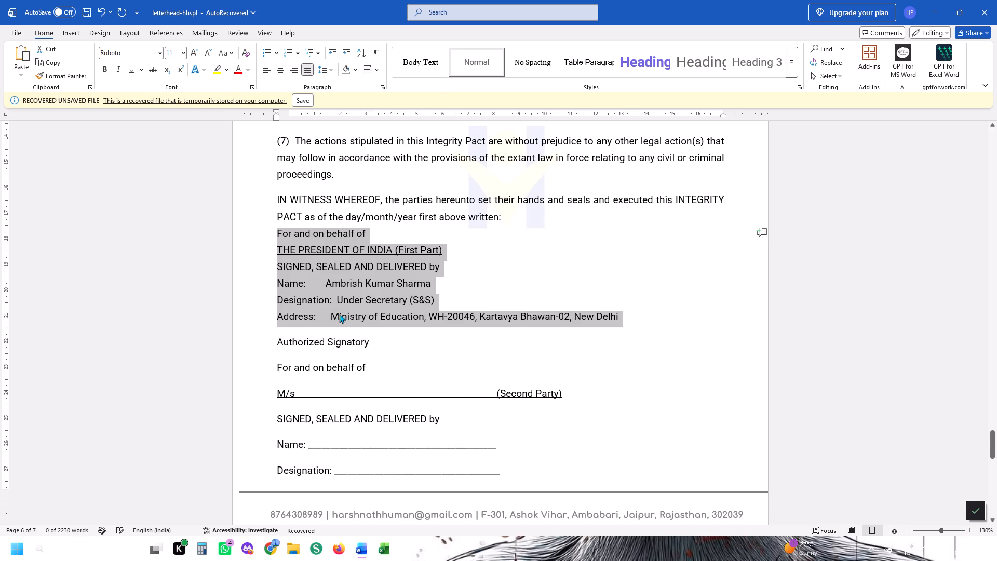
pyautogui.click(339, 318)
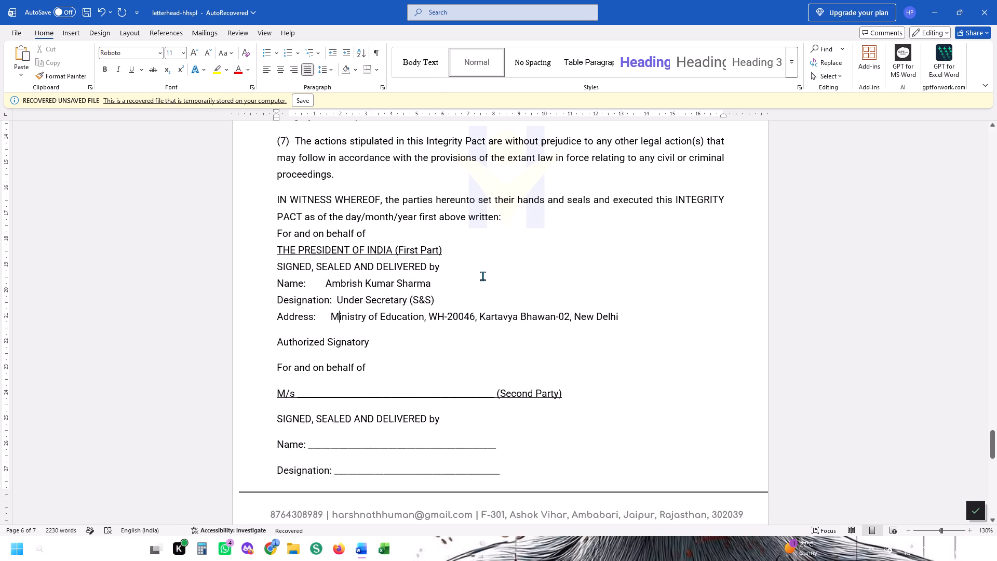
# Delete the "Authorized Signatory" line beneath the First Part's address in the signature section.
pyautogui.scroll(-12, 441, 318)
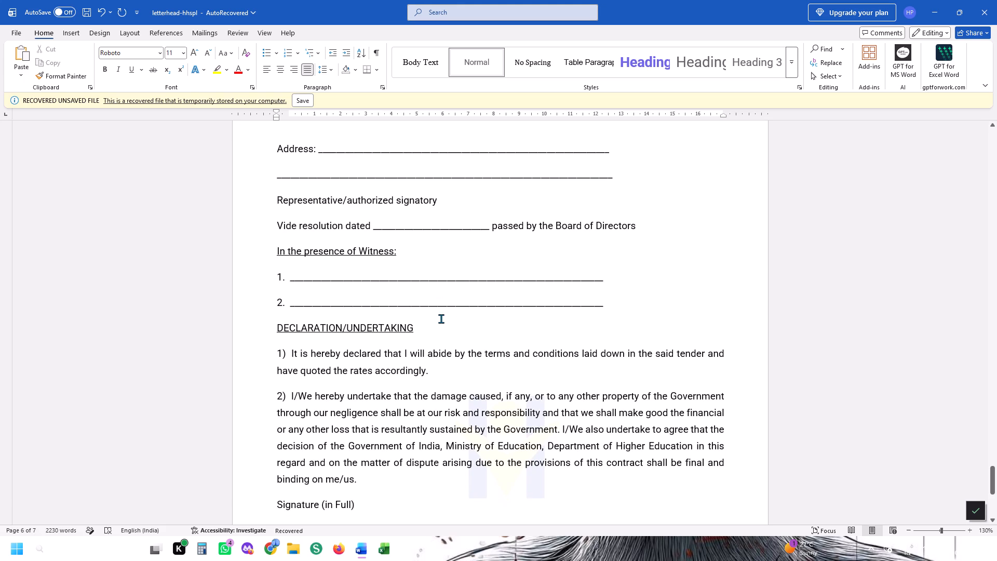
pyautogui.scroll(8, 441, 318)
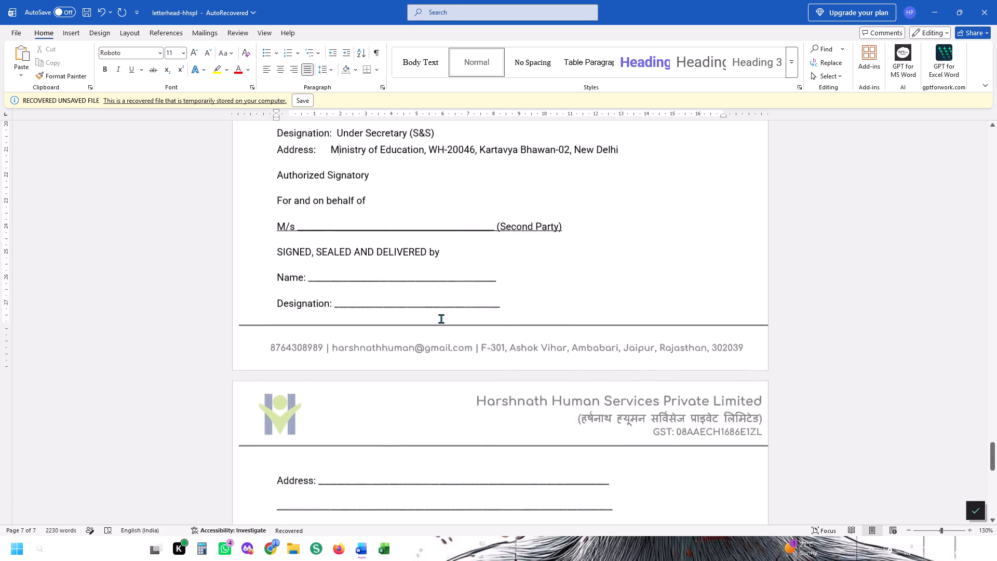
pyautogui.scroll(2, 441, 318)
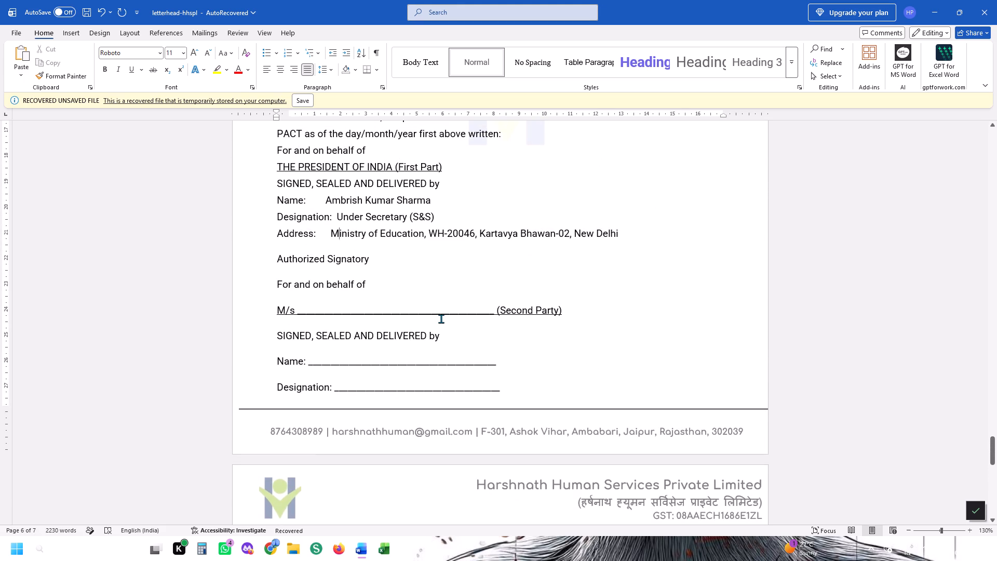
pyautogui.scroll(1, 441, 318)
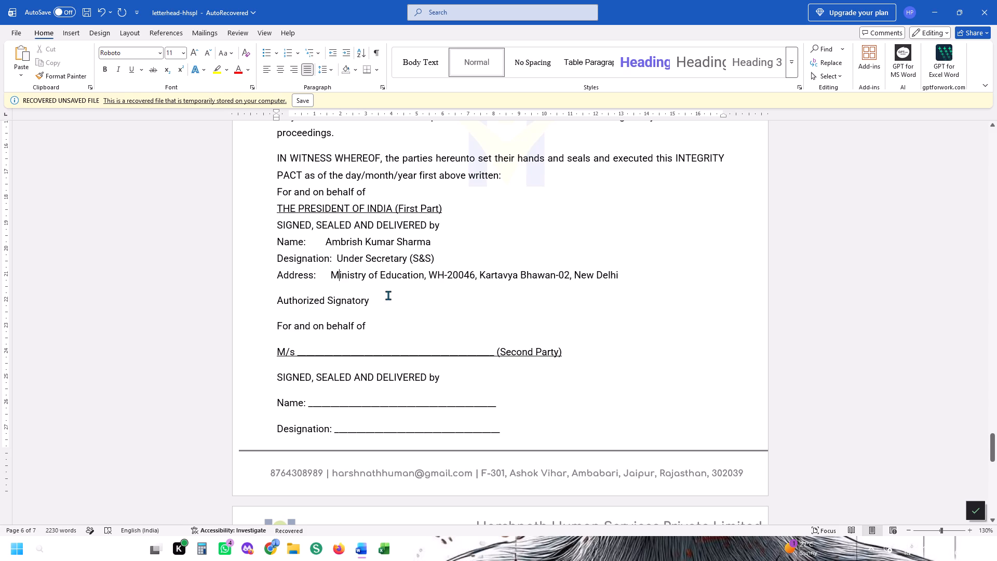
pyautogui.moveTo(388, 295); pyautogui.dragTo(245, 296)
pyautogui.press('Delete')
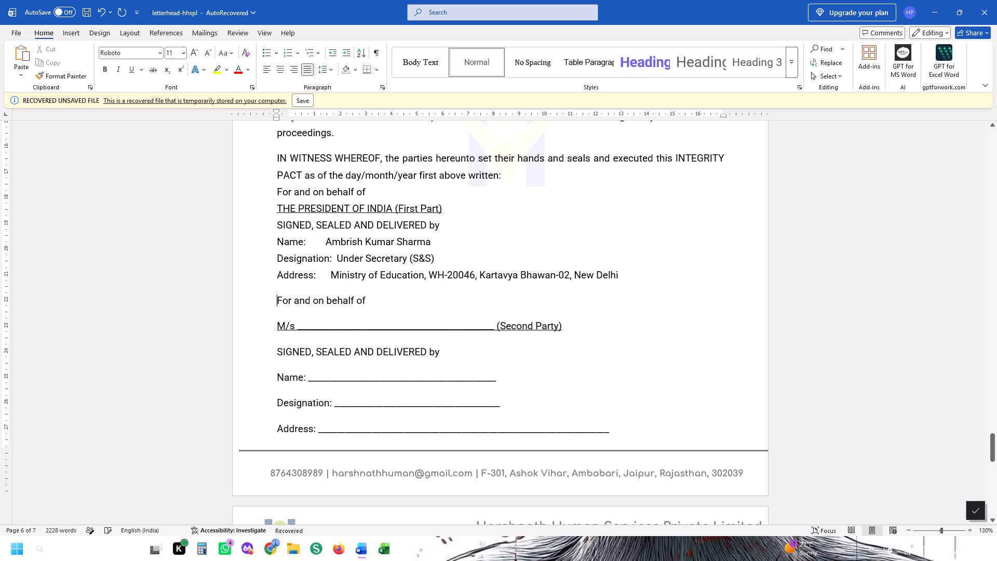
# Insert an empty paragraph between the "IN WITNESS WHEREOF" paragraph and the First Part signature block.
pyautogui.click(542, 171)
pyautogui.press('Return')
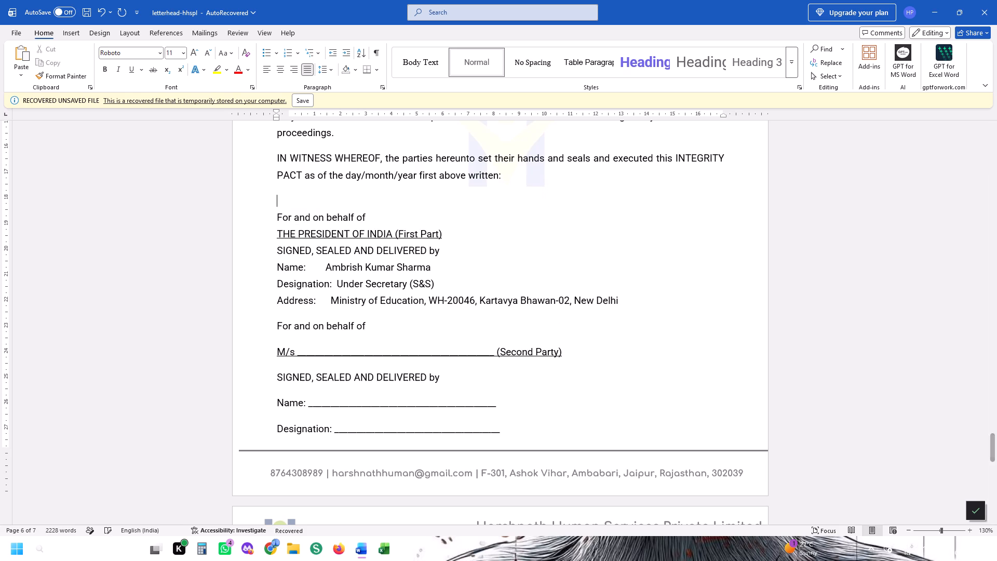
# Make both "For and on behalf of" lines in the signature section bold.
pyautogui.moveTo(365, 218); pyautogui.dragTo(257, 216)
pyautogui.hotkey('ctrl', 'b')
pyautogui.moveTo(383, 329); pyautogui.dragTo(254, 320)
pyautogui.hotkey('ctrl', 'b')
# Replace the M/s blank and "(Second Party)" with Harshnath Human Services Pvt Ltd from the clipboard history, keeping it on one line.
pyautogui.moveTo(606, 354); pyautogui.dragTo(605, 354)
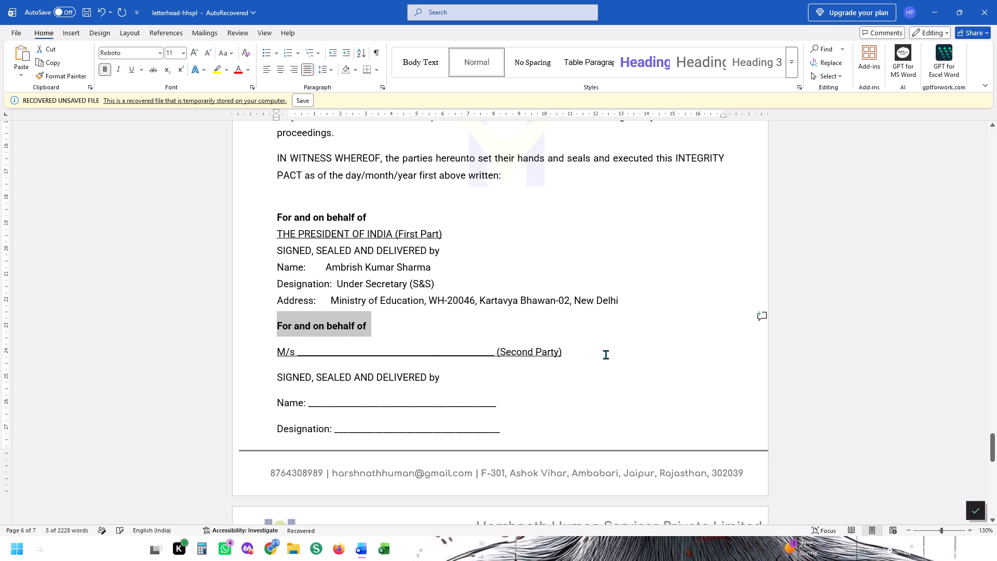
pyautogui.moveTo(605, 354); pyautogui.dragTo(326, 353)
pyautogui.press('super+v')
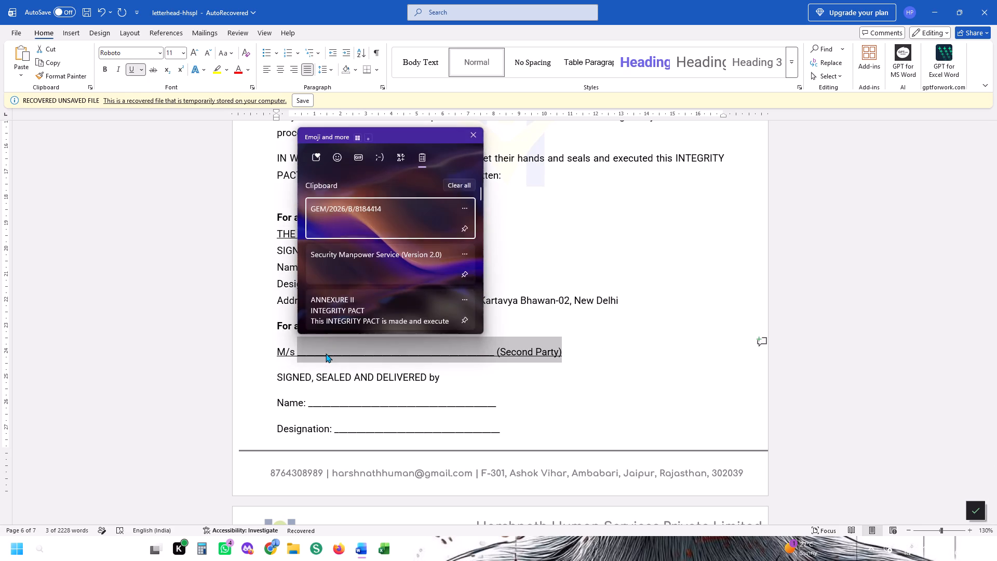
pyautogui.press('End')
pyautogui.press('Return')
pyautogui.hotkey('ctrl', 'v')
pyautogui.press('BackSpace')
pyautogui.press('BackSpace')
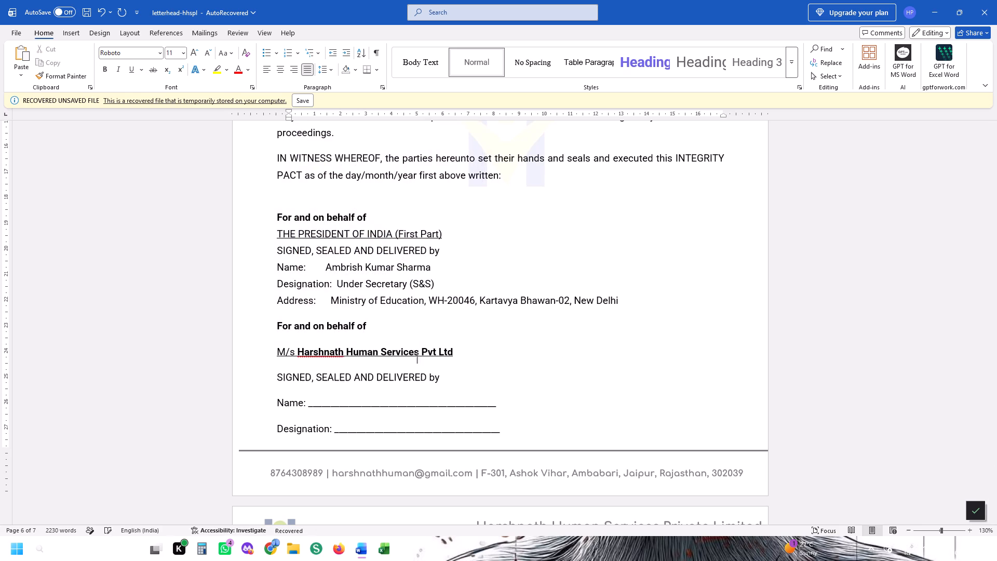
# Fill the Second Party's Name blank with the authorized signatory's name in bold.
pyautogui.doubleClick(332, 410)
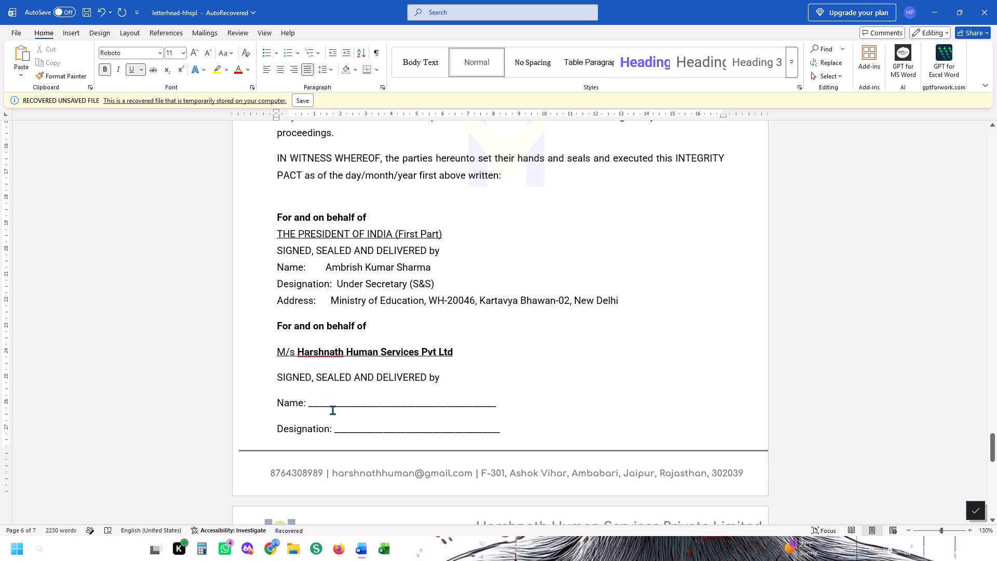
pyautogui.hotkey('ctrl', 'b')
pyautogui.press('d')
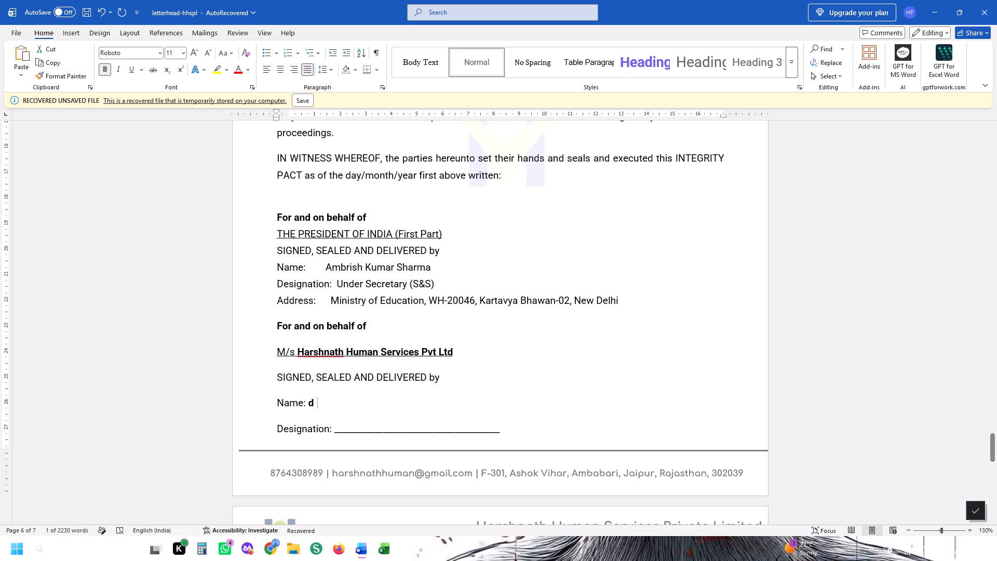
pyautogui.press('BackSpace')
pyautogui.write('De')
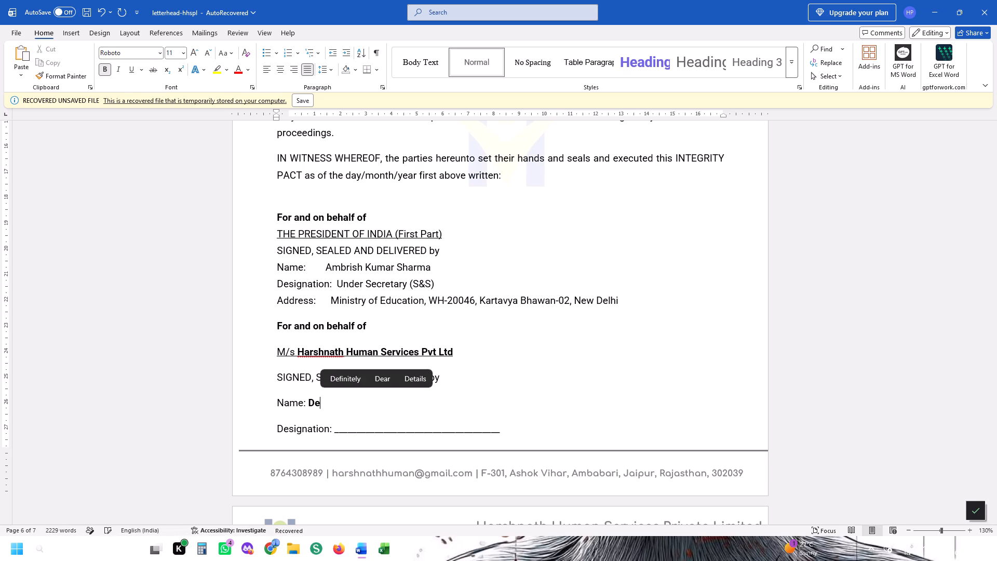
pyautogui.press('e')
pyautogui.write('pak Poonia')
# Fill the Second Party's Designation blank with Director in bold.
pyautogui.doubleClick(405, 420)
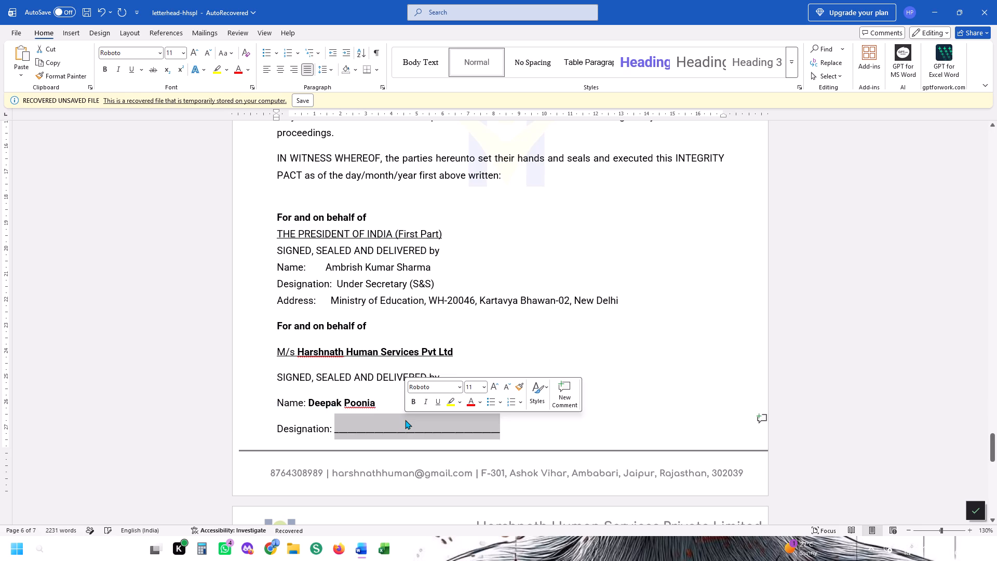
pyautogui.hotkey('ctrl', 'b')
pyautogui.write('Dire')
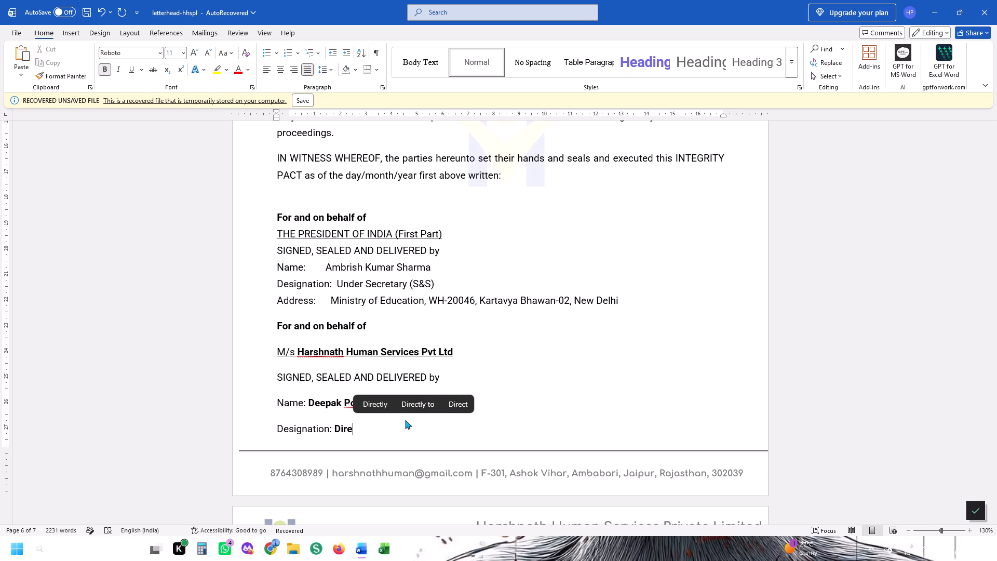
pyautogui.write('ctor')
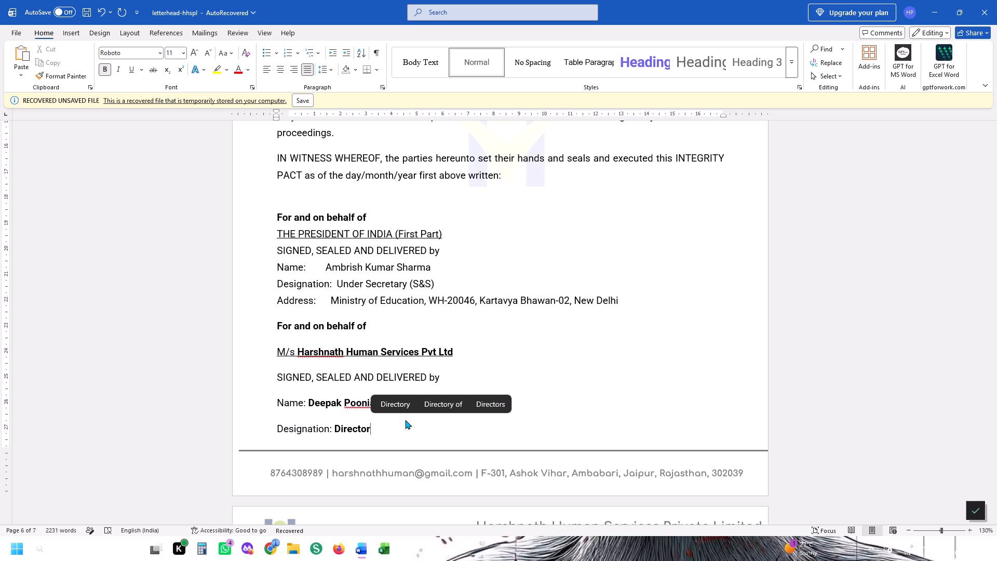
# Replace the Second Party's Address blank with the company's office address from the clipboard history.
pyautogui.scroll(-9, 371, 361)
pyautogui.doubleClick(345, 235)
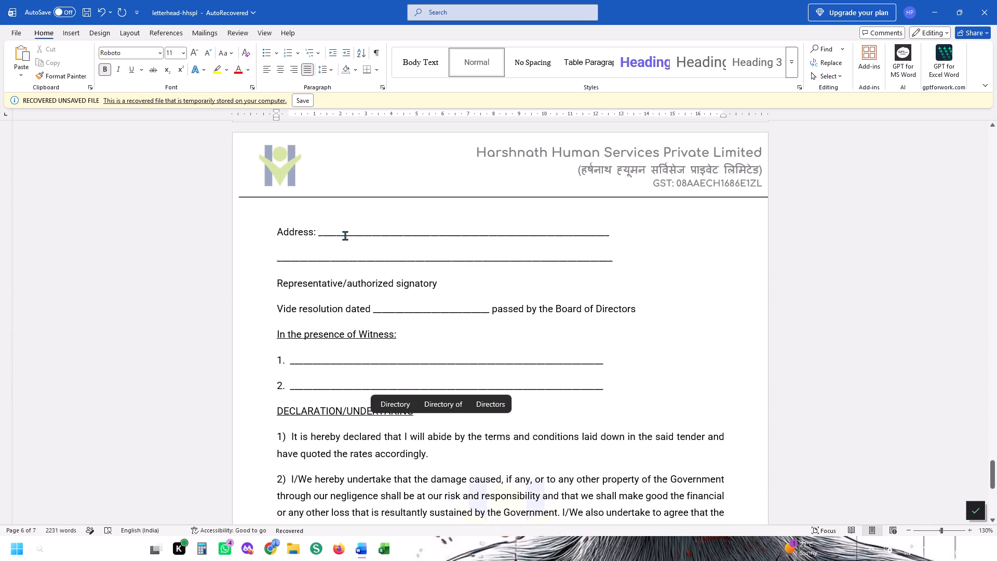
pyautogui.press('super+v')
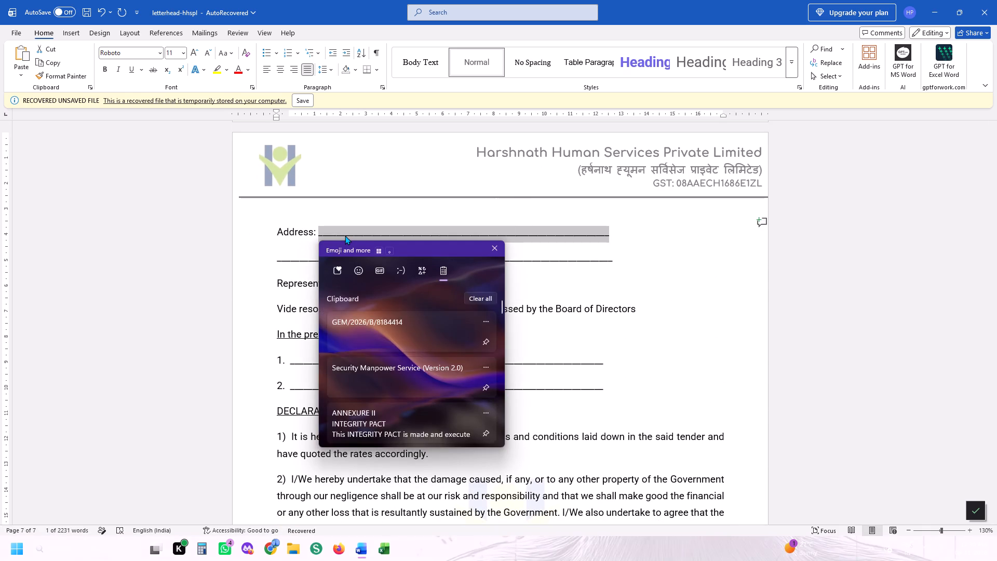
pyautogui.press('End')
pyautogui.press('Up')
pyautogui.press('Return')
pyautogui.hotkey('ctrl', 'v')
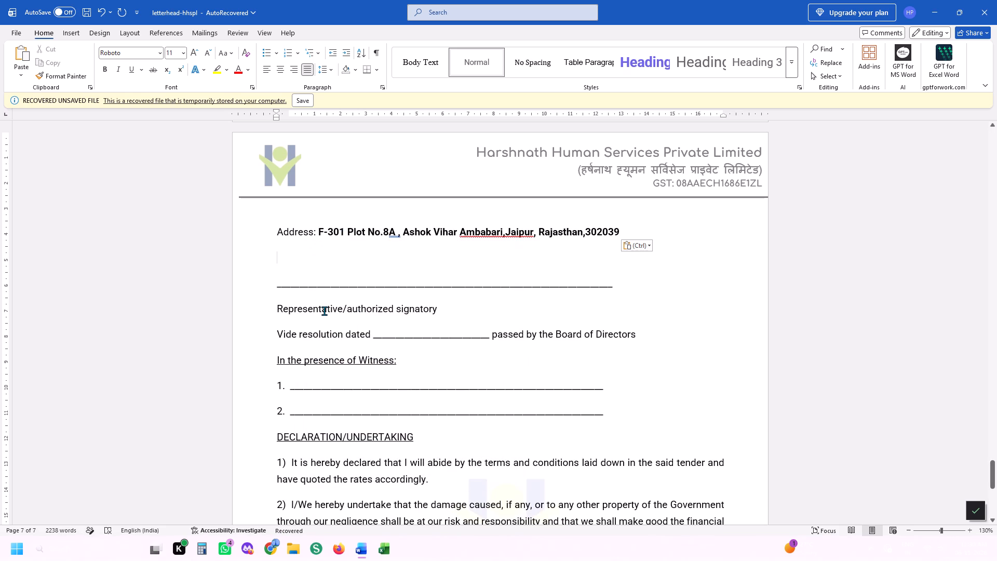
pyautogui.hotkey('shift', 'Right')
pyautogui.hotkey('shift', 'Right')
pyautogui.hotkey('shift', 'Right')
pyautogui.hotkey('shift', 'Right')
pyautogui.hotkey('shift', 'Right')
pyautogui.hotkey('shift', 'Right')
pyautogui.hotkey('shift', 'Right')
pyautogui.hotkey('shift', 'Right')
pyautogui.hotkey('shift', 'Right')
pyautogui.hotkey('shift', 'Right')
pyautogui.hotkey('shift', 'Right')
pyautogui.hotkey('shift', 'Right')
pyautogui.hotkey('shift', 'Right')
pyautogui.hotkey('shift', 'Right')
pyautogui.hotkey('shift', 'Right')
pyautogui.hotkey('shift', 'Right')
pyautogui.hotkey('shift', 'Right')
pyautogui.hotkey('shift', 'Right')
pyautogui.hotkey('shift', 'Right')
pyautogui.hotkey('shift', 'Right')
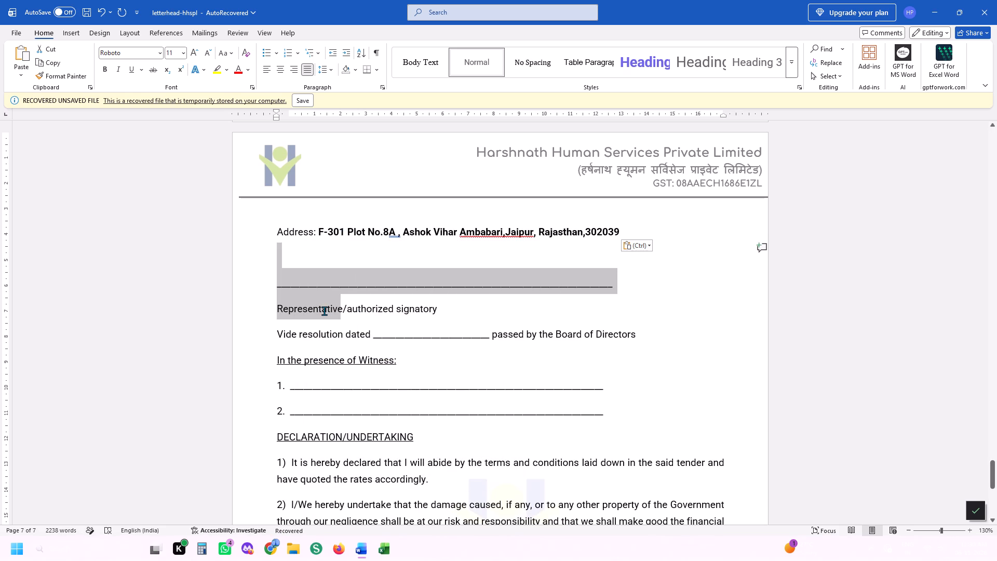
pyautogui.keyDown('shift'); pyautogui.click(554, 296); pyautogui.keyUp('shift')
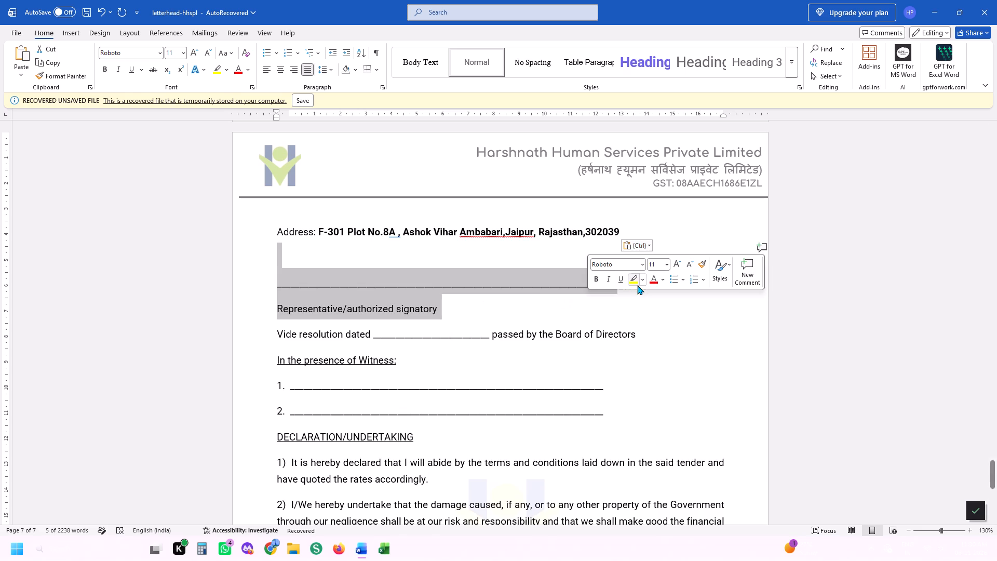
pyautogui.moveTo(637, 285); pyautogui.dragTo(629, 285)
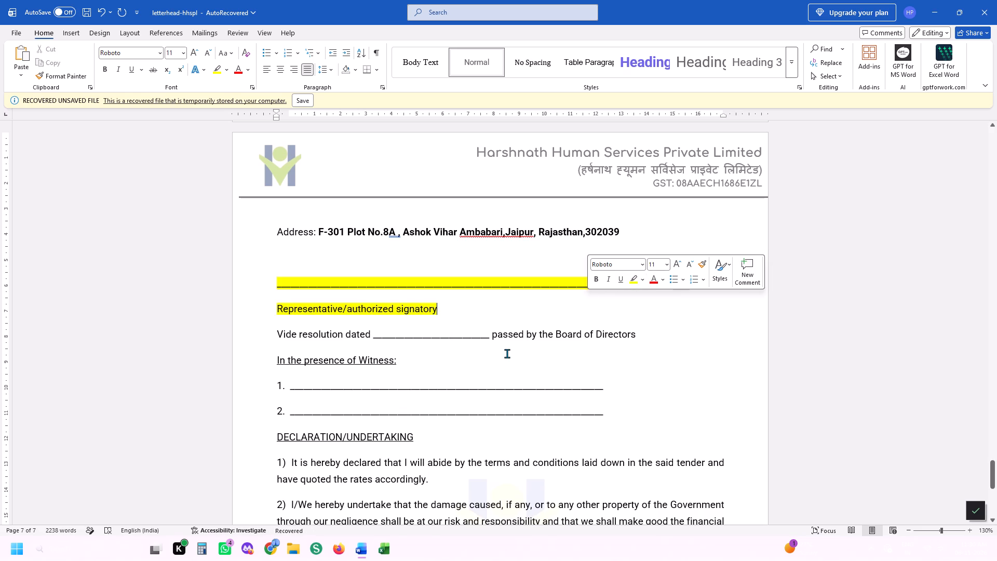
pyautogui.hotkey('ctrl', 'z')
# Delete the empty line and signature blank between the Second Party's Address and "Representative/authorized signatory".
pyautogui.click(682, 312)
pyautogui.moveTo(629, 292); pyautogui.dragTo(268, 262)
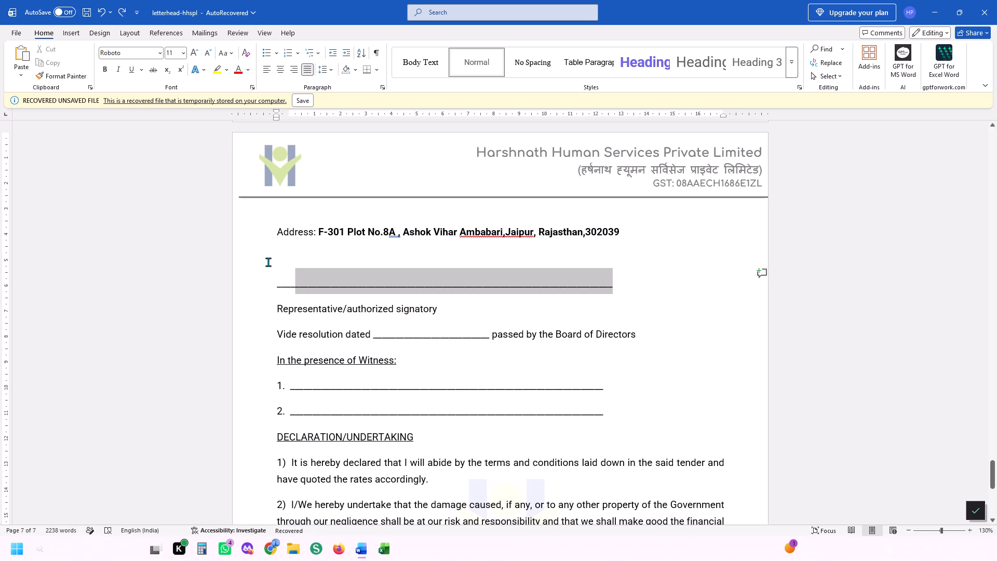
pyautogui.moveTo(268, 262); pyautogui.dragTo(256, 250)
pyautogui.press('Delete')
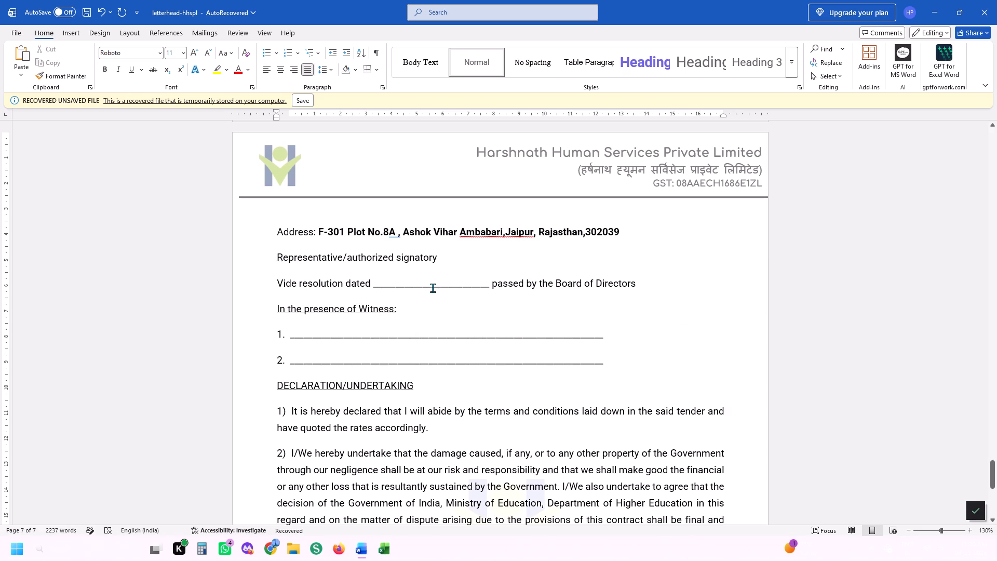
# Fill the "Vide resolution dated" blank in the Second Party's signature block with 06-11-2026 in bold.
pyautogui.doubleClick(433, 288)
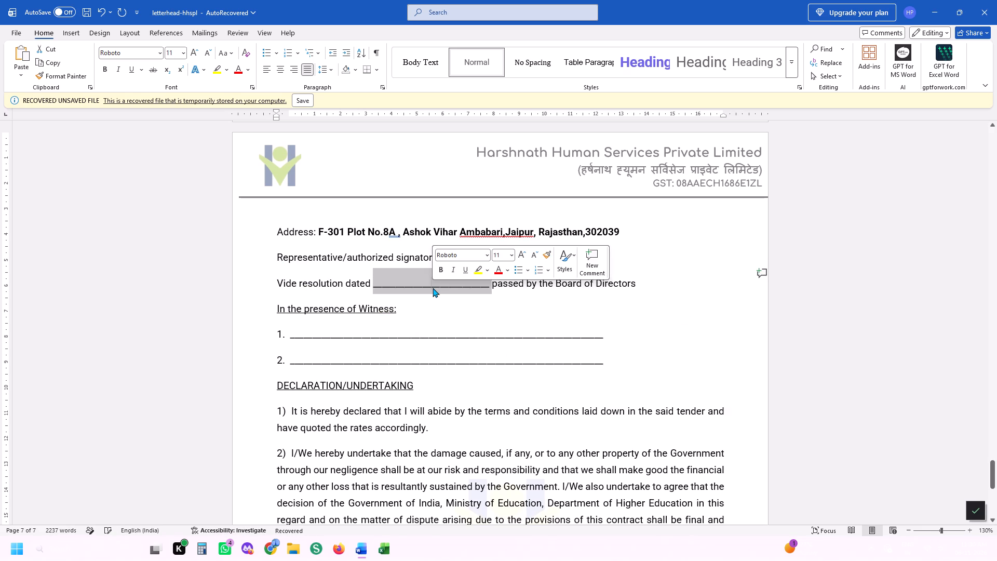
pyautogui.hotkey('ctrl', 'b')
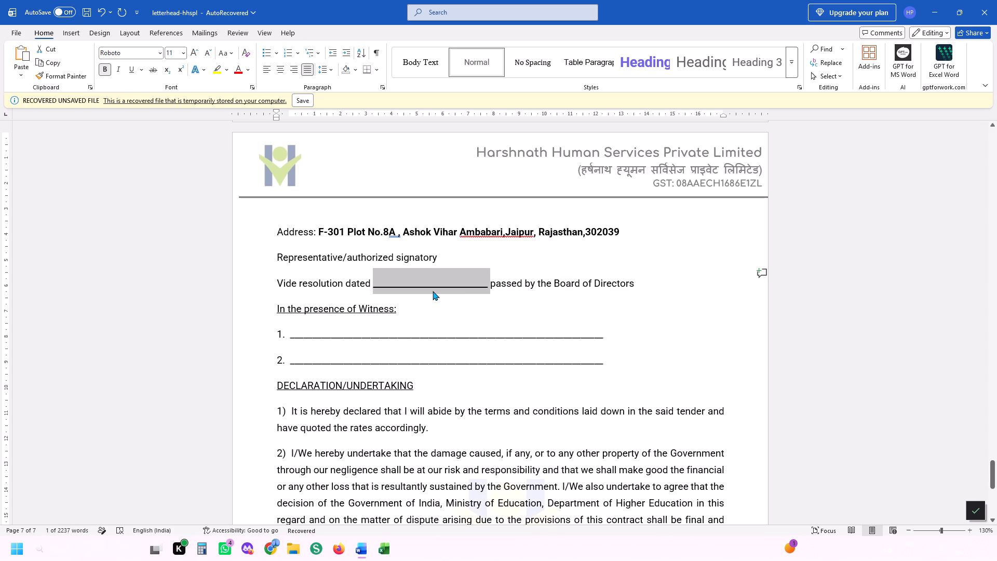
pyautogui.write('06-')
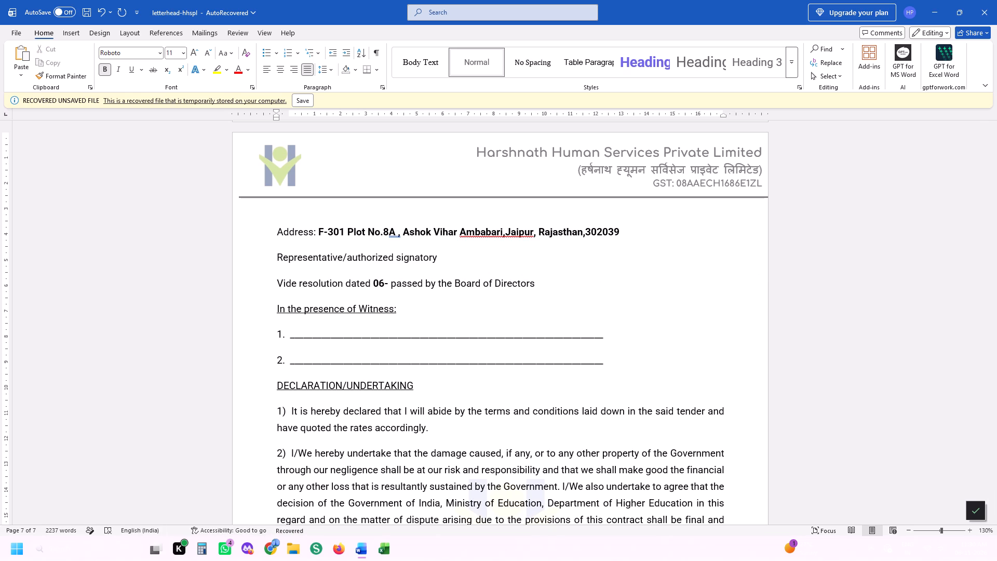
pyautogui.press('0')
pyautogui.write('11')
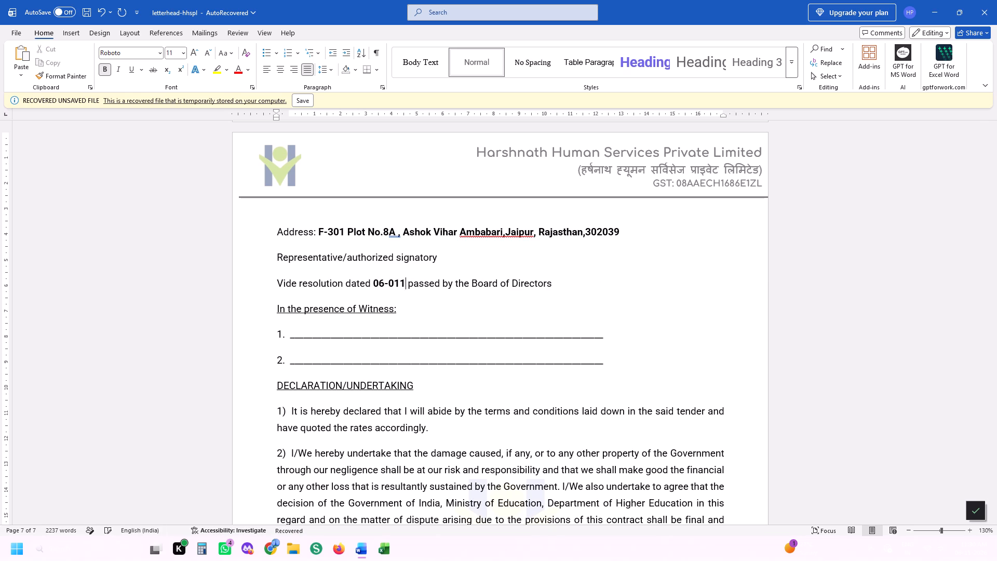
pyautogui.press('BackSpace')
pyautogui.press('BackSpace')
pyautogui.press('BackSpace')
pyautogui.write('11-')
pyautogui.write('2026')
# Fill the blank for witness 1 with the first witness's name in bold.
pyautogui.doubleClick(359, 330)
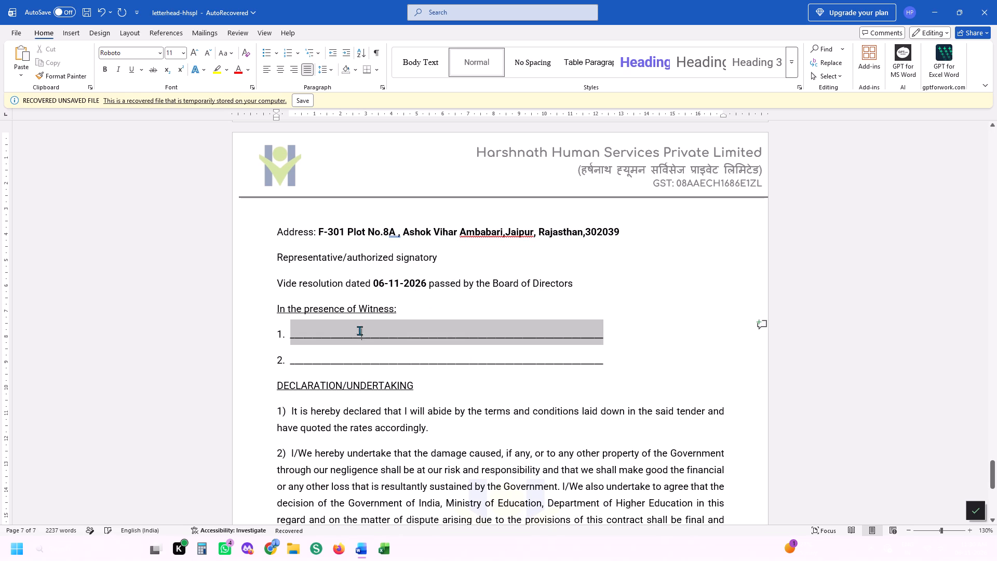
pyautogui.hotkey('ctrl', 'b')
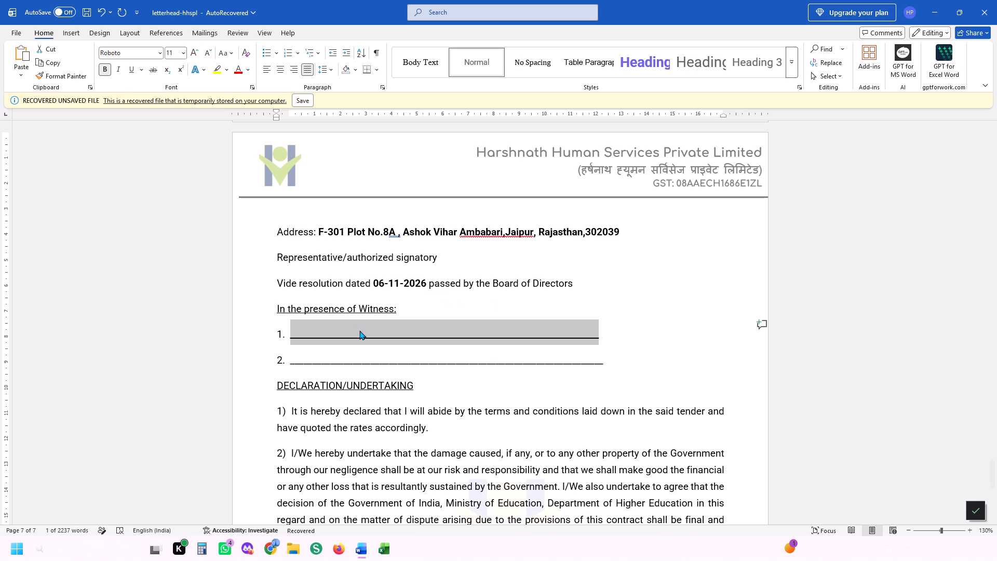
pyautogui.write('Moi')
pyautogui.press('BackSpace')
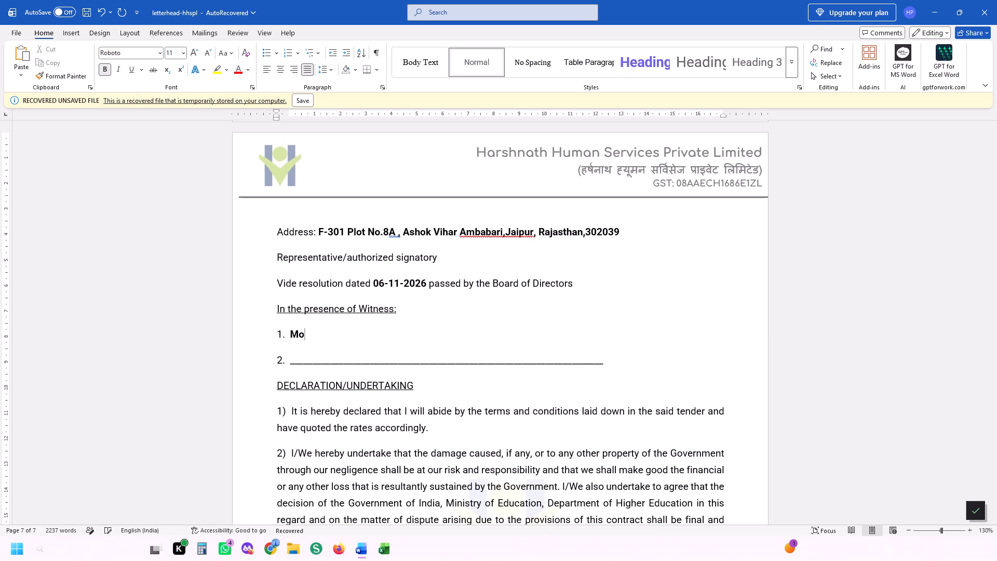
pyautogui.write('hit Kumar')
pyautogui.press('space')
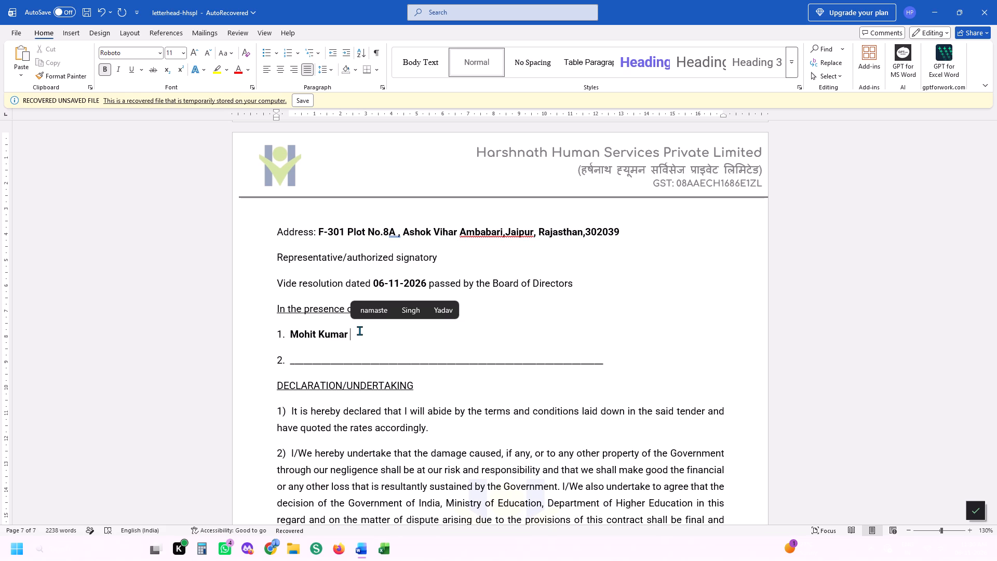
# Fill the blank for witness 2 with the second witness's full name in bold.
pyautogui.doubleClick(475, 358)
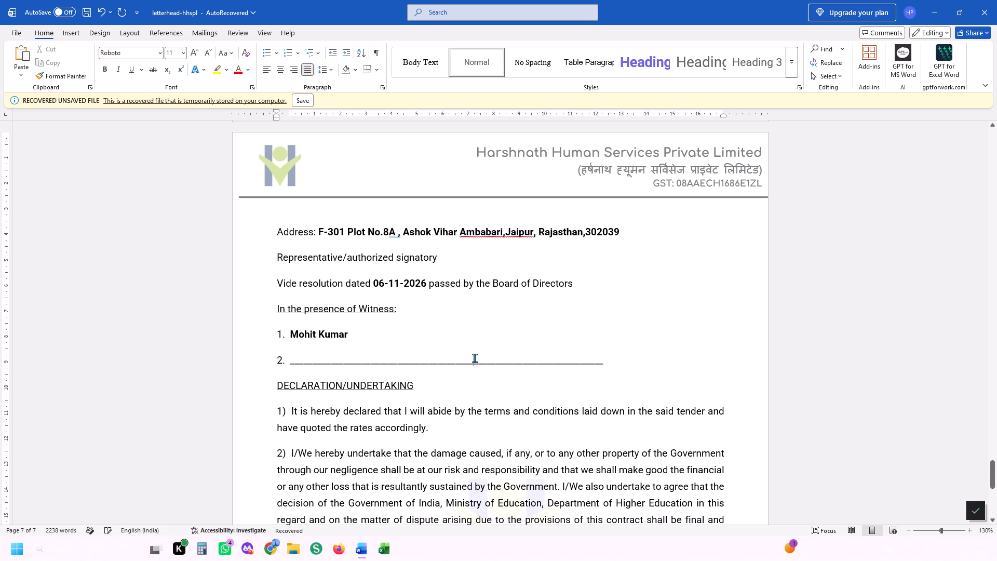
pyautogui.hotkey('ctrl', 'b')
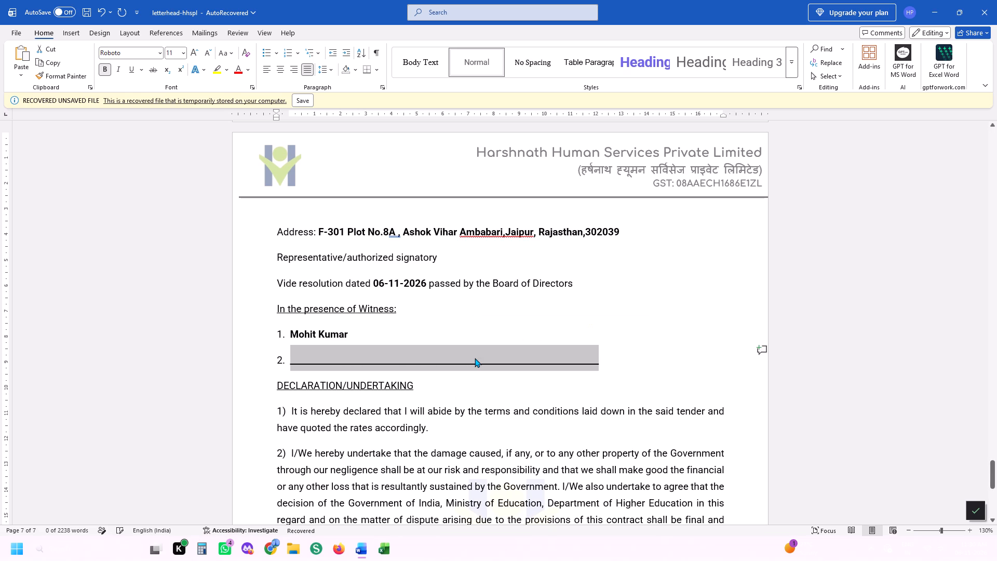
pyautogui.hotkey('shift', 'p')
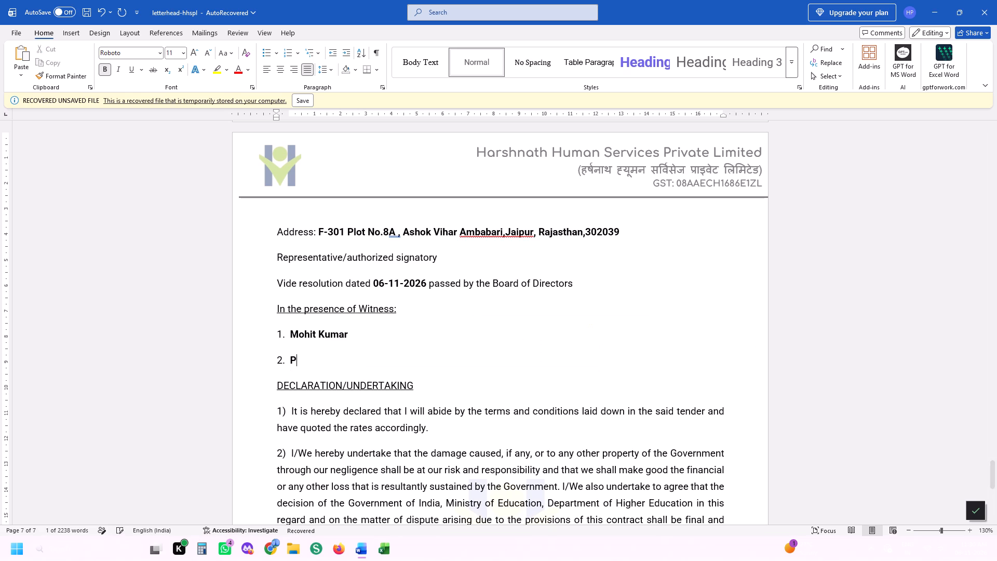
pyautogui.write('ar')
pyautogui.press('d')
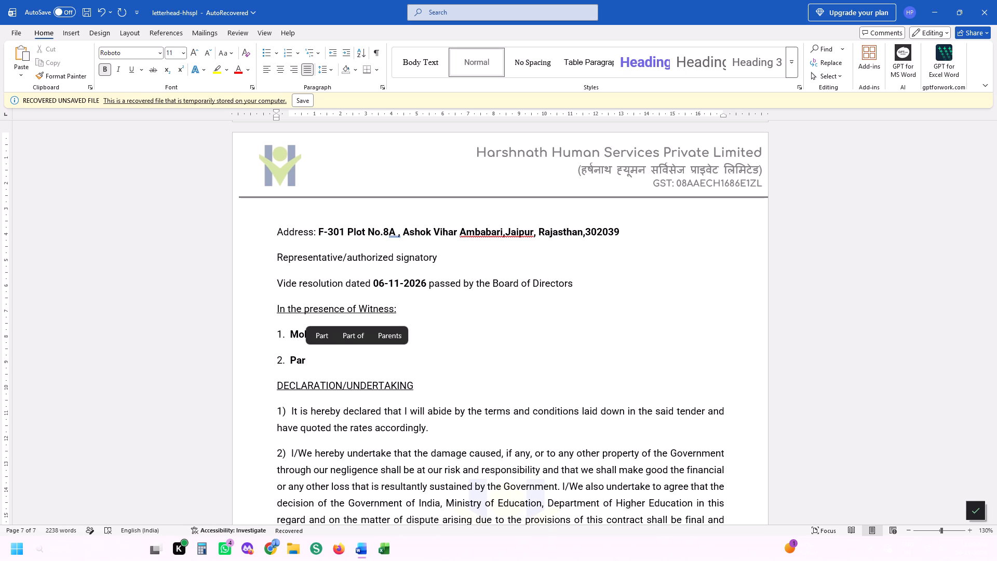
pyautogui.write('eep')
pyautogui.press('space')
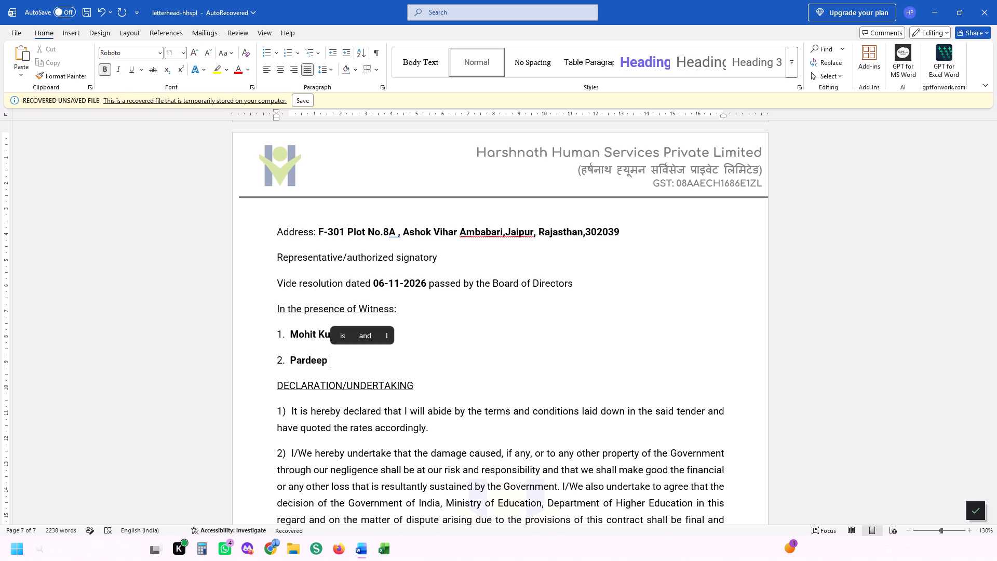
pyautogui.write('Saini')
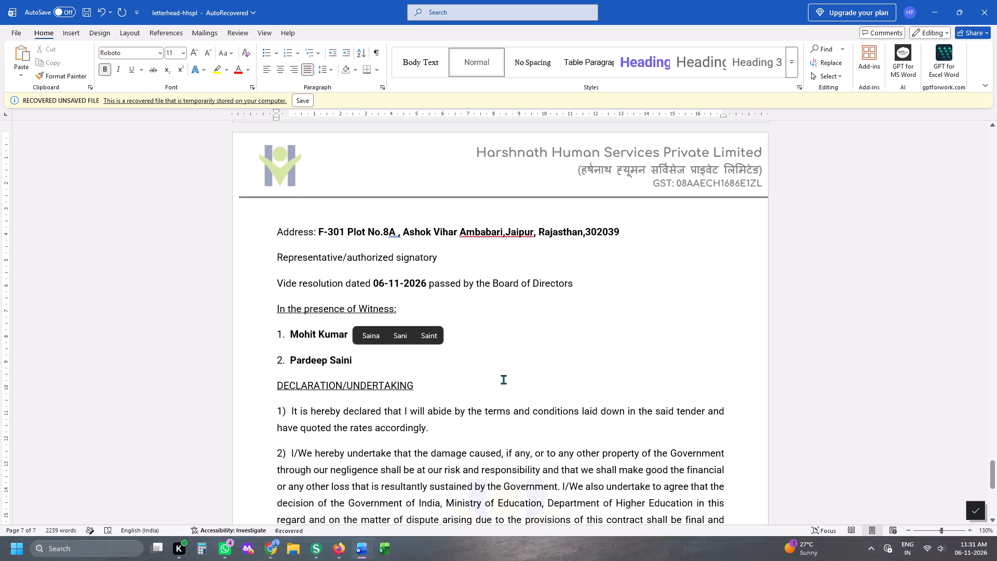
# Insert a page break before the DECLARATION/UNDERTAKING heading.
pyautogui.scroll(-3, 457, 367)
pyautogui.click(279, 255)
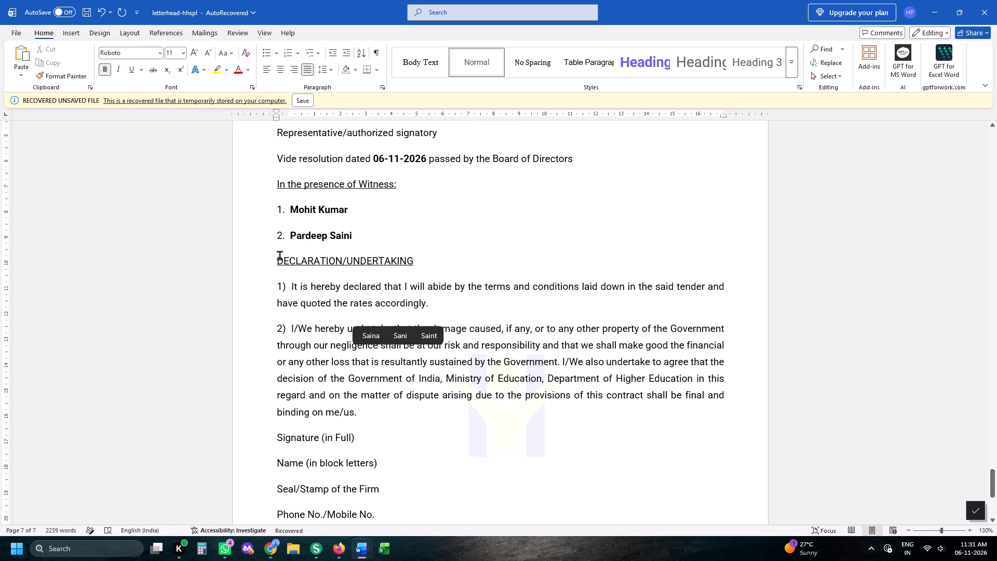
pyautogui.hotkey('ctrl', 'Return')
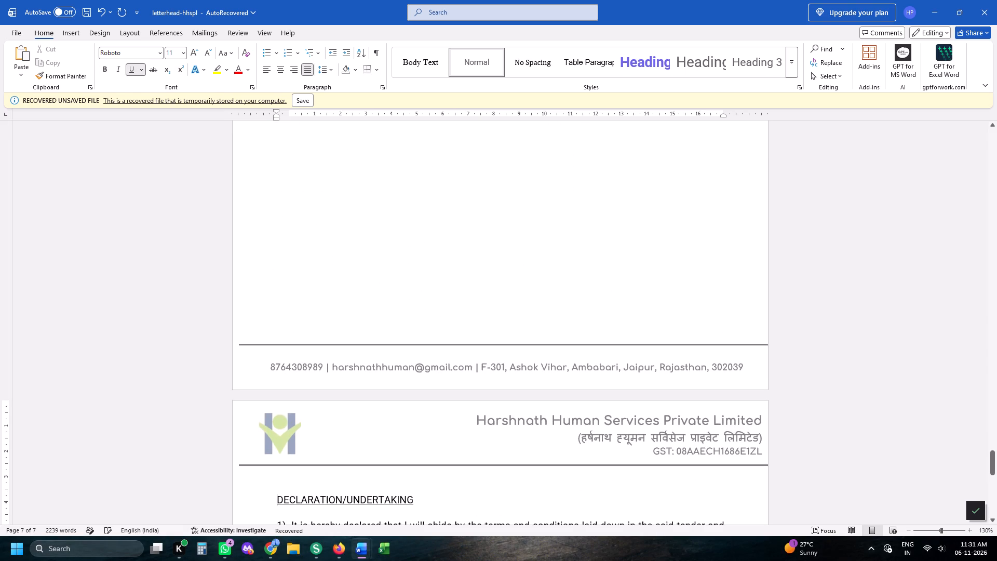
# Remove the space after paragraphs from the Second Party's "For and on behalf of" line through the witness list.
pyautogui.scroll(4, 297, 190)
pyautogui.scroll(8, 305, 305)
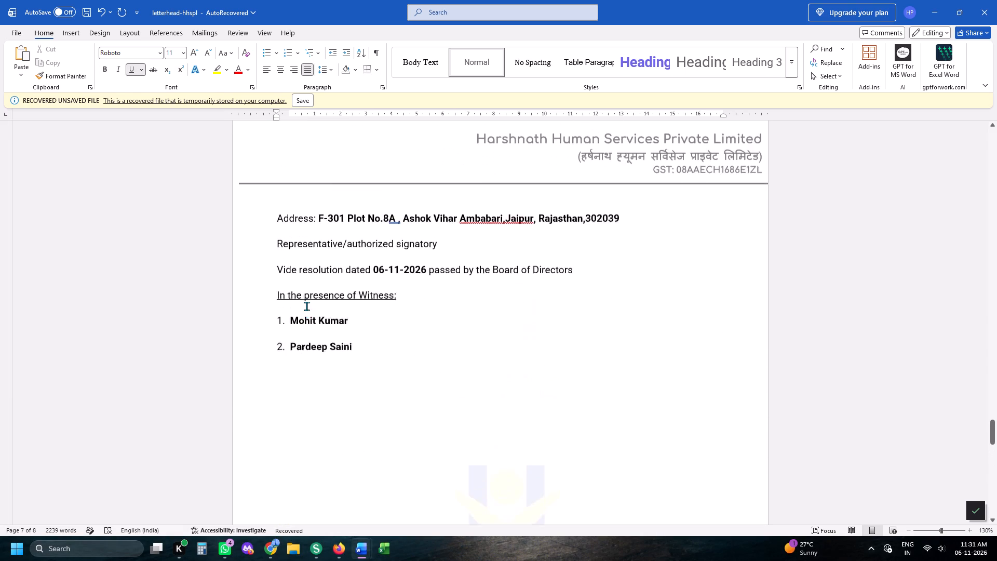
pyautogui.scroll(6, 355, 390)
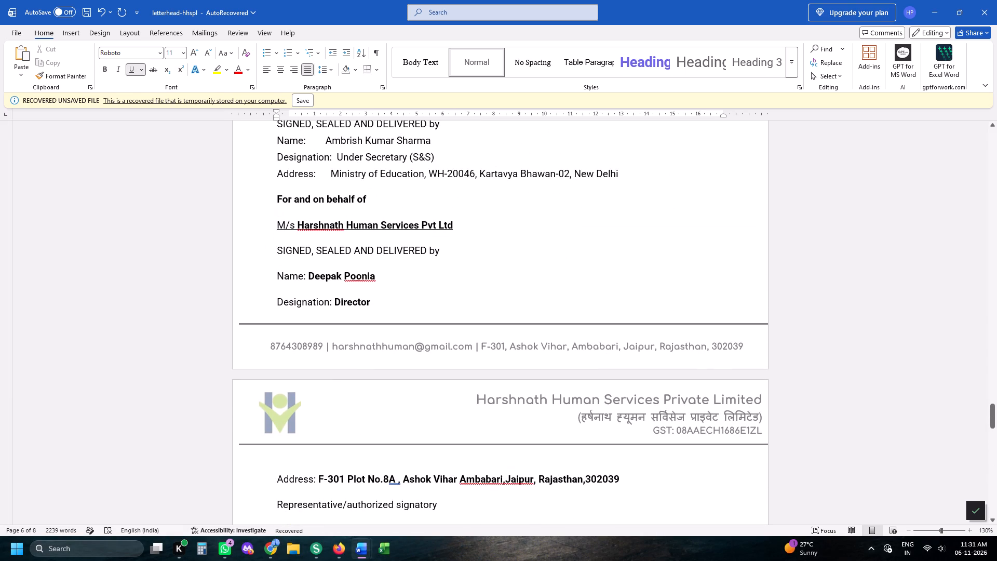
pyautogui.moveTo(273, 199); pyautogui.dragTo(348, 395)
pyautogui.scroll(-5, 319, 338)
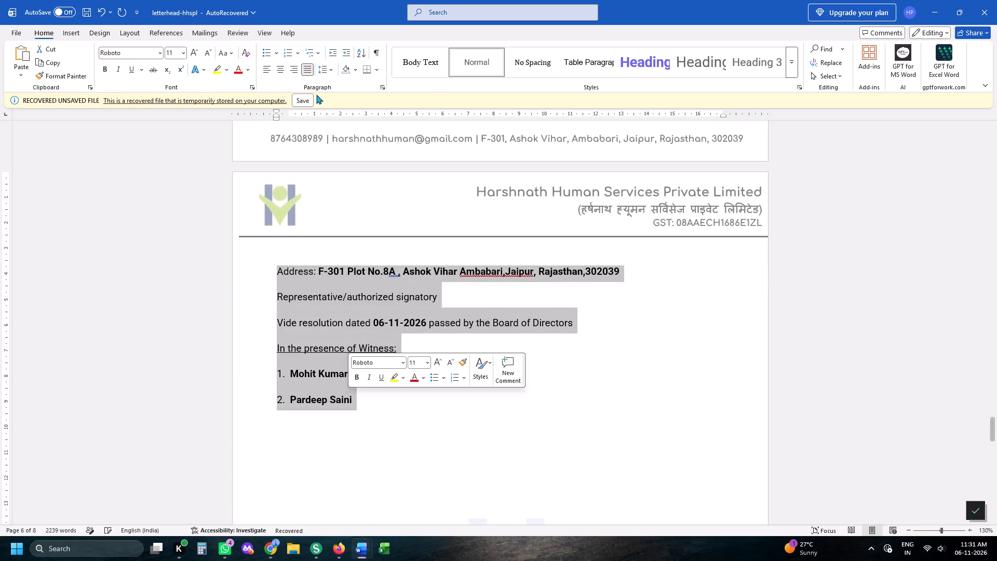
pyautogui.click(324, 64)
pyautogui.click(340, 185)
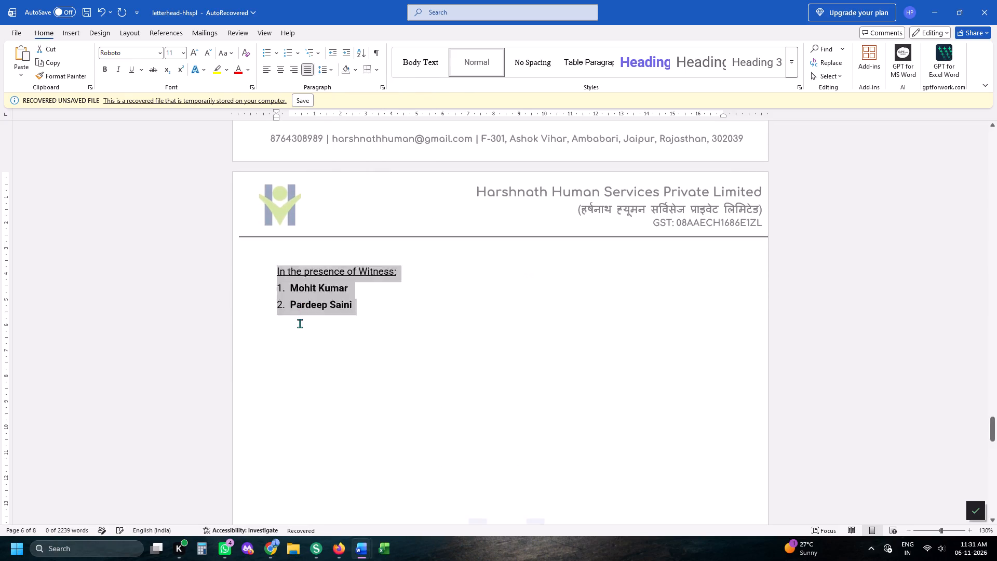
# Review the Integrity Pact from the signature block back to its first page, checking the filled blanks and page layout.
pyautogui.scroll(10, 300, 323)
pyautogui.scroll(4, 352, 301)
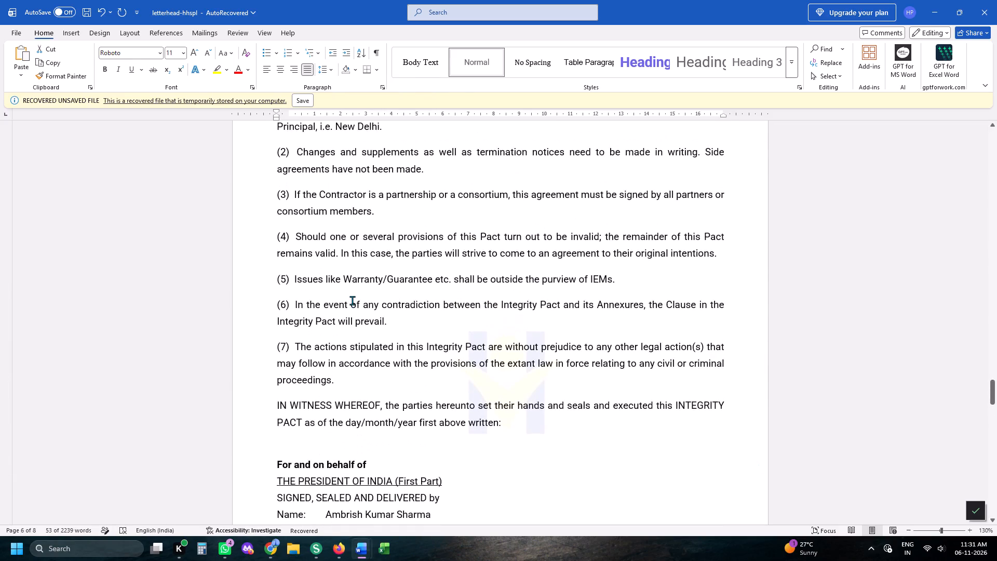
pyautogui.scroll(18, 352, 300)
pyautogui.scroll(8, 352, 300)
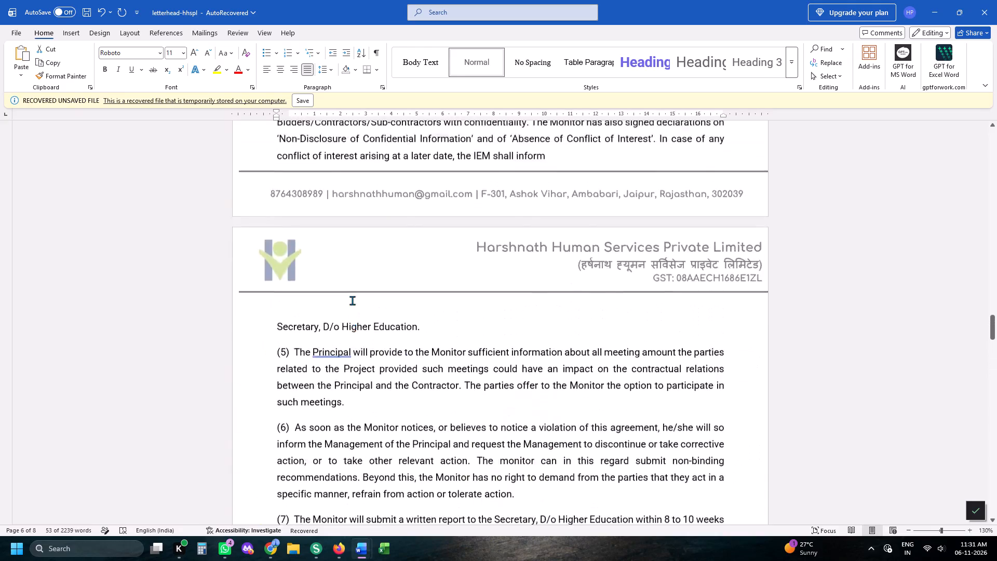
pyautogui.scroll(20, 352, 300)
pyautogui.scroll(11, 352, 300)
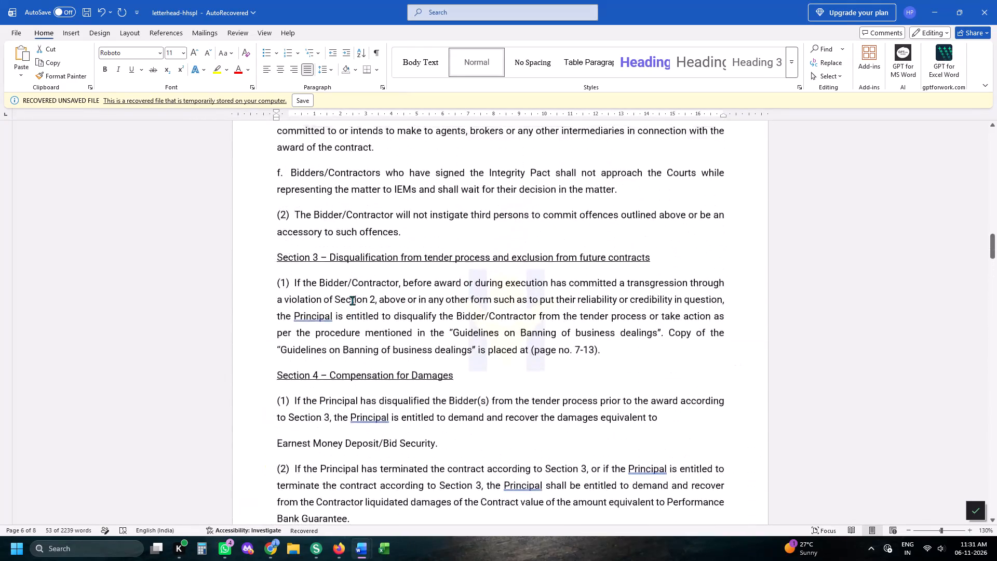
pyautogui.scroll(20, 352, 300)
pyautogui.scroll(4, 352, 300)
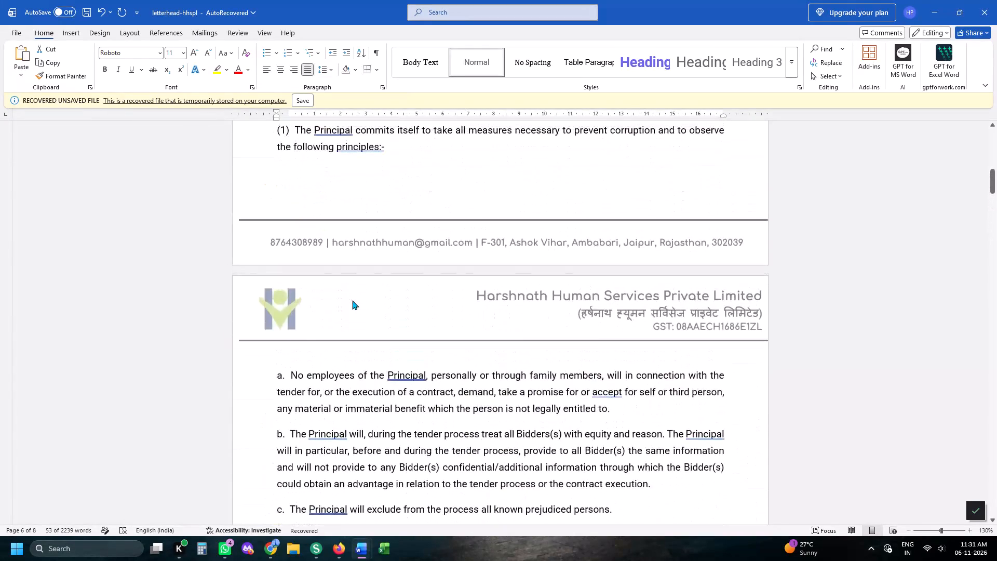
pyautogui.scroll(-5, 352, 300)
pyautogui.scroll(4, 285, 266)
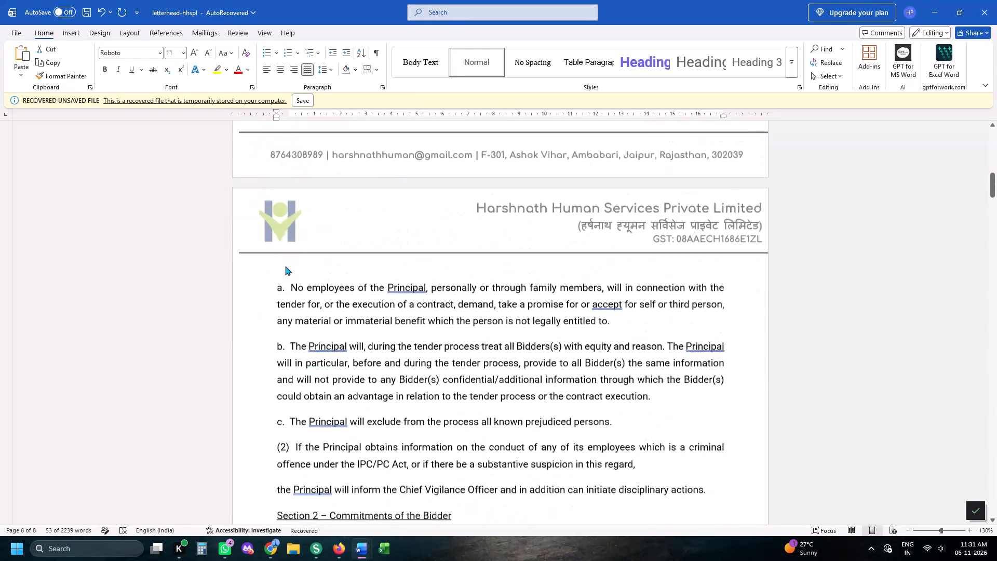
pyautogui.scroll(6, 285, 266)
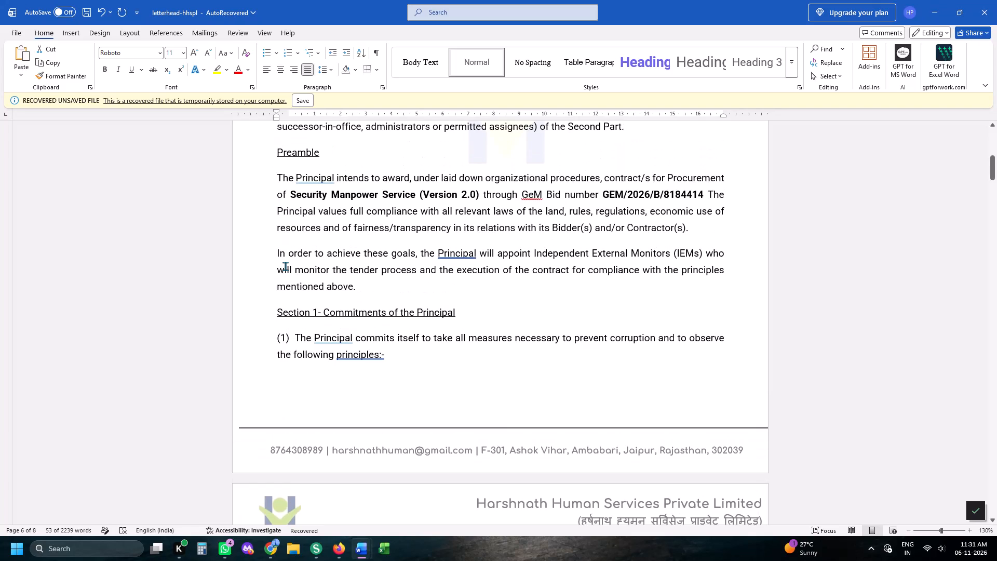
pyautogui.scroll(8, 285, 266)
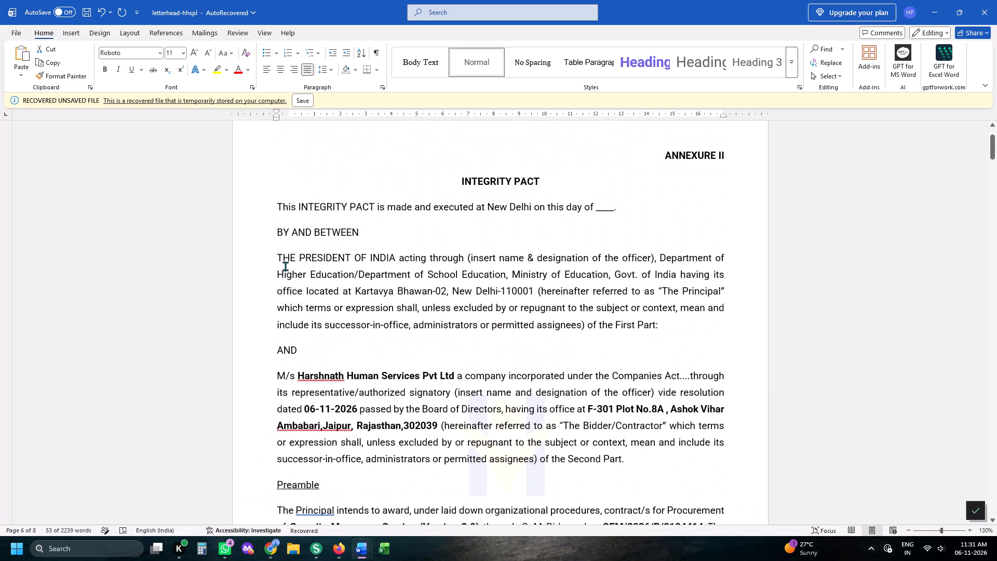
pyautogui.scroll(4, 540, 262)
# Remove the space after paragraphs in clauses a to c of Section 1, Commitments of the Principal.
pyautogui.scroll(-6, 509, 272)
pyautogui.scroll(-3, 359, 298)
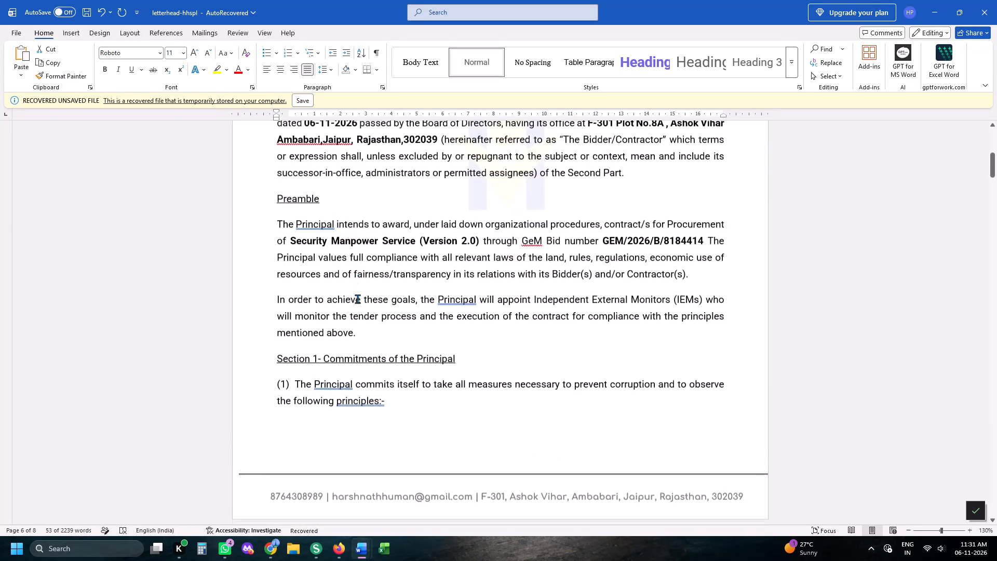
pyautogui.scroll(-9, 357, 299)
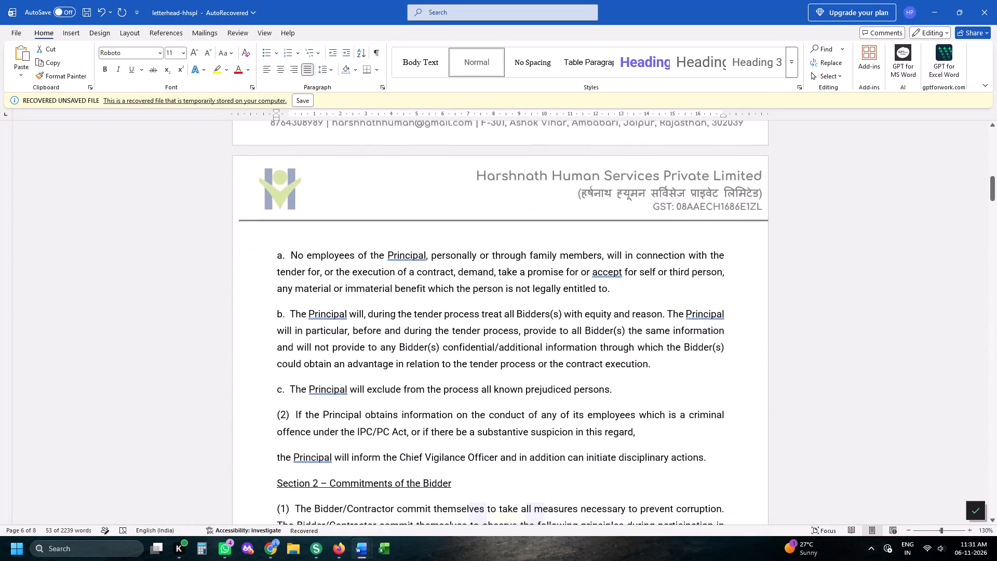
pyautogui.moveTo(280, 247); pyautogui.dragTo(653, 381)
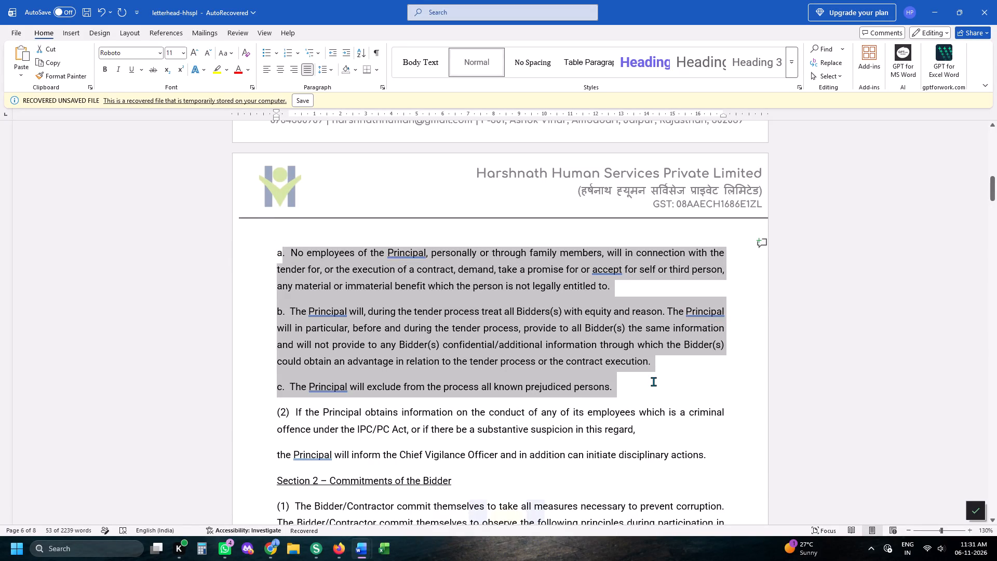
pyautogui.moveTo(653, 381); pyautogui.dragTo(662, 379)
pyautogui.click(327, 69)
pyautogui.click(333, 192)
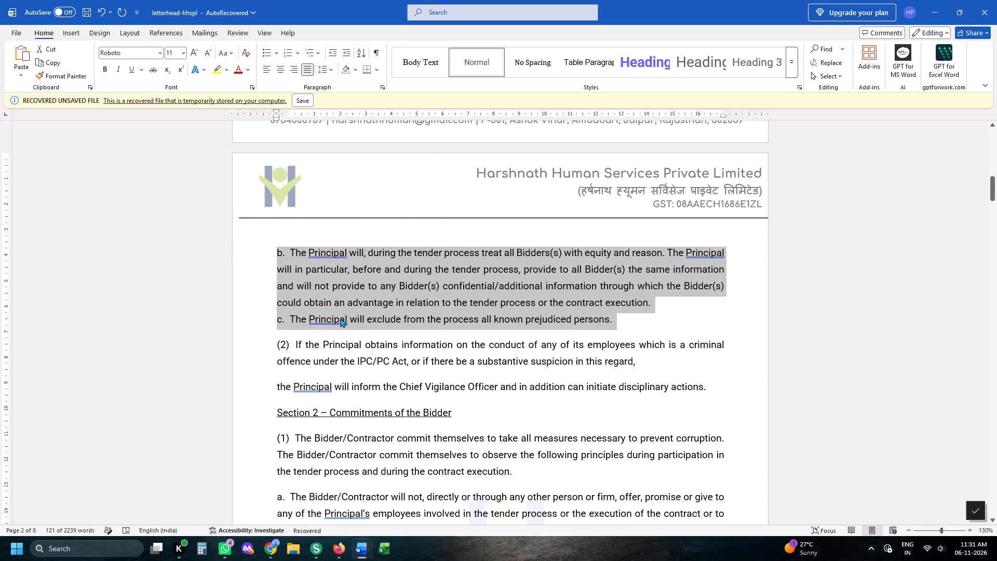
pyautogui.scroll(5, 340, 318)
pyautogui.scroll(-6, 340, 318)
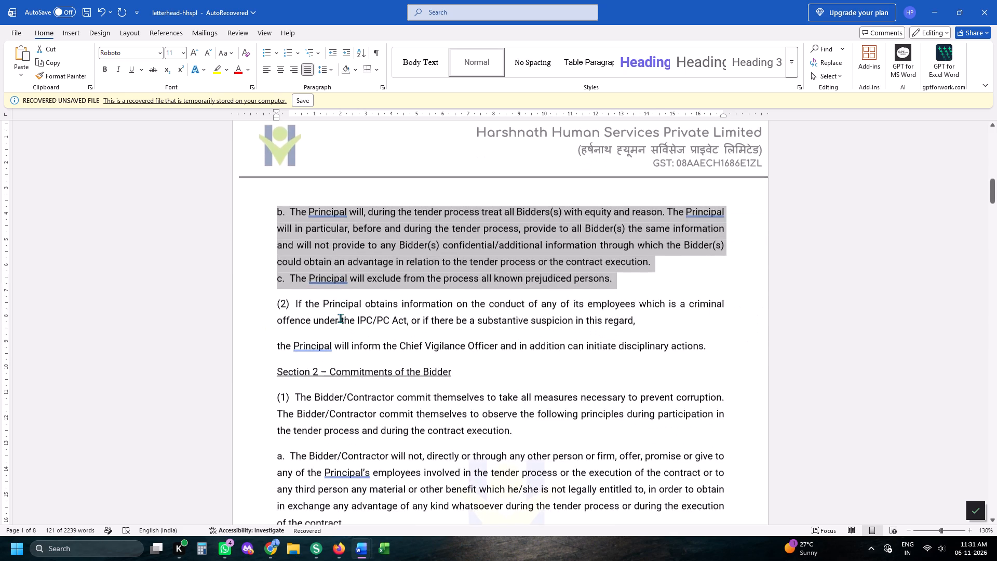
# Remove the space before paragraphs in clauses a to f of Section 2, Commitments of the Bidder.
pyautogui.scroll(-3, 340, 318)
pyautogui.moveTo(276, 332); pyautogui.dragTo(360, 339)
pyautogui.scroll(-3, 306, 382)
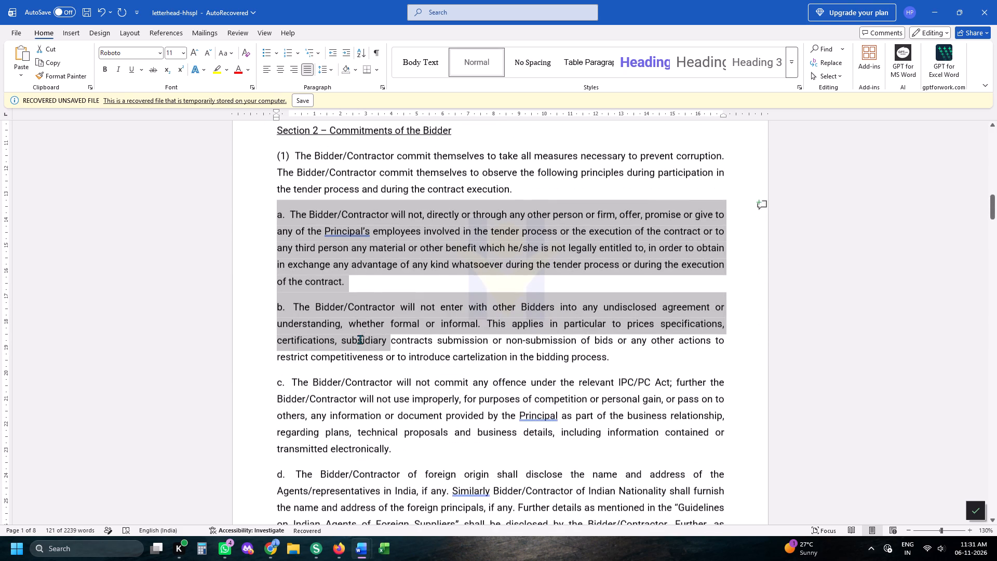
pyautogui.moveTo(360, 339); pyautogui.dragTo(507, 295)
pyautogui.scroll(-3, 390, 384)
pyautogui.scroll(-6, 481, 314)
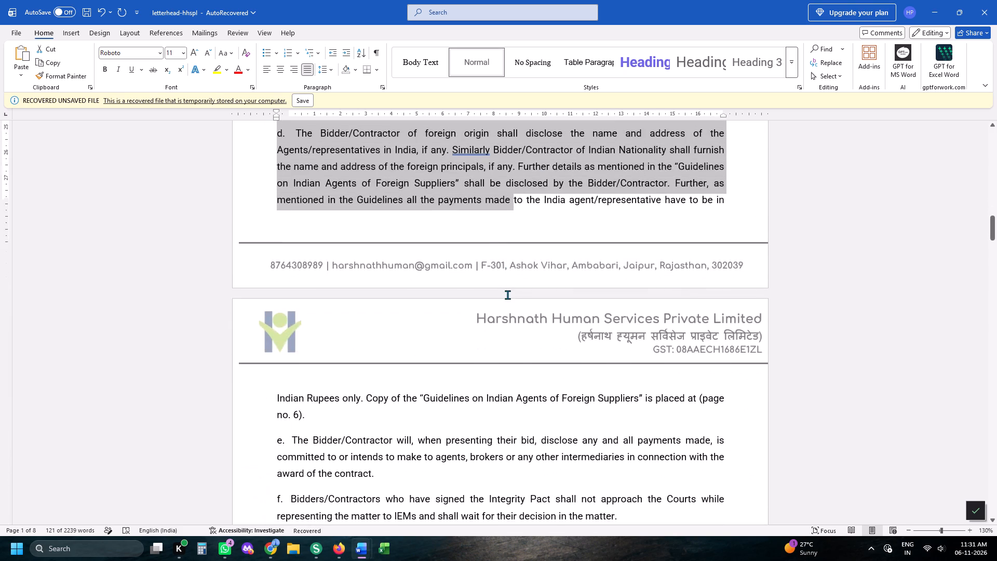
pyautogui.scroll(-1, 507, 295)
pyautogui.moveTo(507, 295); pyautogui.dragTo(530, 225)
pyautogui.scroll(-5, 497, 356)
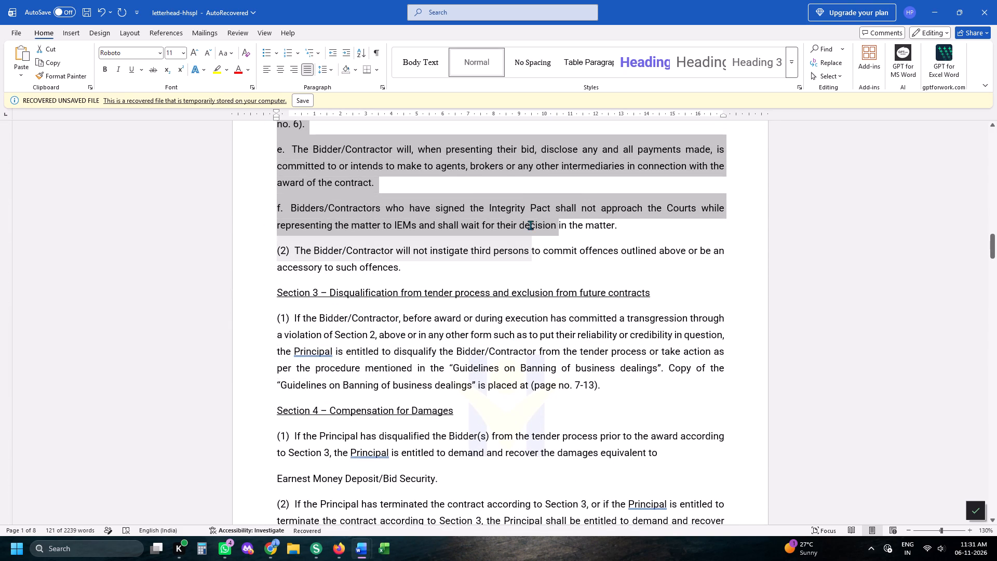
pyautogui.moveTo(530, 225); pyautogui.dragTo(656, 229)
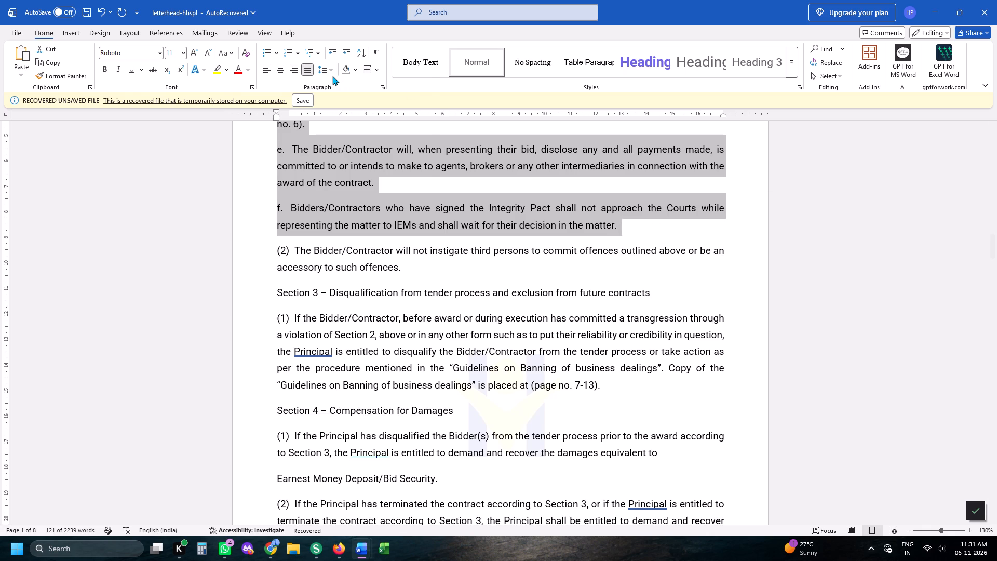
pyautogui.click(328, 73)
pyautogui.click(333, 187)
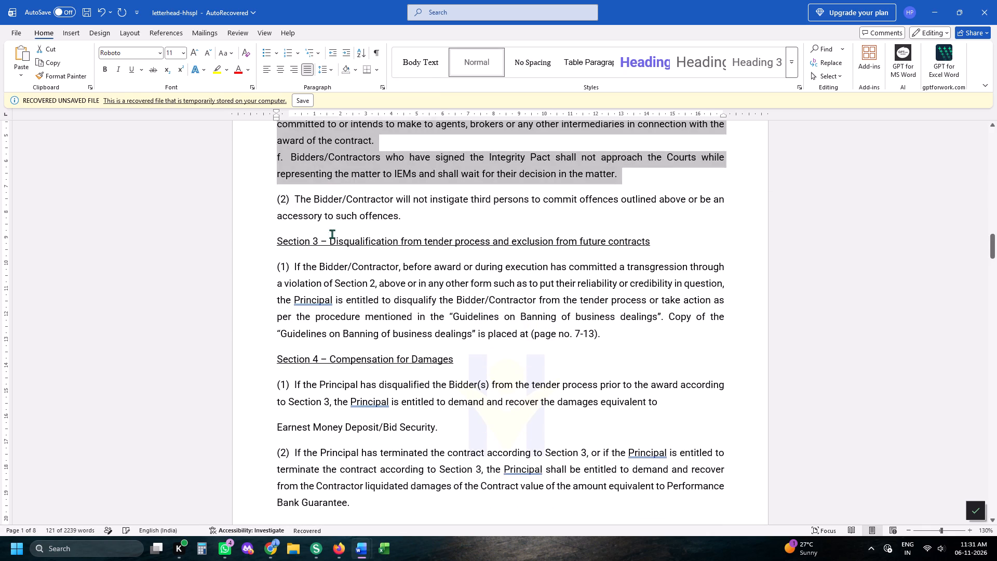
pyautogui.scroll(20, 333, 312)
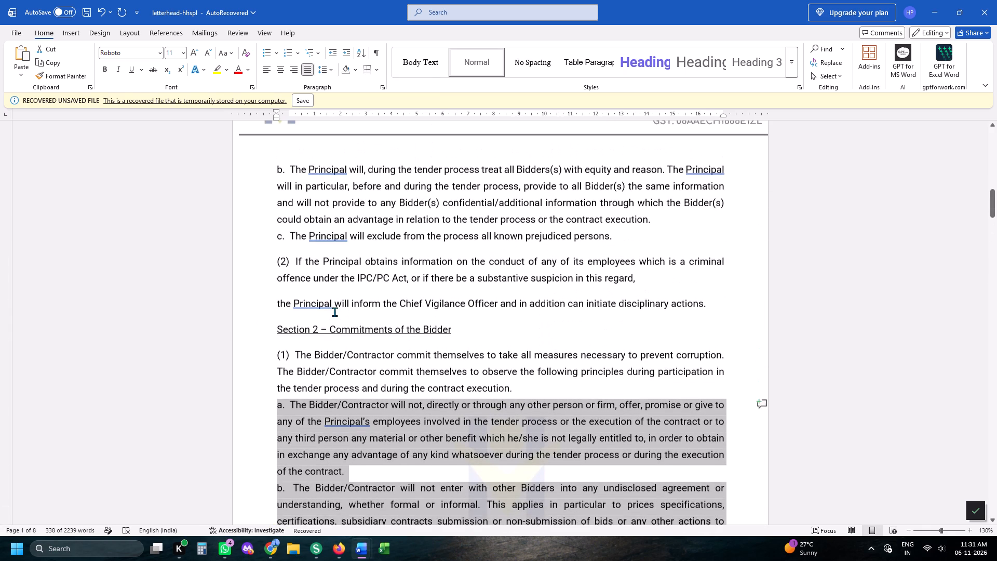
pyautogui.click(417, 406)
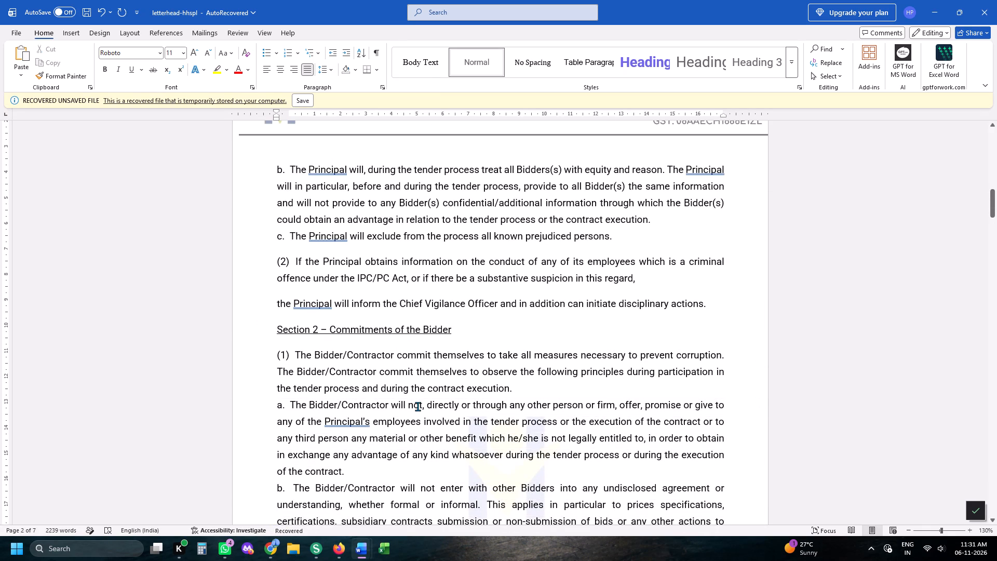
# Join the stray line starting "the Principal will inform" onto clause (2) above the Section 2 heading, separated by a space.
pyautogui.scroll(-2, 417, 406)
pyautogui.scroll(2, 417, 406)
pyautogui.scroll(-7, 417, 406)
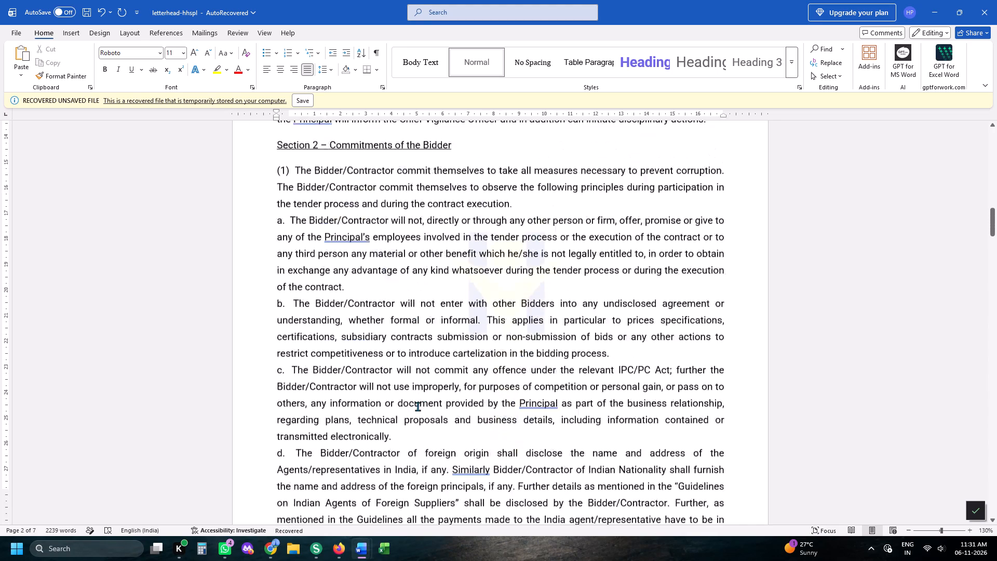
pyautogui.scroll(4, 417, 406)
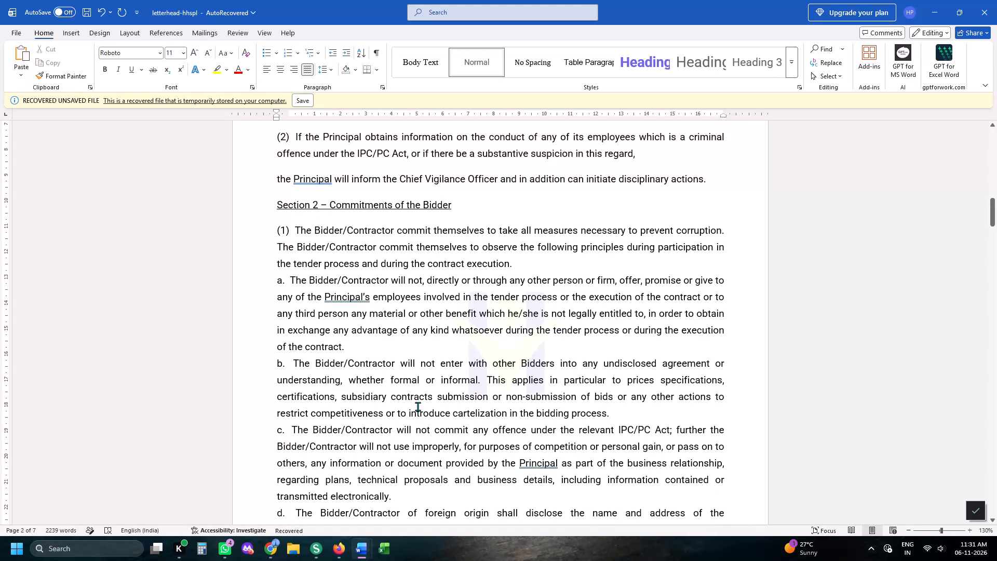
pyautogui.click(276, 175)
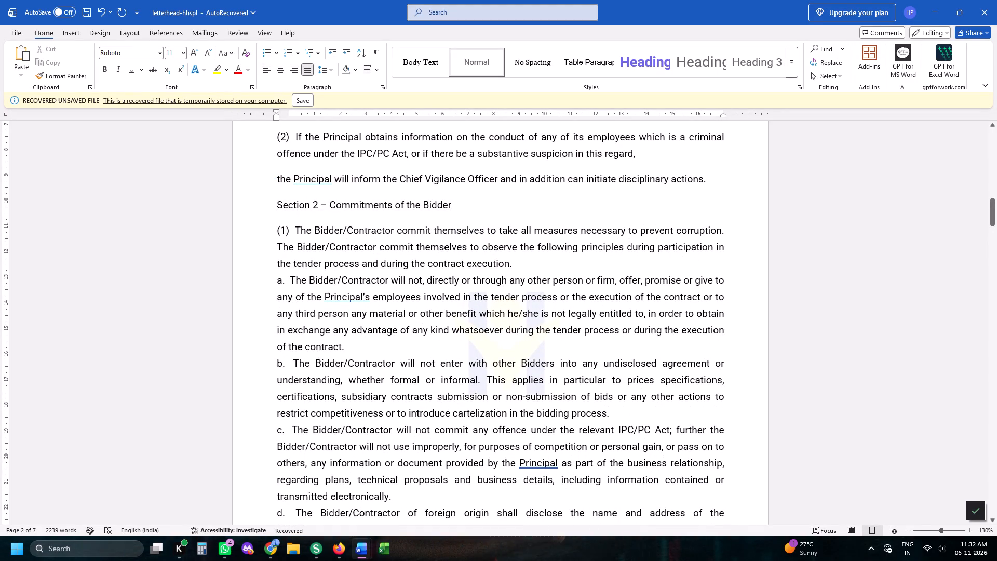
pyautogui.press('BackSpace')
pyautogui.press('BackSpace')
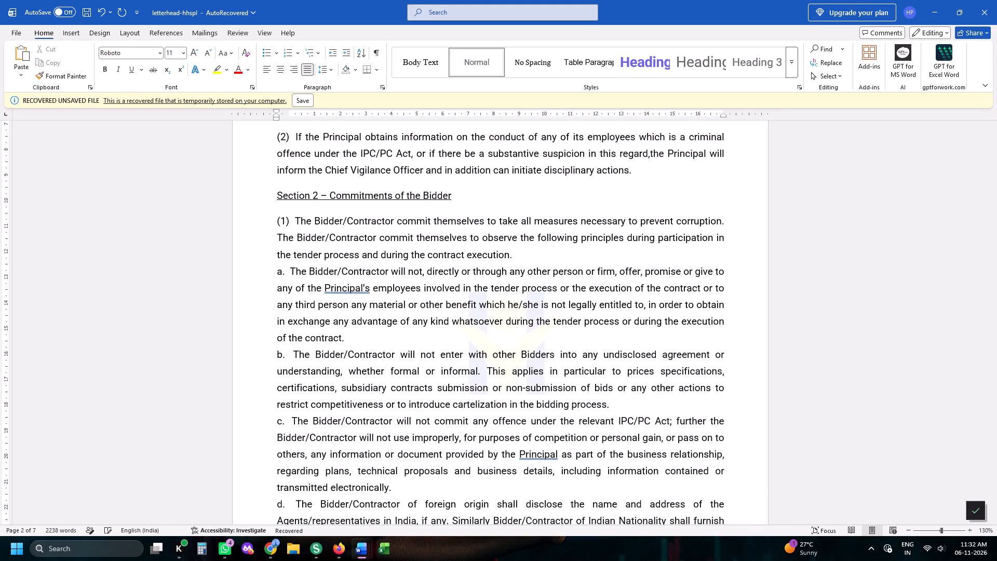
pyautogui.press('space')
# Join the stray line "Earnest Money Deposit/Bid Security." onto the end of clause (1) in Section 4, separated by a space.
pyautogui.scroll(5, 409, 224)
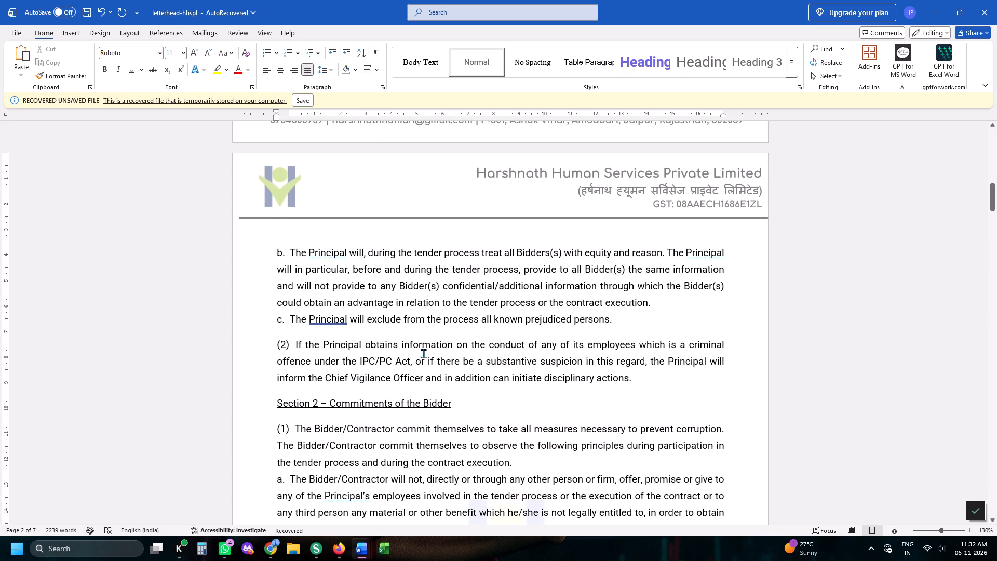
pyautogui.scroll(-12, 403, 356)
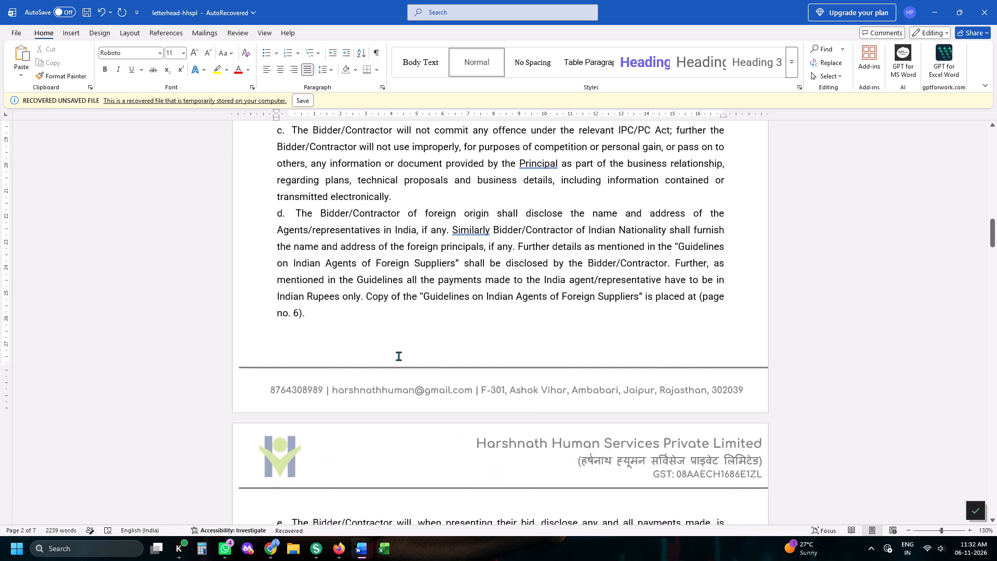
pyautogui.scroll(-11, 398, 356)
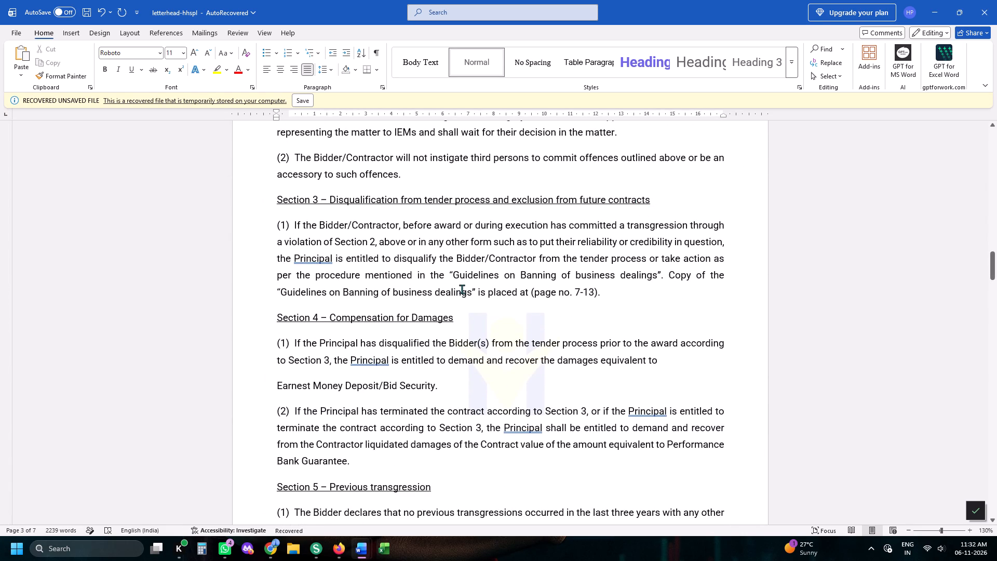
pyautogui.scroll(-6, 392, 325)
pyautogui.scroll(2, 331, 264)
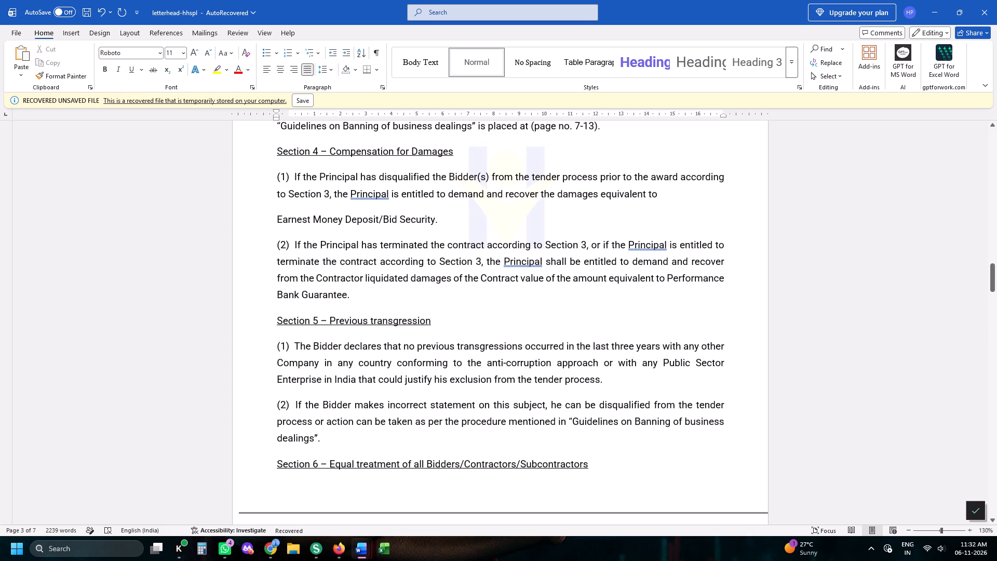
pyautogui.click(273, 216)
pyautogui.click(273, 217)
pyautogui.click(276, 219)
pyautogui.press('BackSpace')
pyautogui.press('BackSpace')
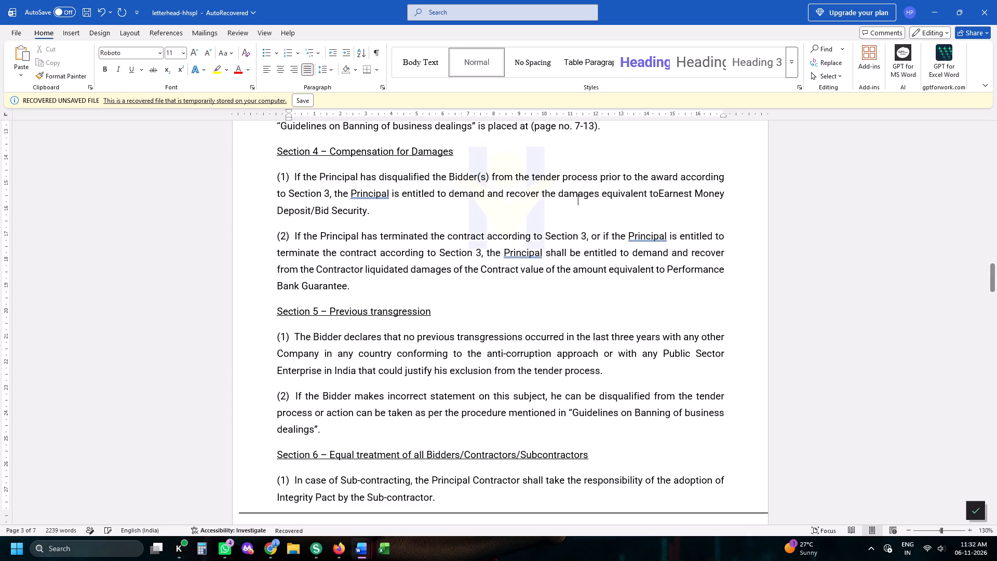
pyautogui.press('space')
# Remove the space before paragraphs in clauses (2) and (3) of Section 6, Equal treatment of all Bidders.
pyautogui.scroll(-2, 316, 263)
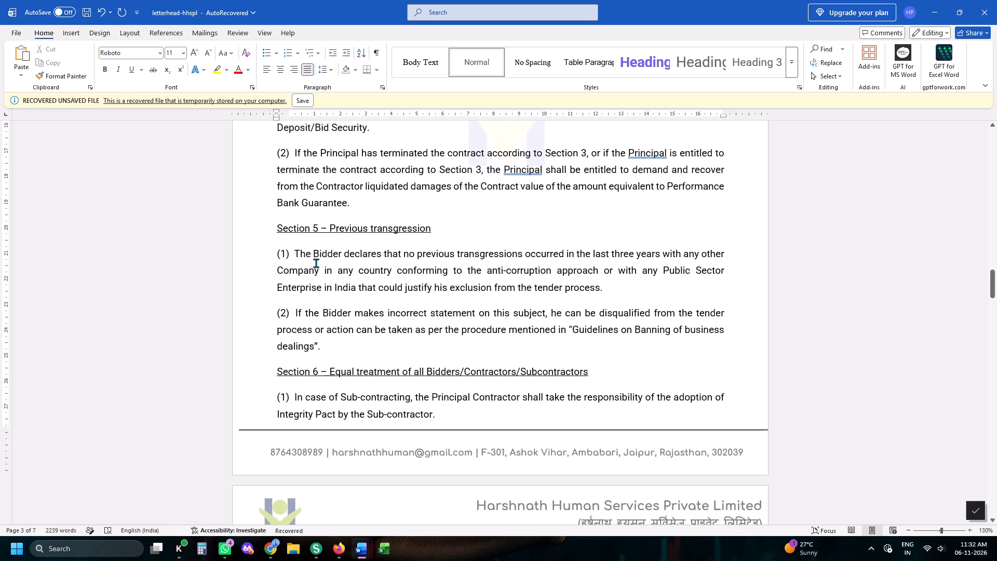
pyautogui.scroll(-8, 316, 263)
pyautogui.moveTo(292, 251); pyautogui.dragTo(299, 274)
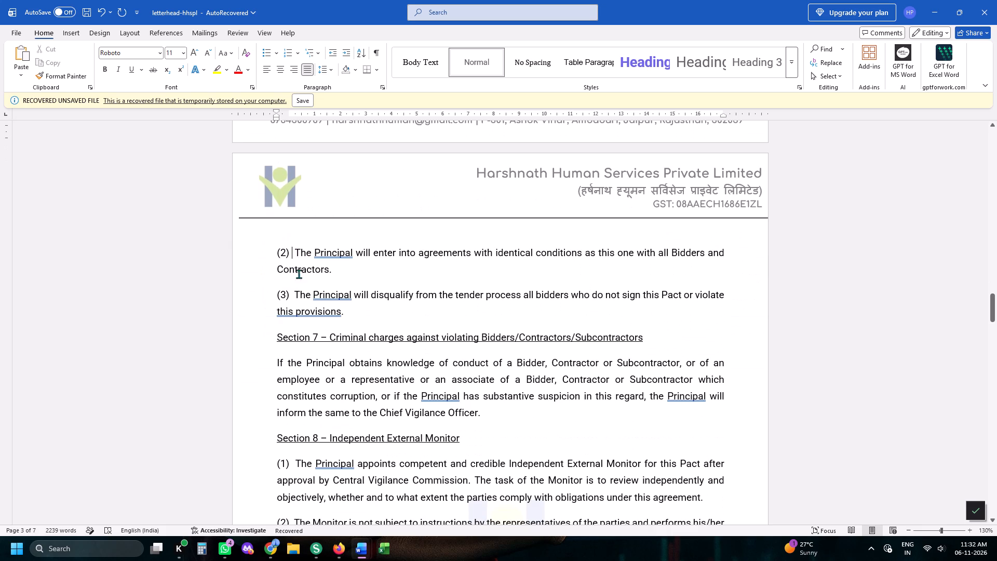
pyautogui.moveTo(299, 274); pyautogui.dragTo(334, 312)
pyautogui.click(324, 70)
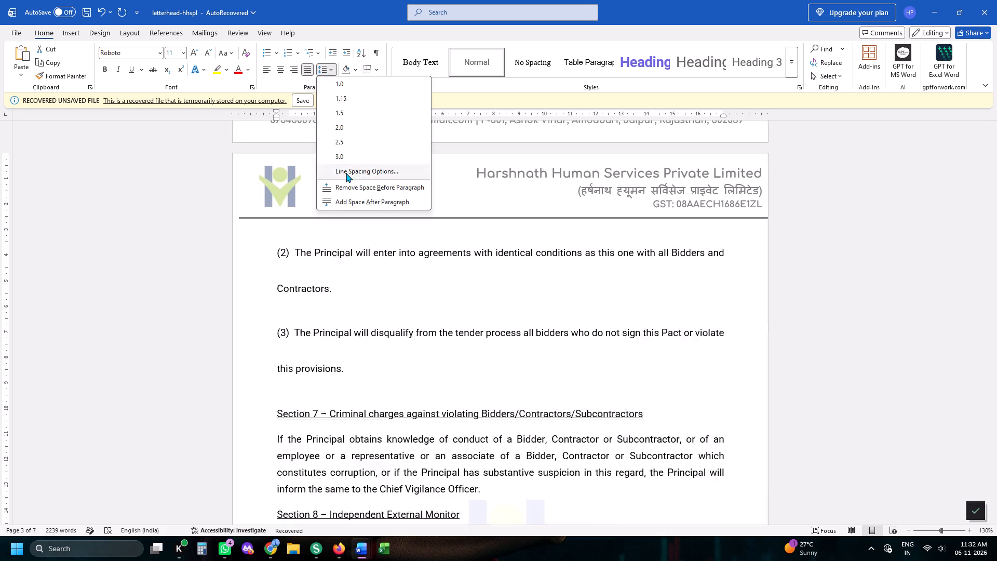
pyautogui.click(348, 182)
pyautogui.click(314, 293)
# Join the stray line "Secretary, D/o Higher Education." onto the end of clause (4) in Section 8, separated by a space.
pyautogui.scroll(-5, 314, 293)
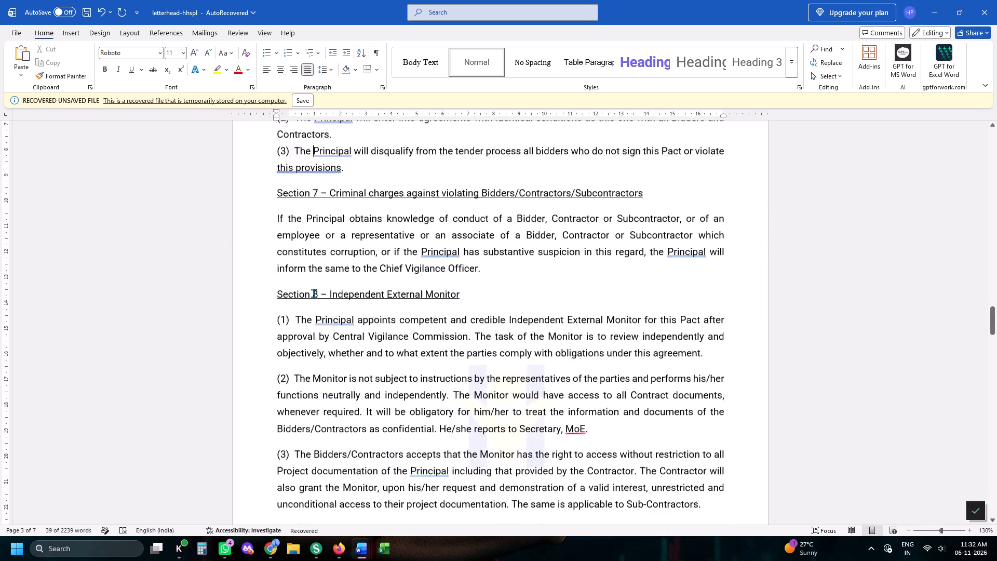
pyautogui.scroll(-2, 314, 293)
pyautogui.moveTo(284, 175); pyautogui.dragTo(373, 337)
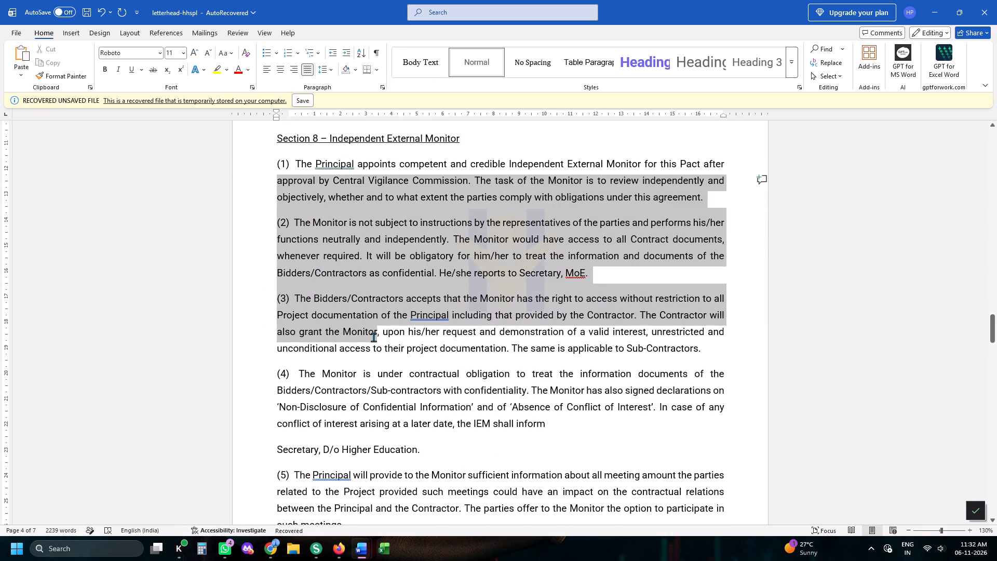
pyautogui.moveTo(373, 337); pyautogui.dragTo(443, 283)
pyautogui.scroll(-3, 386, 327)
pyautogui.scroll(-5, 429, 274)
pyautogui.scroll(6, 443, 283)
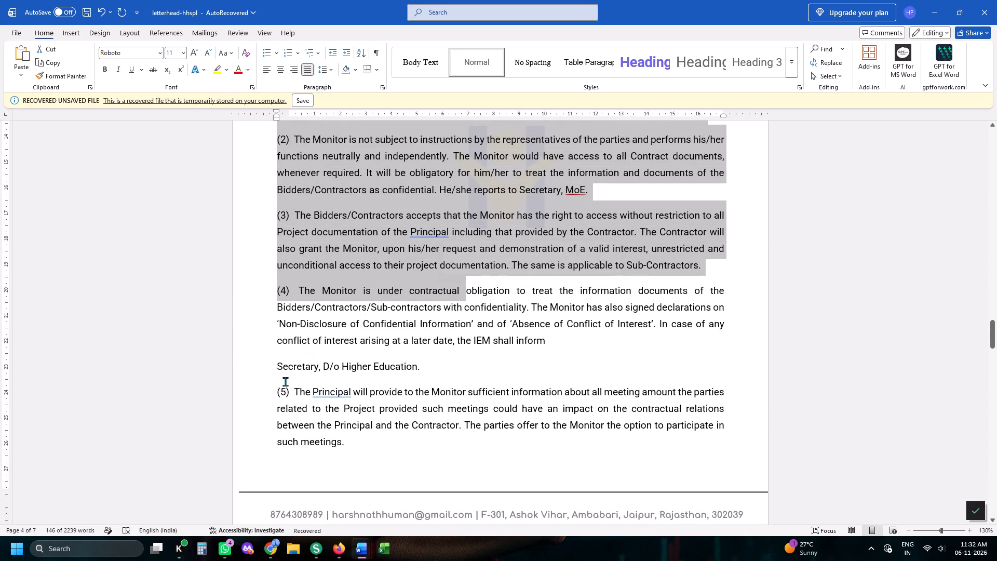
pyautogui.click(280, 372)
pyautogui.press('Left')
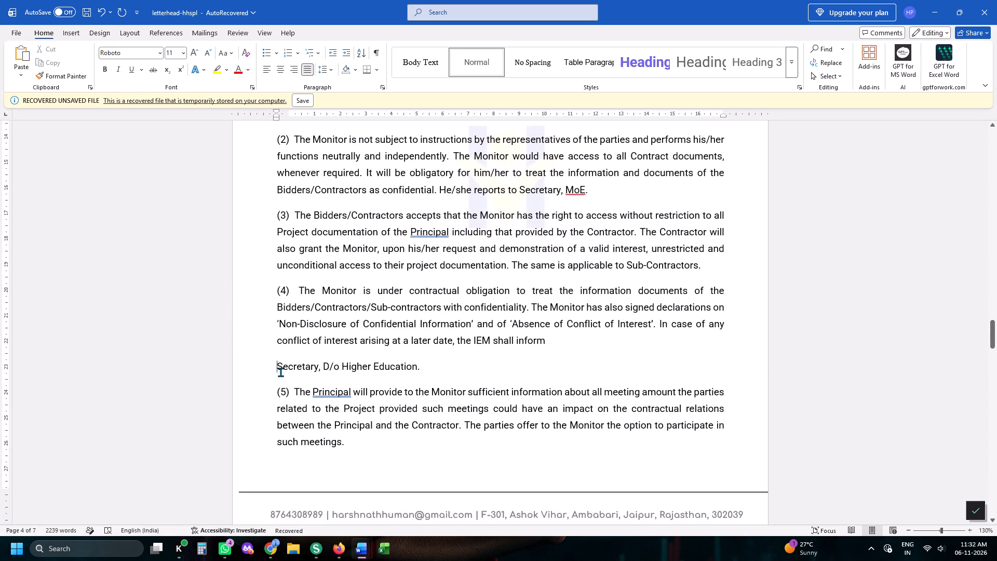
pyautogui.press('BackSpace')
pyautogui.press('BackSpace')
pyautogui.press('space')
# Remove the space before paragraphs in clauses (1) to (10) of Section 8, Independent External Monitor.
pyautogui.scroll(4, 312, 316)
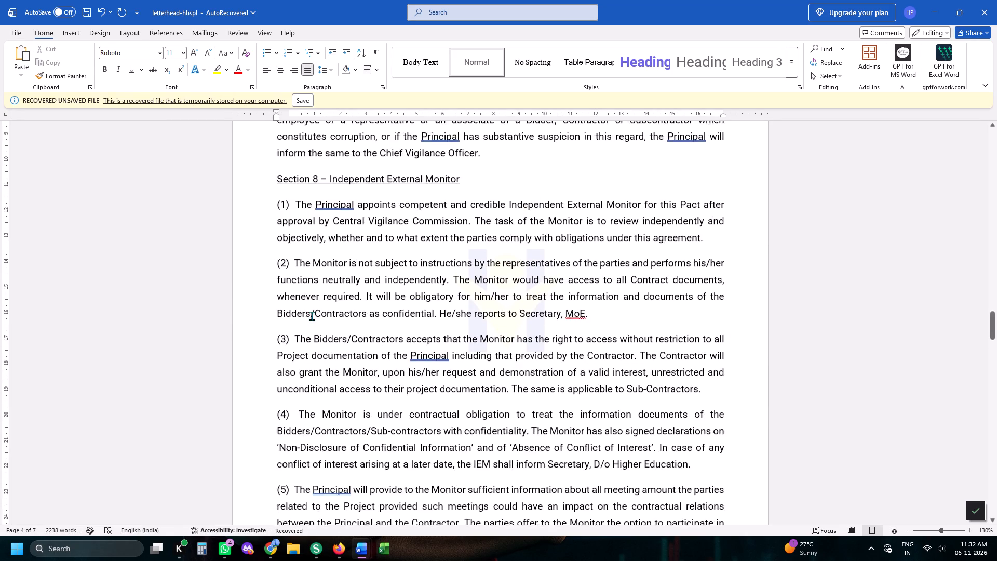
pyautogui.scroll(1, 312, 316)
pyautogui.moveTo(276, 289); pyautogui.dragTo(399, 376)
pyautogui.scroll(-5, 318, 421)
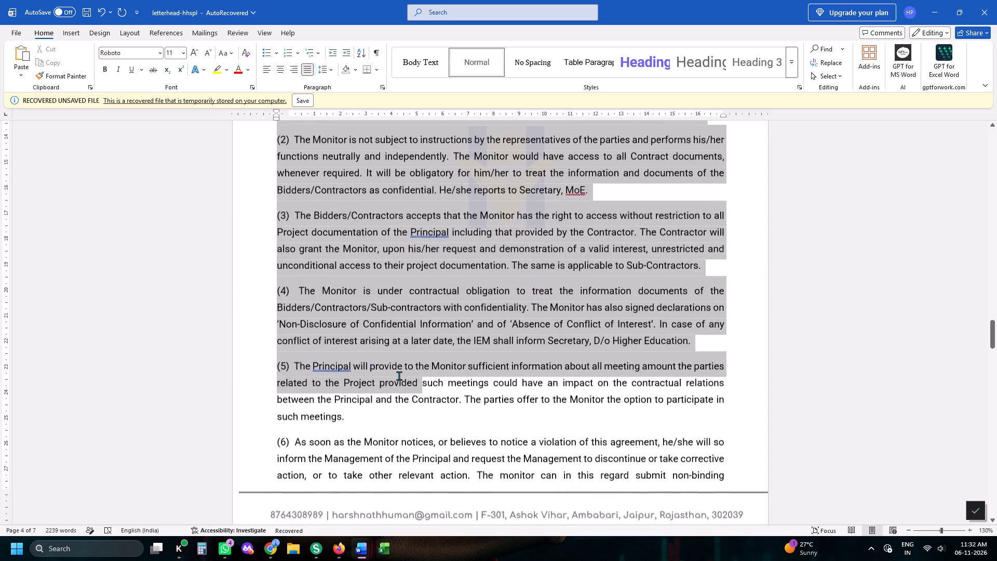
pyautogui.moveTo(399, 376); pyautogui.dragTo(449, 340)
pyautogui.scroll(-4, 399, 376)
pyautogui.scroll(-8, 444, 344)
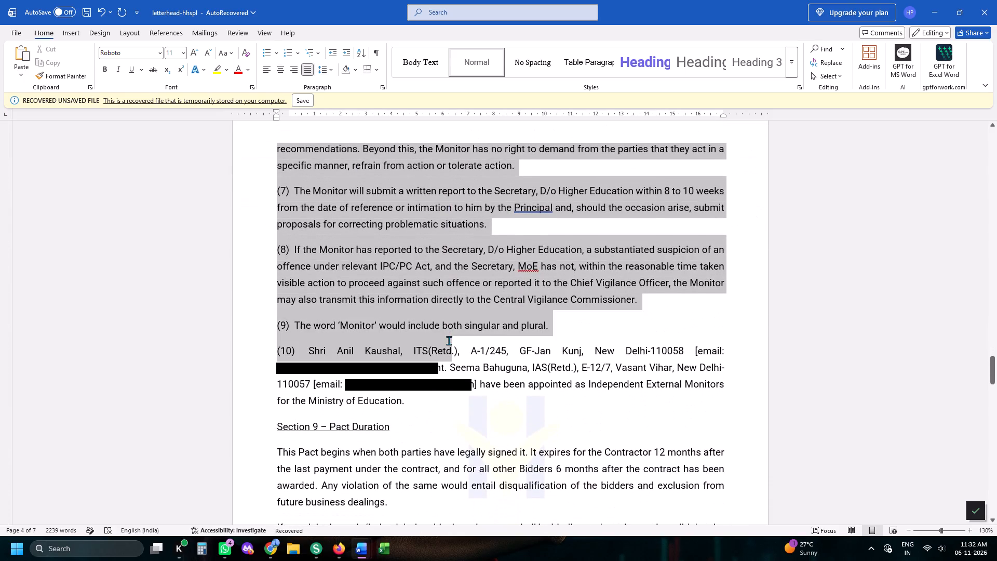
pyautogui.moveTo(449, 340); pyautogui.dragTo(435, 404)
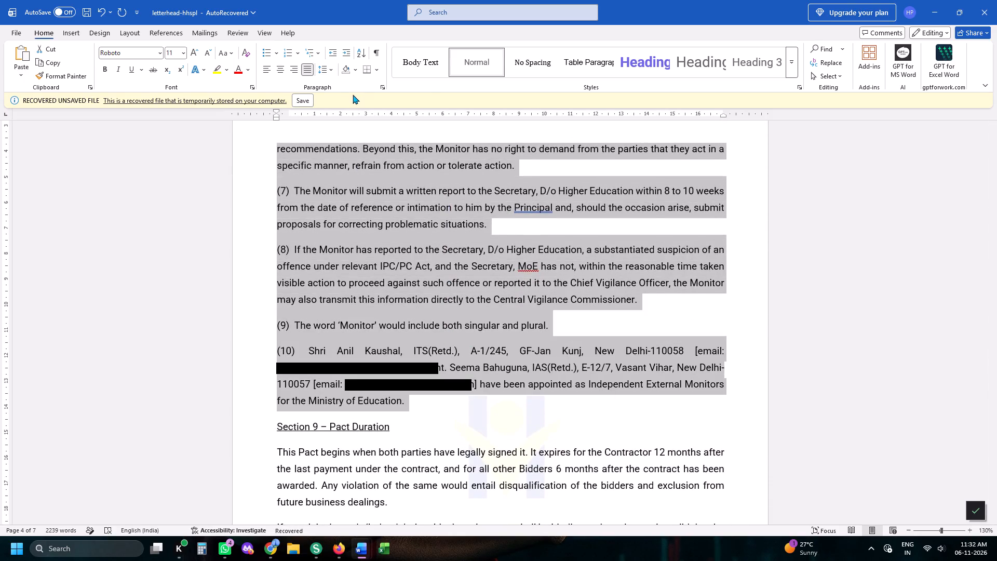
pyautogui.click(319, 66)
pyautogui.click(345, 184)
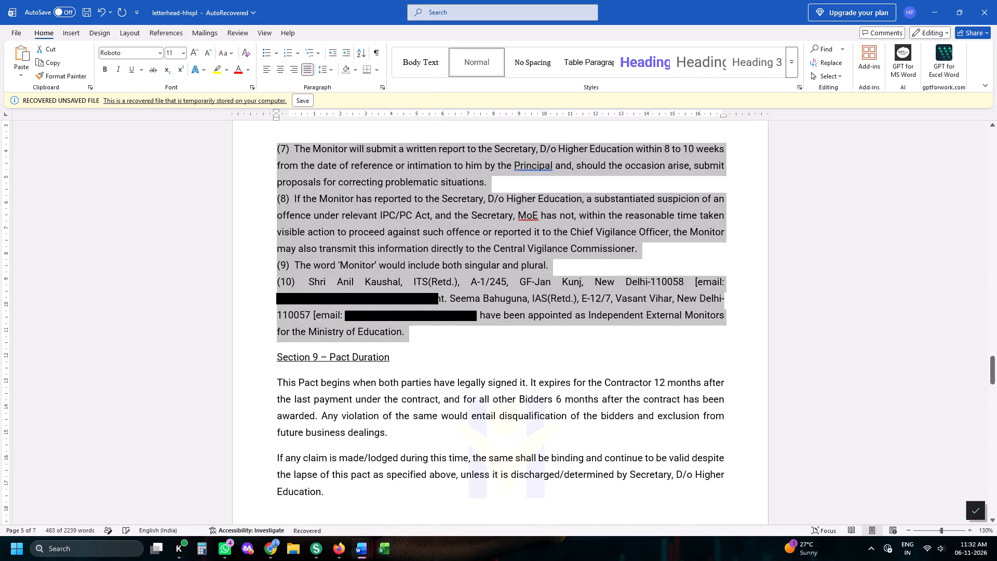
pyautogui.click(444, 311)
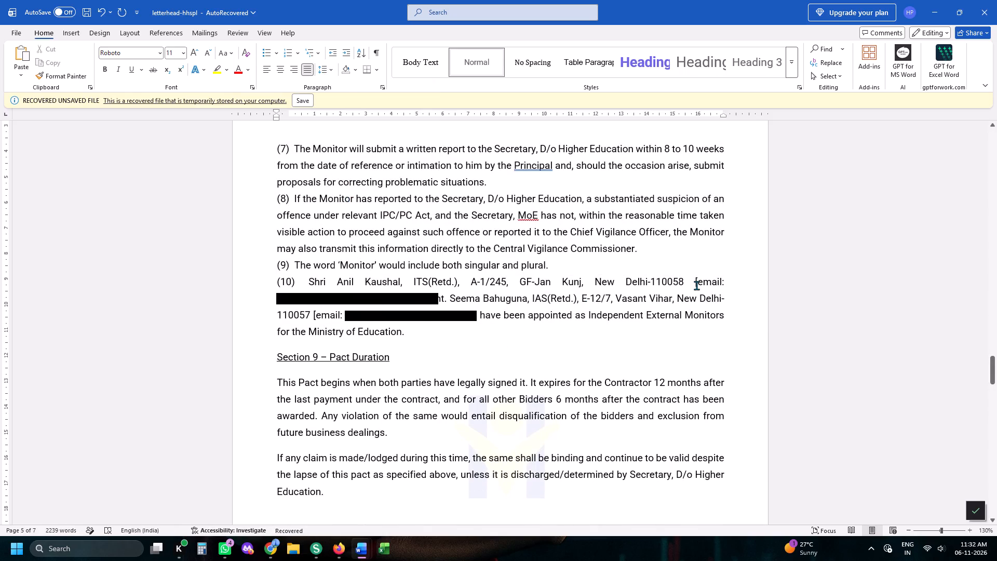
# Split clause (10) of Section 8 onto a new line just before the first monitor's bracketed email.
pyautogui.click(696, 285)
pyautogui.press('Return')
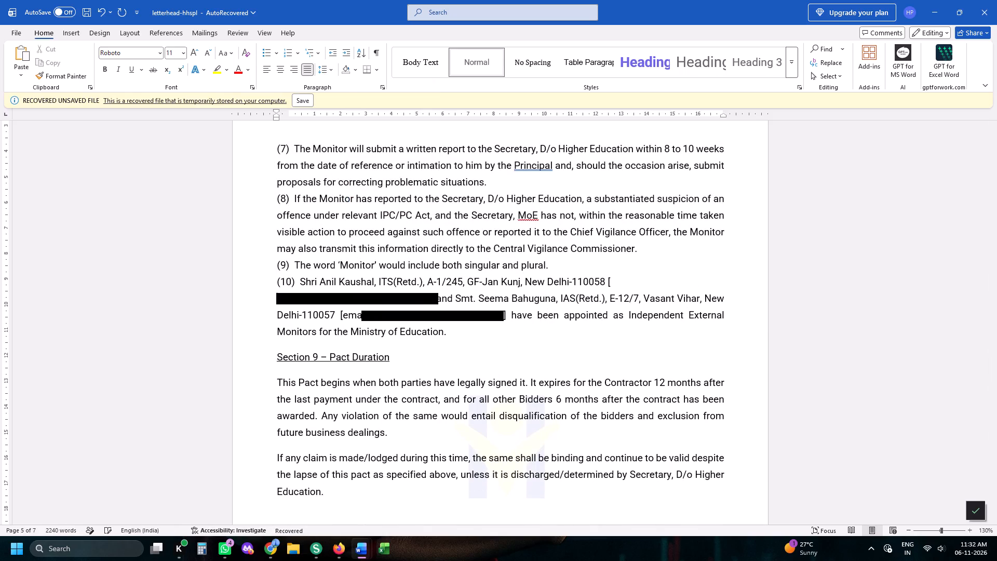
pyautogui.hotkey('ctrl', 'z')
pyautogui.press('Left')
pyautogui.press('Return')
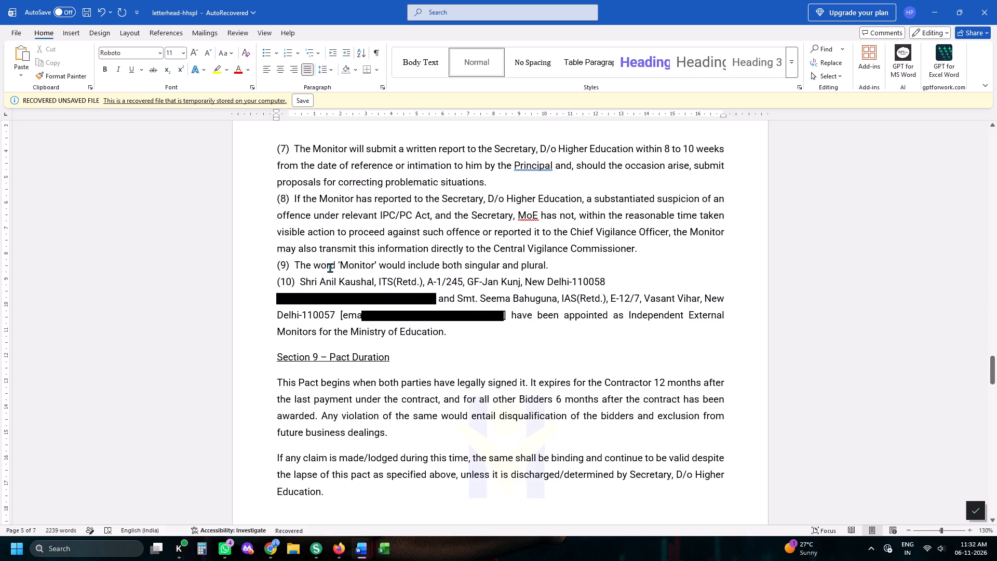
# Delete the "(10)" numbering in front of the first monitor's name at the end of Section 8.
pyautogui.click(301, 283)
pyautogui.press('BackSpace')
pyautogui.press('BackSpace')
pyautogui.press('BackSpace')
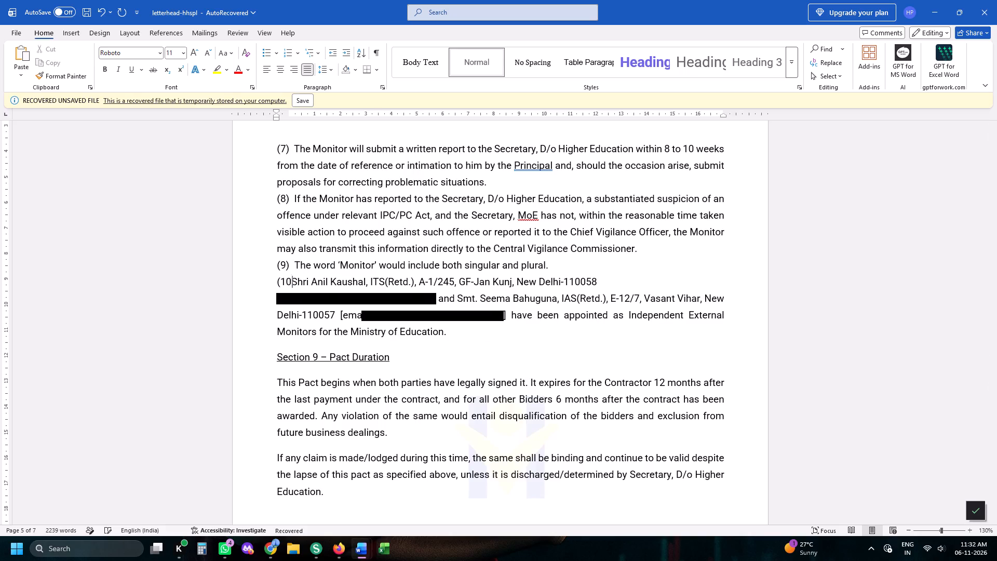
pyautogui.press('BackSpace')
pyautogui.press('BackSpace')
pyautogui.press('BackSpace')
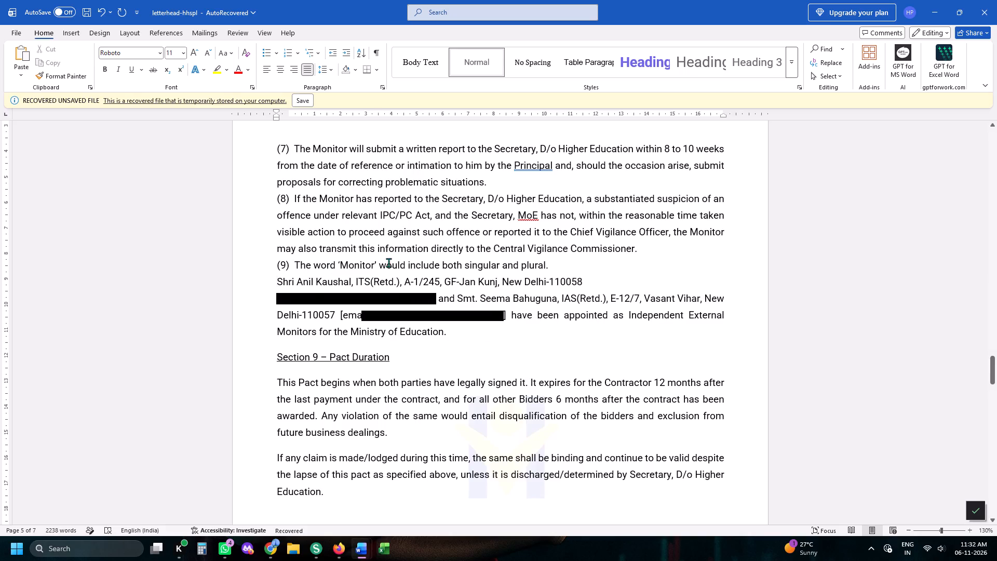
# Delete the blank line above the "Section 10 – Other provisions" heading.
pyautogui.scroll(-3, 400, 262)
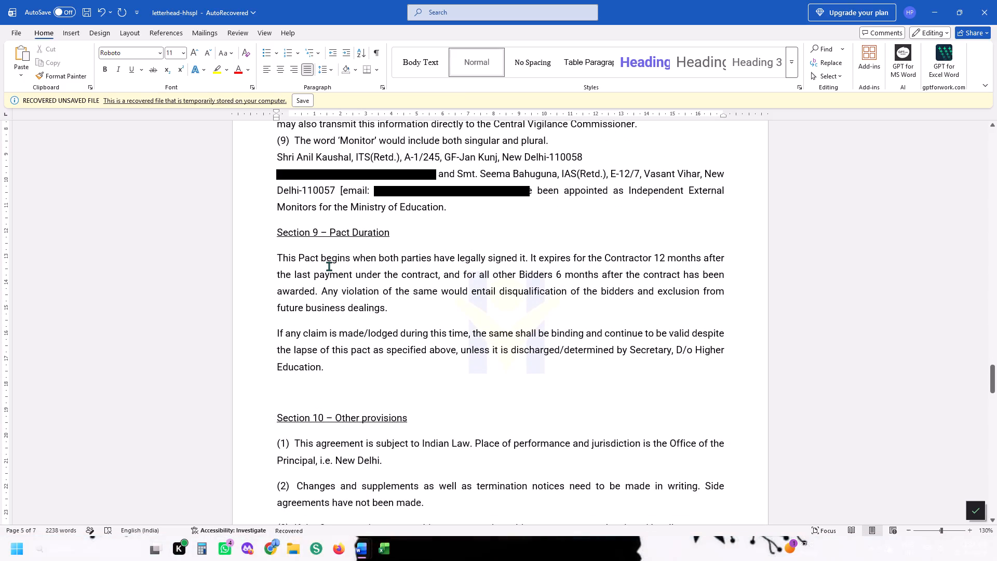
pyautogui.scroll(-3, 326, 266)
pyautogui.click(317, 270)
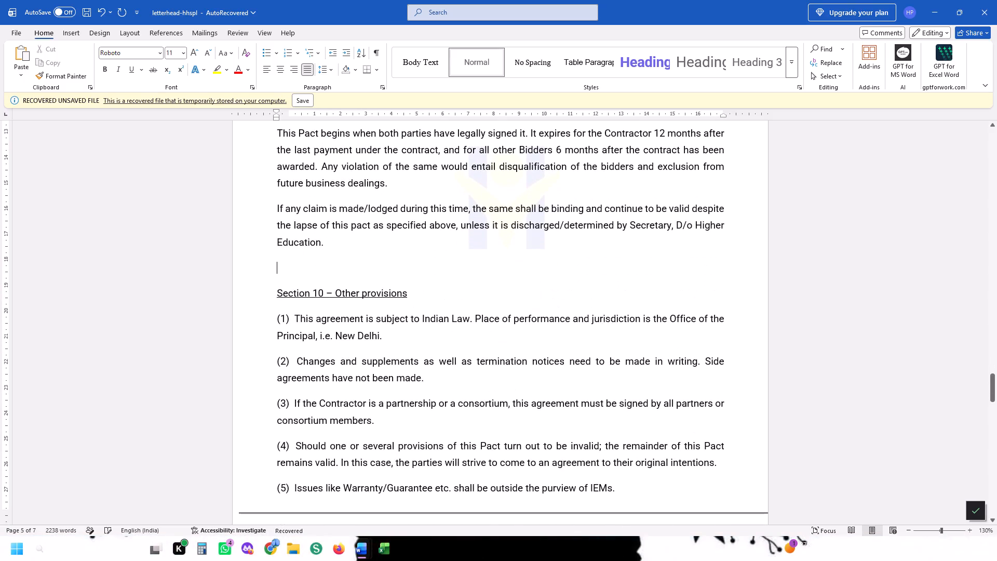
pyautogui.press('Delete')
# Remove the space before paragraphs from the Section 10 clauses through the IN WITNESS WHEREOF paragraph.
pyautogui.scroll(3, 464, 327)
pyautogui.scroll(-5, 464, 327)
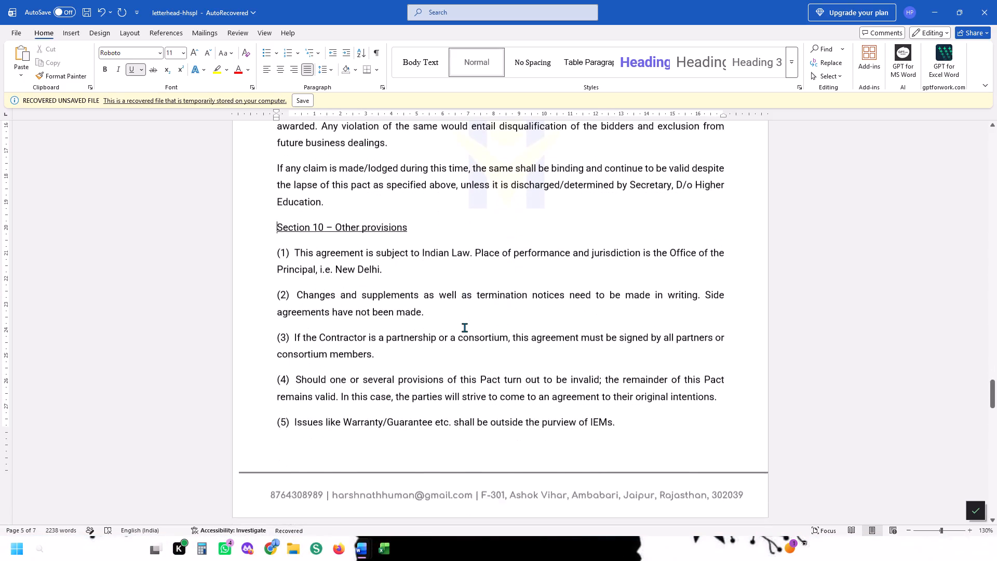
pyautogui.moveTo(266, 207); pyautogui.dragTo(379, 295)
pyautogui.scroll(-6, 370, 312)
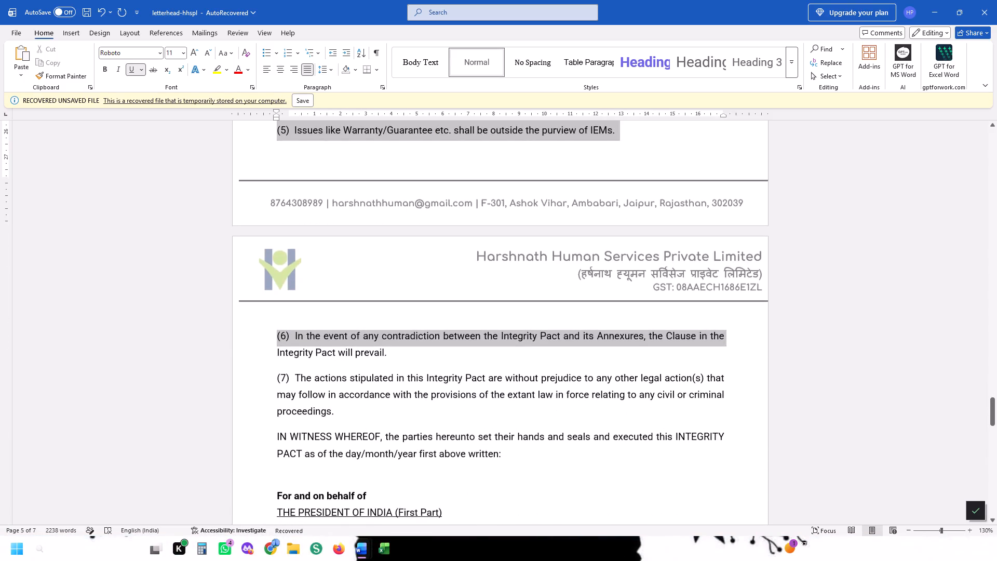
pyautogui.moveTo(379, 295); pyautogui.dragTo(562, 330)
pyautogui.scroll(-3, 379, 295)
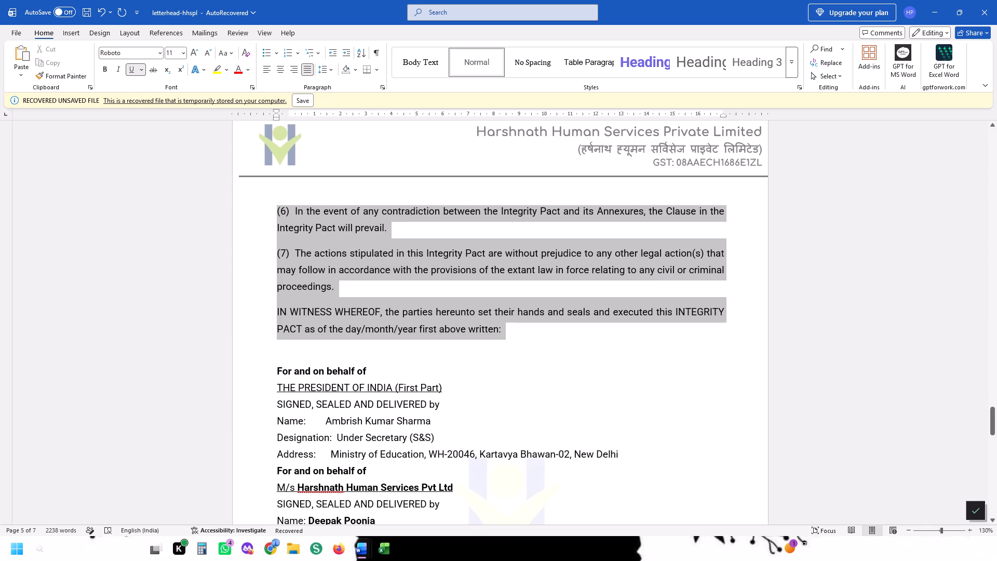
pyautogui.moveTo(562, 330); pyautogui.dragTo(561, 330)
pyautogui.click(338, 69)
pyautogui.click(330, 72)
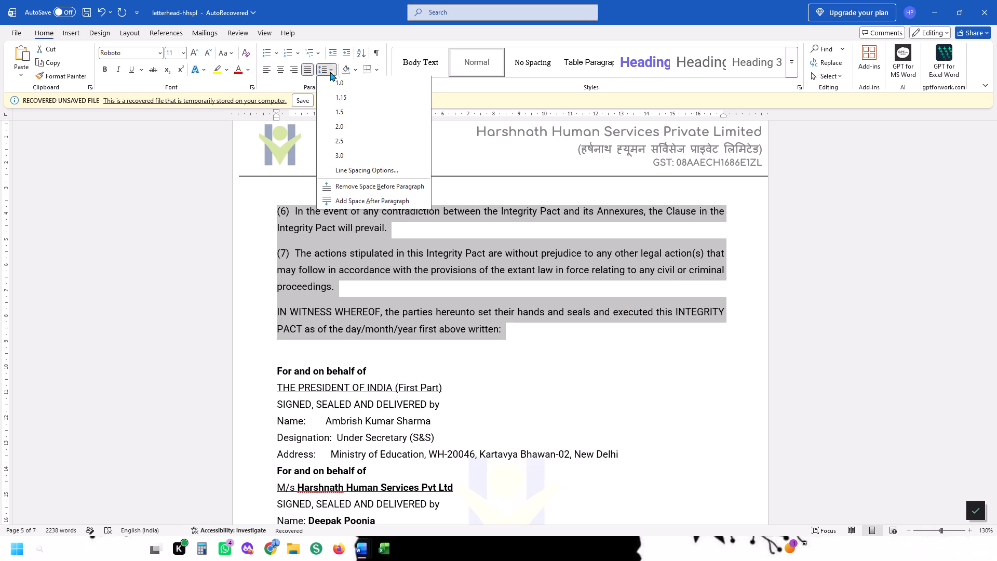
pyautogui.click(336, 189)
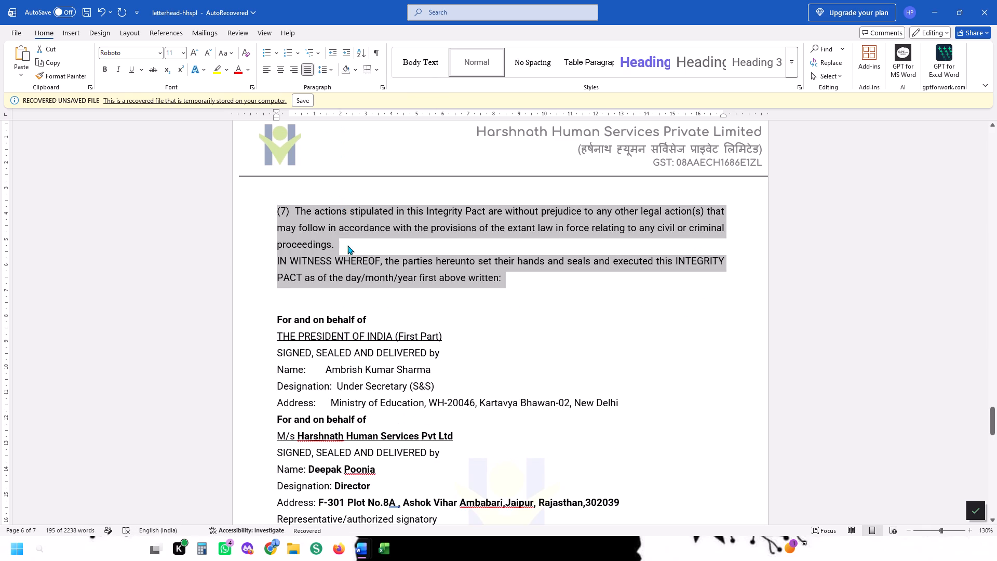
# Insert a blank line between clause (7) of Section 10 and the IN WITNESS WHEREOF paragraph.
pyautogui.click(358, 350)
pyautogui.click(359, 250)
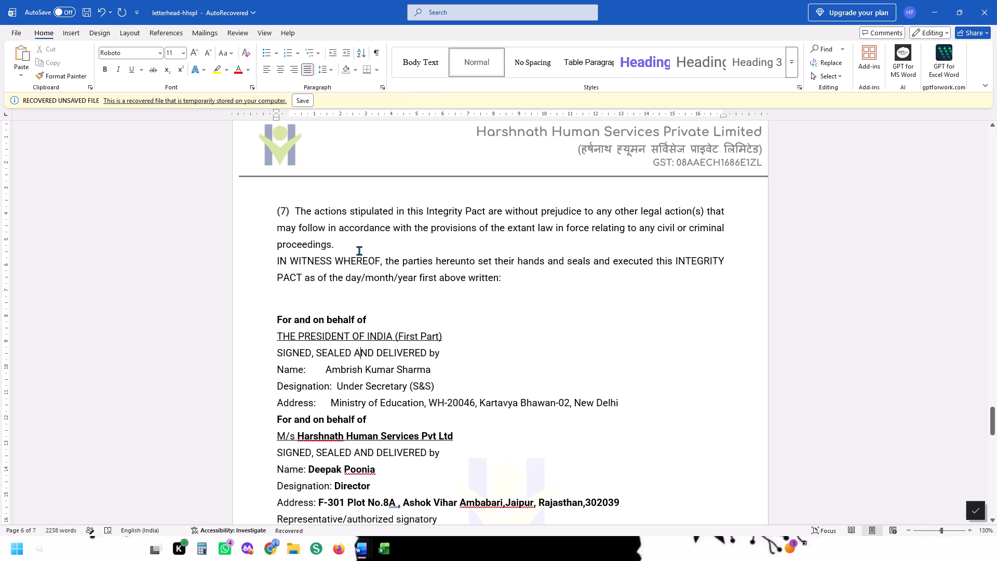
pyautogui.press('Return')
# Add a full stop after "New Delhi" in the First Part's address and a blank line before the company's "For and on behalf of" block.
pyautogui.scroll(-7, 382, 269)
pyautogui.scroll(2, 439, 229)
pyautogui.click(686, 214)
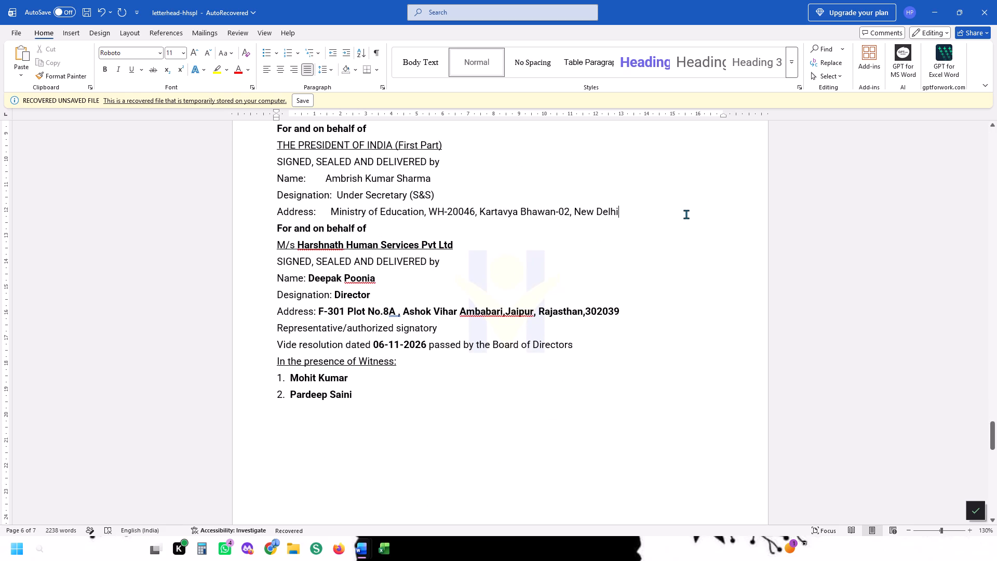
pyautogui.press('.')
pyautogui.press('Return')
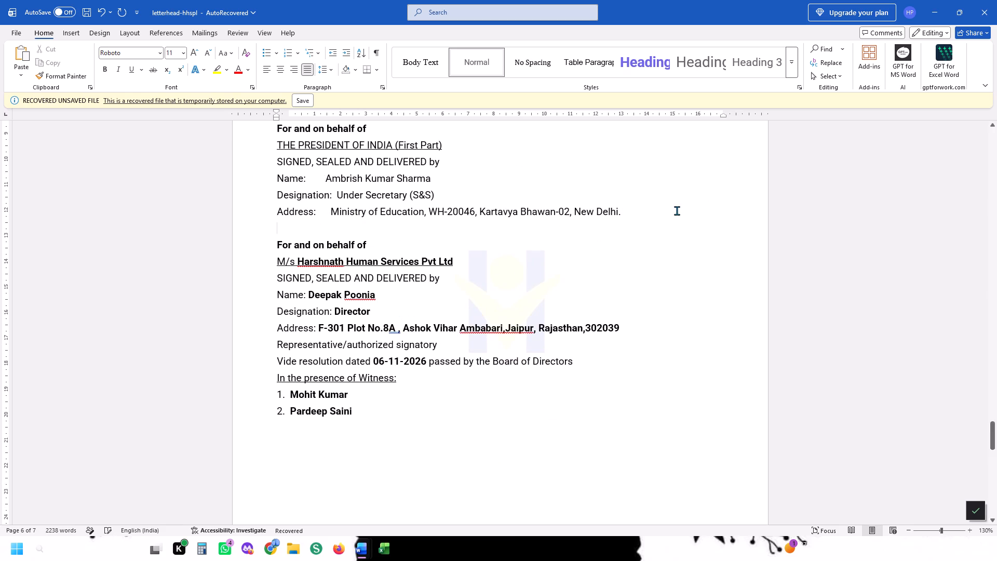
# Look over the end of the Integrity Pact's signature page and the Declaration/Undertaking page that follows.
pyautogui.scroll(-2, 677, 210)
pyautogui.scroll(-7, 609, 328)
pyautogui.scroll(3, 607, 335)
pyautogui.scroll(-7, 607, 335)
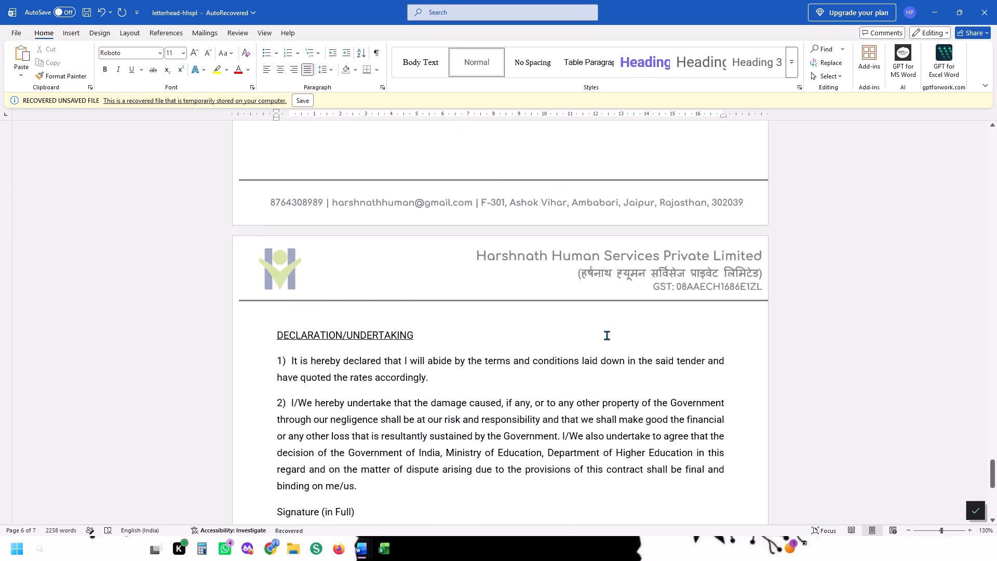
pyautogui.scroll(12, 607, 335)
pyautogui.scroll(2, 488, 371)
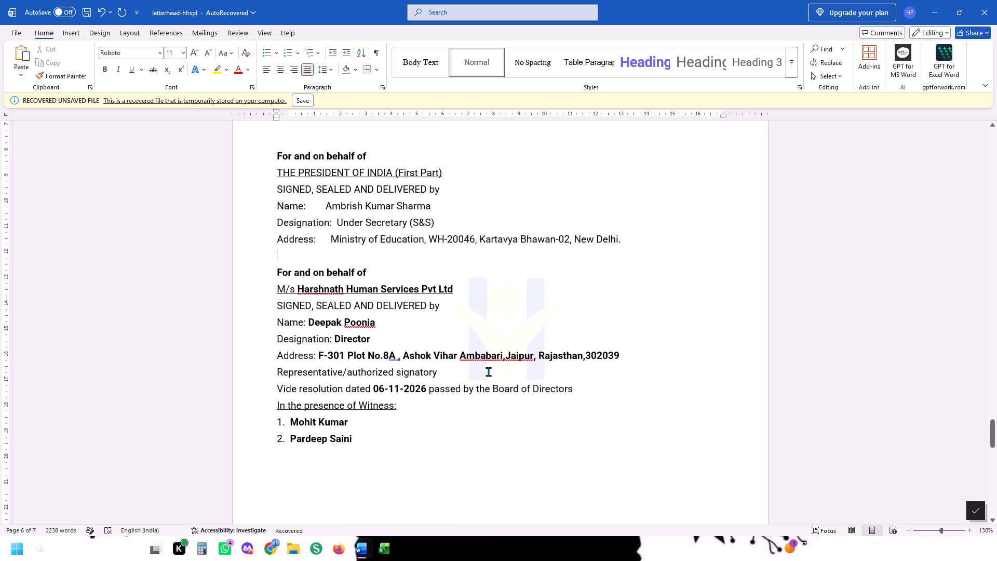
pyautogui.scroll(-6, 387, 441)
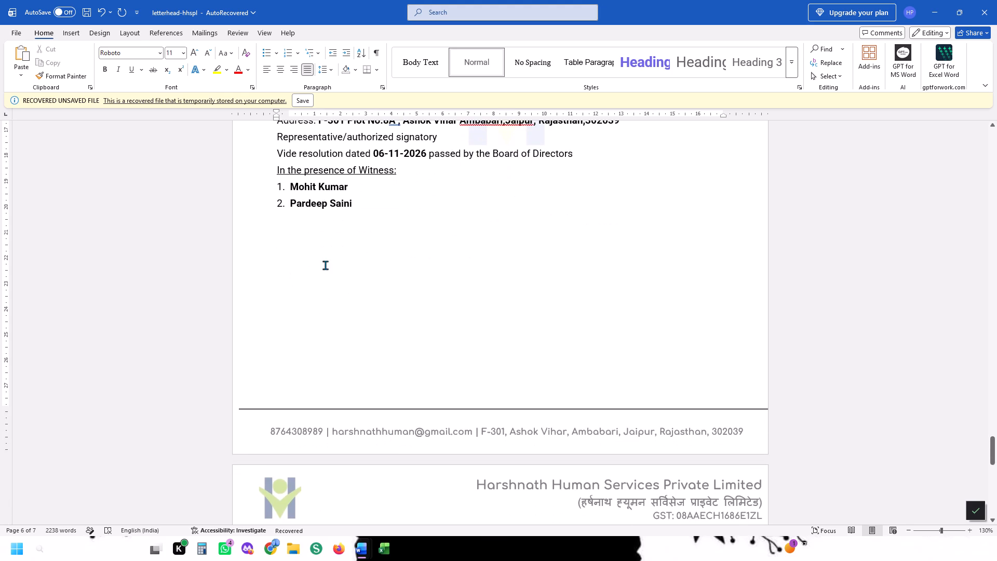
# Place the cursor below the two witness names and clear all unpinned items from the clipboard history.
pyautogui.click(325, 265)
pyautogui.press('super+v')
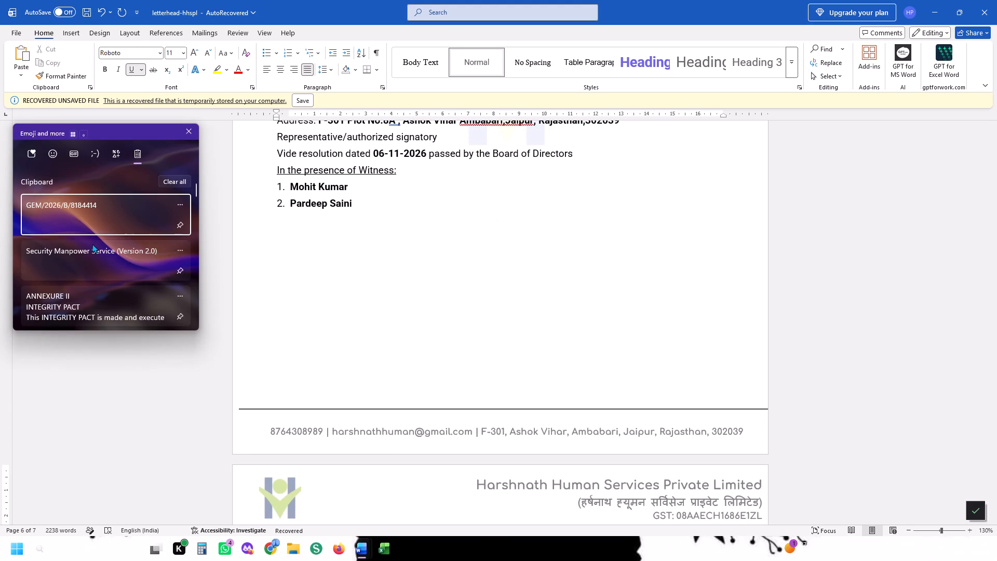
pyautogui.click(167, 183)
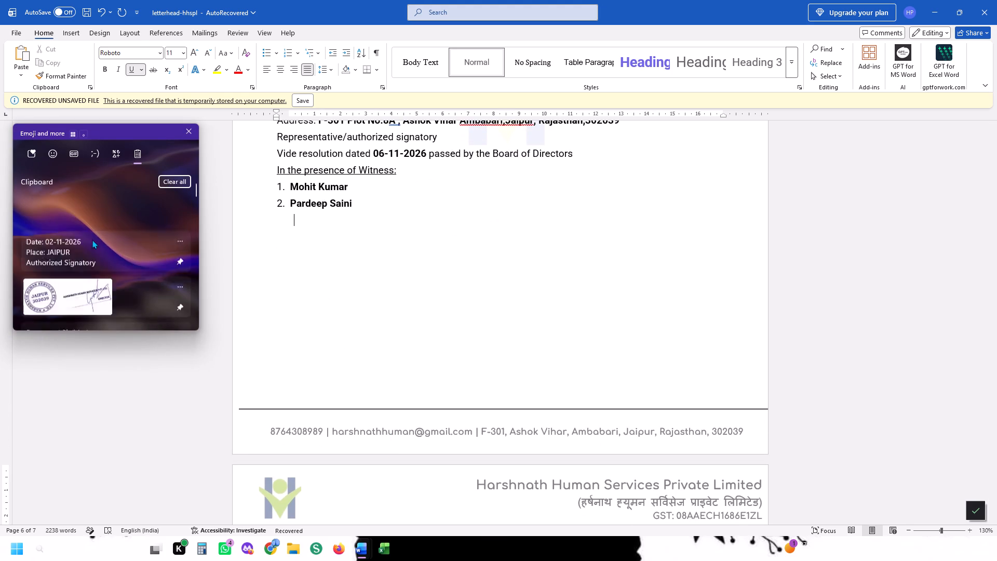
# Paste the pinned company stamp and director signature image after the witness list, and set its text wrapping to Behind Text.
pyautogui.click(93, 243)
pyautogui.hotkey('ctrl', 'v')
pyautogui.click(475, 462)
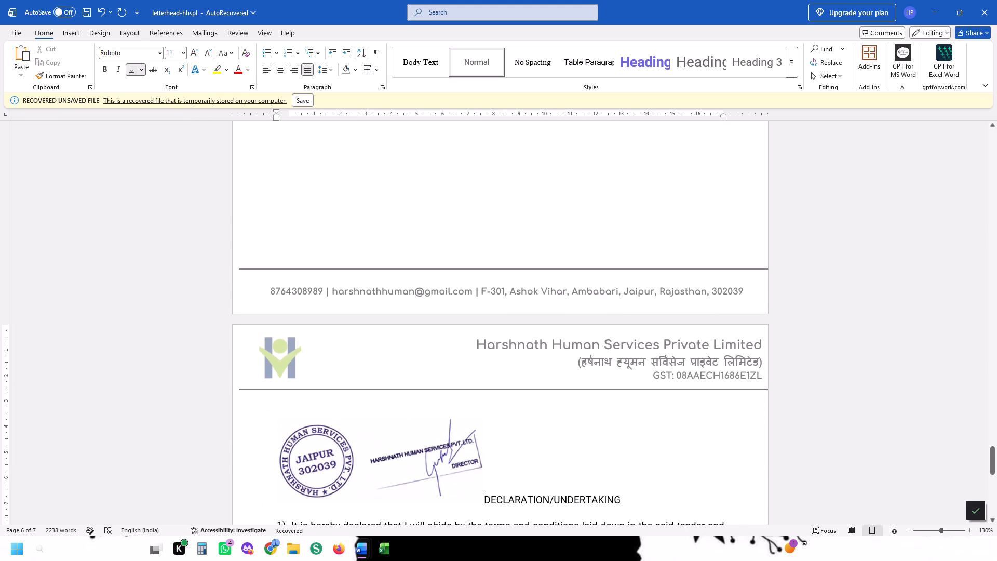
pyautogui.click(494, 425)
pyautogui.click(559, 476)
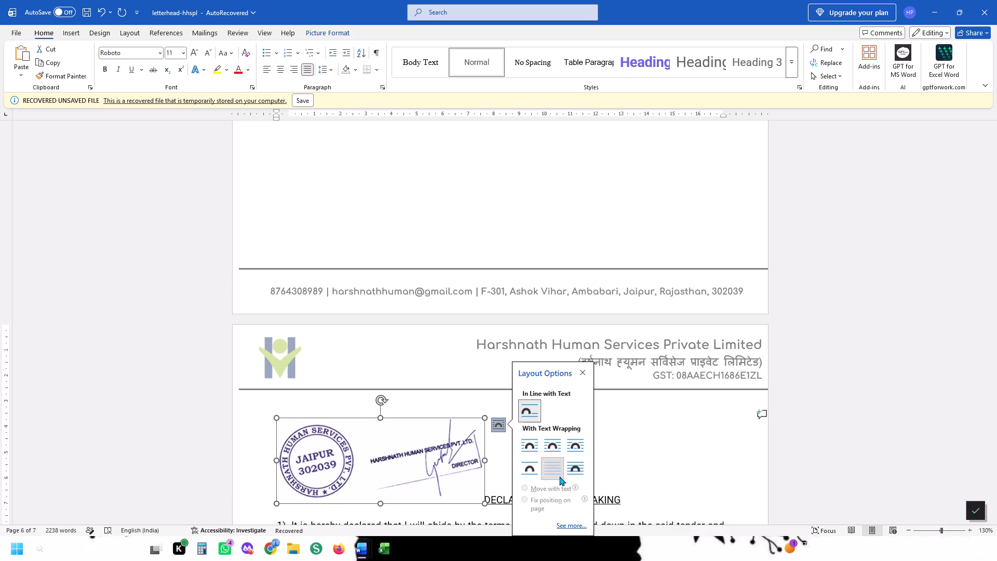
# Move the stamp and signature image up from the declaration page to the blank right-hand area below the witness list.
pyautogui.scroll(15, 553, 266)
pyautogui.scroll(-7, 553, 266)
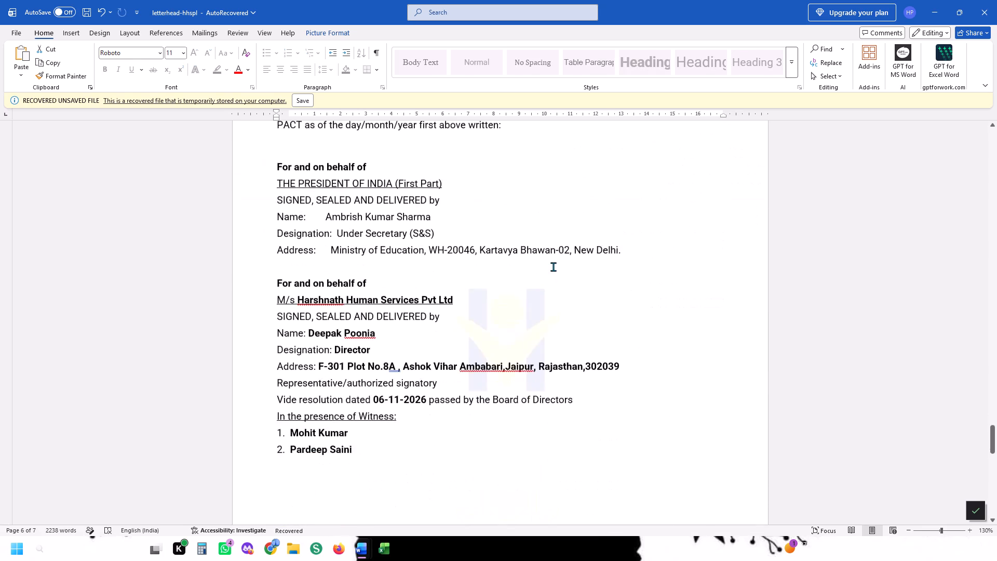
pyautogui.scroll(-14, 553, 266)
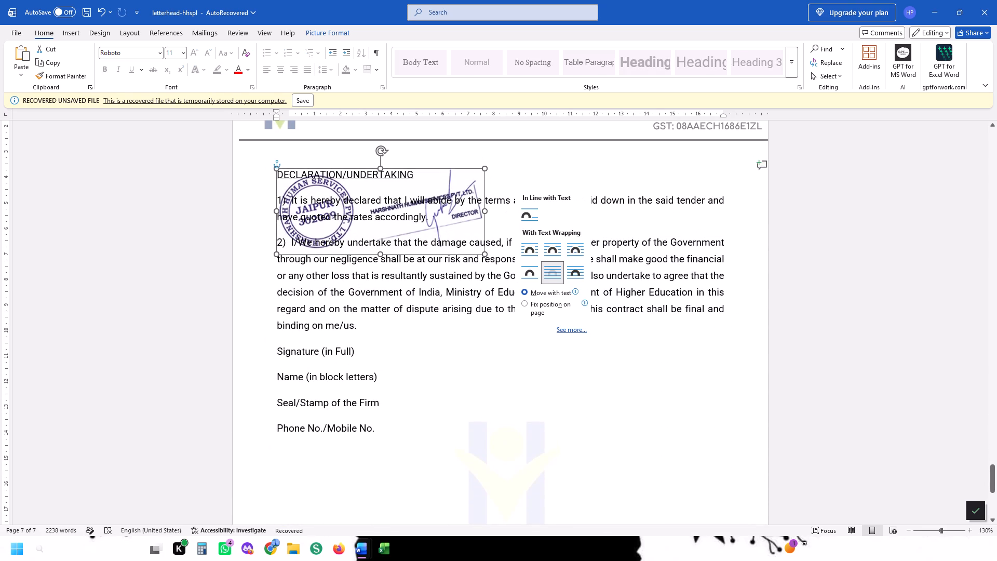
pyautogui.moveTo(475, 179); pyautogui.dragTo(480, 121)
pyautogui.scroll(4, 511, 243)
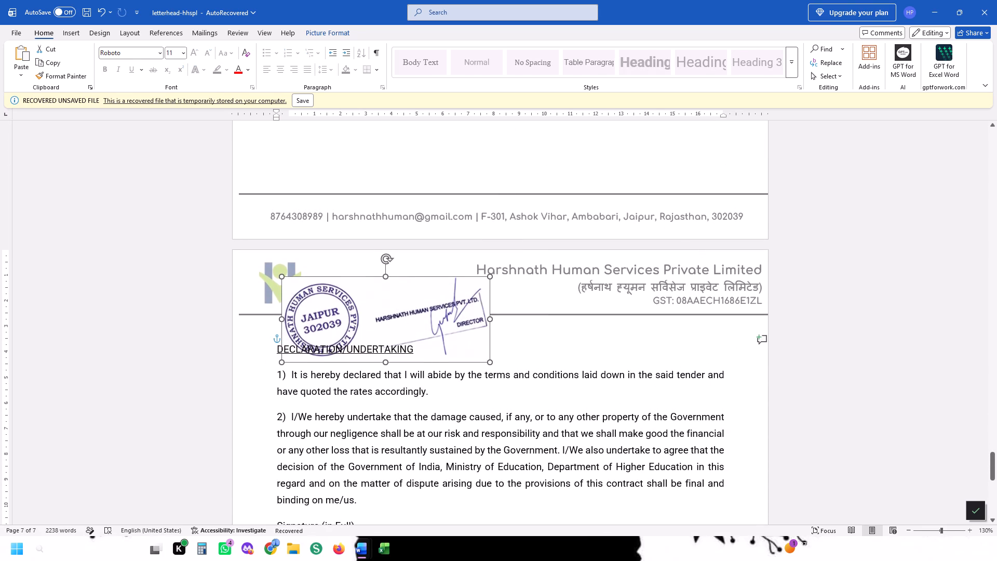
pyautogui.moveTo(463, 299); pyautogui.dragTo(693, 140)
pyautogui.scroll(5, 685, 269)
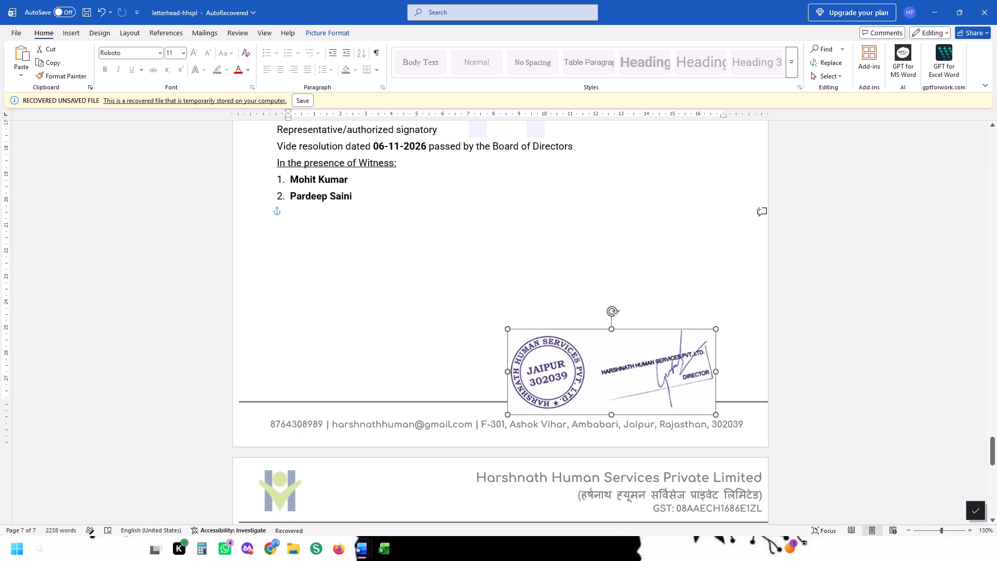
pyautogui.moveTo(638, 358); pyautogui.dragTo(628, 266)
# Make the DECLARATION/UNDERTAKING heading bold, remove its underline and align it right.
pyautogui.scroll(-3, 523, 317)
pyautogui.scroll(-2, 424, 354)
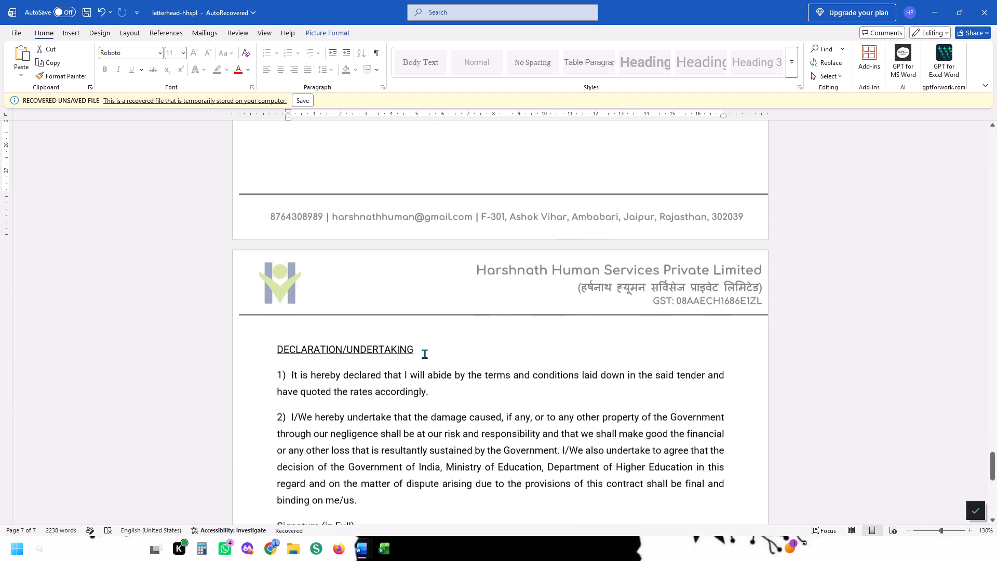
pyautogui.moveTo(424, 354); pyautogui.dragTo(255, 335)
pyautogui.hotkey('ctrl', 'b')
pyautogui.hotkey('ctrl', 'u')
pyautogui.hotkey('ctrl', 'r')
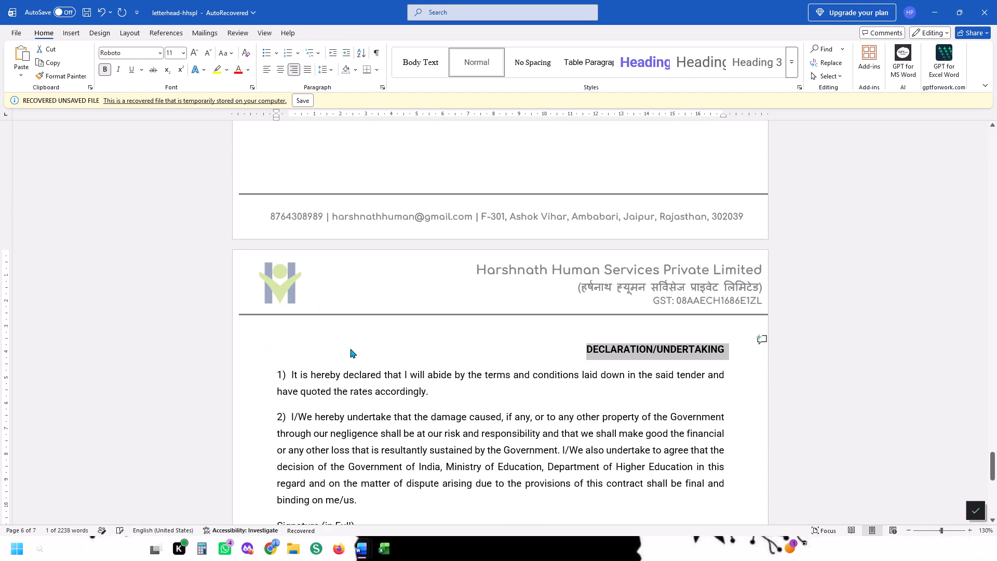
pyautogui.click(356, 352)
# Change "I/We" to "I" at the start of point 2) of the declaration.
pyautogui.click(311, 418)
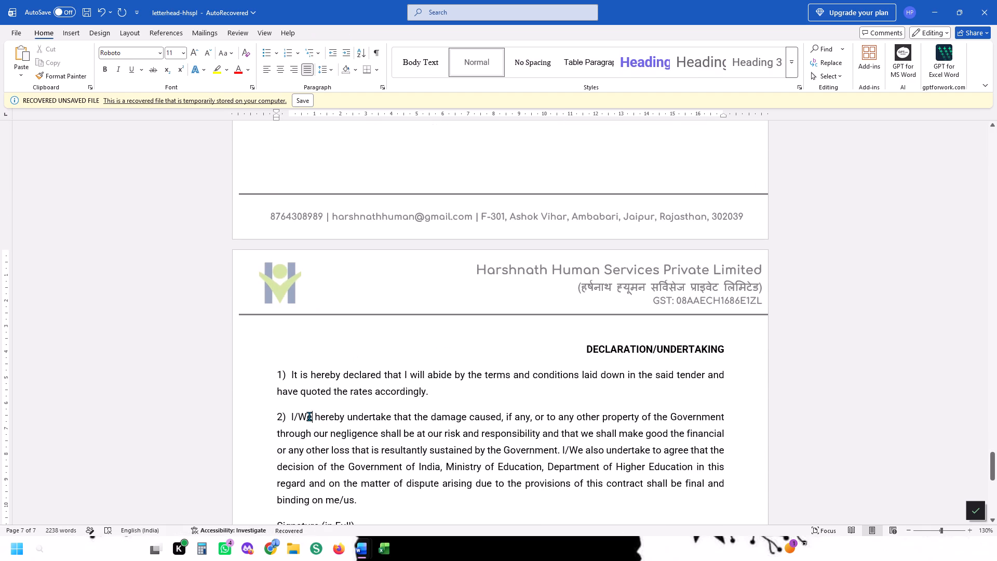
pyautogui.press('BackSpace')
pyautogui.press('BackSpace')
pyautogui.press('BackSpace')
# Replace the Signature, Name, Seal/Stamp and Phone No. lines of the declaration with the saved date, place and authorized signatory block.
pyautogui.scroll(-6, 309, 410)
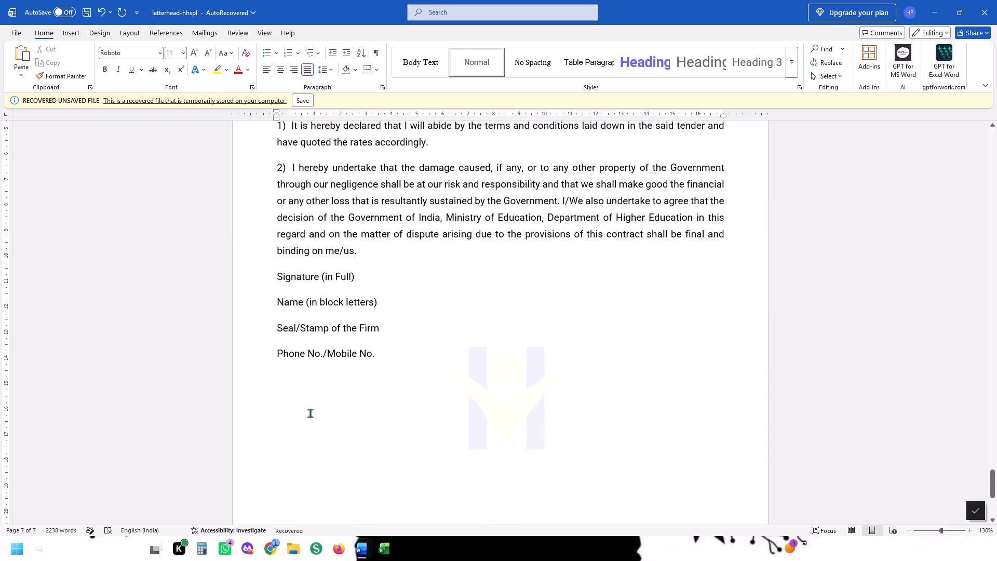
pyautogui.moveTo(264, 273); pyautogui.dragTo(339, 435)
pyautogui.press('Return')
pyautogui.press('Return')
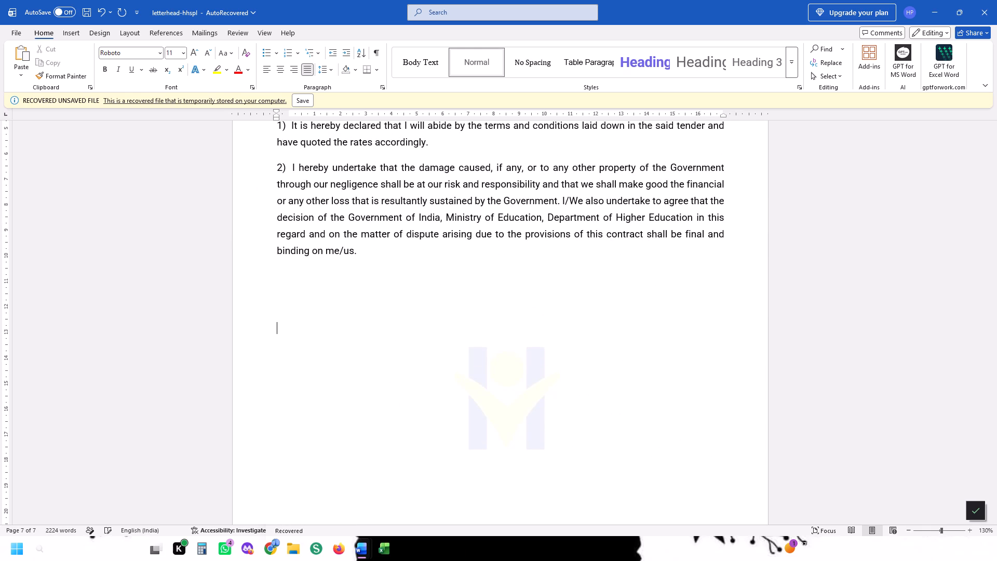
pyautogui.press('super+v')
pyautogui.click(373, 422)
pyautogui.hotkey('ctrl', 'v')
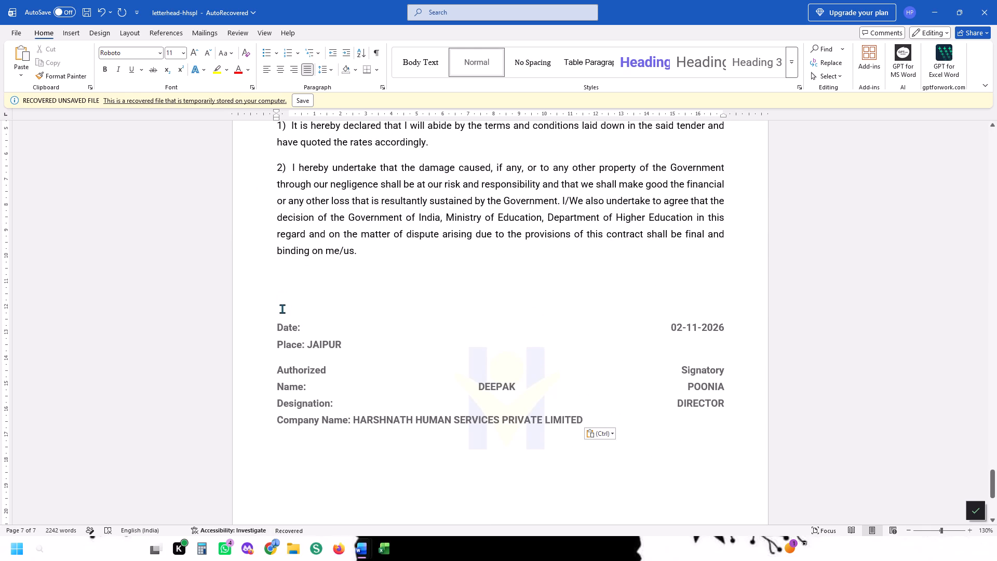
# Left-align the declaration's date and signatory block and set its font colour to Automatic.
pyautogui.moveTo(285, 320); pyautogui.dragTo(570, 480)
pyautogui.hotkey('ctrl', 'j')
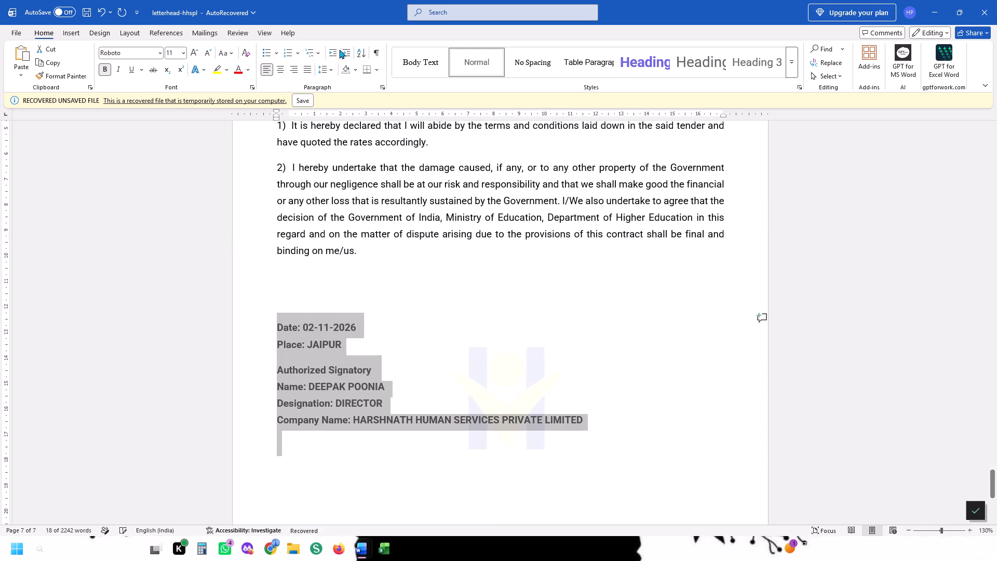
pyautogui.click(252, 66)
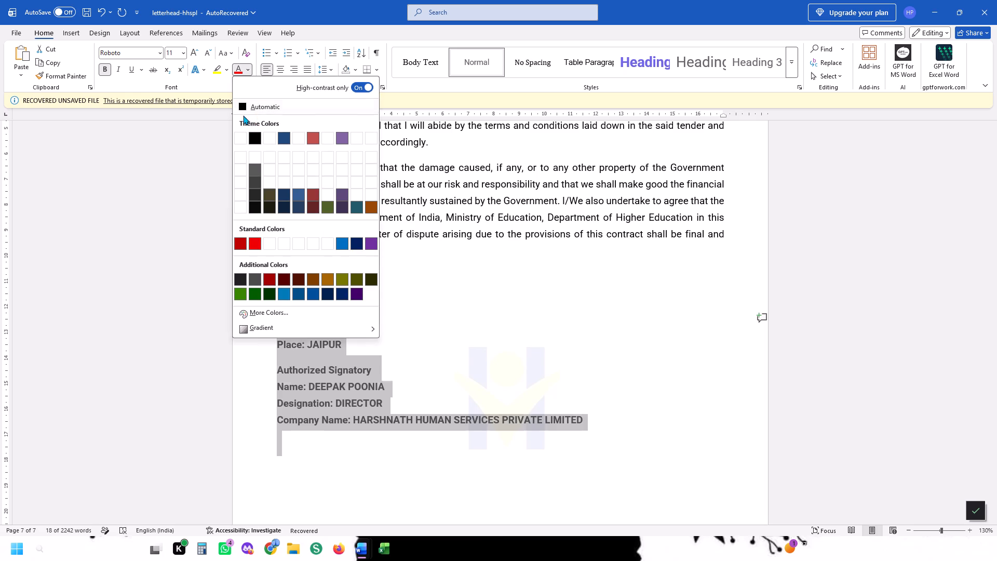
pyautogui.click(239, 108)
# Delete the blank lines between point 2) of the declaration and the Date line.
pyautogui.click(298, 286)
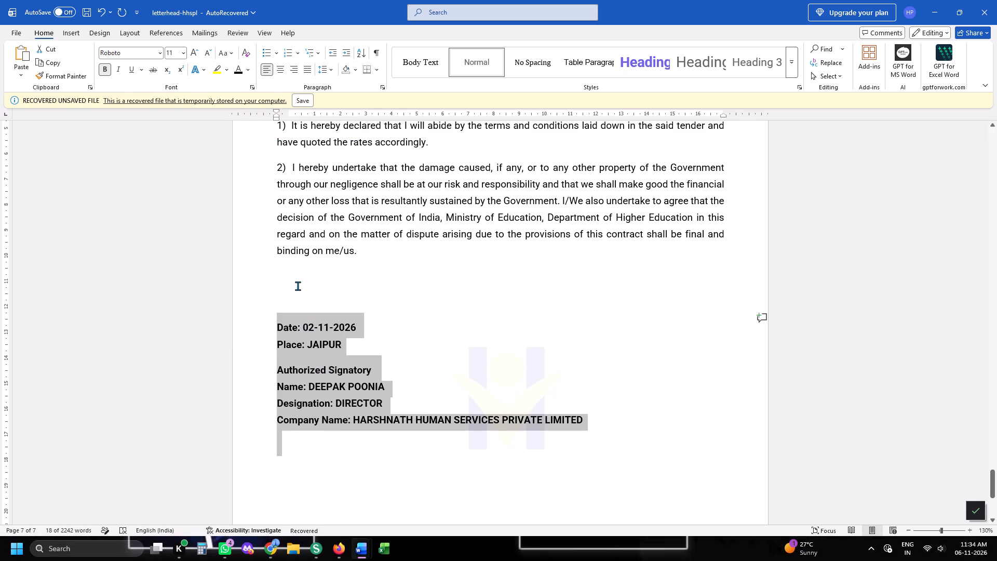
pyautogui.press('Delete')
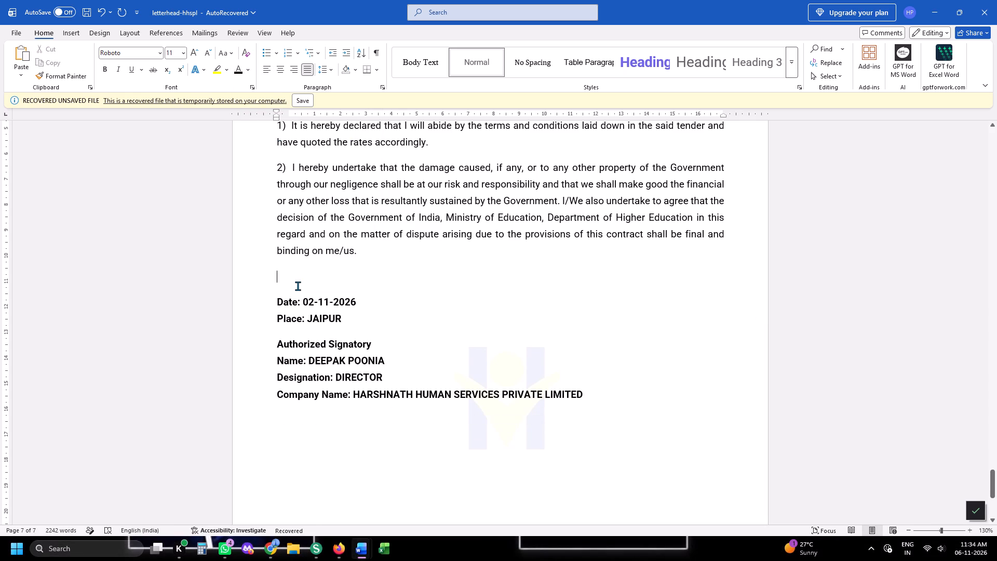
pyautogui.press('Delete')
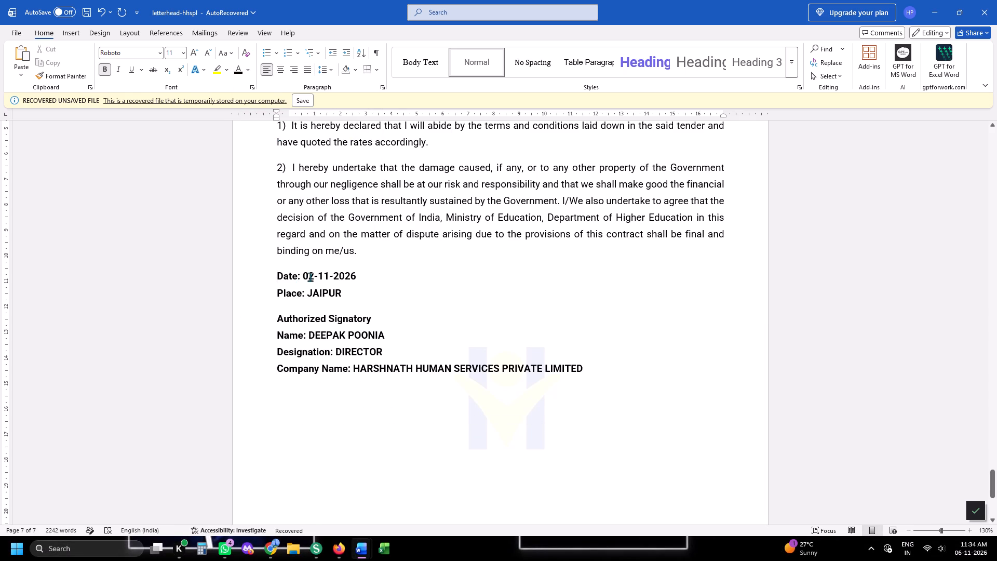
# Set the declaration's date to 06-11-2026.
pyautogui.click(312, 274)
pyautogui.press('BackSpace')
pyautogui.press('BackSpace')
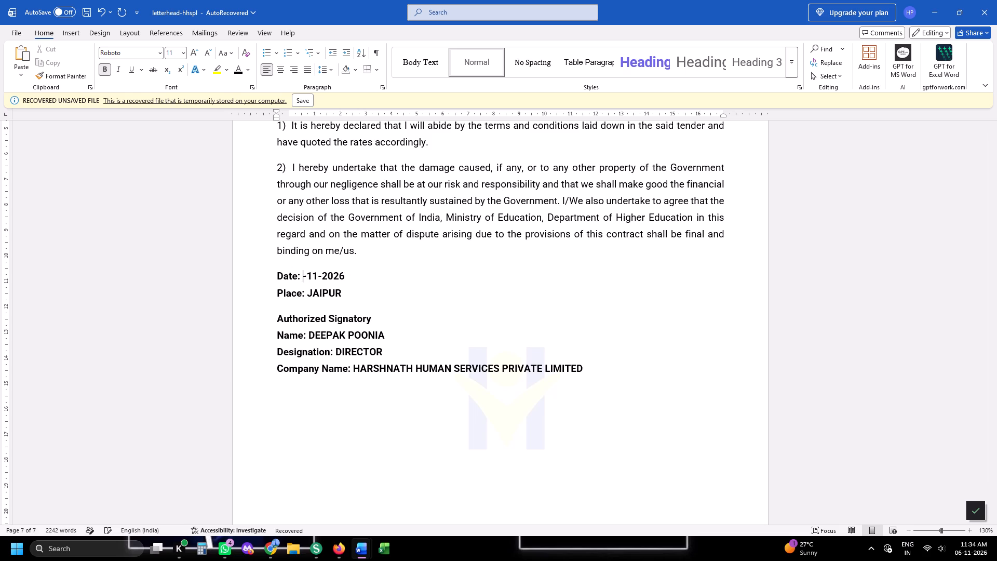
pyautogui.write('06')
# Paste the company stamp and director signature image below the Company Name line of the declaration.
pyautogui.click(343, 425)
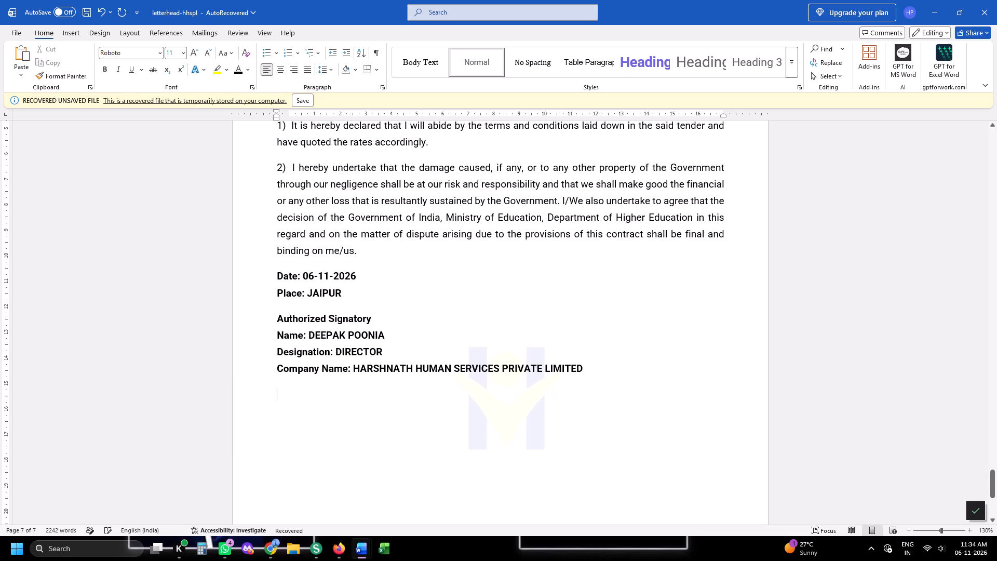
pyautogui.press('super+v')
pyautogui.click(311, 305)
pyautogui.hotkey('ctrl', 'v')
pyautogui.scroll(-6, 459, 393)
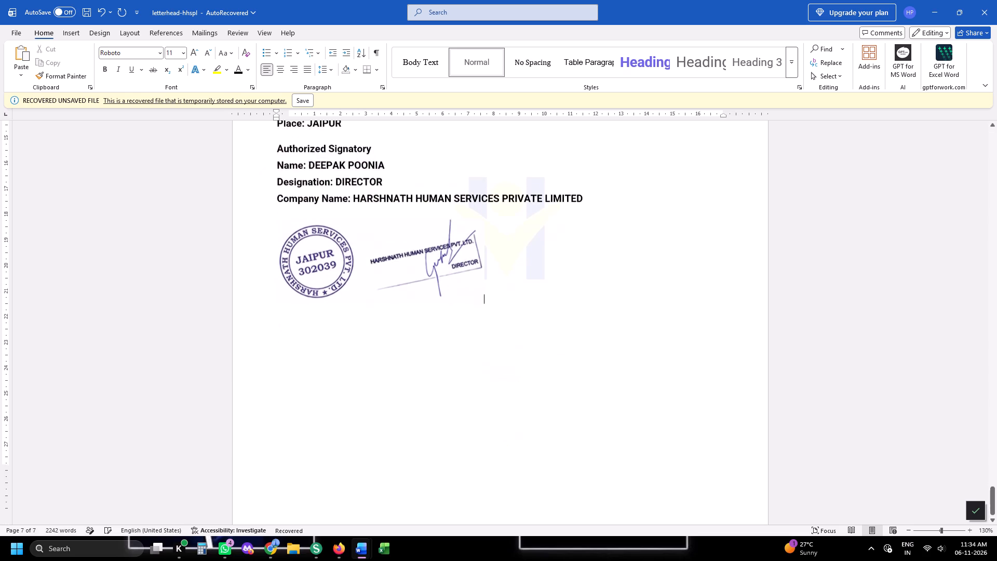
# Set the declaration's stamp and signature image behind text, tilt it slightly counterclockwise, and place it at the page's lower-right corner above the footer.
pyautogui.moveTo(386, 181); pyautogui.dragTo(392, 187)
pyautogui.click(494, 148)
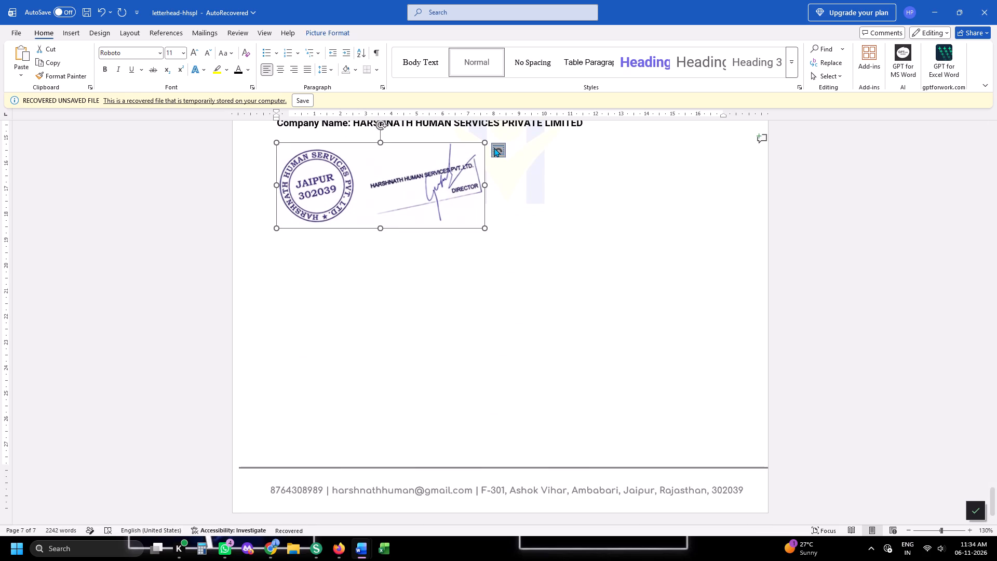
pyautogui.click(545, 250)
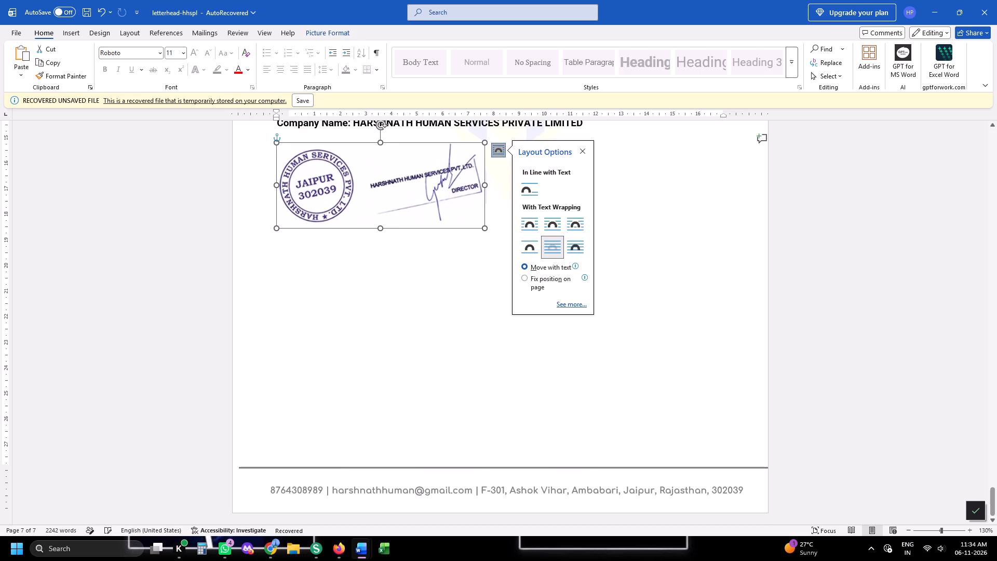
pyautogui.moveTo(423, 221); pyautogui.dragTo(584, 348)
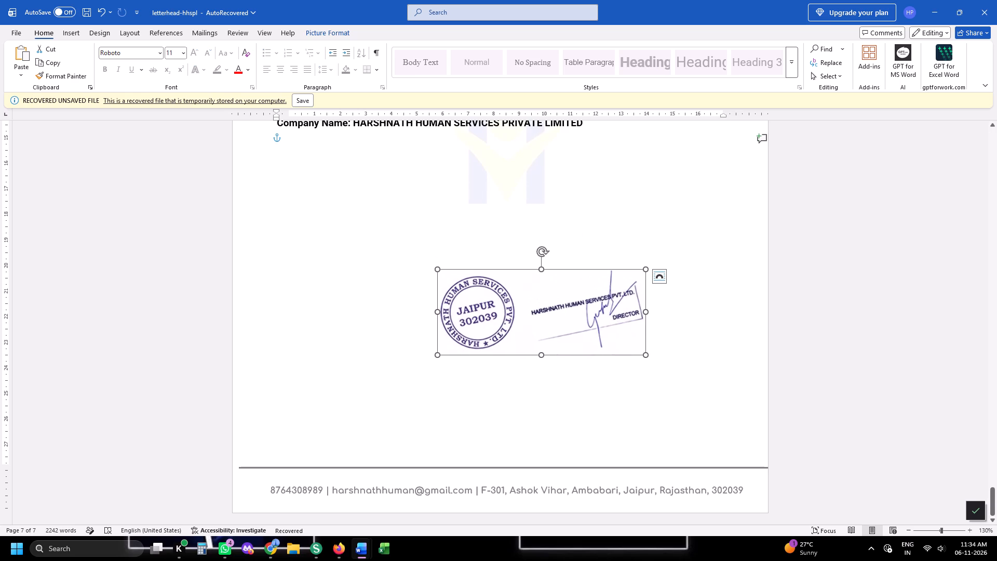
pyautogui.moveTo(540, 249); pyautogui.dragTo(524, 251)
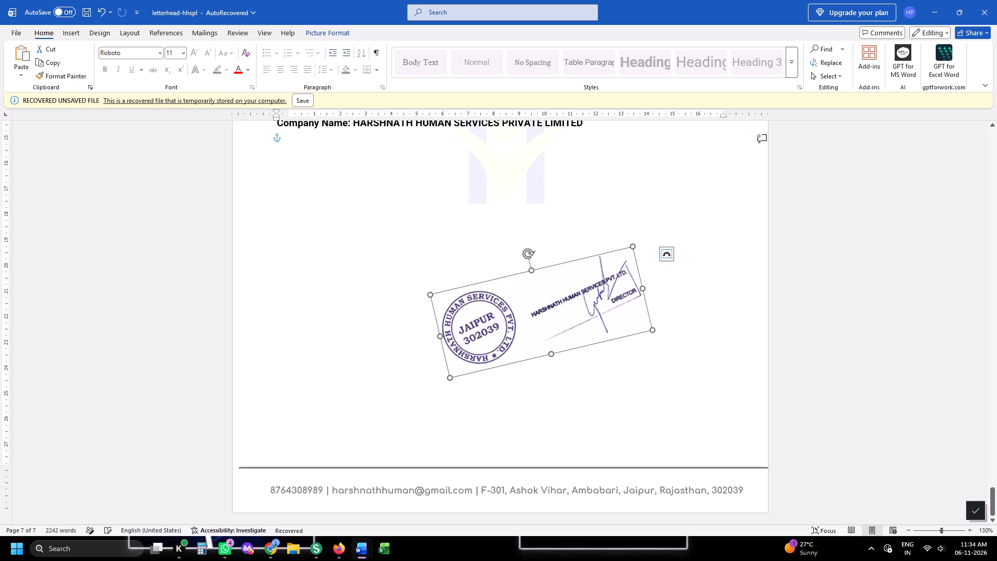
pyautogui.moveTo(546, 297); pyautogui.dragTo(639, 363)
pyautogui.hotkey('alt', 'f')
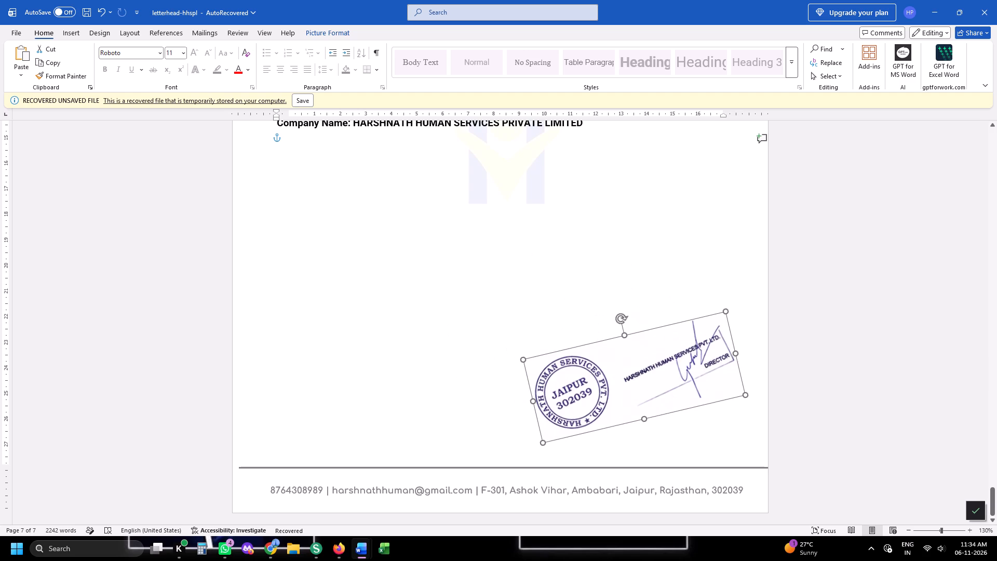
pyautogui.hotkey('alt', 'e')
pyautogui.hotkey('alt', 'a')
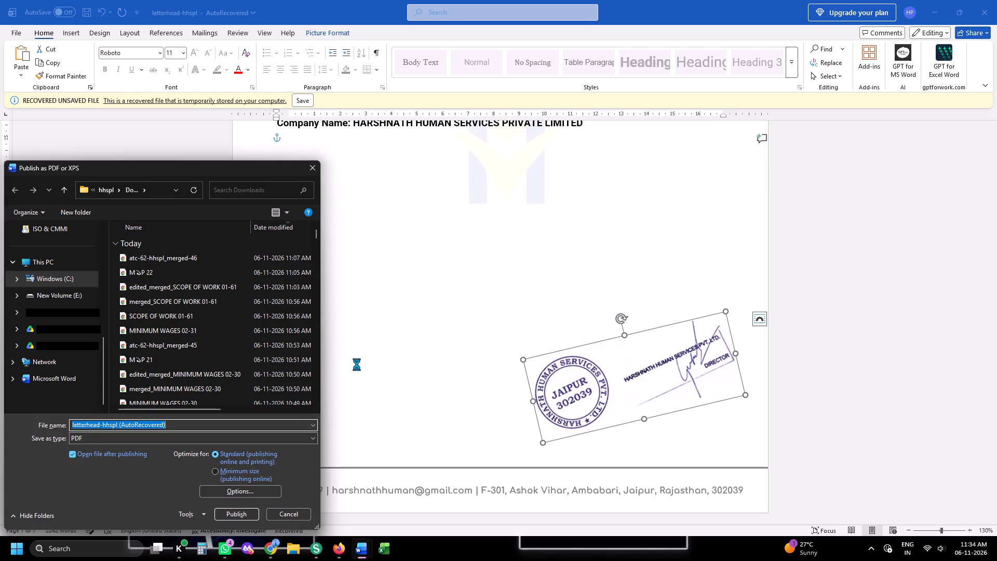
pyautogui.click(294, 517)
# Centre the DECLARATION/UNDERTAKING heading and add a blank line below it.
pyautogui.scroll(-11, 380, 395)
pyautogui.scroll(11, 380, 395)
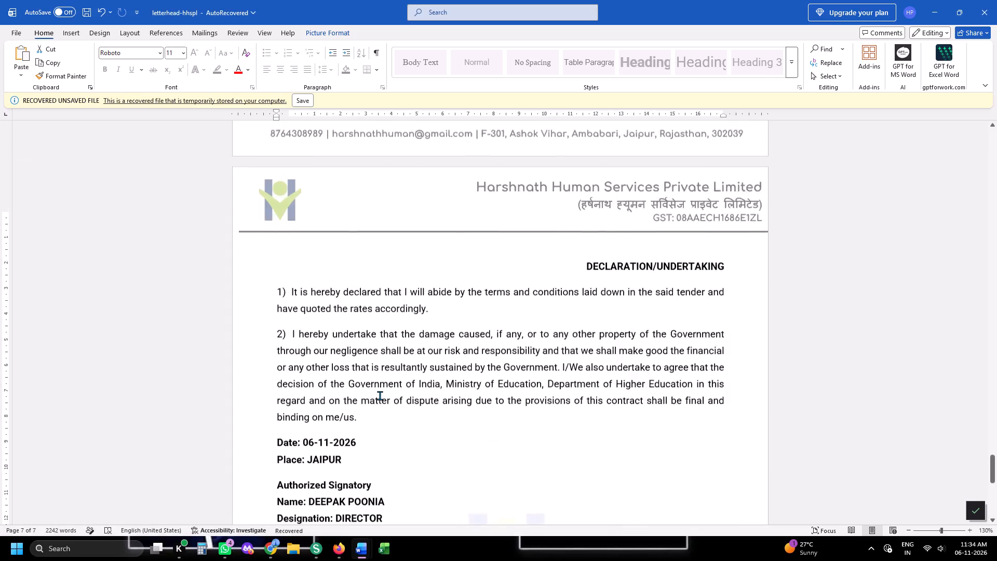
pyautogui.scroll(2, 380, 395)
pyautogui.moveTo(733, 395); pyautogui.dragTo(568, 392)
pyautogui.hotkey('ctrl', 'e')
pyautogui.click(637, 380)
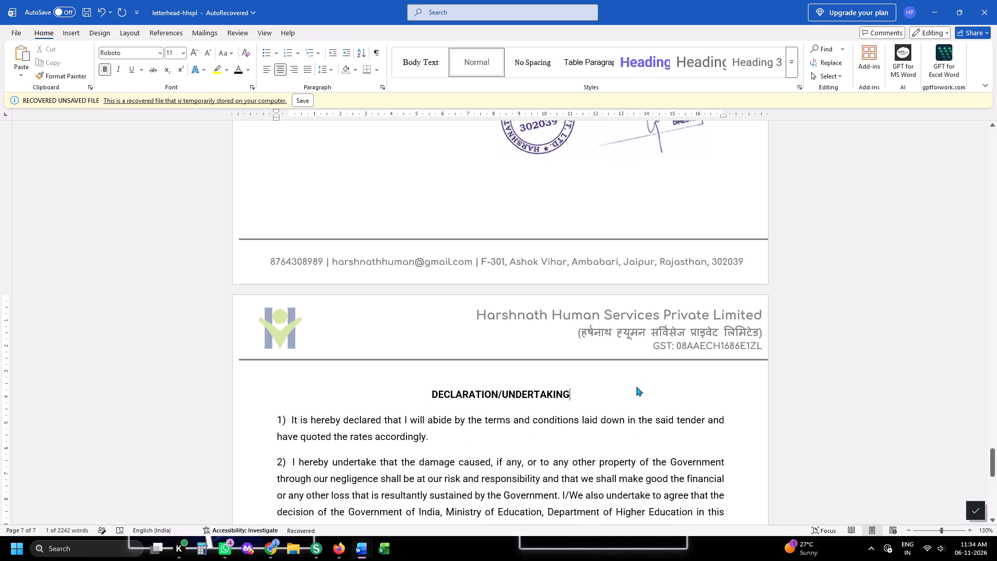
pyautogui.press('Return')
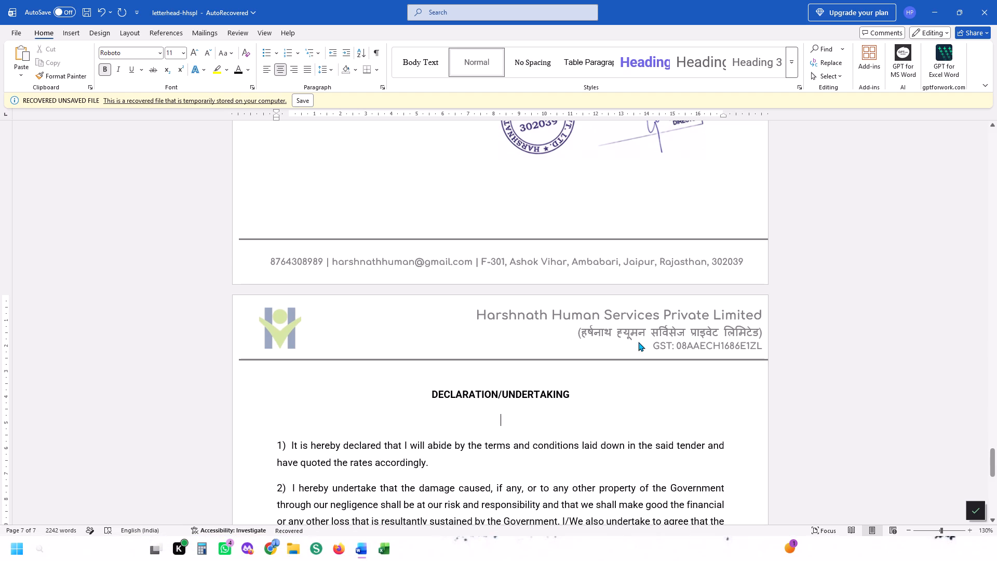
# Move the tilted stamp and signature image slightly up, away from the footer line of the declaration page.
pyautogui.scroll(-12, 636, 339)
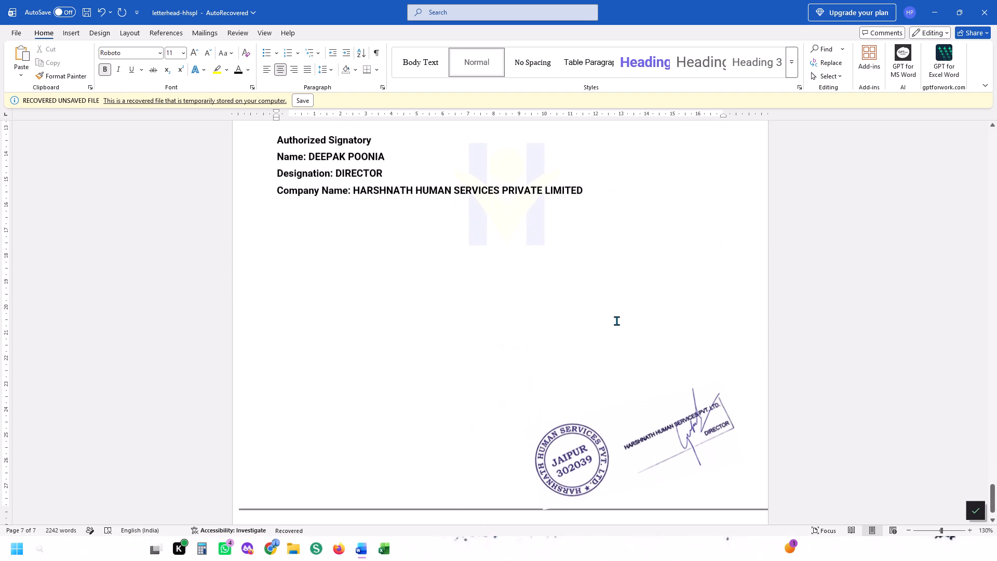
pyautogui.moveTo(628, 442); pyautogui.dragTo(627, 412)
# Export the letterhead document as a PDF named "M 💫P 23" in the Downloads folder.
pyautogui.hotkey('alt', 'f')
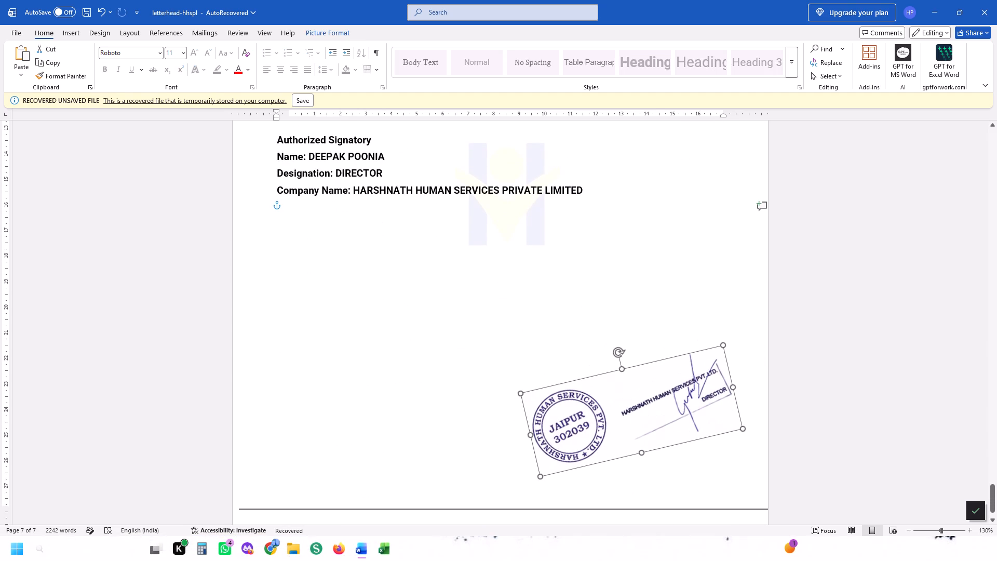
pyautogui.hotkey('alt', 'e')
pyautogui.hotkey('alt', 'a')
pyautogui.scroll(3, 128, 347)
pyautogui.scroll(5, 60, 306)
pyautogui.click(60, 306)
pyautogui.click(163, 264)
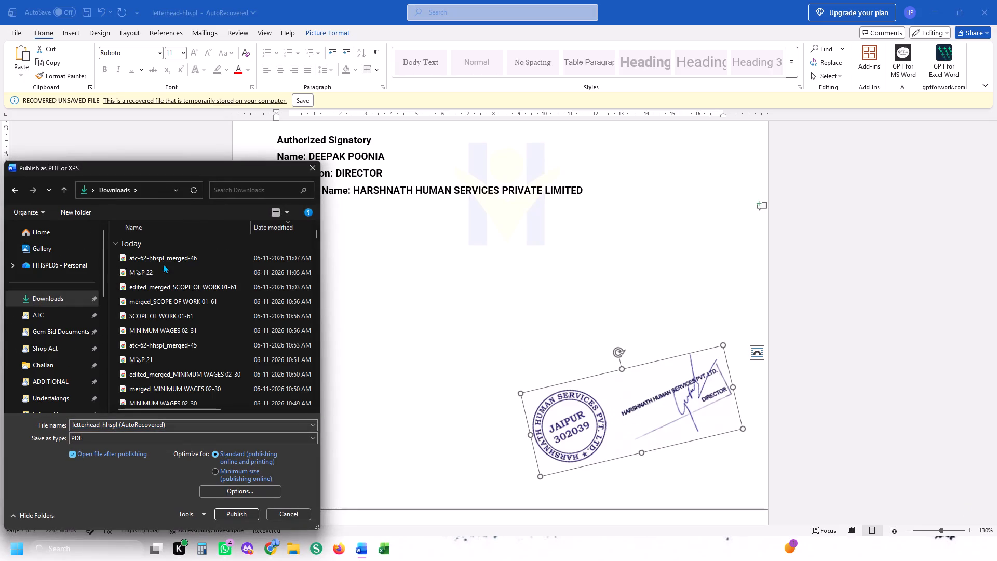
pyautogui.click(163, 272)
pyautogui.click(147, 419)
pyautogui.click(147, 420)
pyautogui.click(147, 428)
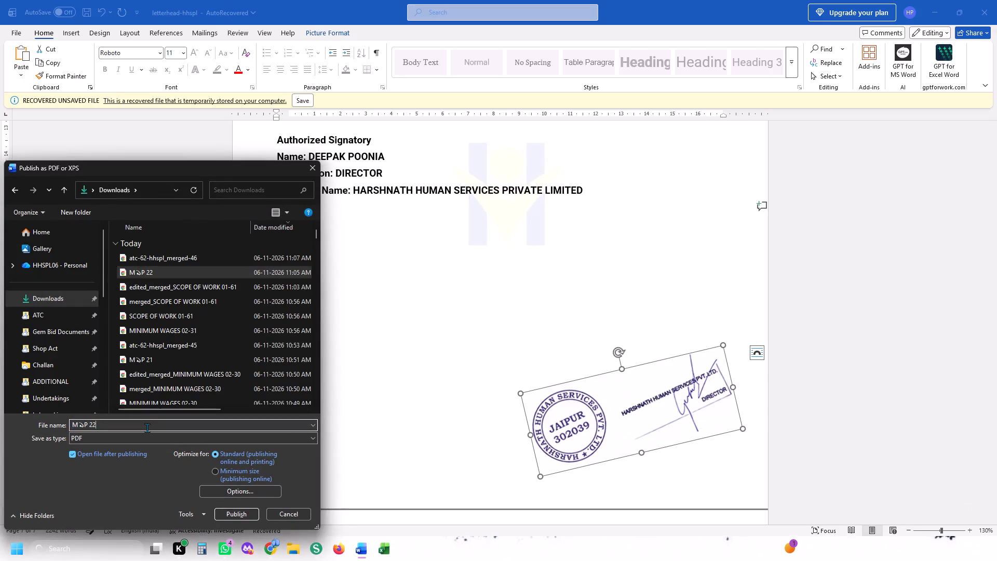
pyautogui.press('BackSpace')
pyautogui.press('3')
pyautogui.press('Return')
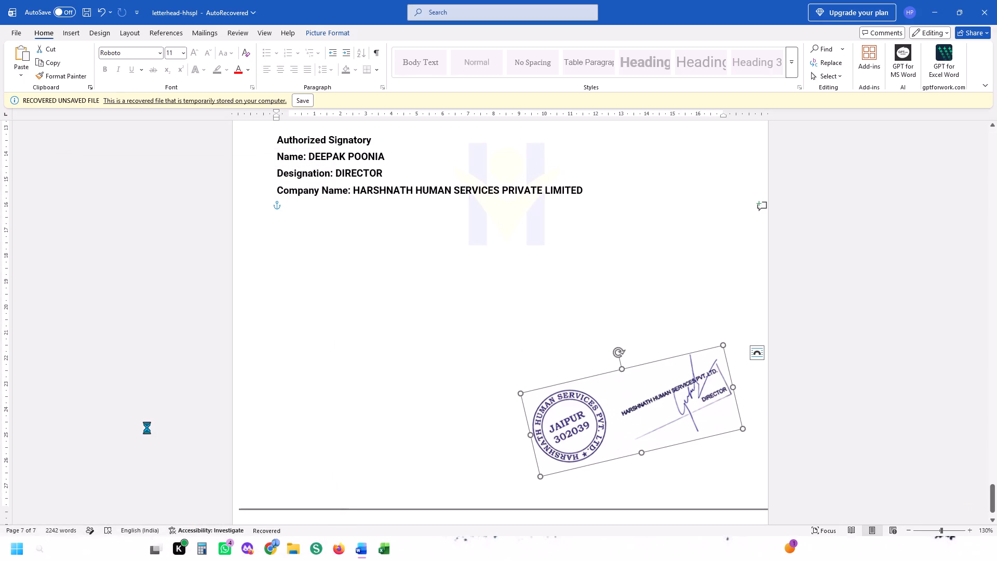
# Switch to Firefox and start a new iLovePDF merge with "M 💫P 23.pdf" from Downloads.
pyautogui.click(339, 538)
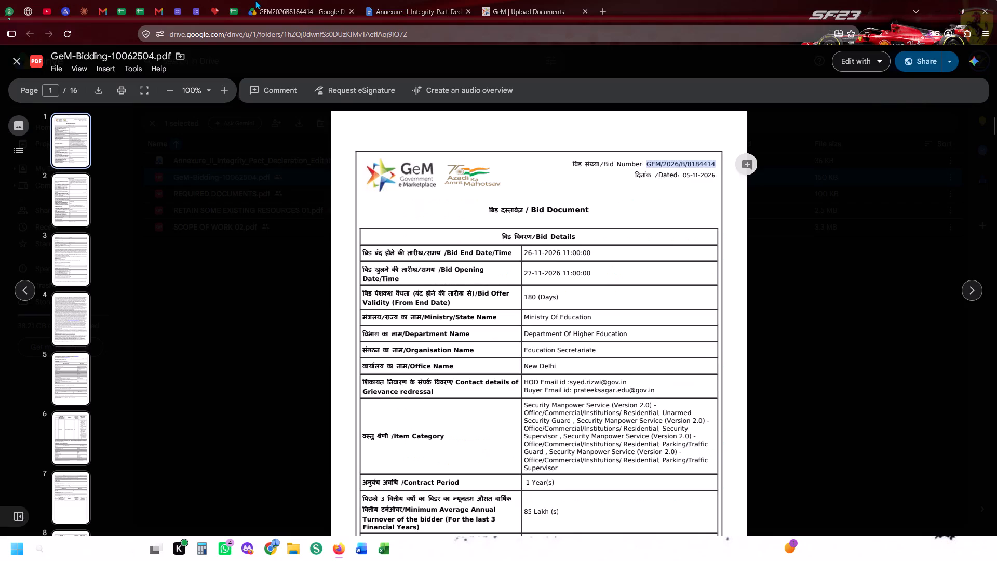
pyautogui.click(223, 0)
pyautogui.click(210, 4)
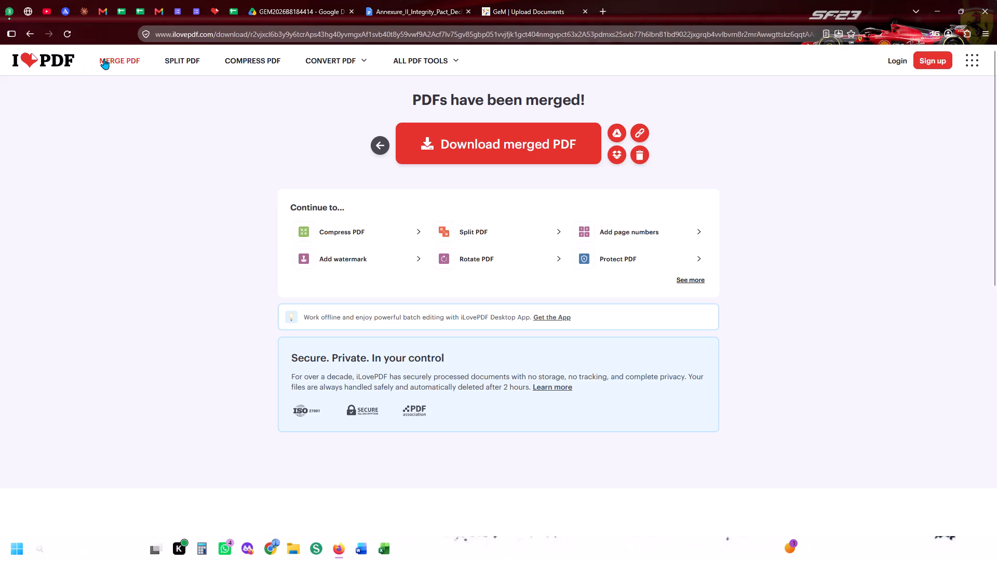
pyautogui.click(104, 59)
pyautogui.click(455, 159)
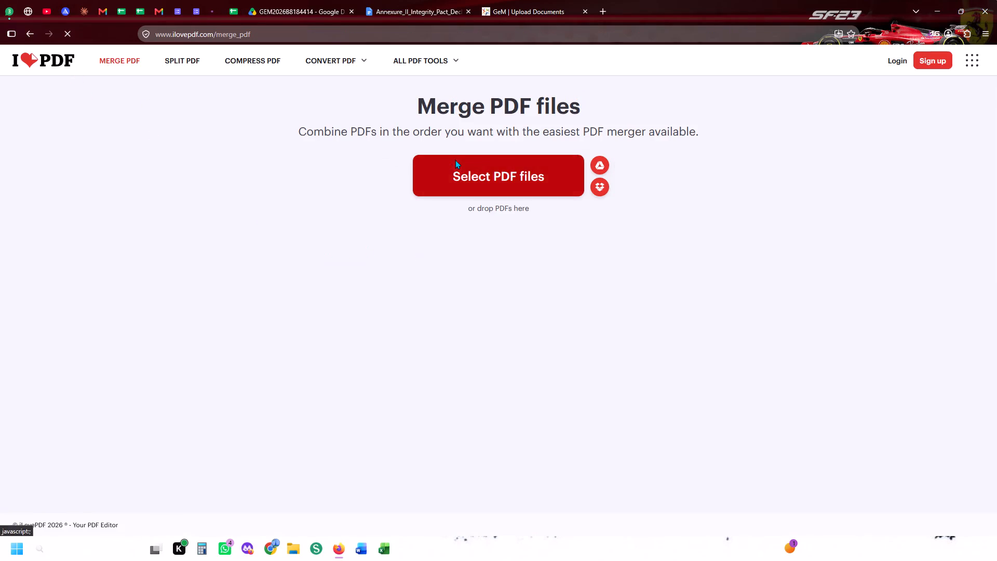
pyautogui.scroll(3, 736, 202)
pyautogui.click(737, 175)
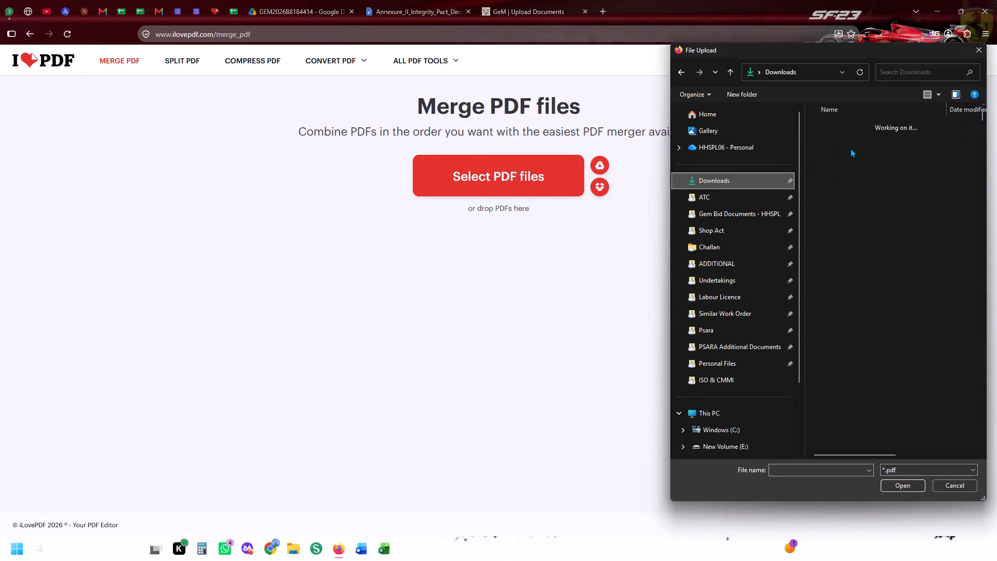
pyautogui.doubleClick(848, 144)
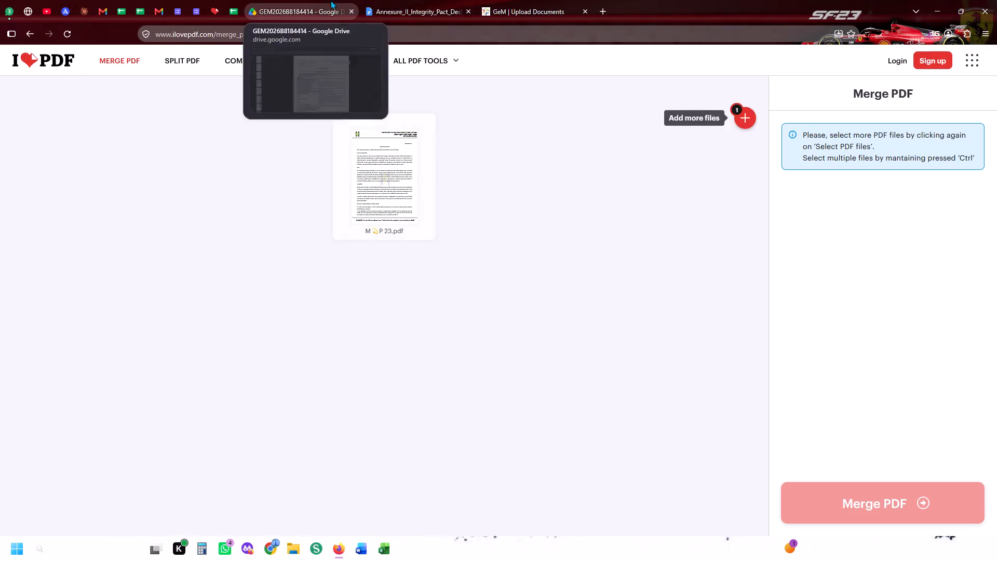
# Download RETAIN SOME EXISTING RESOURCES 01.pdf and SCOPE OF WORK 02.pdf from the GEM2026B8184414 Drive folder.
pyautogui.click(330, 0)
pyautogui.click(10, 63)
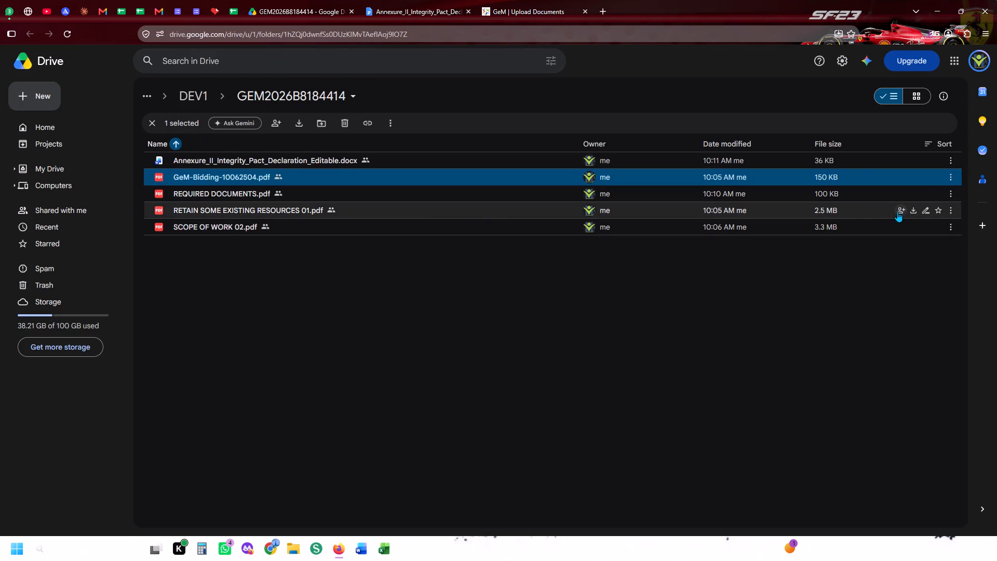
pyautogui.click(913, 210)
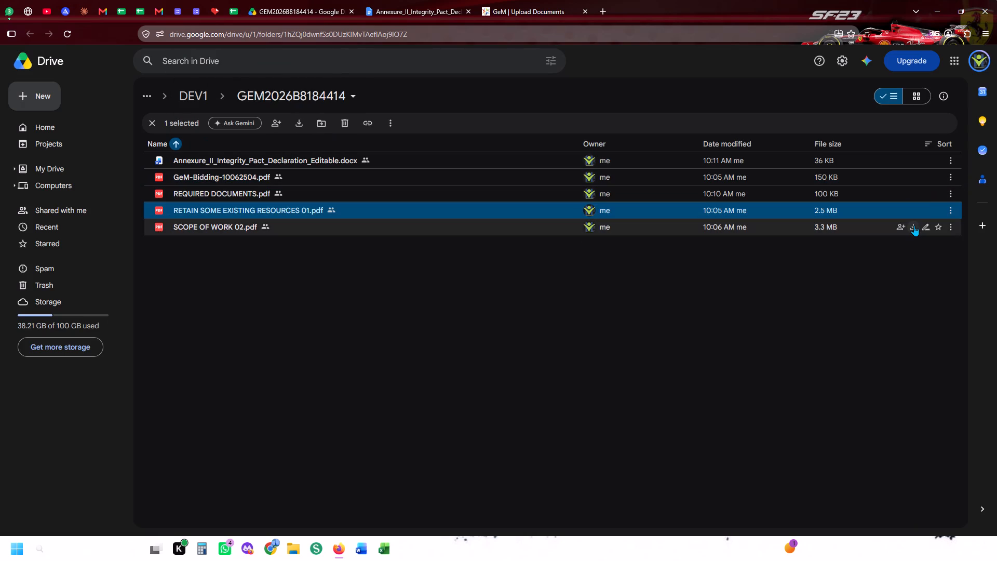
pyautogui.click(914, 225)
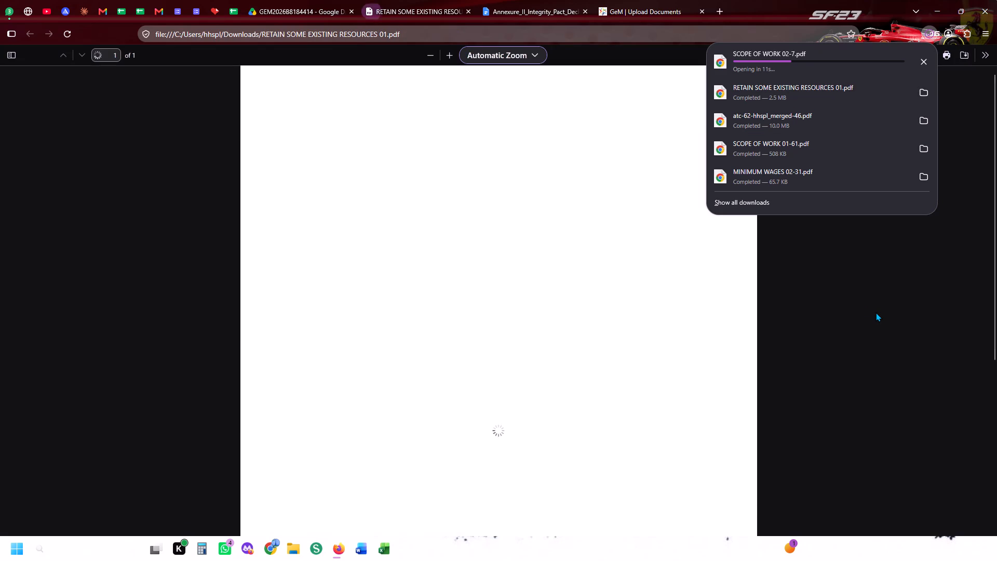
pyautogui.scroll(-11, 784, 275)
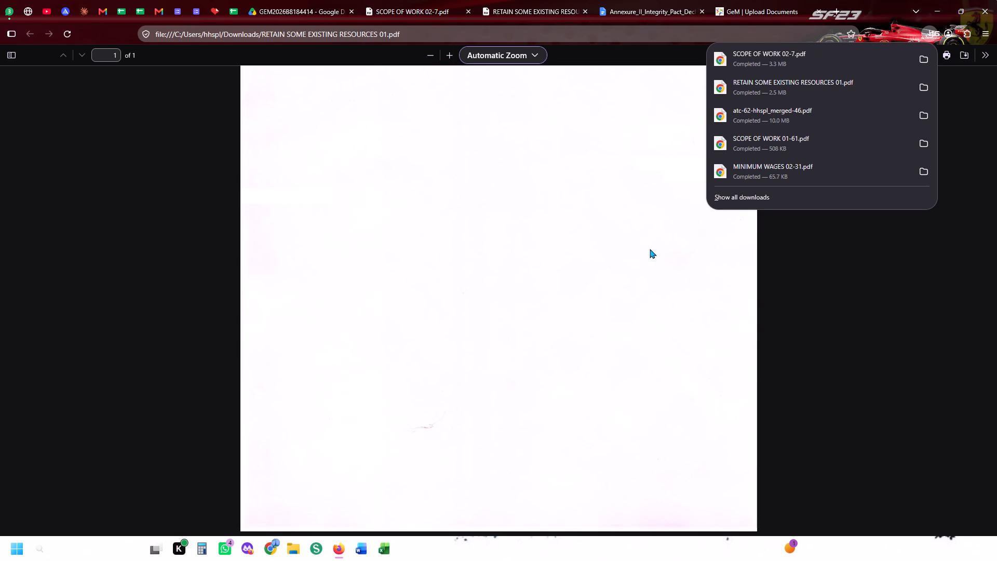
pyautogui.click(558, 0)
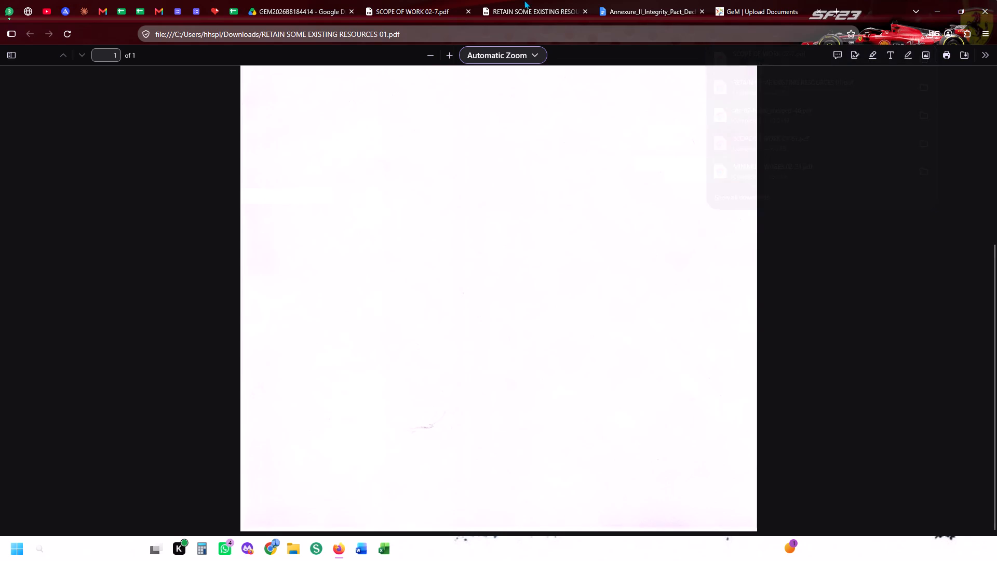
pyautogui.click(470, 0)
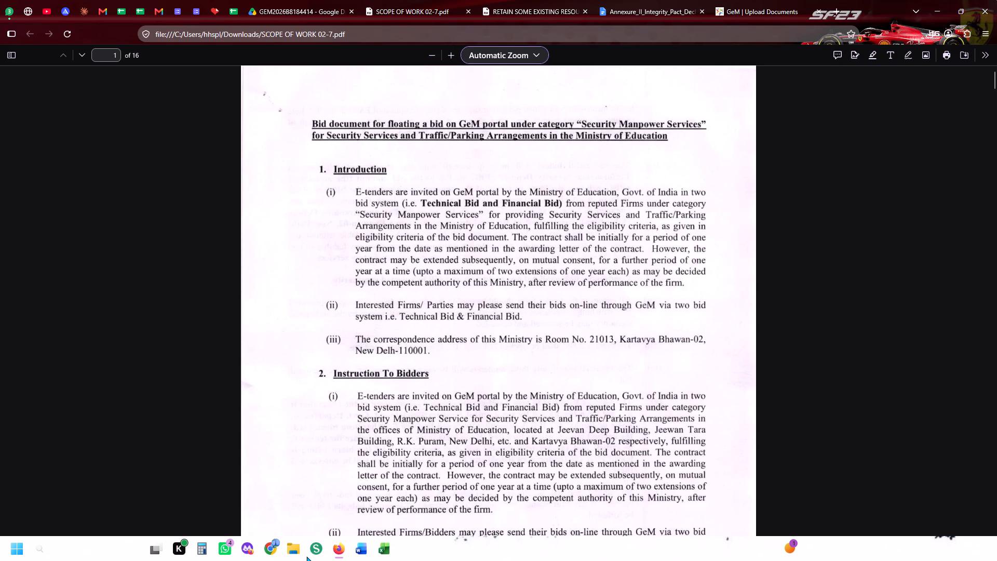
# In Sejda PDF Desktop, merge RETAIN SOME EXISTING RESOURCES 01 and SCOPE OF WORK 02-7 into "merged_SCOPE OF WORK 02-7" in Downloads.
pyautogui.click(315, 551)
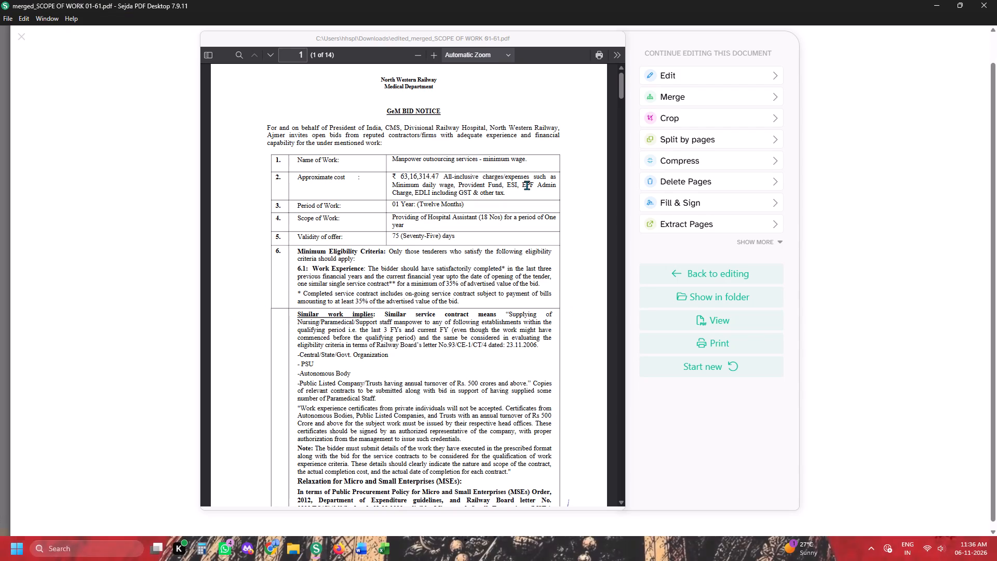
pyautogui.click(731, 364)
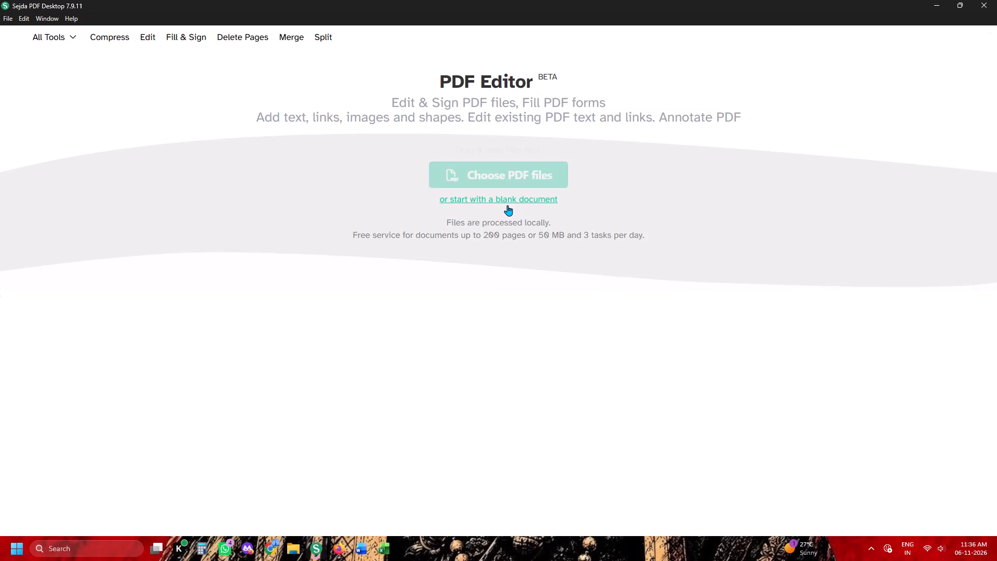
pyautogui.click(289, 37)
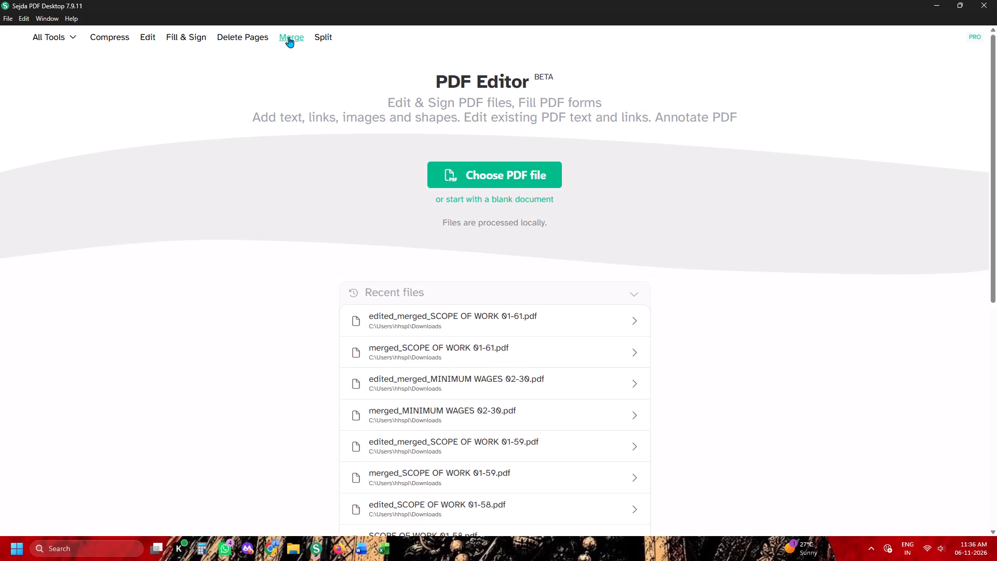
pyautogui.click(501, 143)
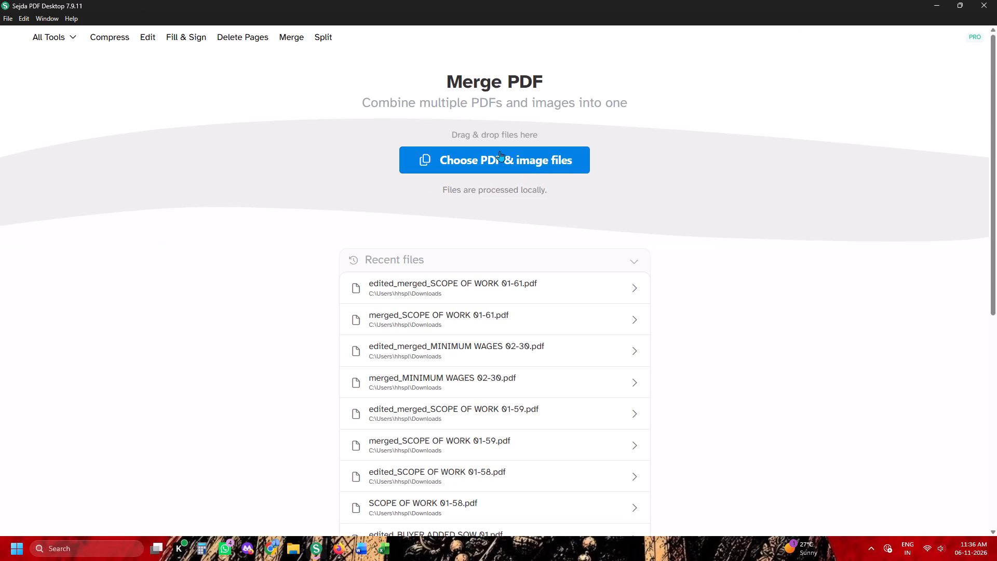
pyautogui.click(500, 151)
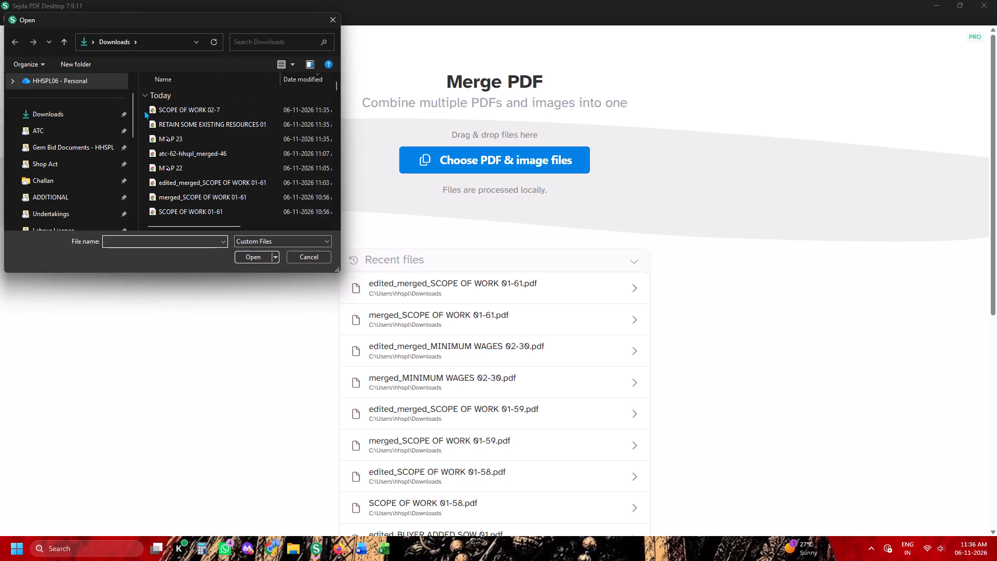
pyautogui.moveTo(144, 110); pyautogui.dragTo(159, 135)
pyautogui.click(142, 106)
pyautogui.moveTo(142, 106); pyautogui.dragTo(157, 126)
pyautogui.click(238, 260)
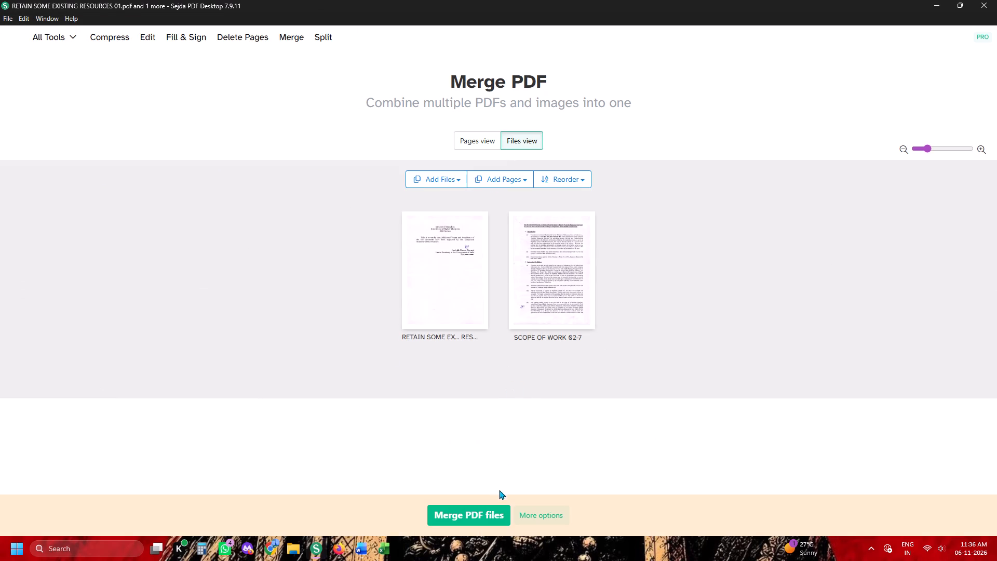
pyautogui.click(495, 512)
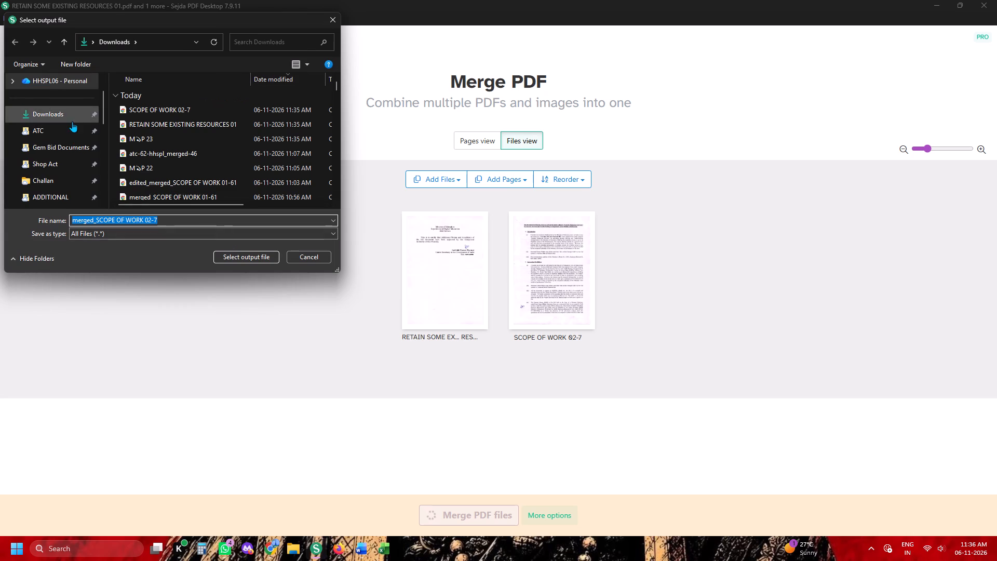
pyautogui.click(70, 112)
pyautogui.click(218, 259)
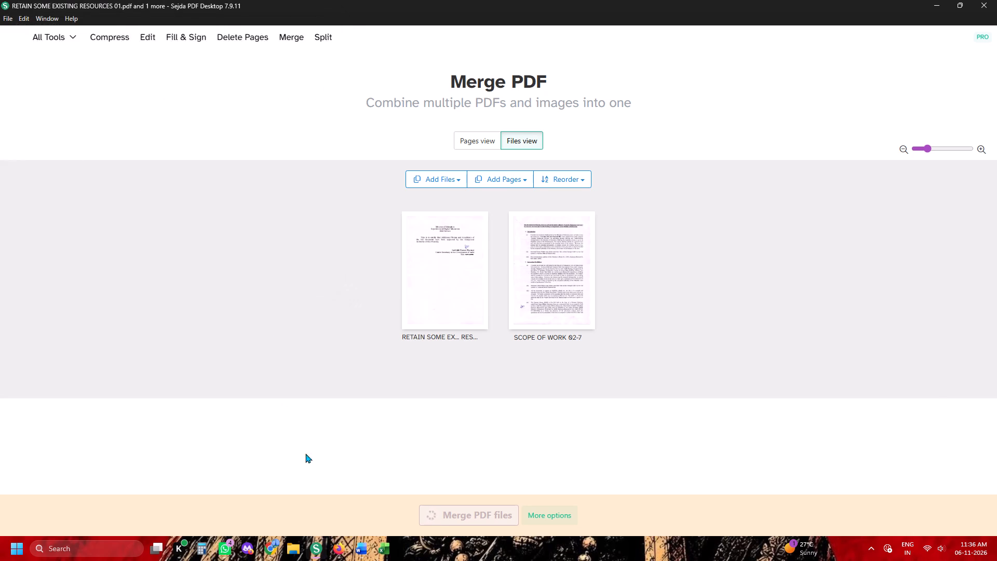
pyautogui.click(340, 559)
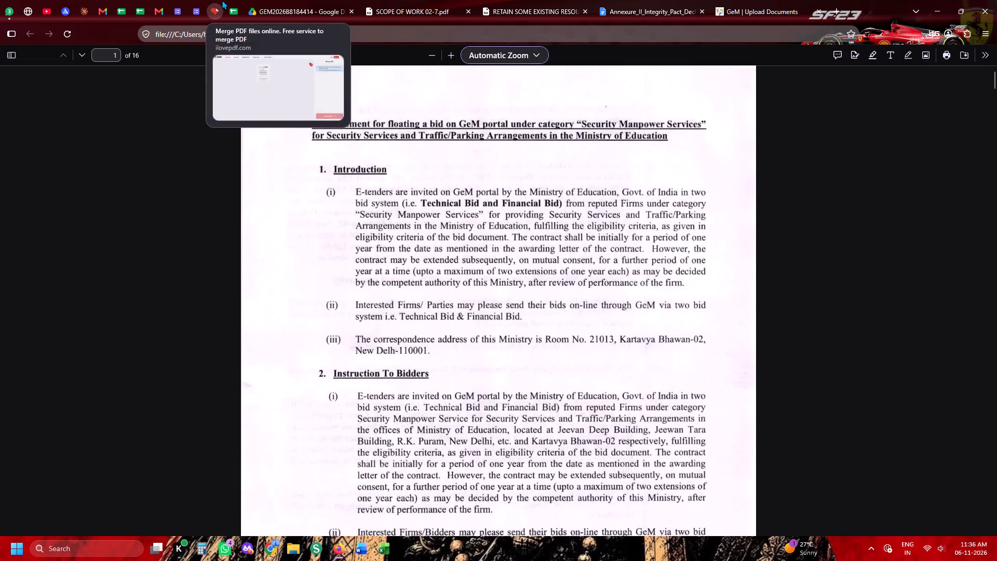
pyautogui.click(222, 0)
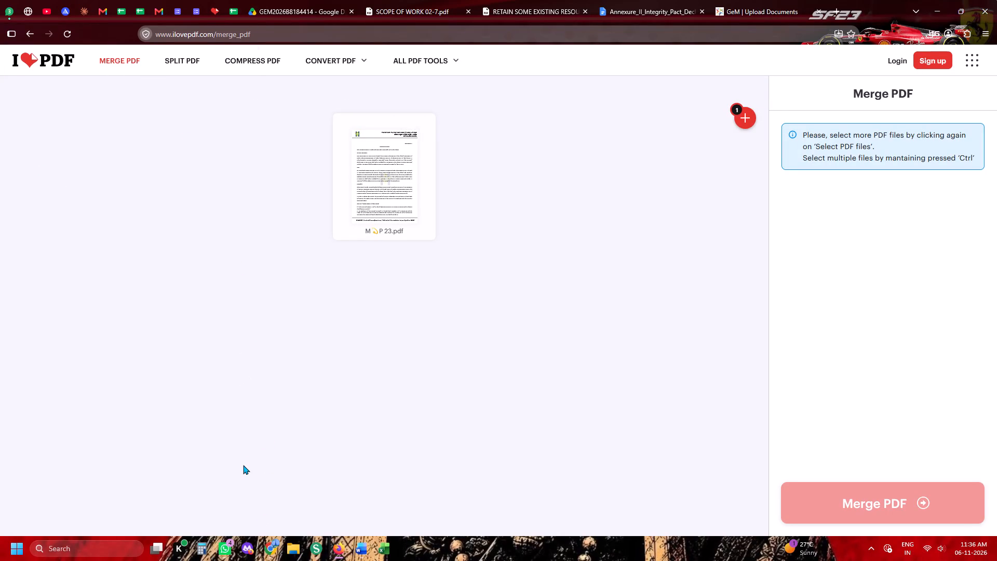
# In Sejda PDF Desktop, open merged_SCOPE OF WORK 02-7 for editing and place the combined seal-and-director-signature stamp near the bottom of page 1.
pyautogui.click(315, 542)
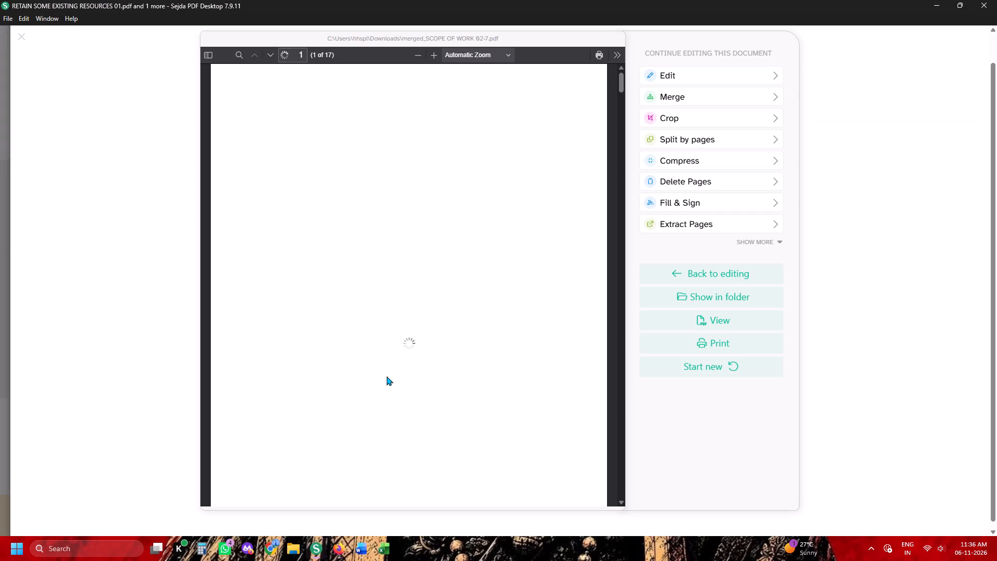
pyautogui.scroll(-10, 395, 299)
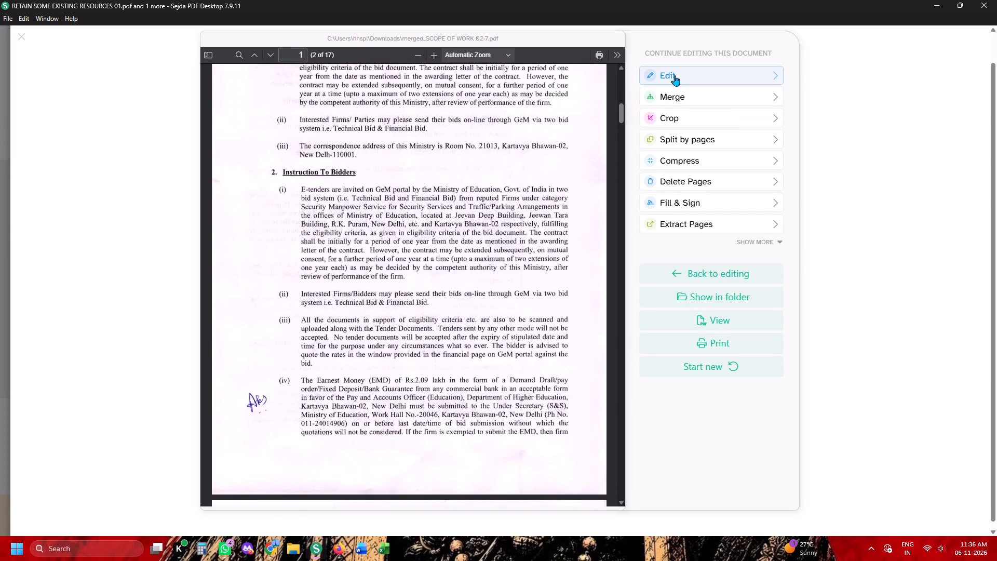
pyautogui.click(675, 75)
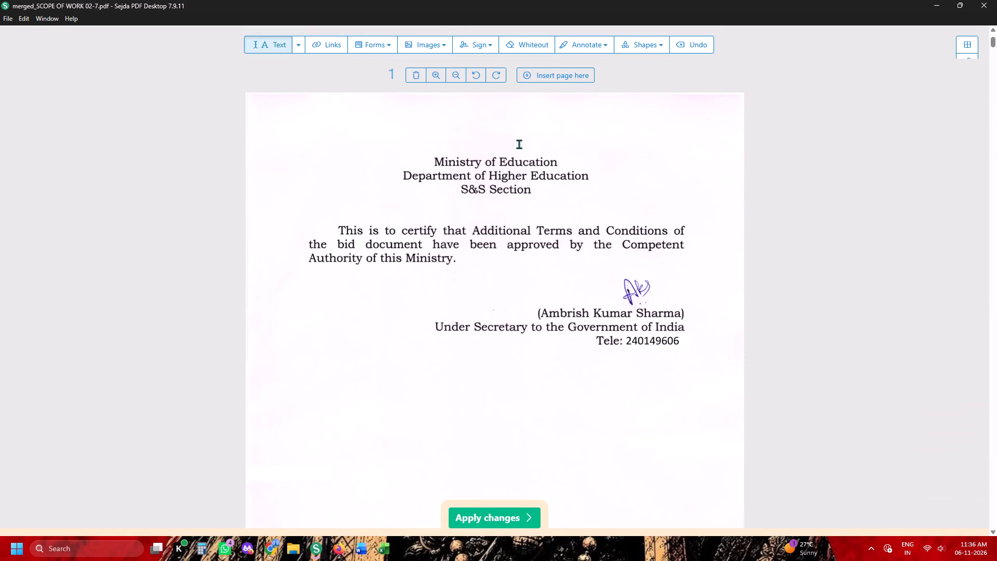
pyautogui.click(479, 48)
pyautogui.click(507, 106)
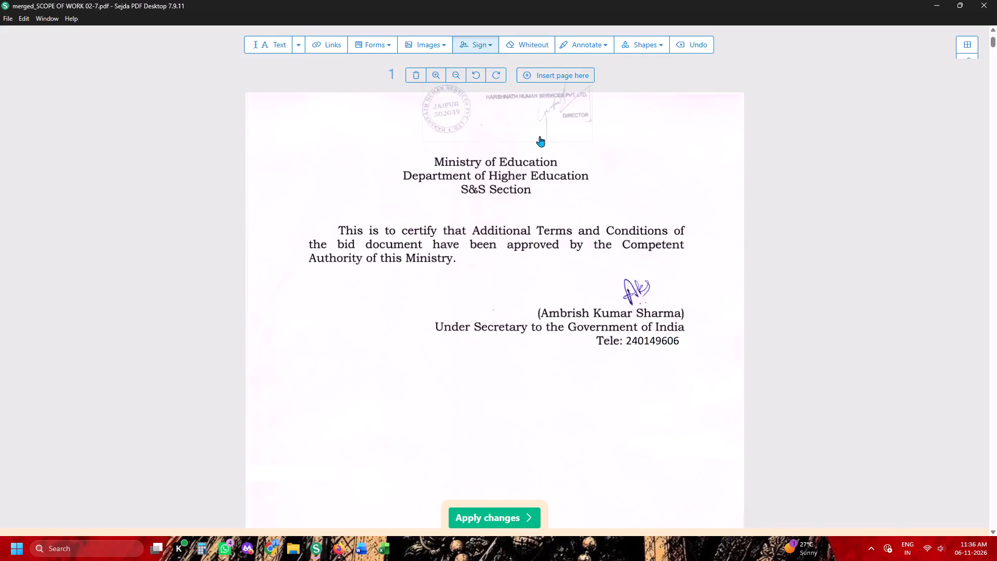
pyautogui.scroll(-6, 579, 241)
pyautogui.click(608, 301)
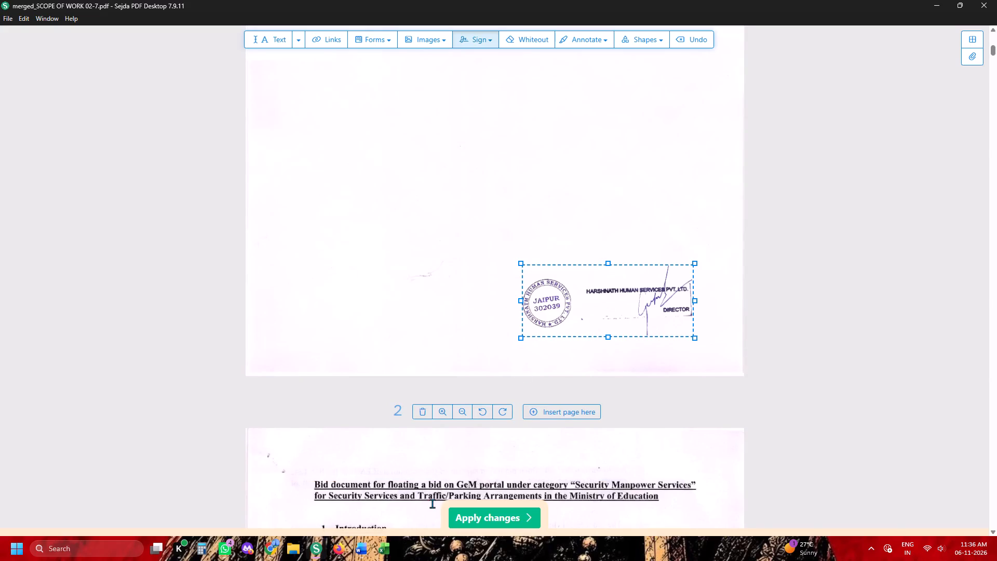
# Switch to Firefox and review Annexure_II_Integrity_Pact_Declaration_Editable, from the Integrity Pact through the Declaration/Undertaking.
pyautogui.click(340, 553)
pyautogui.click(621, 0)
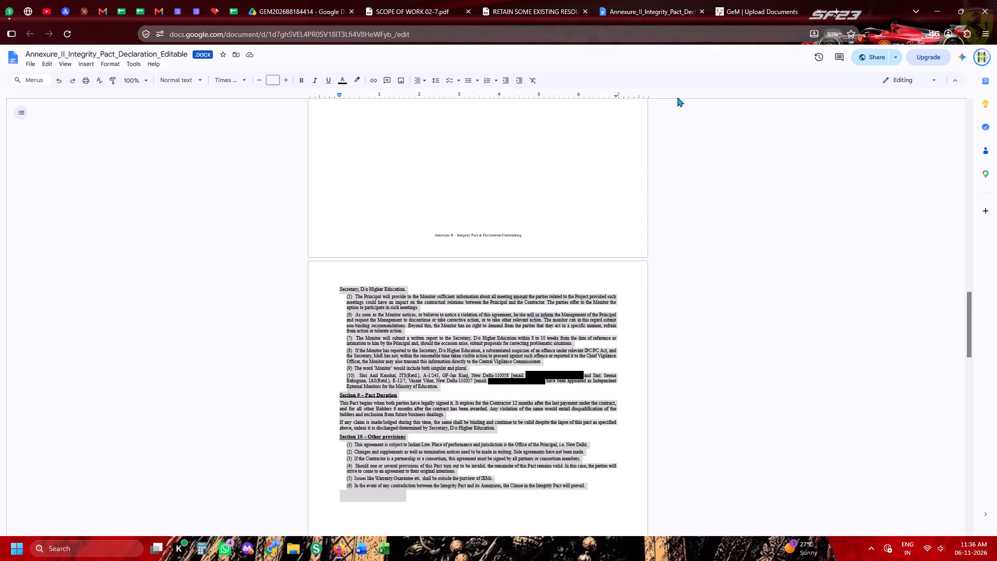
pyautogui.scroll(5, 681, 155)
pyautogui.scroll(20, 710, 194)
pyautogui.scroll(6, 710, 194)
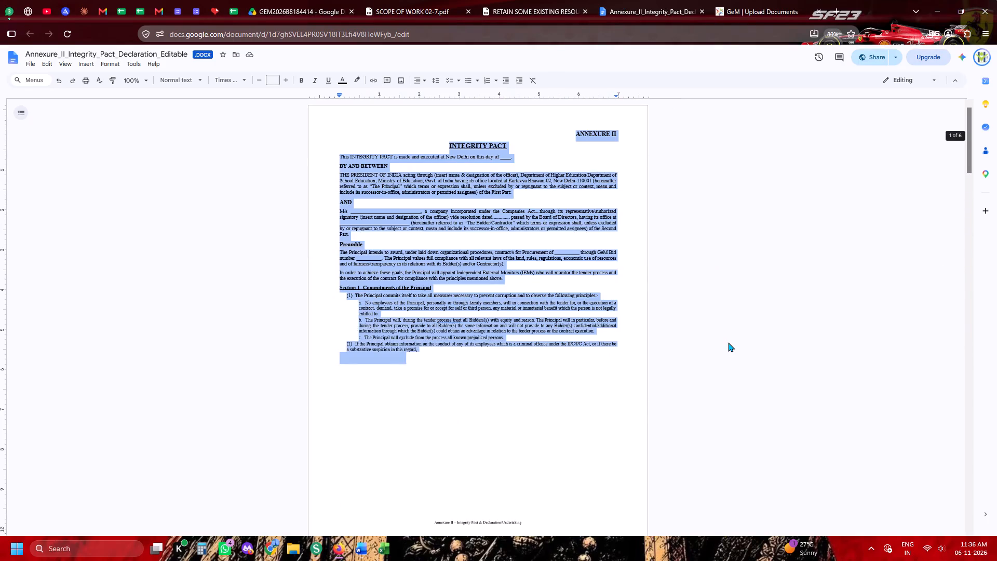
pyautogui.click(728, 342)
pyautogui.scroll(-20, 728, 342)
pyautogui.scroll(-20, 728, 342)
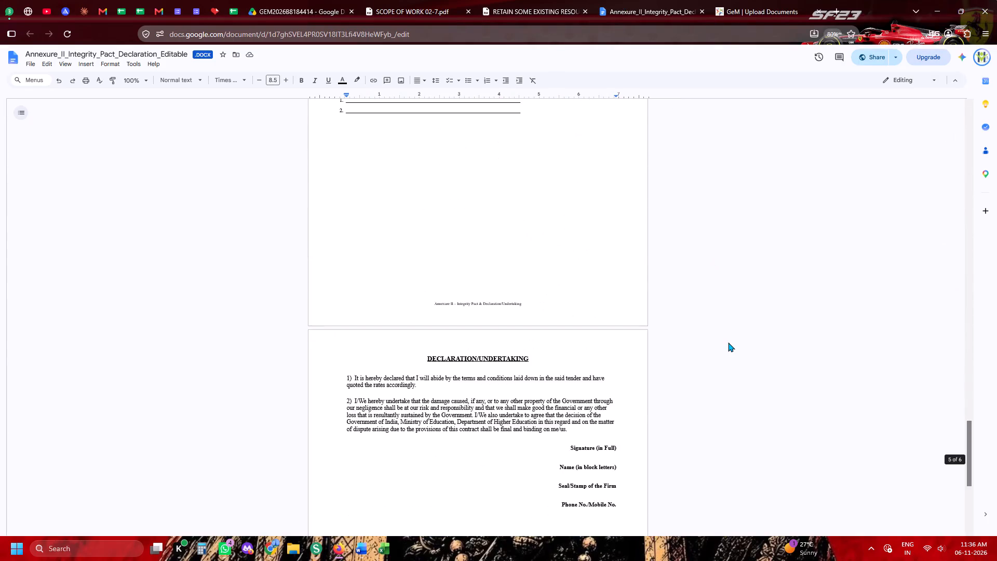
pyautogui.scroll(-8, 728, 342)
pyautogui.click(354, 560)
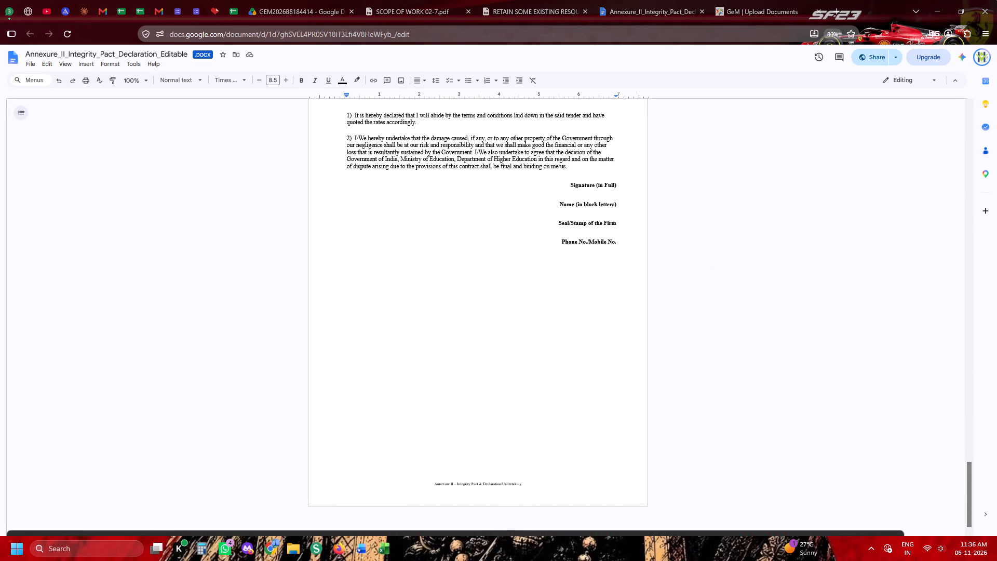
pyautogui.click(456, 362)
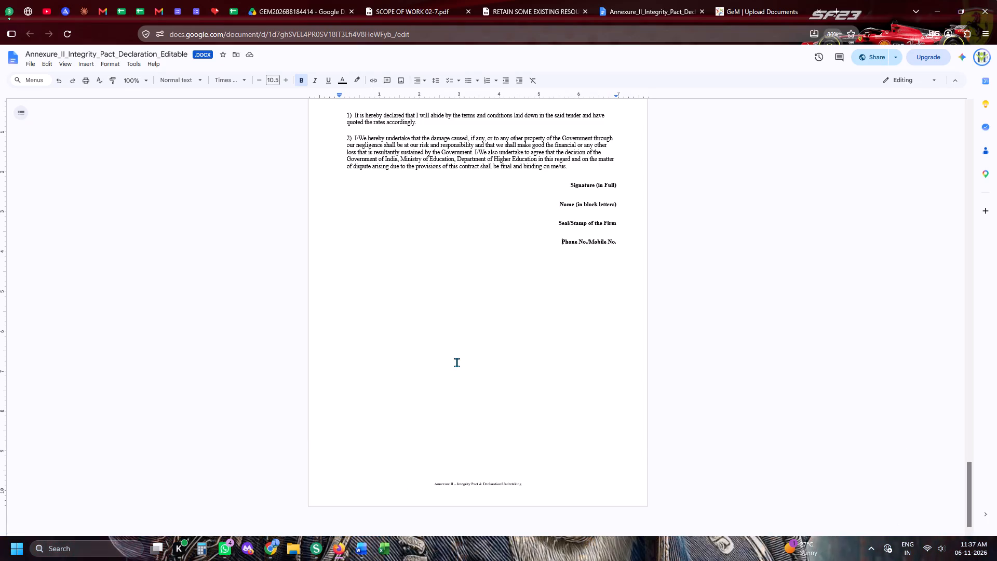
pyautogui.click(436, 0)
# Back in Sejda PDF Desktop, repeat the page 1 seal-and-signature stamp on all pages of the merged PDF.
pyautogui.click(307, 560)
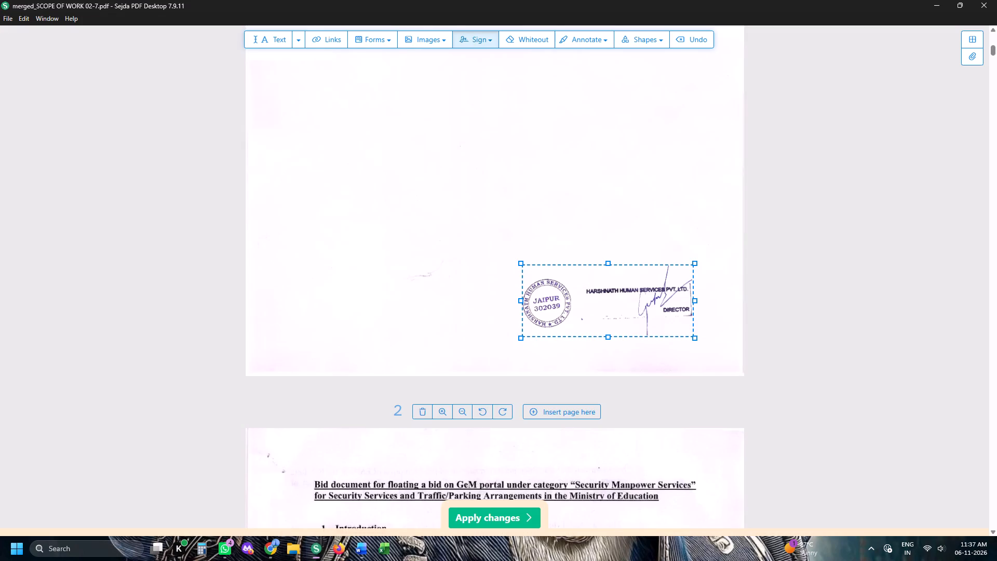
pyautogui.scroll(-14, 506, 422)
pyautogui.scroll(-8, 507, 422)
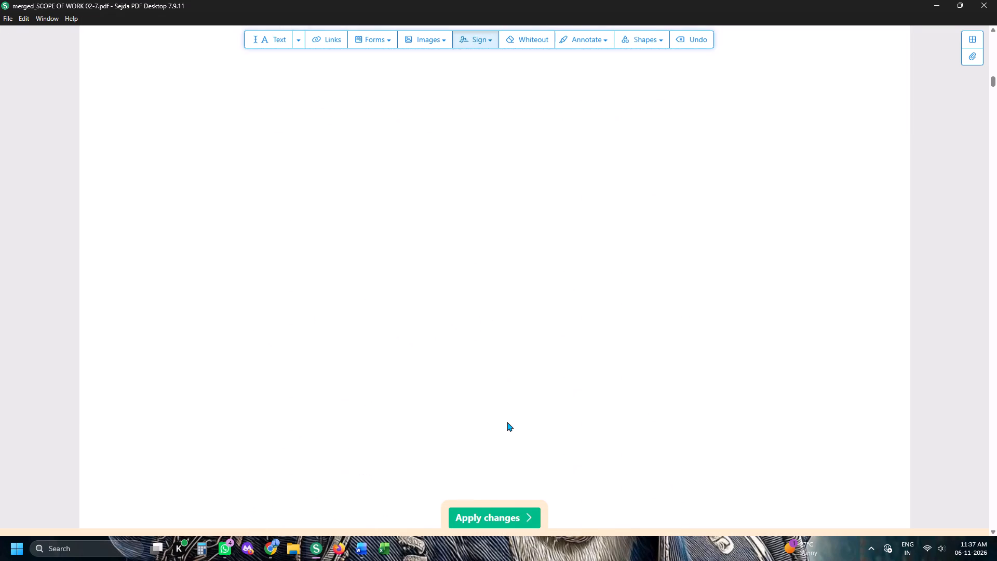
pyautogui.scroll(20, 507, 422)
pyautogui.scroll(18, 507, 422)
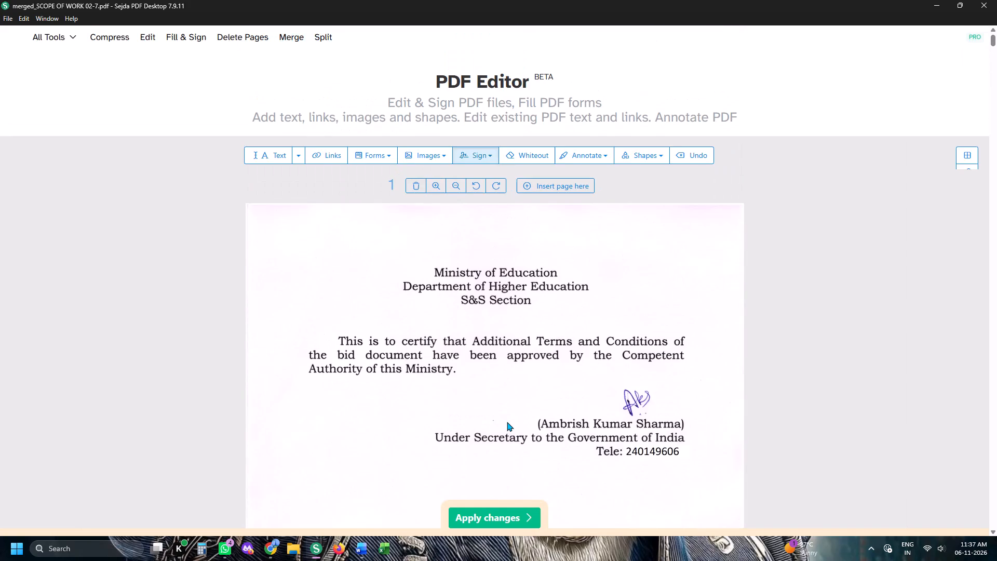
pyautogui.scroll(-5, 507, 422)
pyautogui.scroll(-2, 600, 377)
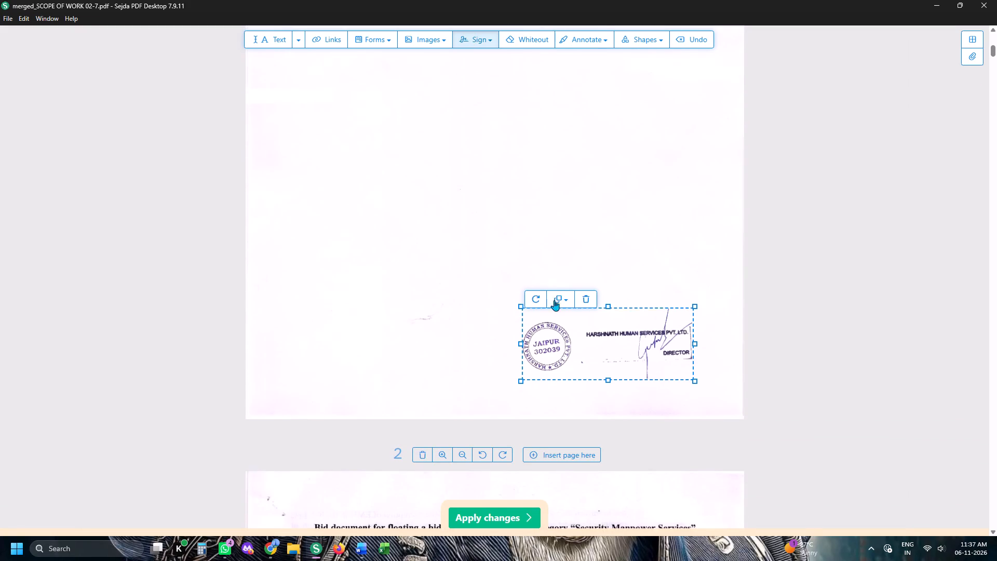
pyautogui.click(559, 304)
pyautogui.click(565, 322)
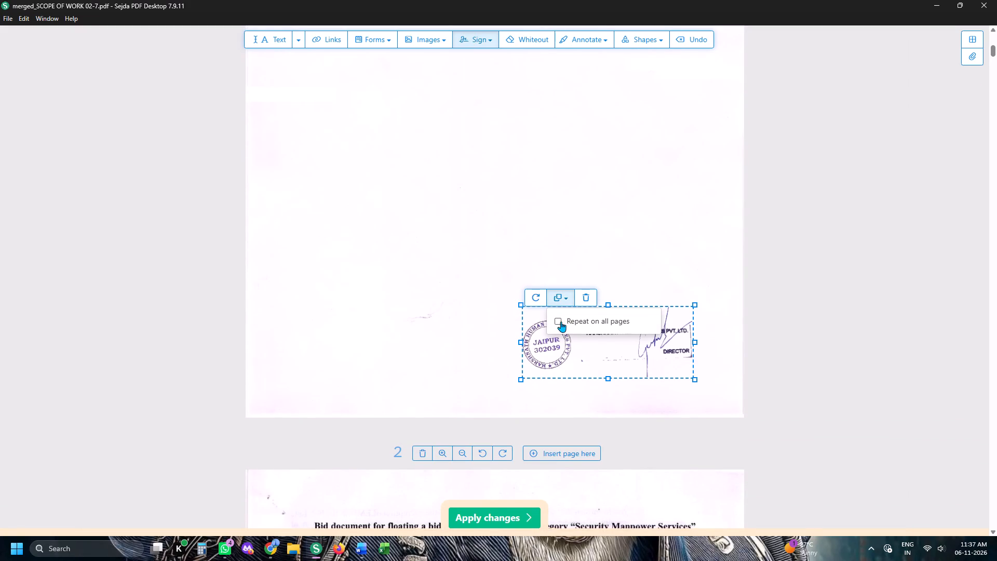
pyautogui.click(558, 322)
# Examine where the repeated stamp falls on the pages up to the end of the Annexure-I Technical Bid page.
pyautogui.scroll(-14, 558, 322)
pyautogui.scroll(-7, 558, 333)
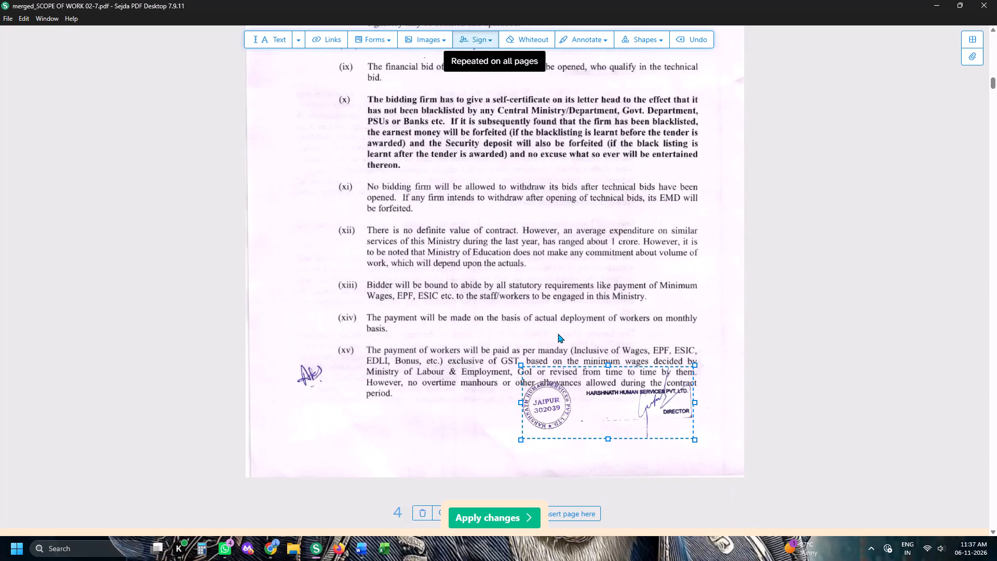
pyautogui.scroll(-3, 558, 333)
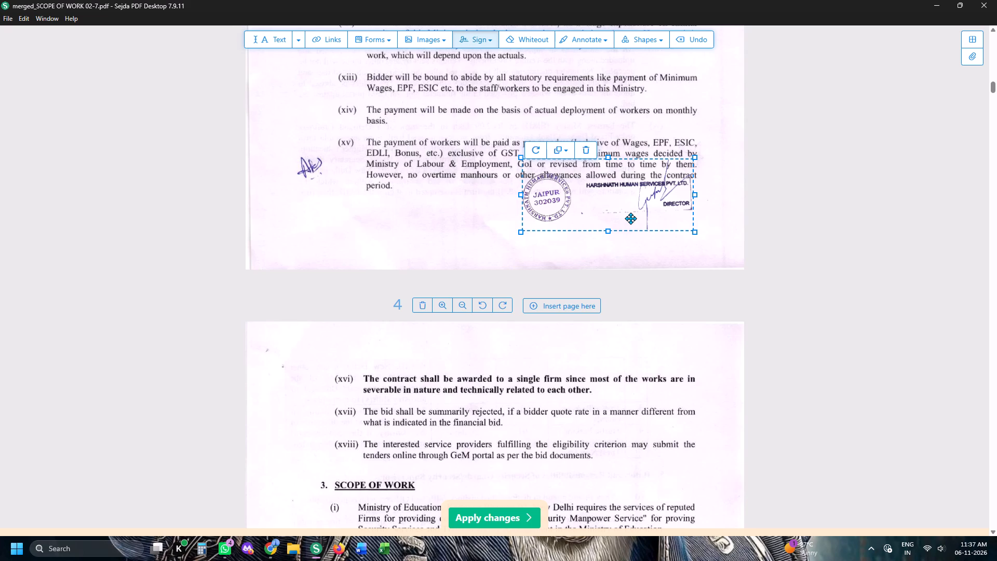
pyautogui.scroll(-12, 630, 218)
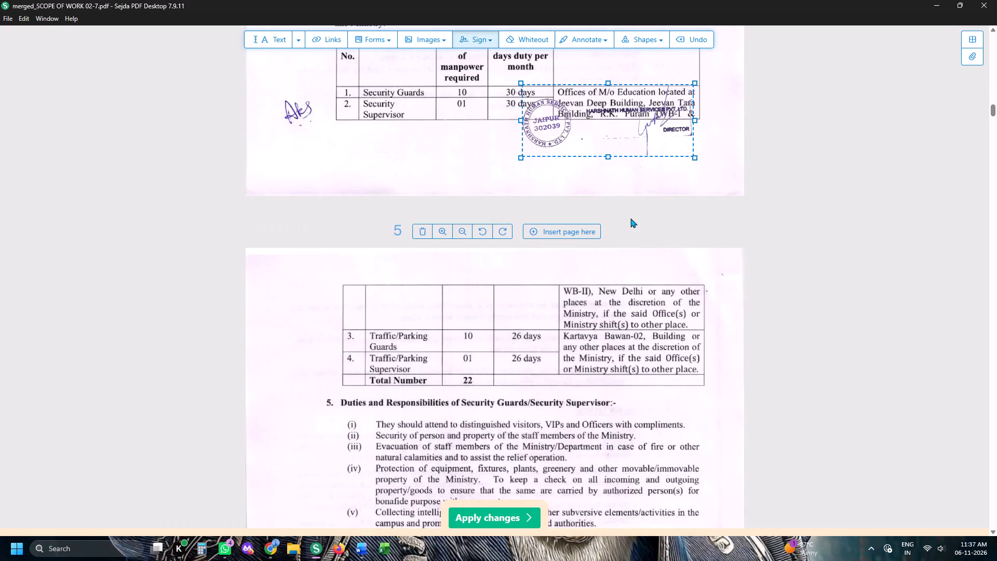
pyautogui.scroll(-11, 630, 218)
pyautogui.scroll(-12, 630, 218)
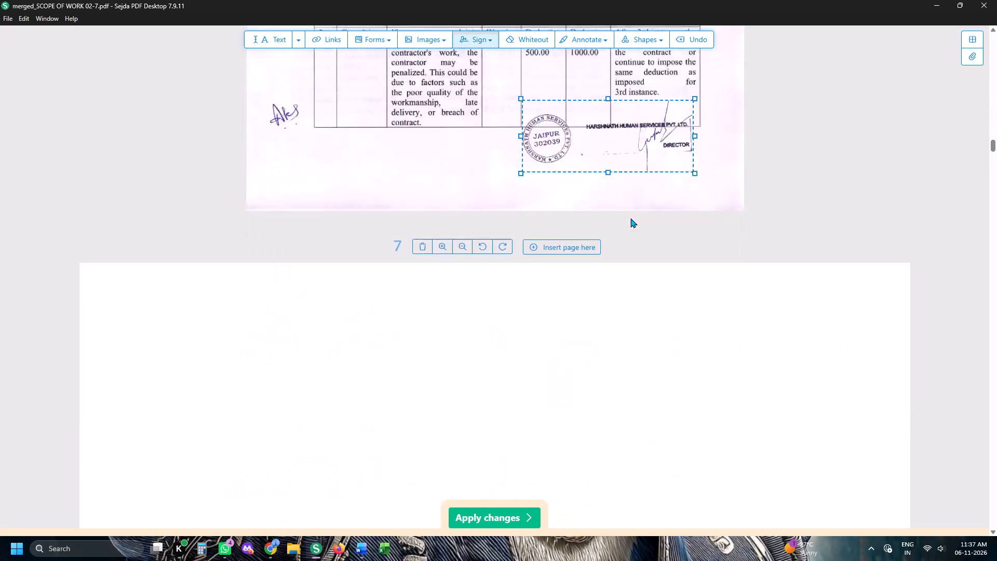
pyautogui.scroll(-19, 630, 218)
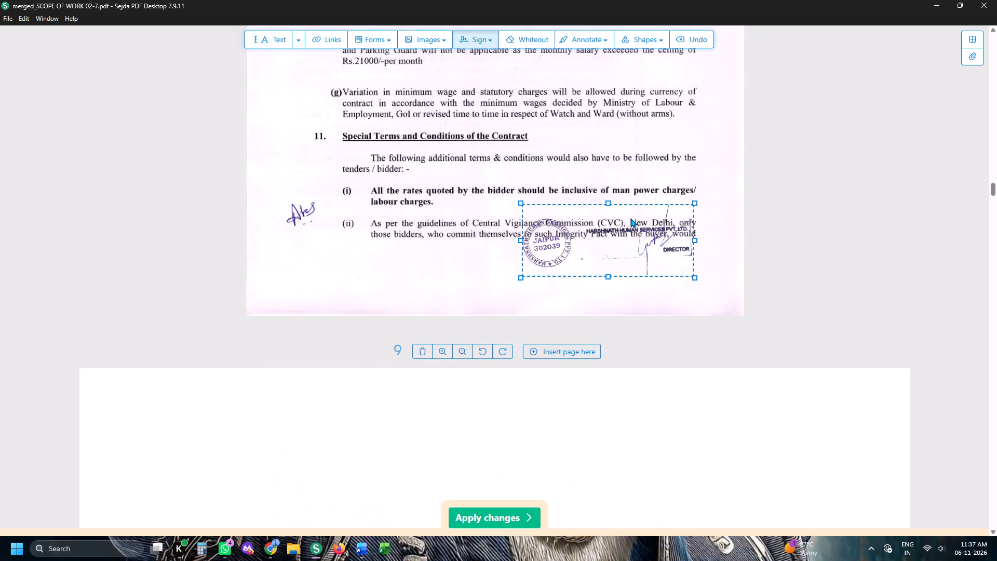
pyautogui.scroll(-17, 630, 218)
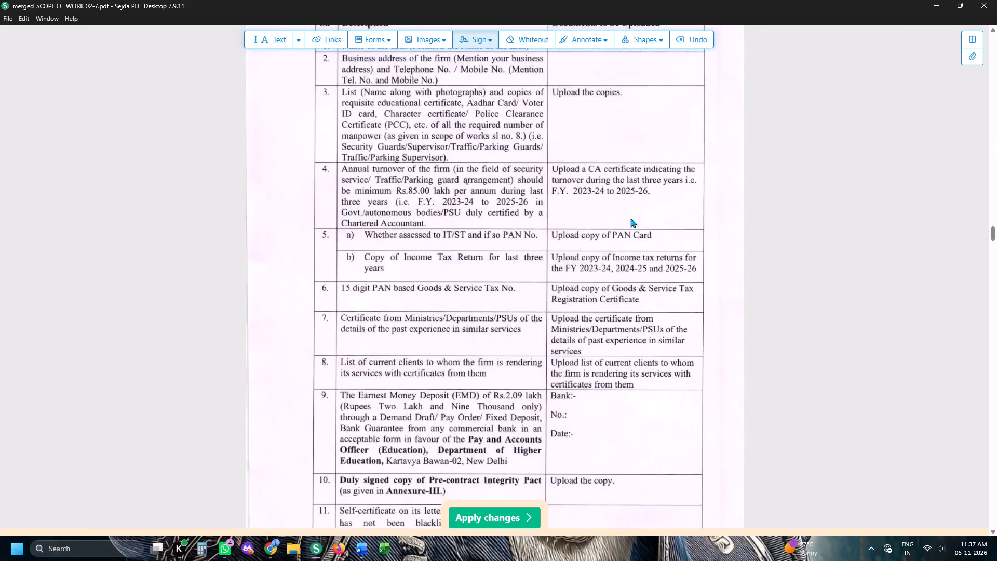
pyautogui.scroll(-7, 630, 218)
# Delete the stamp covering "(Signature and Seal of the bidder)" on page 10 and place the combined seal-and-signature stamp slightly higher there.
pyautogui.scroll(2, 630, 218)
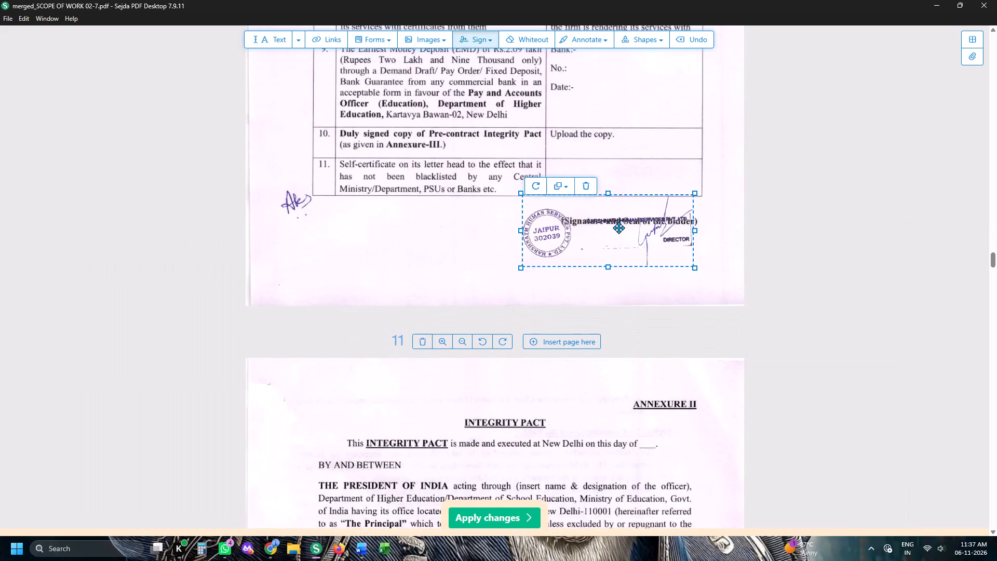
pyautogui.click(587, 191)
pyautogui.click(473, 37)
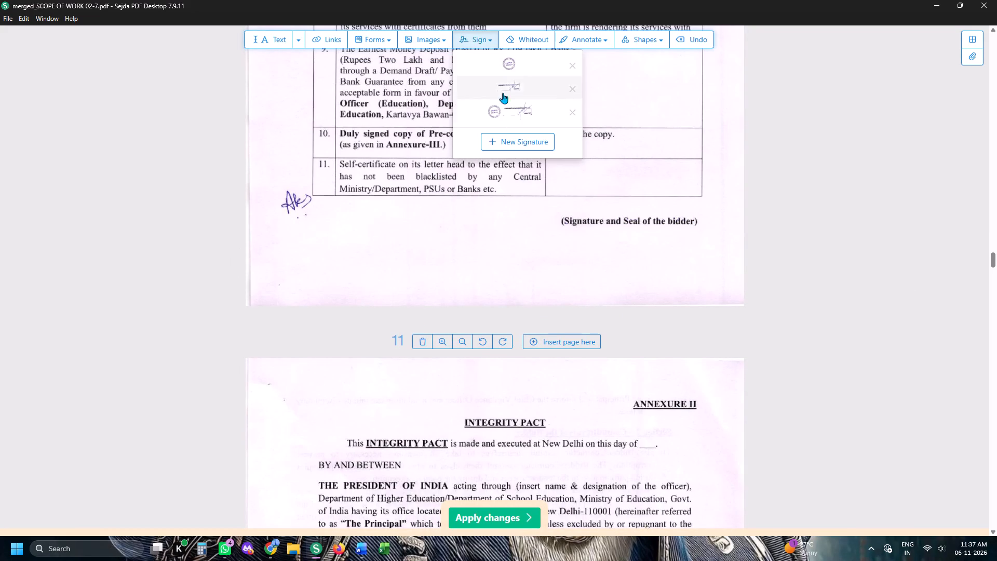
pyautogui.click(513, 114)
pyautogui.click(619, 206)
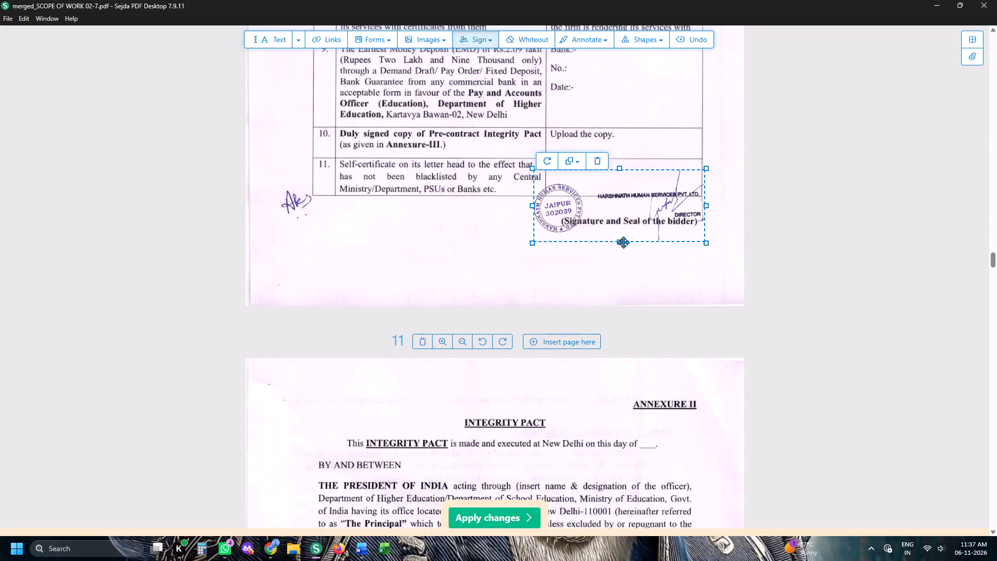
# Add the text "Harshnath Human Services Pvt Ltd" as the firm name in row 1 of the Annexure-I Technical Bid table.
pyautogui.scroll(6, 630, 372)
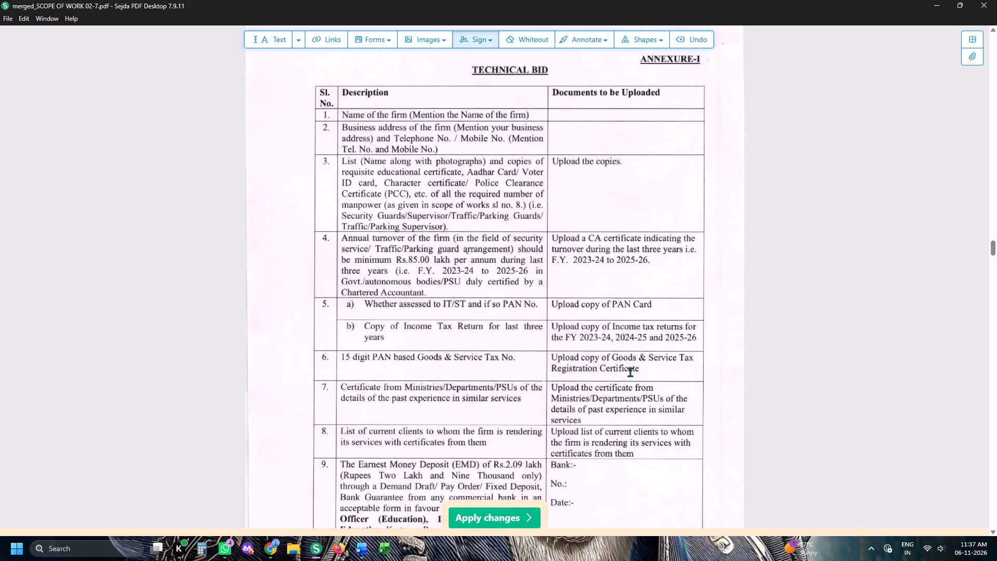
pyautogui.click(275, 42)
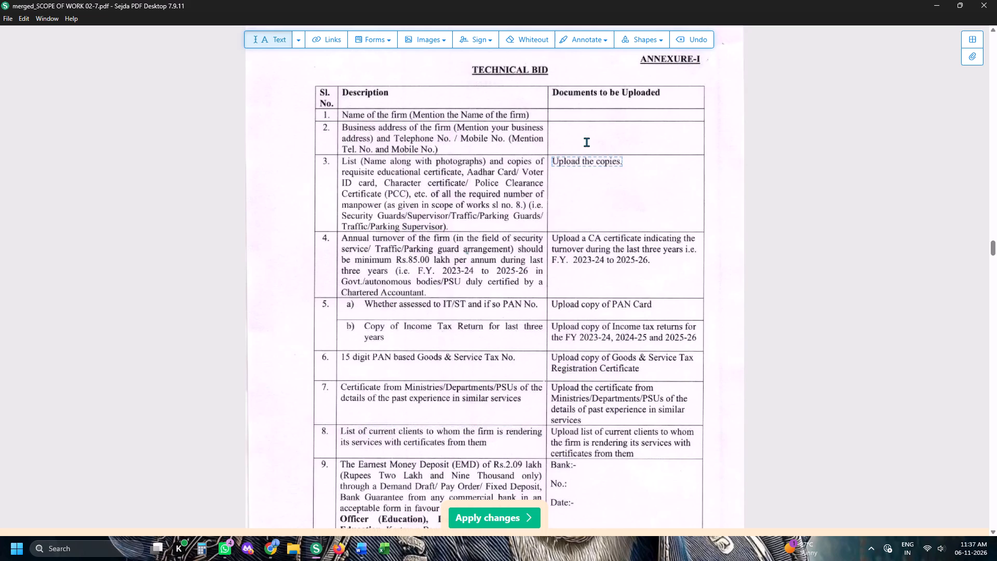
pyautogui.click(554, 117)
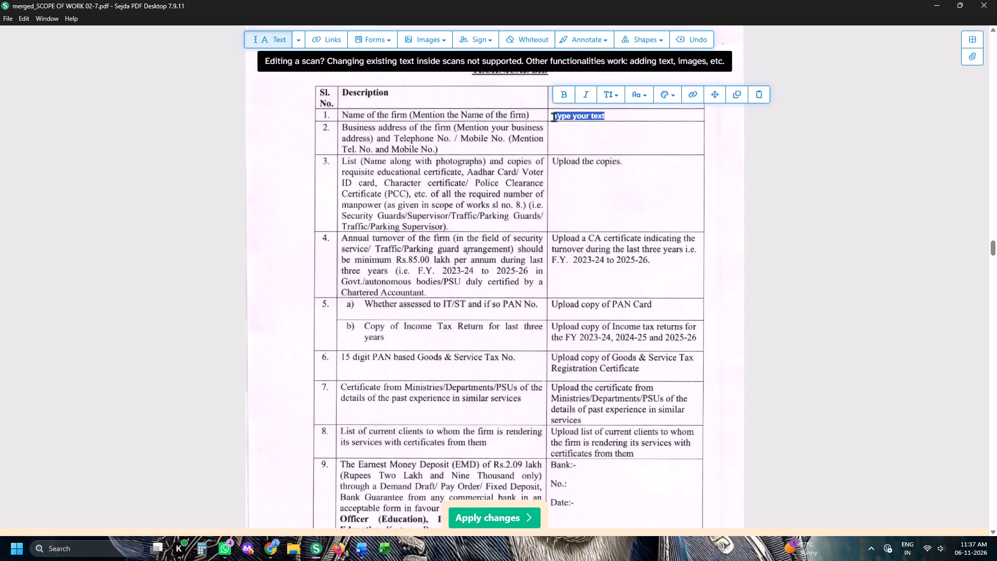
pyautogui.press('super+v')
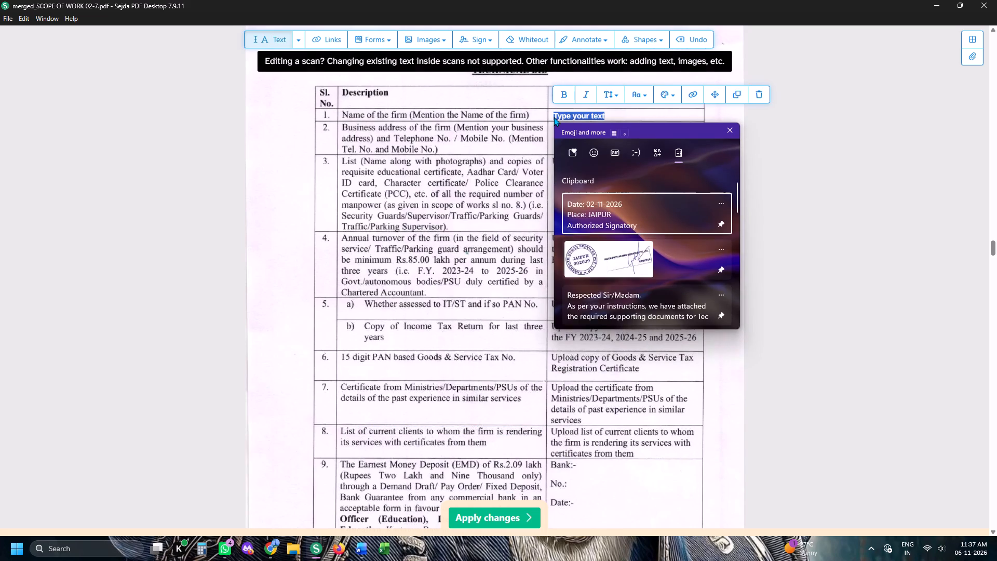
pyautogui.press('End')
pyautogui.press('Return')
pyautogui.hotkey('ctrl', 'v')
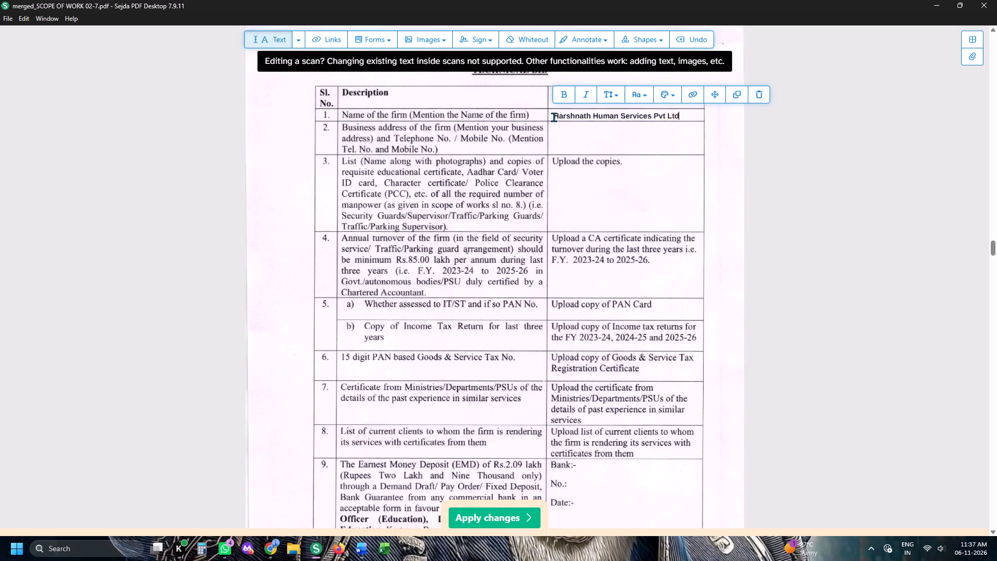
# Add the firm's business address in row 2 of the Technical Bid table at font size 10, broken into three lines to fit the column.
pyautogui.click(555, 132)
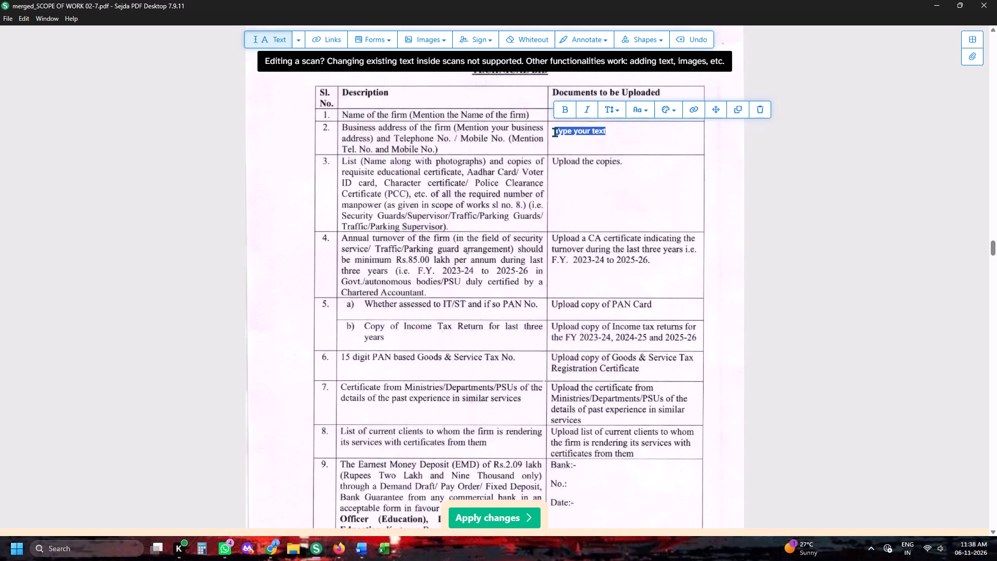
pyautogui.press('super+v')
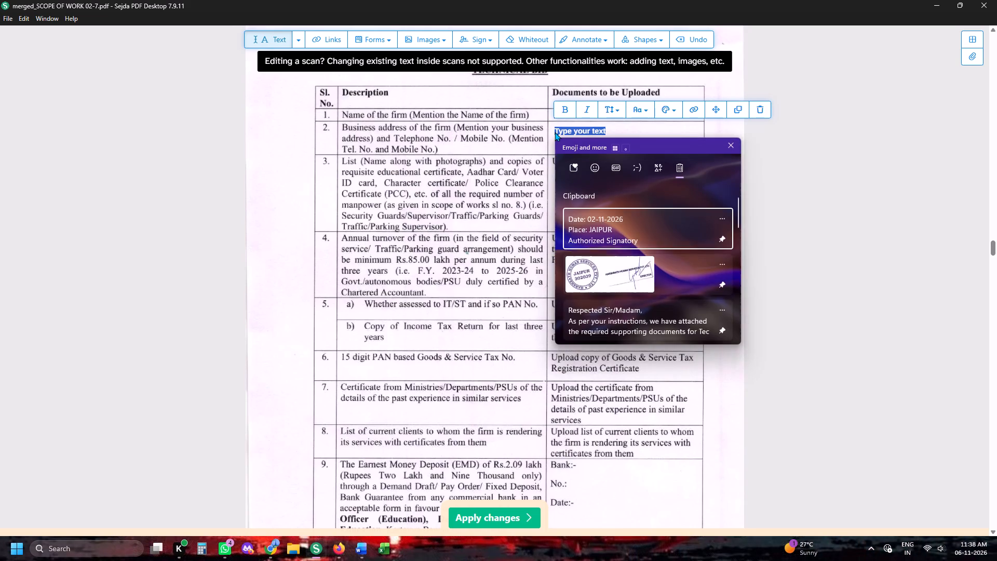
pyautogui.press('End')
pyautogui.press('Up')
pyautogui.press('Return')
pyautogui.hotkey('ctrl', 'v')
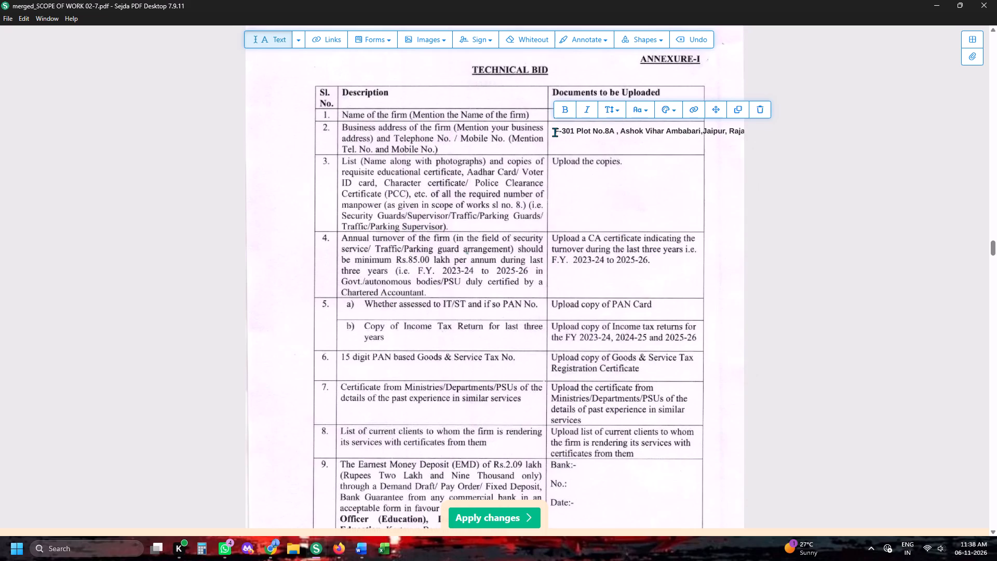
pyautogui.click(622, 105)
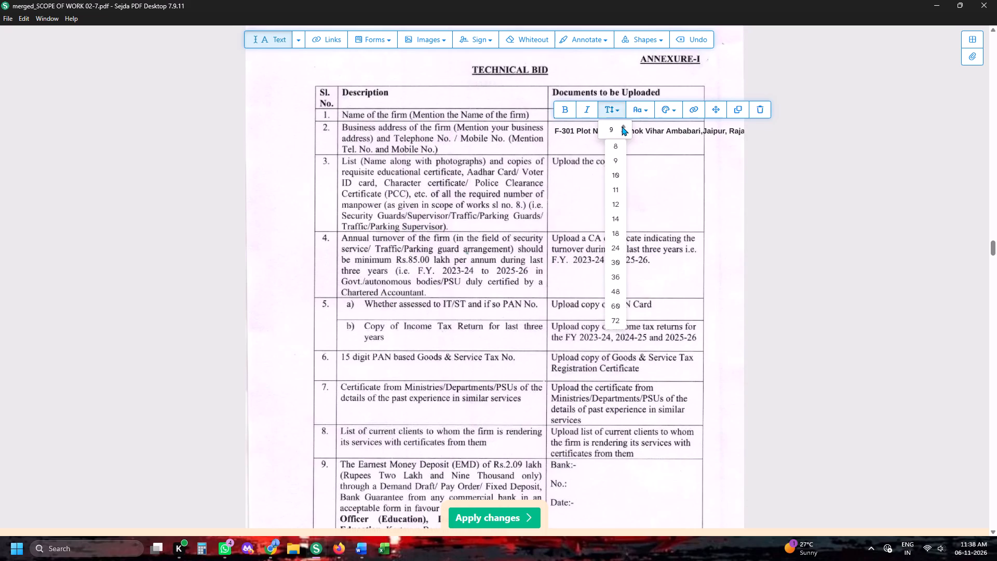
pyautogui.click(622, 126)
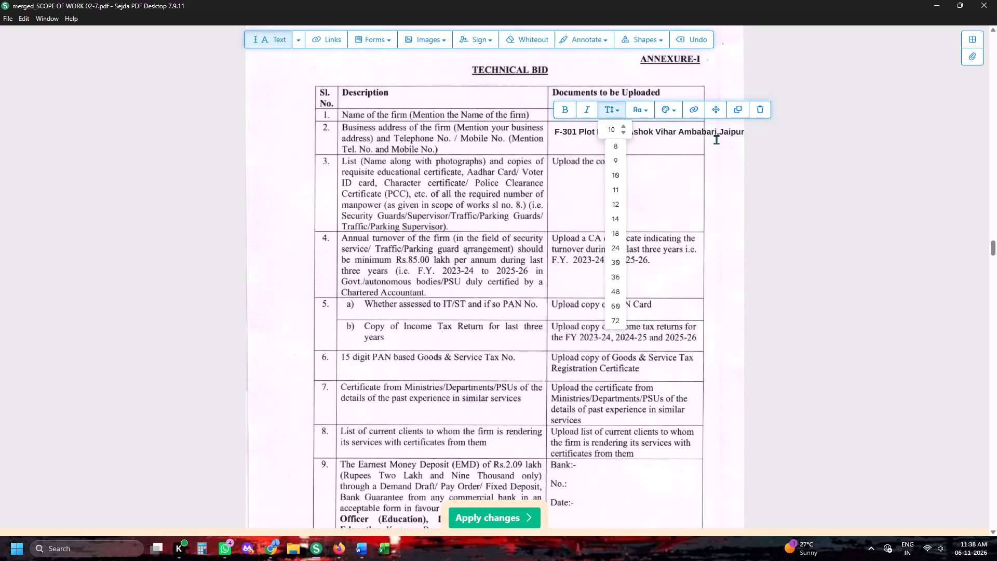
pyautogui.click(720, 136)
pyautogui.press('Return')
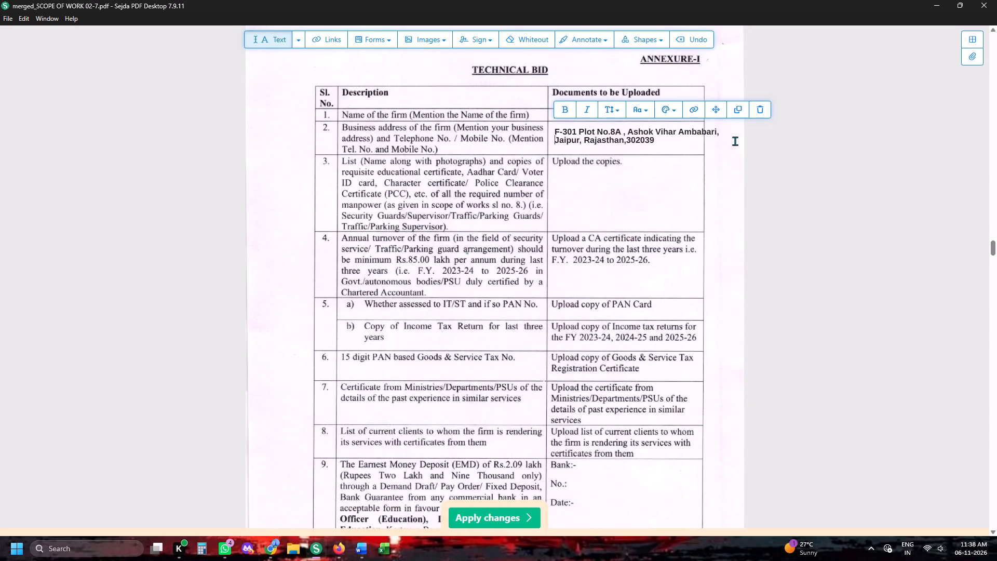
pyautogui.click(705, 163)
pyautogui.moveTo(686, 139); pyautogui.dragTo(680, 138)
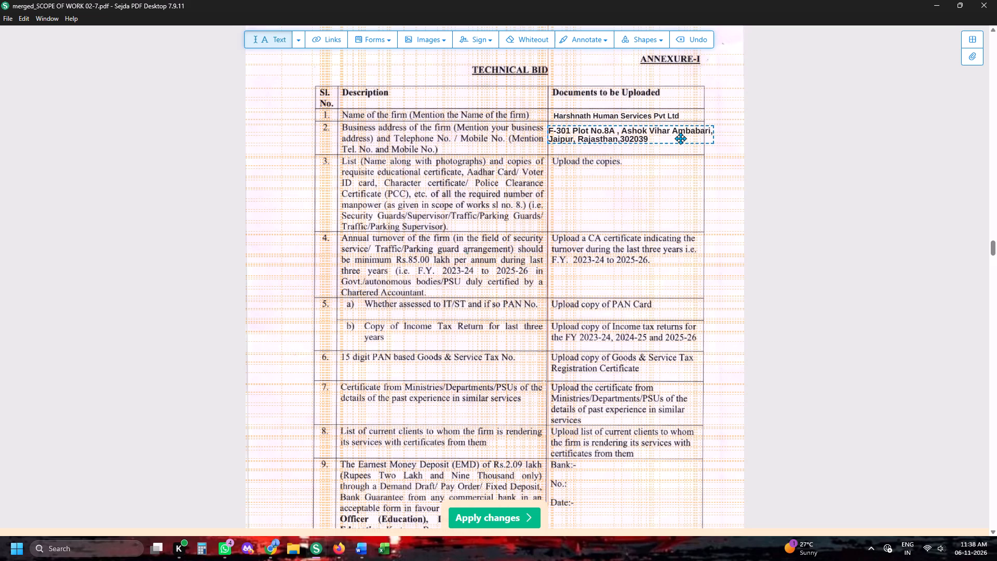
pyautogui.moveTo(680, 138); pyautogui.dragTo(679, 138)
pyautogui.click(670, 132)
pyautogui.press('Return')
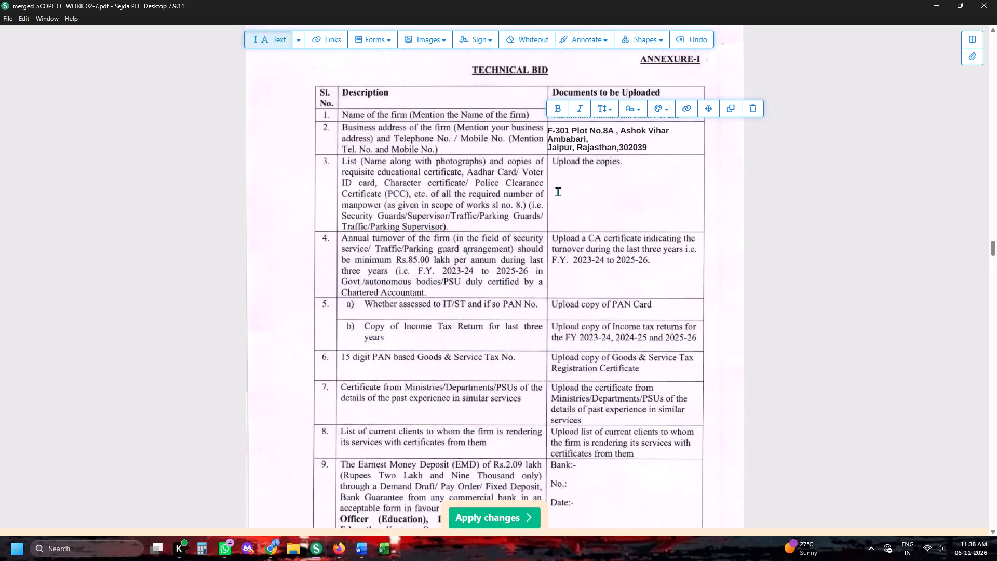
# Replace the "Documents to be Uploaded" text in row 3 of the Technical Bid table with "Copy Enclosed".
pyautogui.scroll(-2, 555, 195)
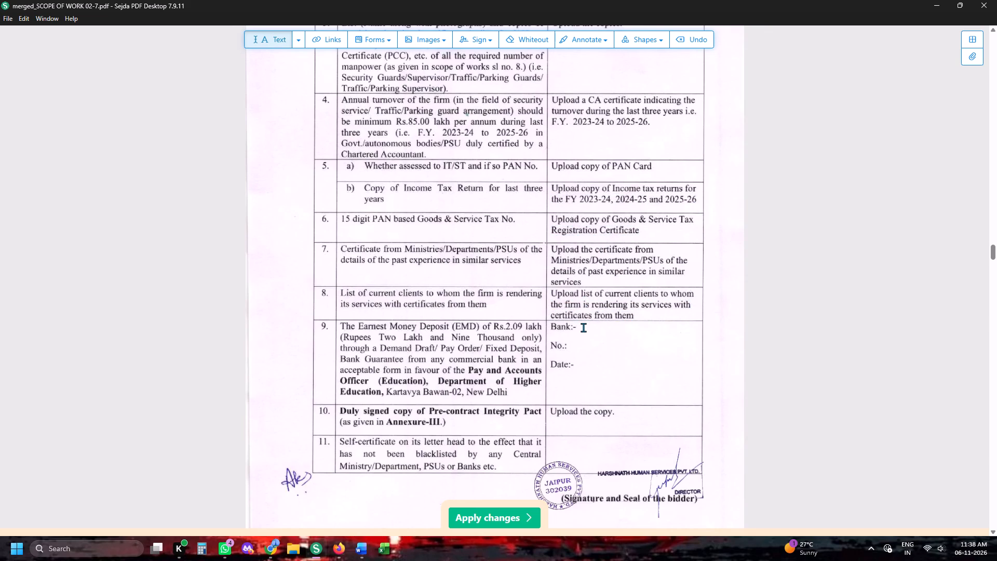
pyautogui.scroll(2, 601, 194)
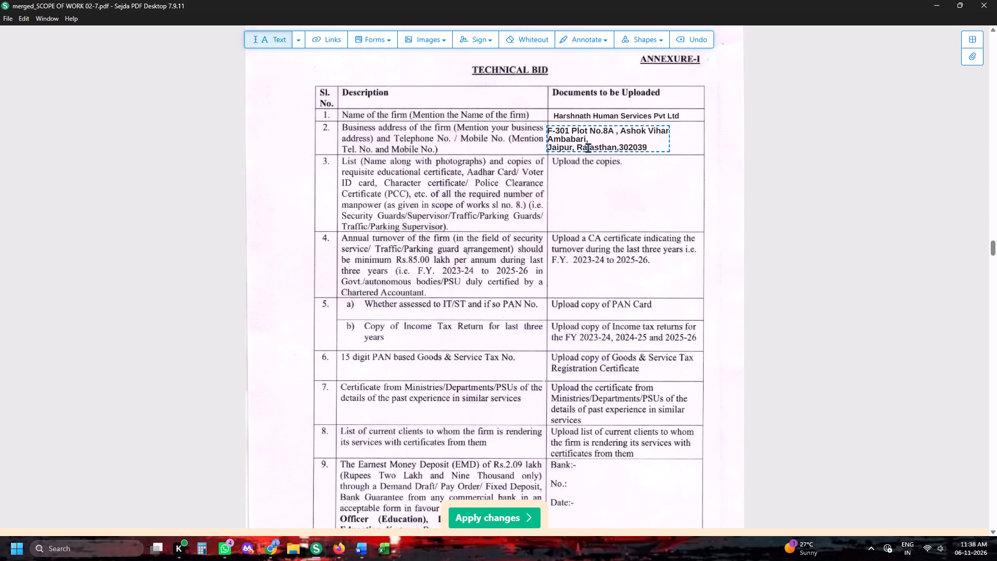
pyautogui.click(574, 165)
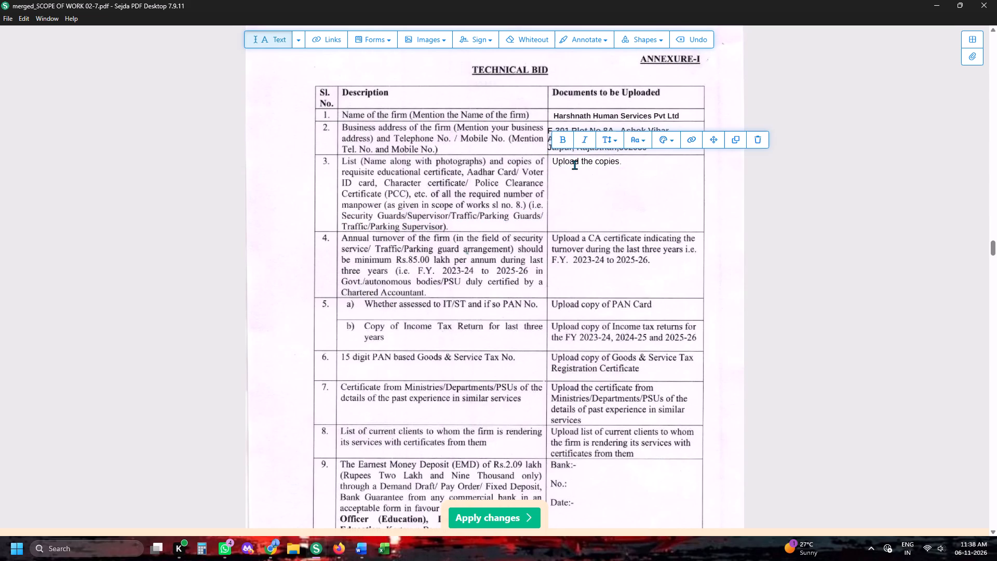
pyautogui.press('End')
pyautogui.press('BackSpace')
pyautogui.press('BackSpace')
pyautogui.press('BackSpace')
pyautogui.press('BackSpace')
pyautogui.press('BackSpace')
pyautogui.press('BackSpace')
pyautogui.press('BackSpace')
pyautogui.press('BackSpace')
pyautogui.press('BackSpace')
pyautogui.press('BackSpace')
pyautogui.press('BackSpace')
pyautogui.press('BackSpace')
pyautogui.press('BackSpace')
pyautogui.press('BackSpace')
pyautogui.press('BackSpace')
pyautogui.press('BackSpace')
pyautogui.press('BackSpace')
pyautogui.press('BackSpace')
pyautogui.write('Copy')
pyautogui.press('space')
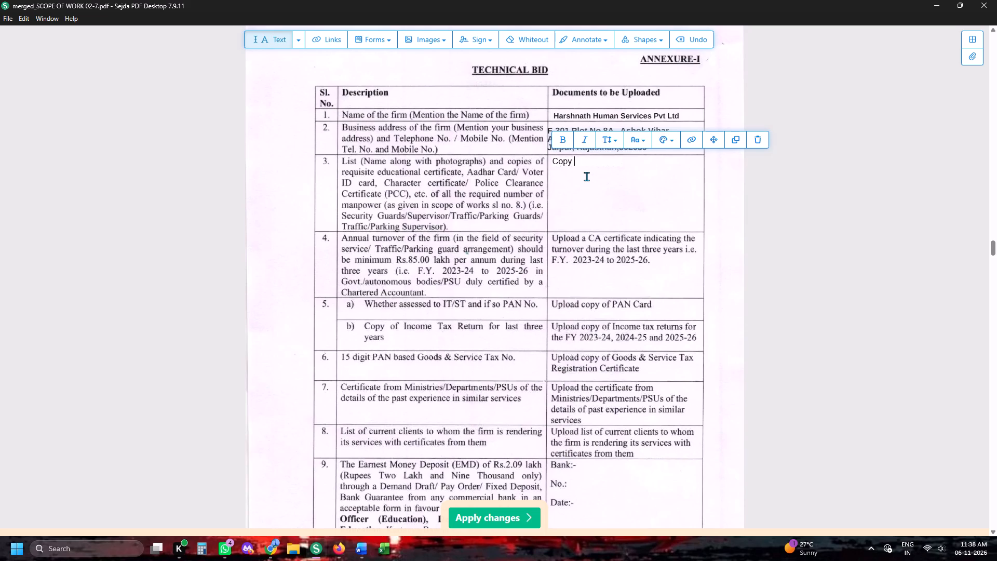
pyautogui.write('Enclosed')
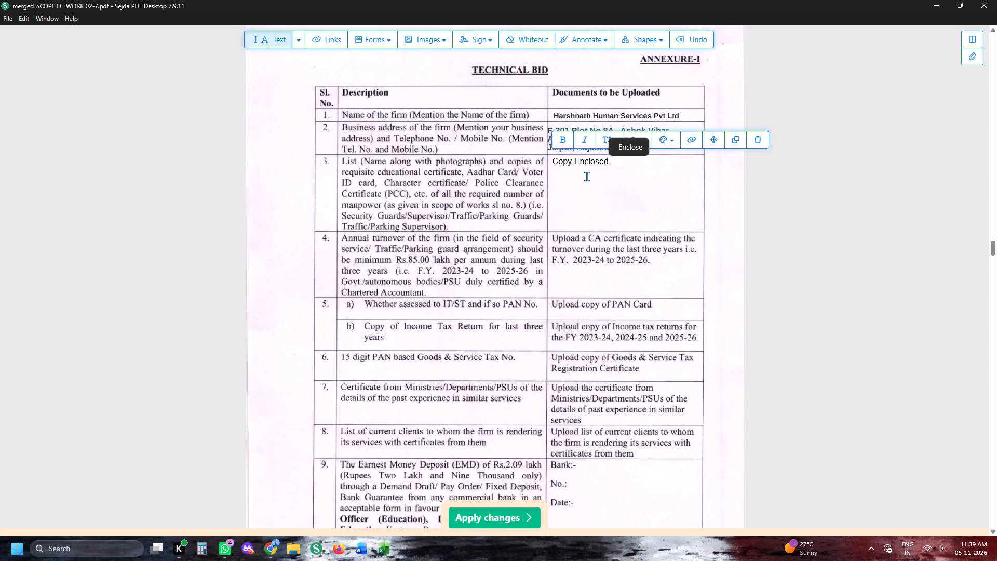
# Replace the PAN card entry in row 5 a) with "Copy Enclosed", copied from row 3.
pyautogui.click(633, 309)
pyautogui.press('End')
pyautogui.press('BackSpace')
pyautogui.press('BackSpace')
pyautogui.press('BackSpace')
pyautogui.press('BackSpace')
pyautogui.press('BackSpace')
pyautogui.press('BackSpace')
pyautogui.press('BackSpace')
pyautogui.press('BackSpace')
pyautogui.press('BackSpace')
pyautogui.press('BackSpace')
pyautogui.press('BackSpace')
pyautogui.press('BackSpace')
pyautogui.press('BackSpace')
pyautogui.press('BackSpace')
pyautogui.press('BackSpace')
pyautogui.press('BackSpace')
pyautogui.press('BackSpace')
pyautogui.press('BackSpace')
pyautogui.press('BackSpace')
pyautogui.press('BackSpace')
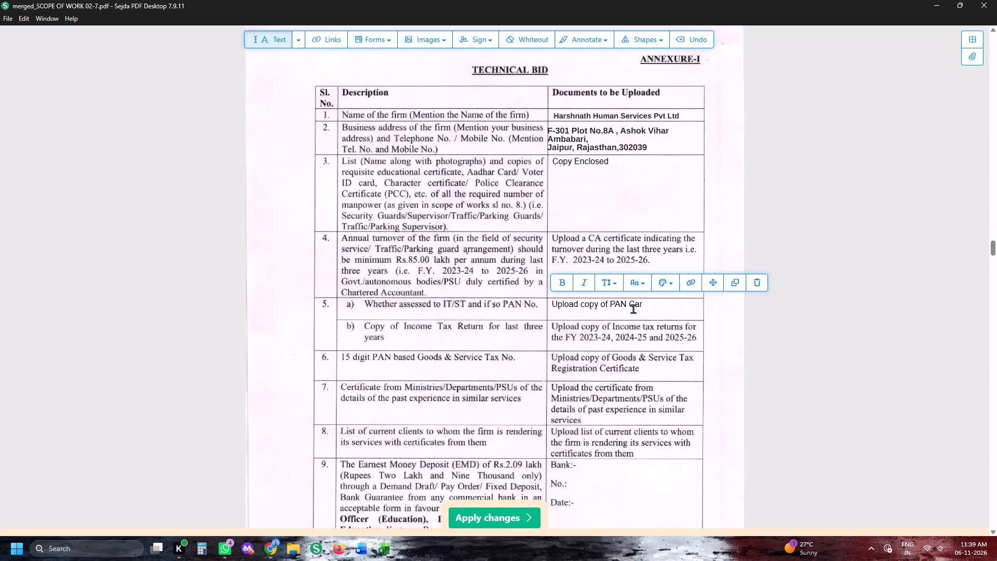
pyautogui.doubleClick(583, 166)
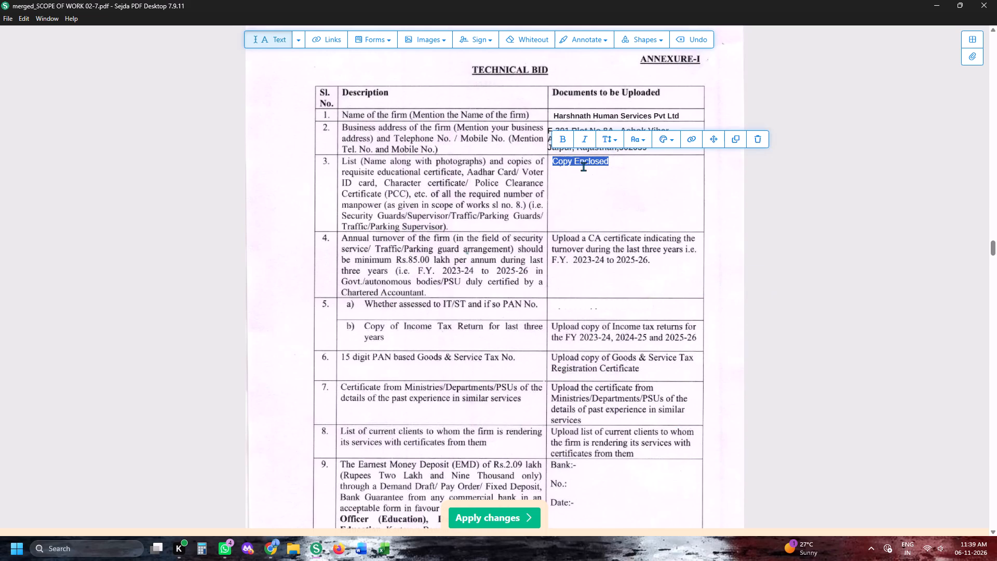
pyautogui.hotkey('ctrl', 'c')
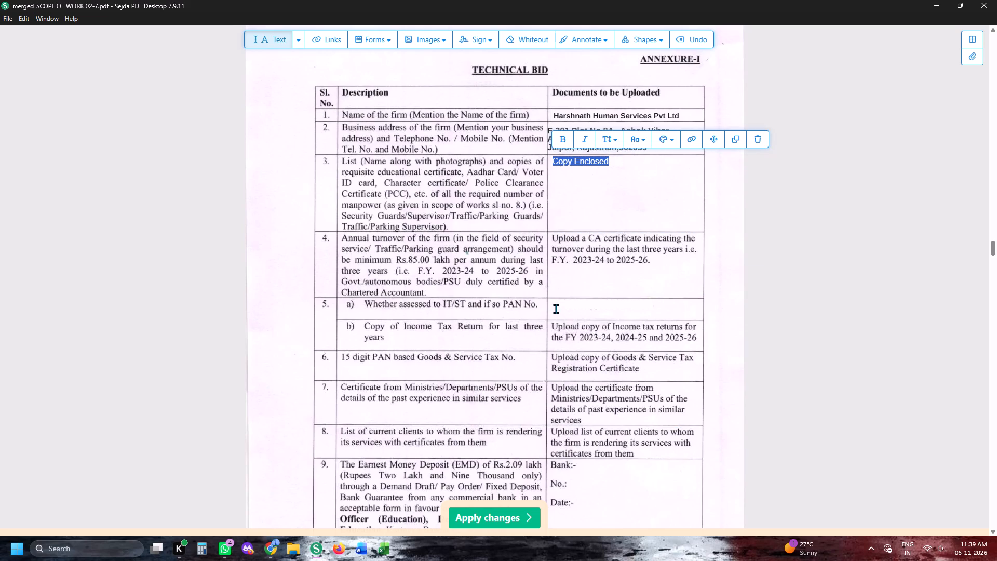
pyautogui.click(555, 309)
pyautogui.hotkey('ctrl', 'v')
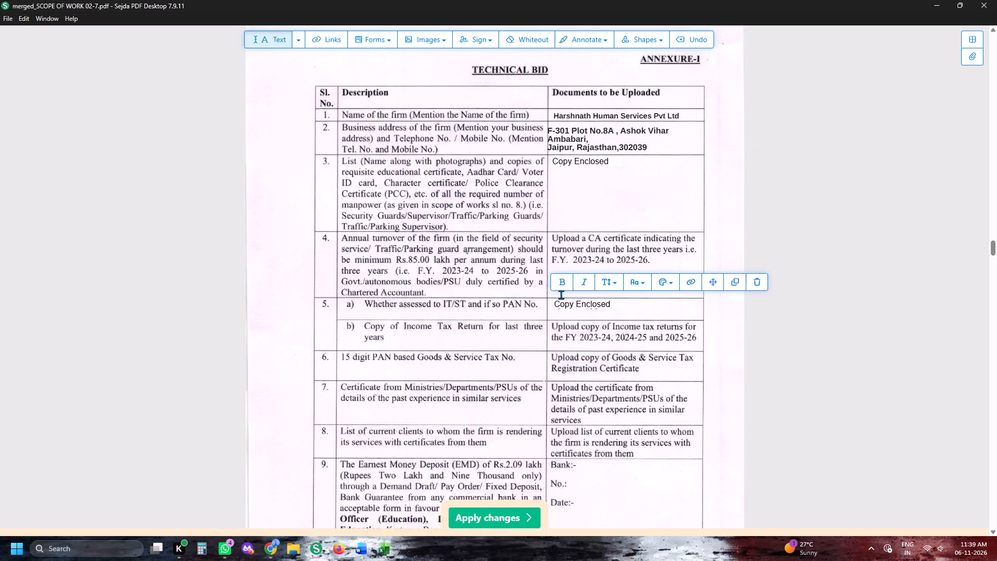
# Replace the upload text in row 10, Pre-contract Integrity Pact, with "Copy Enclosed".
pyautogui.scroll(-2, 564, 291)
pyautogui.click(572, 415)
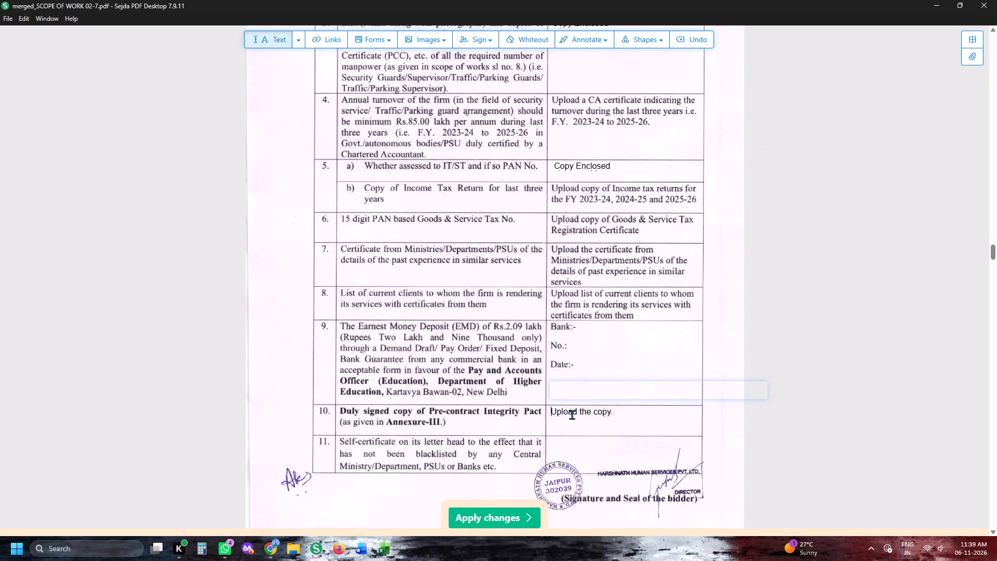
pyautogui.press('End')
pyautogui.press('BackSpace')
pyautogui.press('BackSpace')
pyautogui.press('BackSpace')
pyautogui.press('BackSpace')
pyautogui.press('BackSpace')
pyautogui.press('BackSpace')
pyautogui.press('BackSpace')
pyautogui.press('BackSpace')
pyautogui.press('BackSpace')
pyautogui.press('BackSpace')
pyautogui.press('BackSpace')
pyautogui.press('BackSpace')
pyautogui.press('BackSpace')
pyautogui.press('BackSpace')
pyautogui.press('BackSpace')
pyautogui.press('BackSpace')
pyautogui.press('BackSpace')
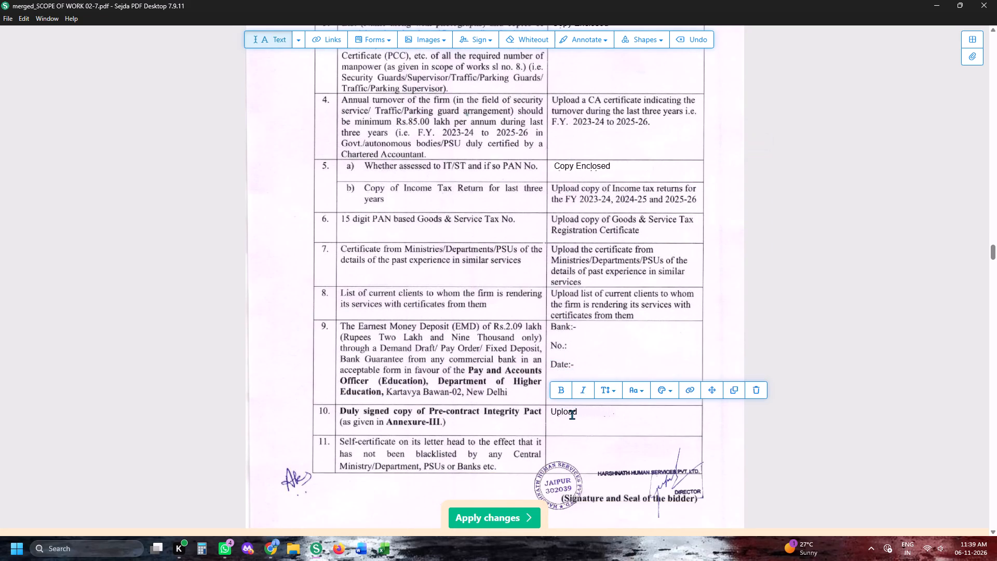
pyautogui.hotkey('ctrl', 'v')
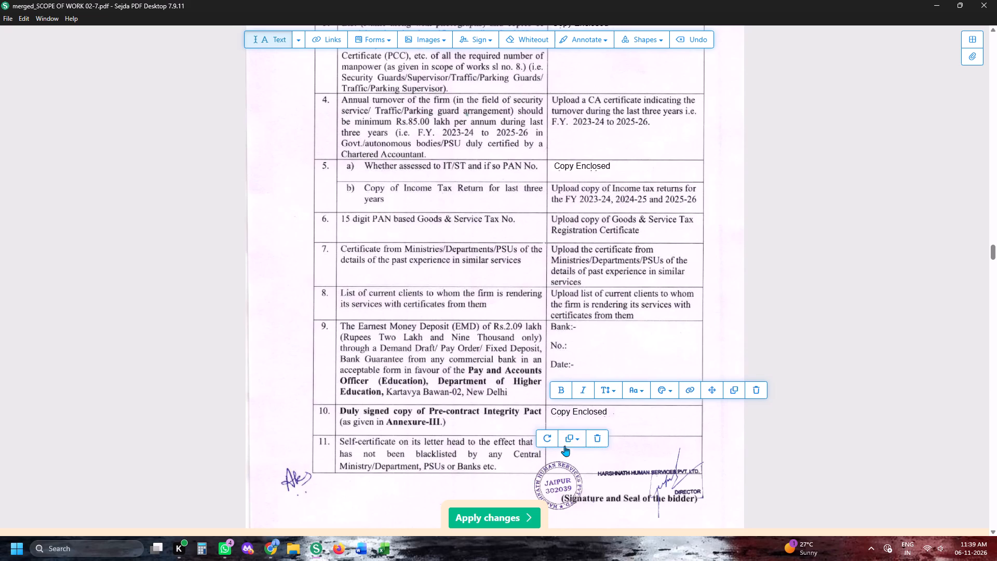
# Add "Copy Enclosed" to the empty row 11 blacklisting self-certificate cell and align it inside the column.
pyautogui.click(554, 442)
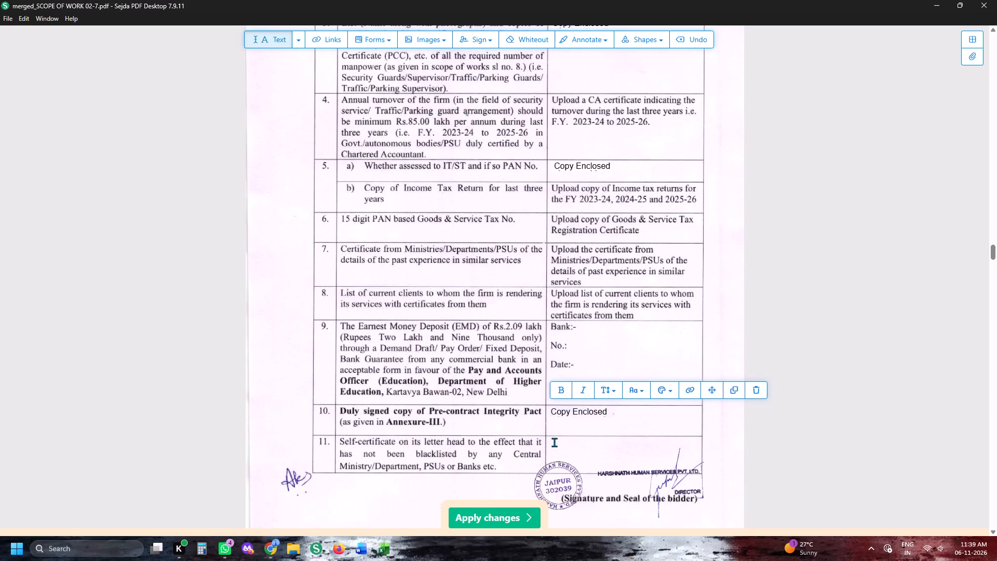
pyautogui.hotkey('ctrl', 'v')
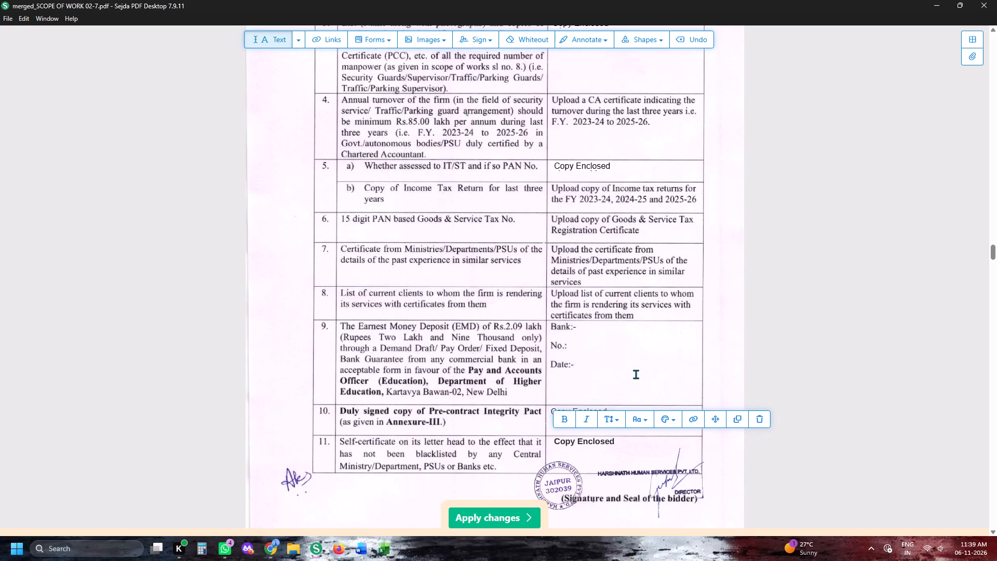
pyautogui.click(636, 374)
pyautogui.moveTo(613, 440); pyautogui.dragTo(604, 442)
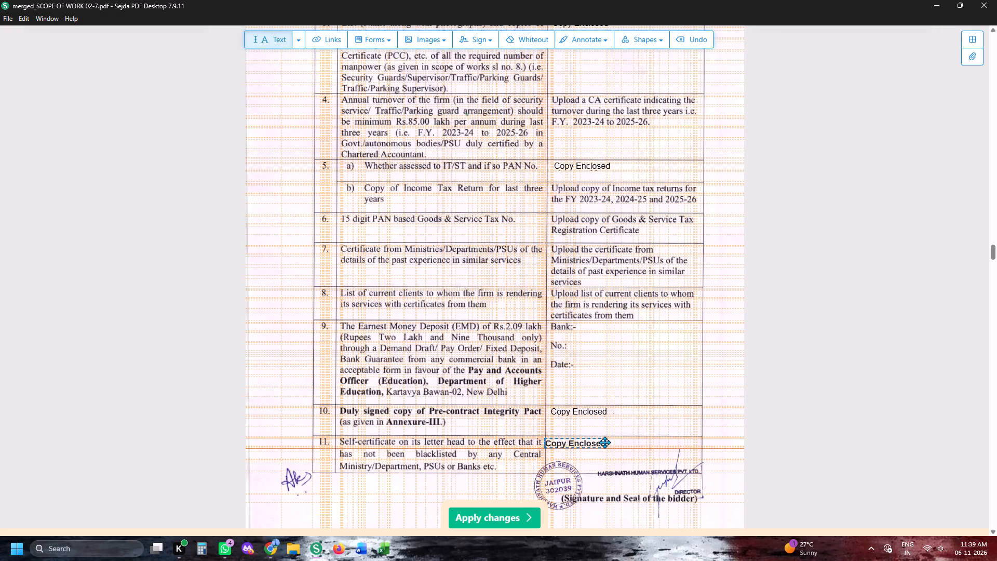
pyautogui.moveTo(604, 442); pyautogui.dragTo(609, 445)
# Delete every page after the Annexure-I Technical Bid page, from the Annexure II Integrity Pact through the Tender Acceptance Letter.
pyautogui.scroll(-6, 557, 430)
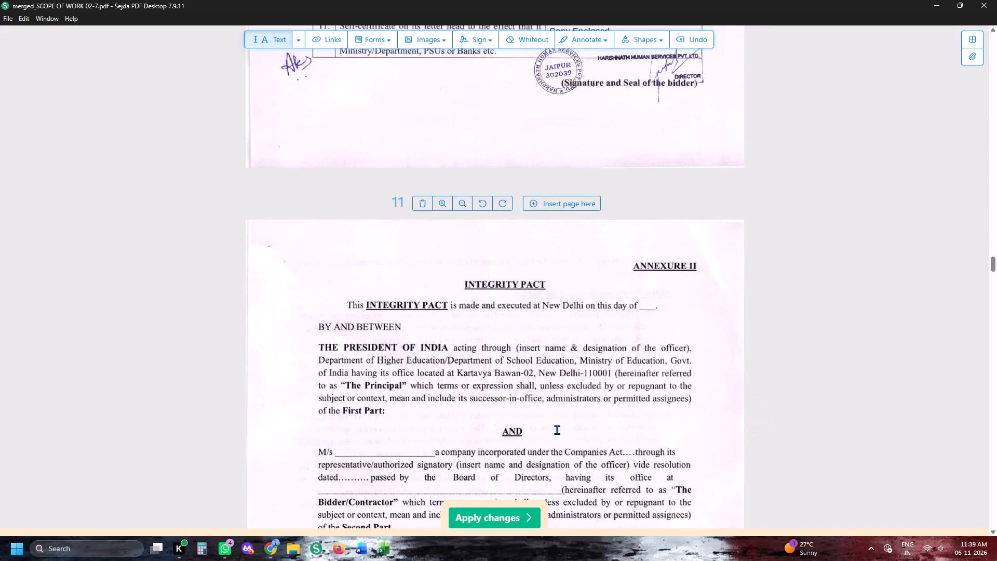
pyautogui.click(421, 206)
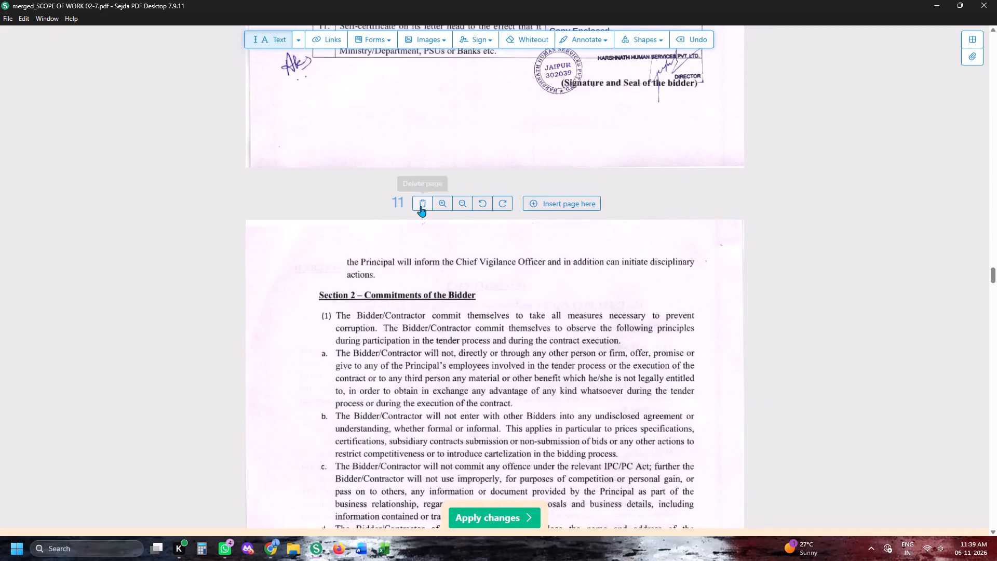
pyautogui.click(421, 206)
pyautogui.click(421, 206)
pyautogui.click(421, 206)
pyautogui.click(421, 206)
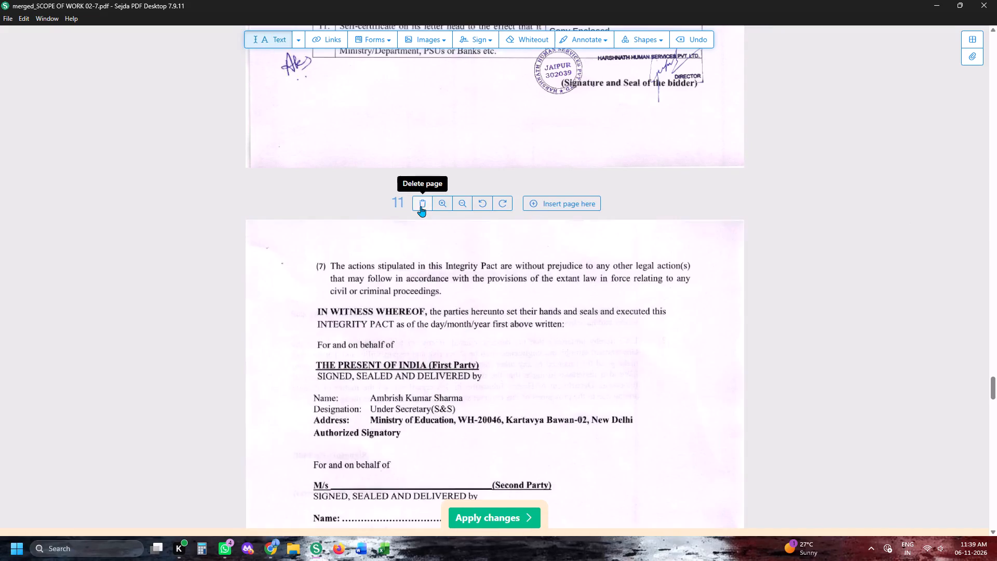
pyautogui.click(421, 206)
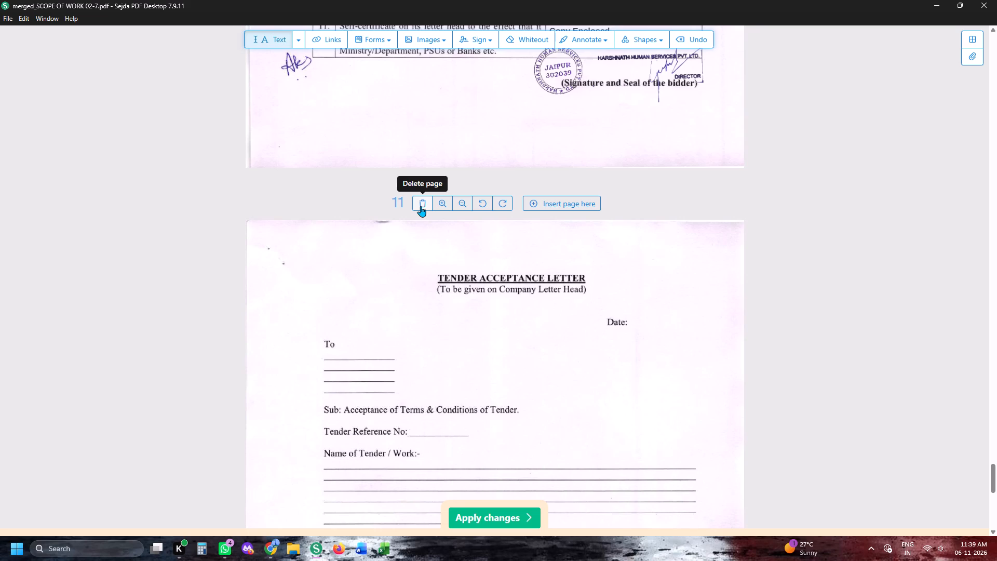
pyautogui.click(421, 206)
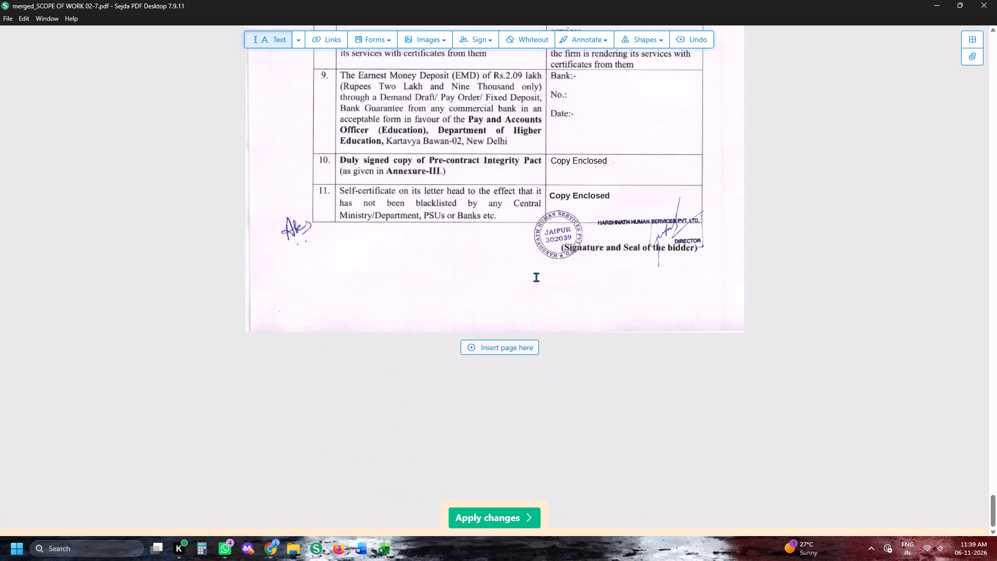
# Apply the changes and save the PDF to Downloads as "edited_merged_SCOPE OF WORK 02-7".
pyautogui.click(537, 519)
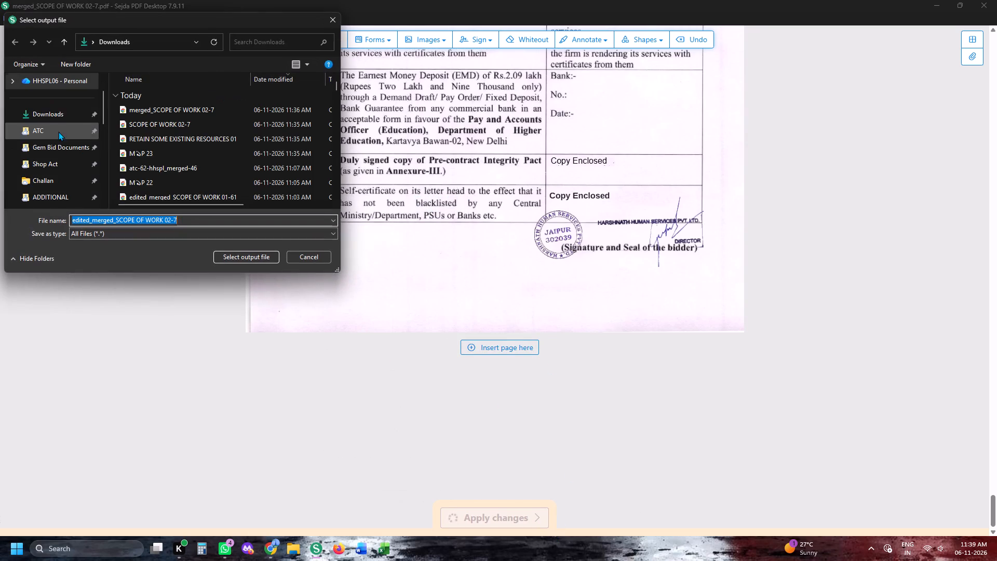
pyautogui.click(46, 118)
pyautogui.click(238, 259)
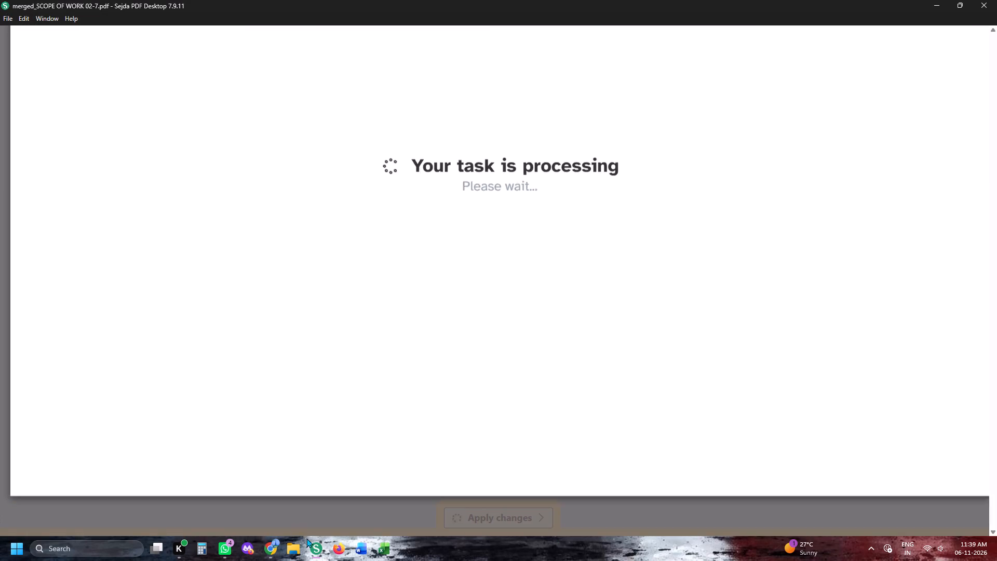
# In the iLovePDF merge tool in Firefox, add "edited_merged_SCOPE OF WORK 02-7" from Downloads and place it before the M P 23 PDF.
pyautogui.click(333, 557)
pyautogui.click(203, 0)
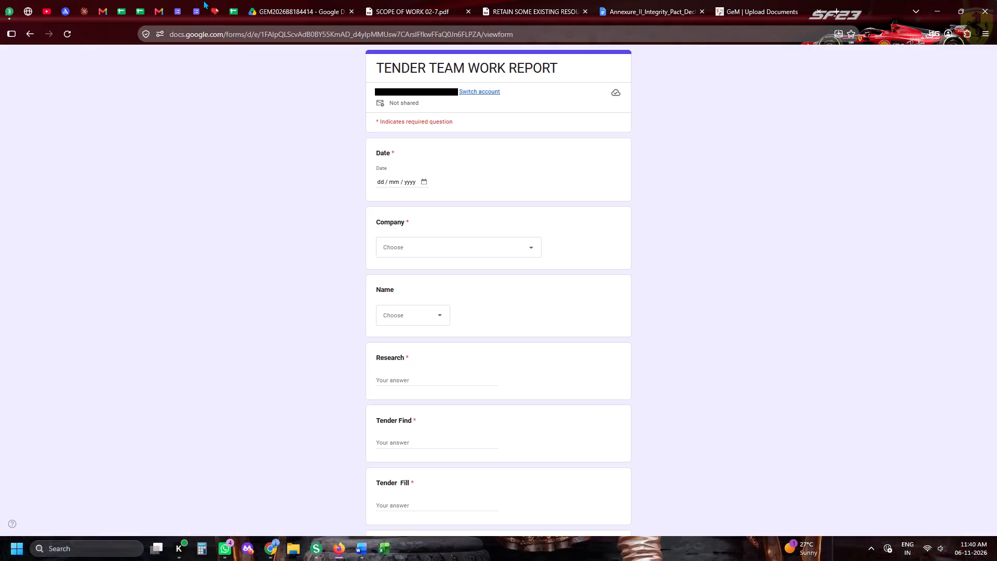
pyautogui.click(209, 3)
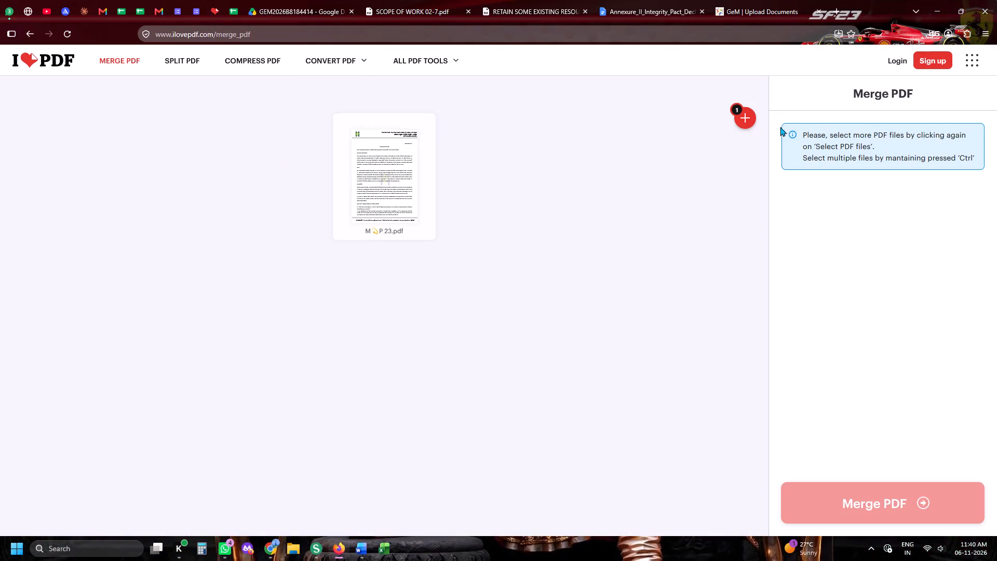
pyautogui.click(743, 123)
pyautogui.scroll(4, 698, 273)
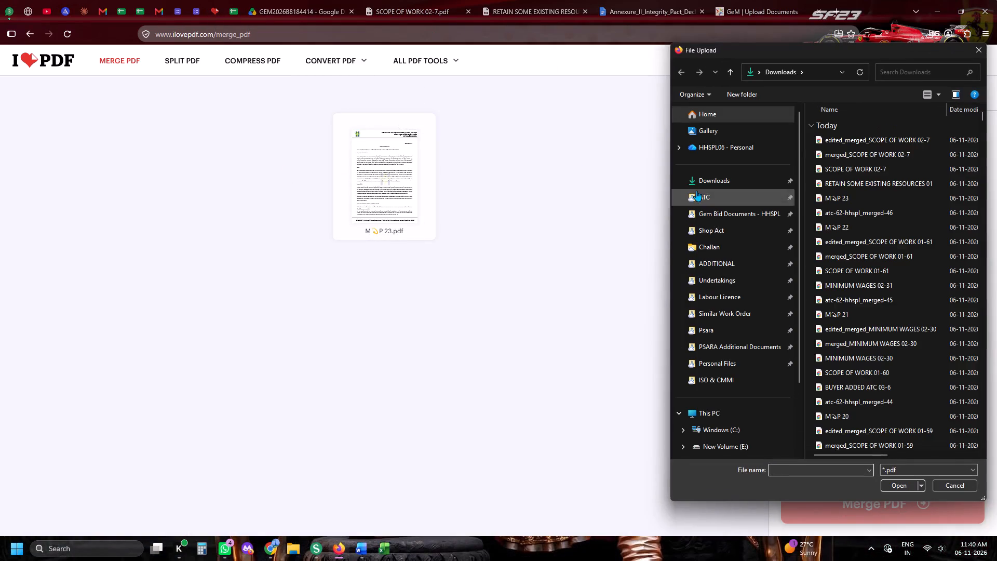
pyautogui.click(696, 191)
pyautogui.click(761, 186)
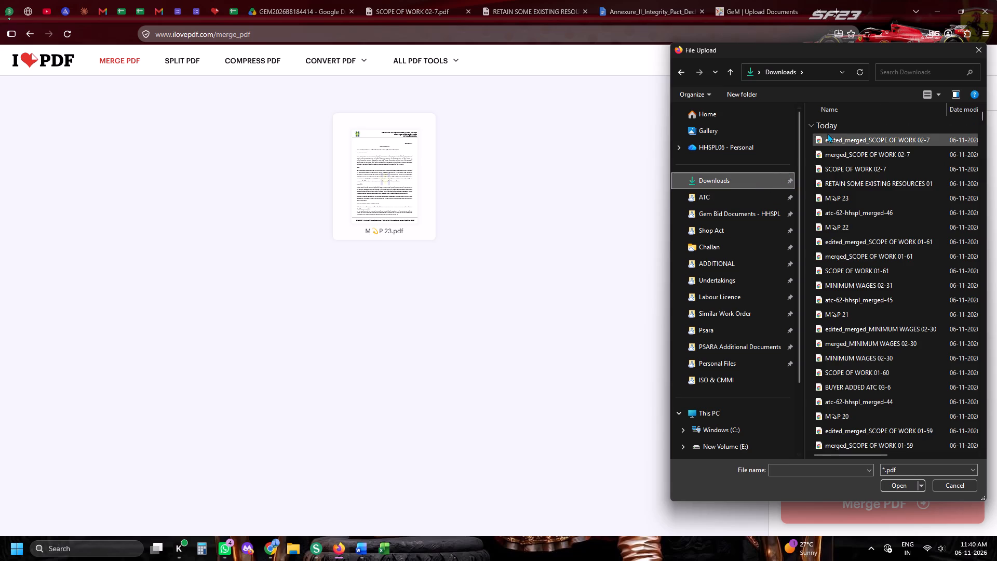
pyautogui.doubleClick(827, 133)
pyautogui.moveTo(438, 190); pyautogui.dragTo(254, 184)
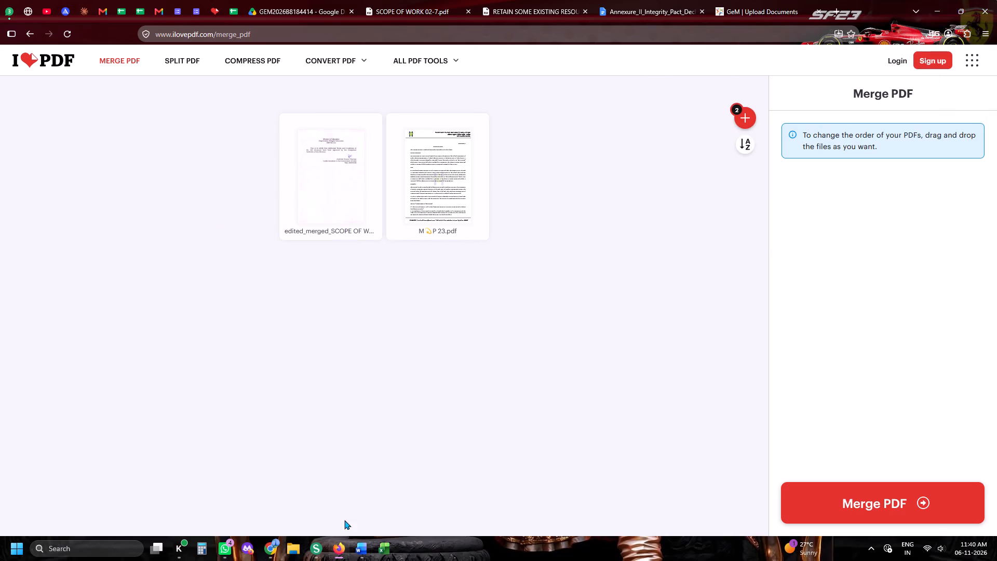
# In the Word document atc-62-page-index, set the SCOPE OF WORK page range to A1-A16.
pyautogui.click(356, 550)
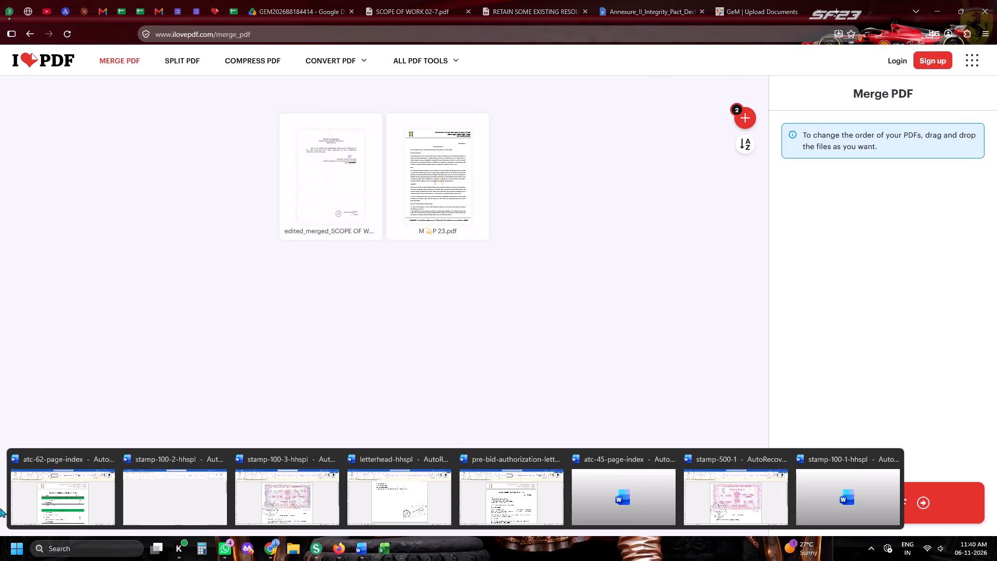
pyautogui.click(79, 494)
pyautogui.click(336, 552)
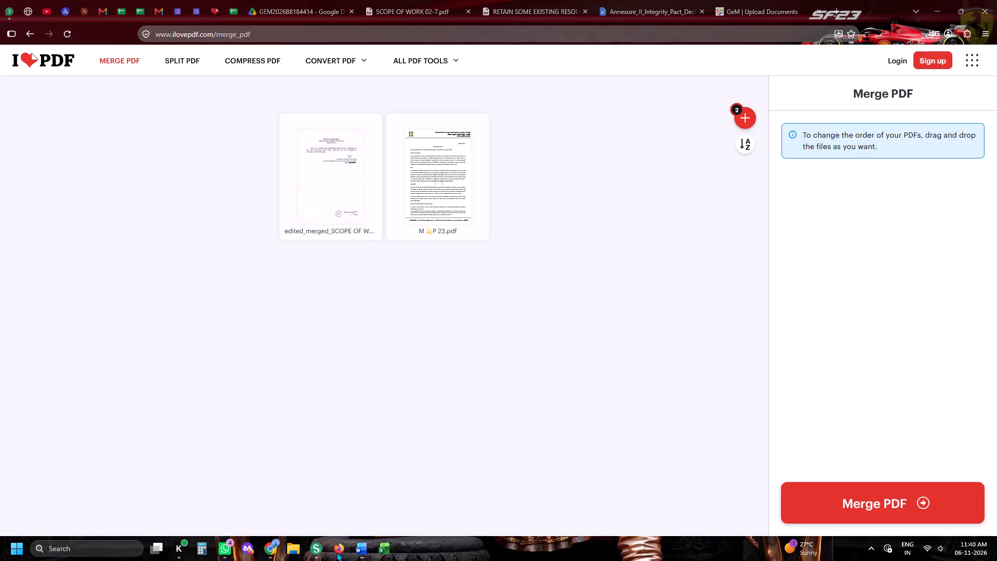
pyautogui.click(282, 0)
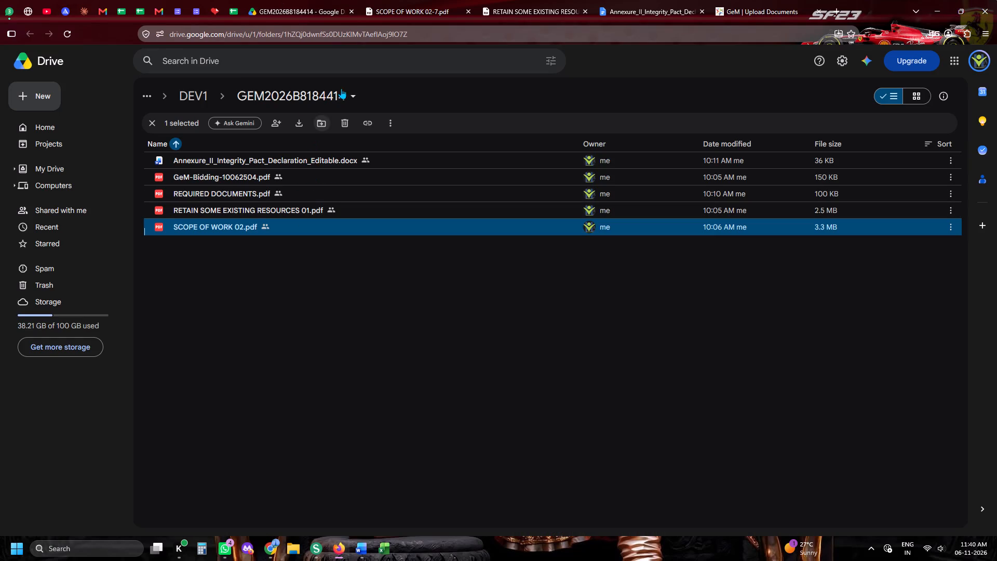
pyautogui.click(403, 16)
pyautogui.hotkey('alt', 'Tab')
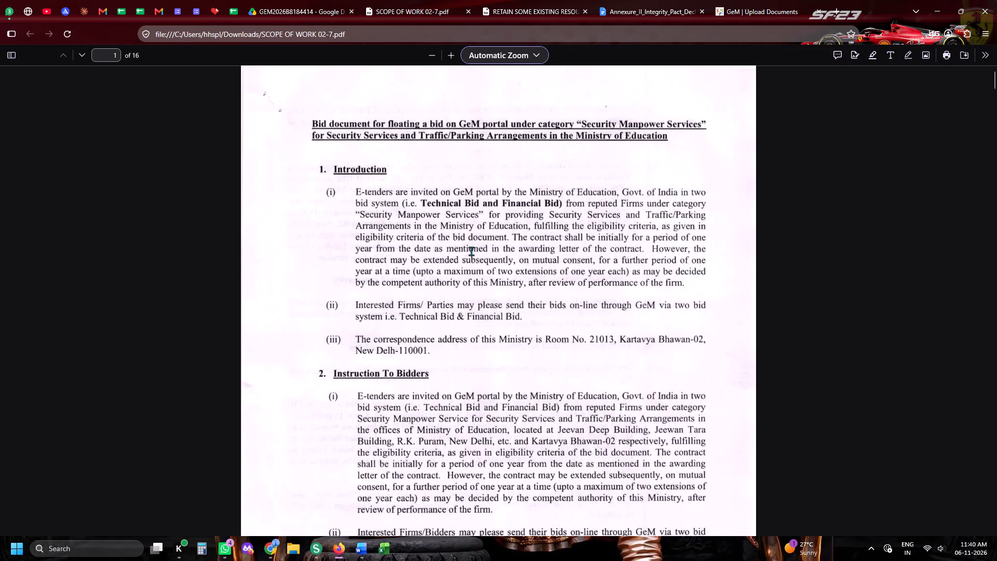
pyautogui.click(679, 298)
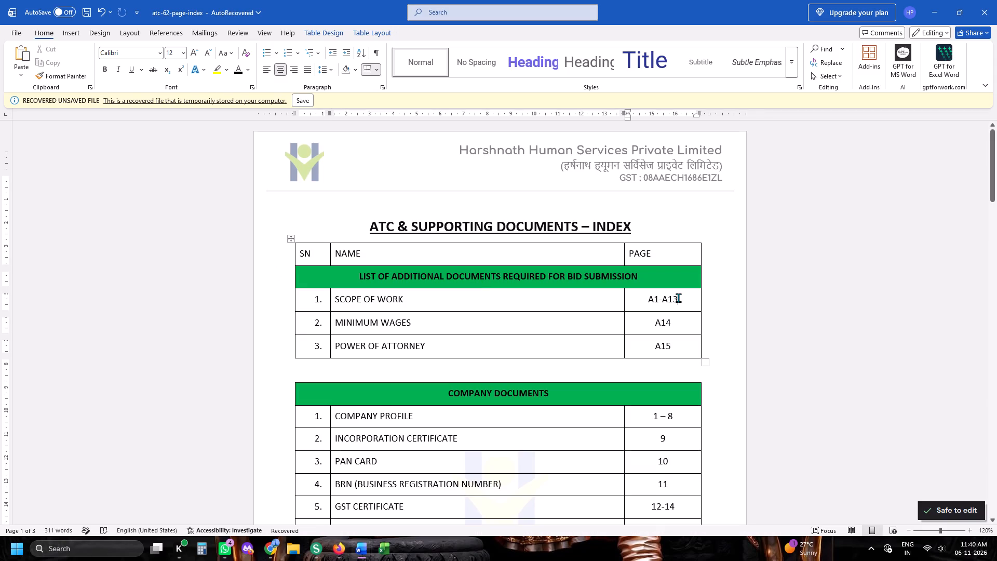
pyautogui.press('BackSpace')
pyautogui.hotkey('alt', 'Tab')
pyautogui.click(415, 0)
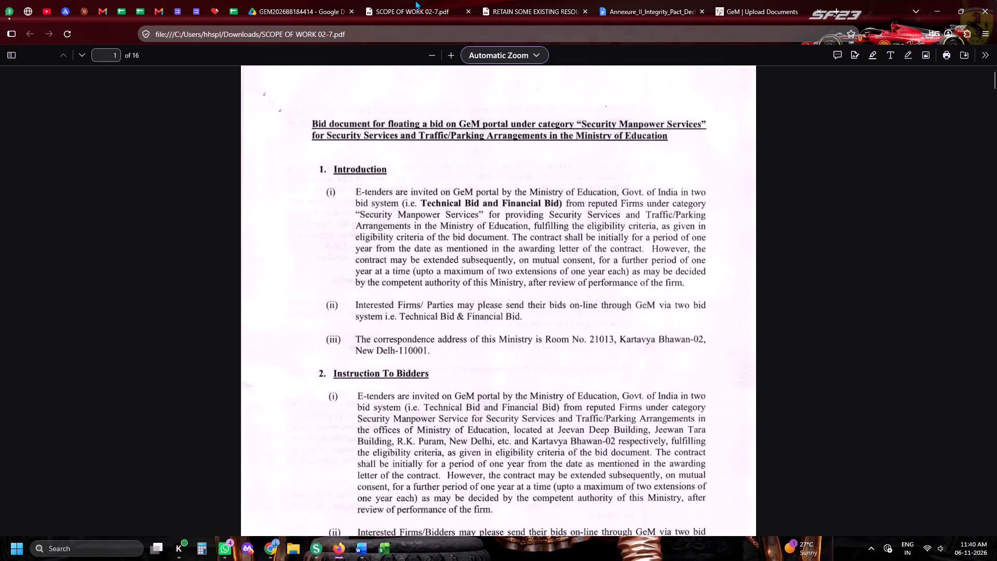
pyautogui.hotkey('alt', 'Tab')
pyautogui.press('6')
# Replace the row 2 name MINIMUM WAGES in the index with "RETAIN SOME EXISTING RESOURCES", copied from that PDF's file name in Firefox.
pyautogui.hotkey('alt', 'Tab')
pyautogui.click(527, 0)
pyautogui.scroll(5, 430, 214)
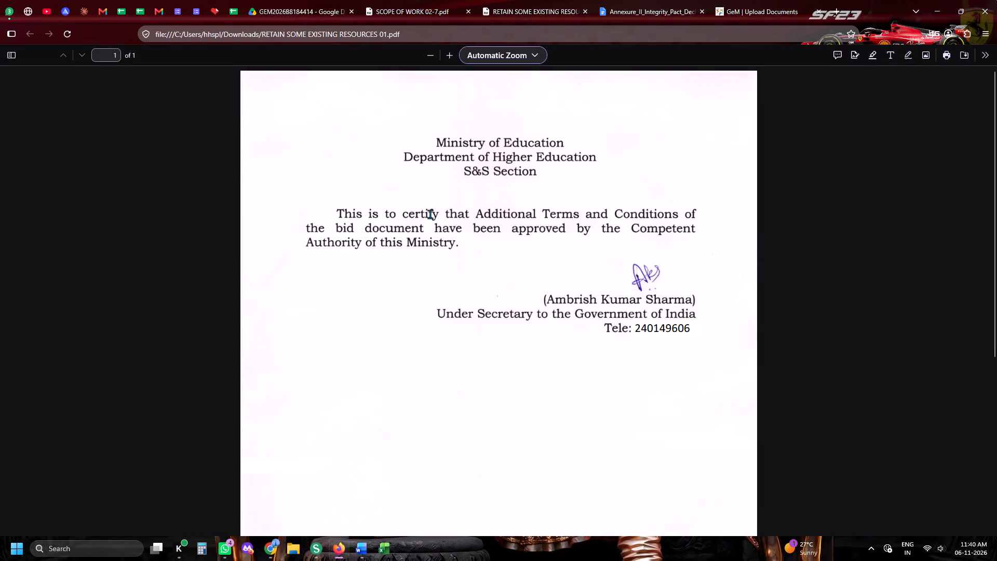
pyautogui.scroll(1, 430, 214)
pyautogui.click(218, 0)
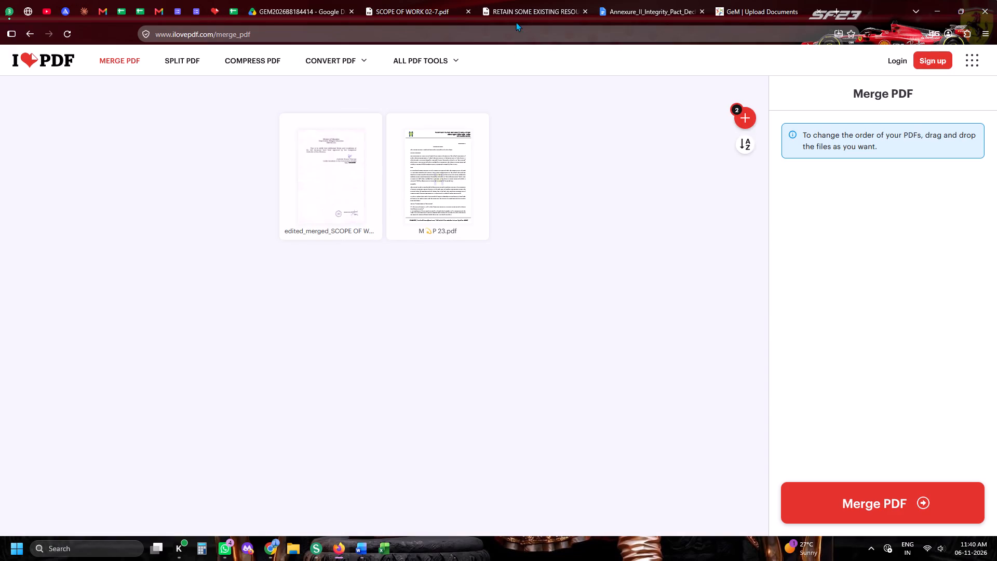
pyautogui.click(516, 19)
pyautogui.moveTo(379, 36); pyautogui.dragTo(260, 41)
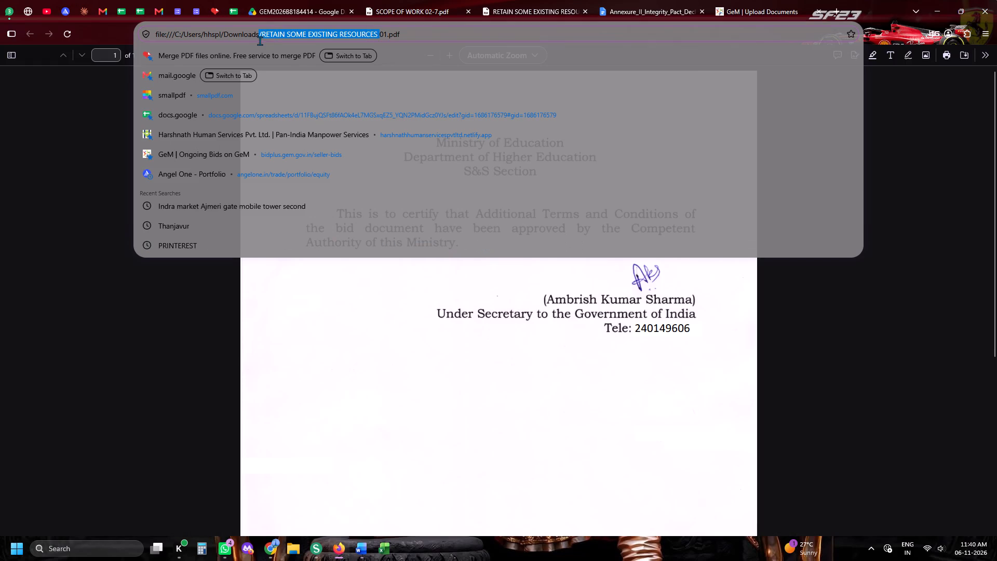
pyautogui.moveTo(260, 41); pyautogui.dragTo(263, 45)
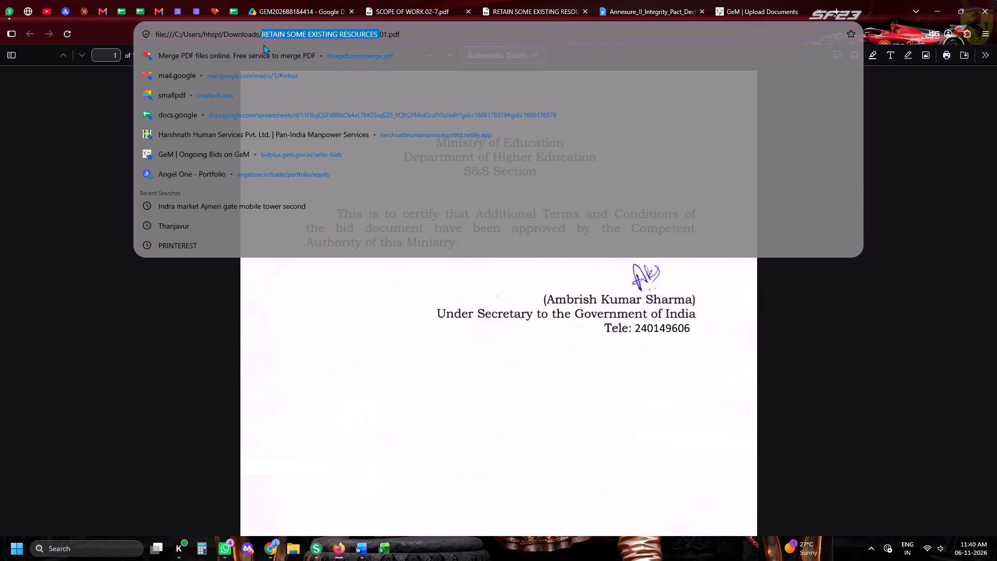
pyautogui.hotkey('ctrl', 'c')
pyautogui.hotkey('ctrl', 'c')
pyautogui.hotkey('ctrl', 'c')
pyautogui.hotkey('alt', 'Tab')
pyautogui.hotkey('alt', 'Tab')
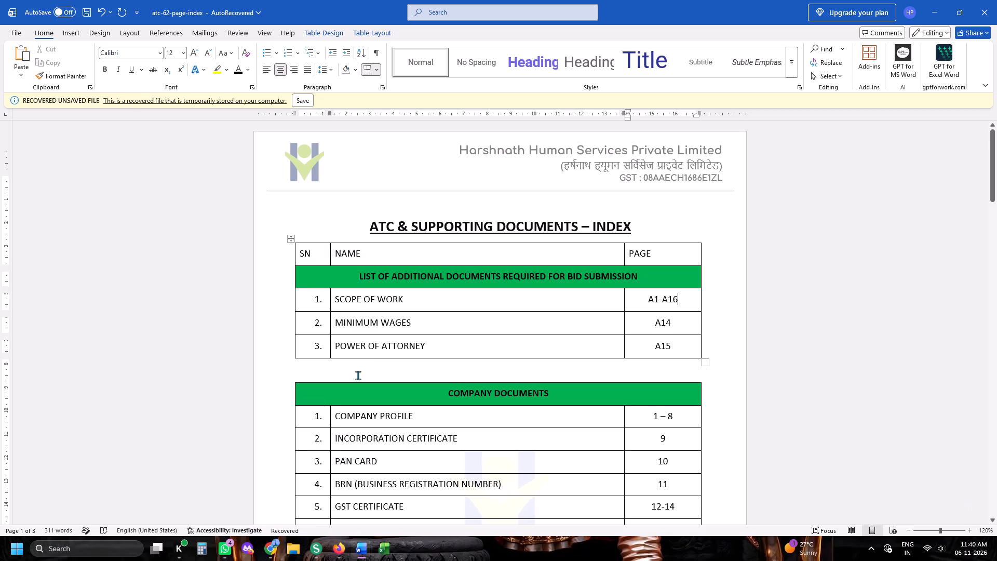
pyautogui.hotkey('alt', 'Tab')
pyautogui.press('Tab')
pyautogui.press('Tab')
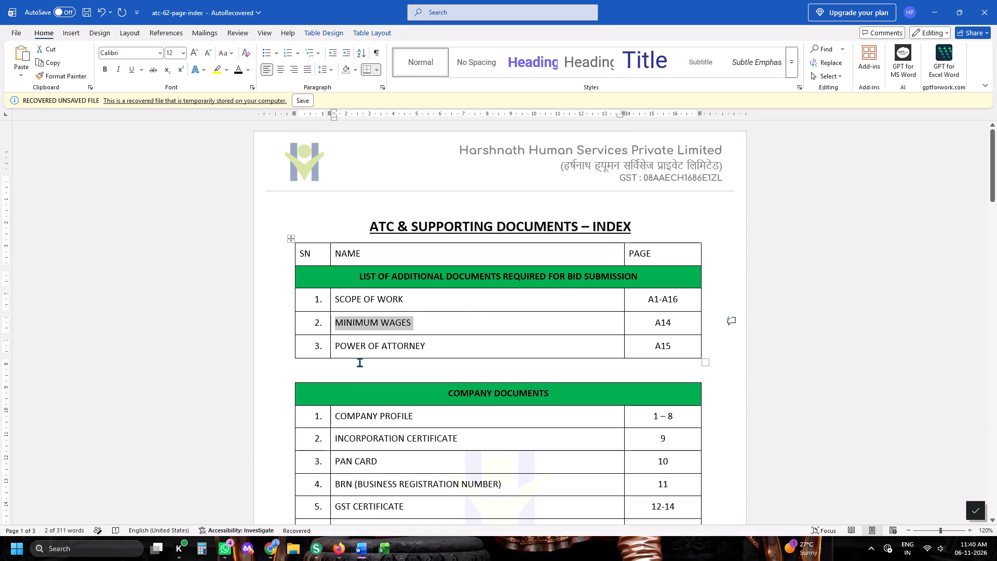
pyautogui.hotkey('ctrl', 'v')
# Set the index pages to A1-A9 for SCOPE OF WORK and A10 for RETAIN SOME EXISTING RESOURCES.
pyautogui.hotkey('alt', 'Tab')
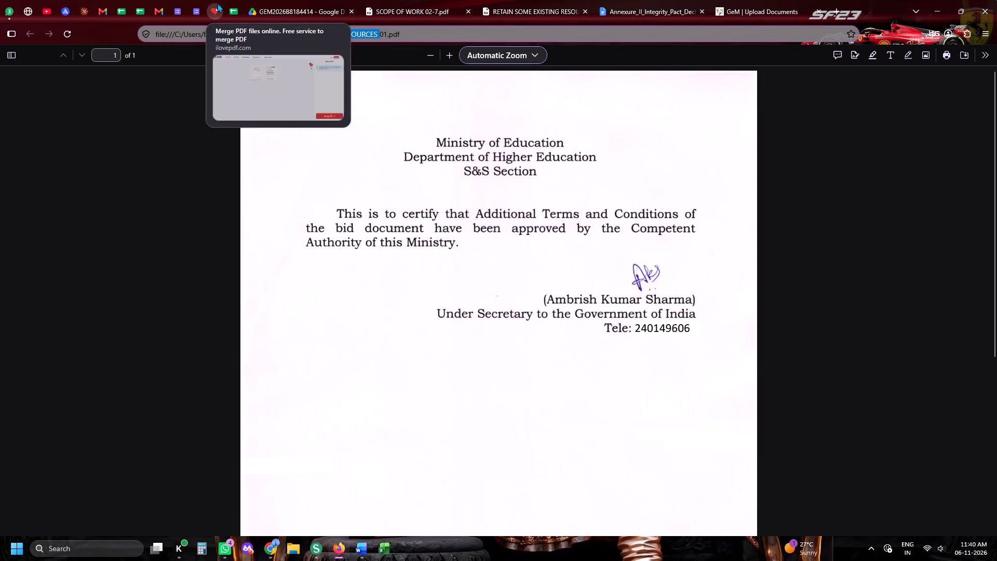
pyautogui.click(218, 3)
pyautogui.hotkey('alt', 'Tab')
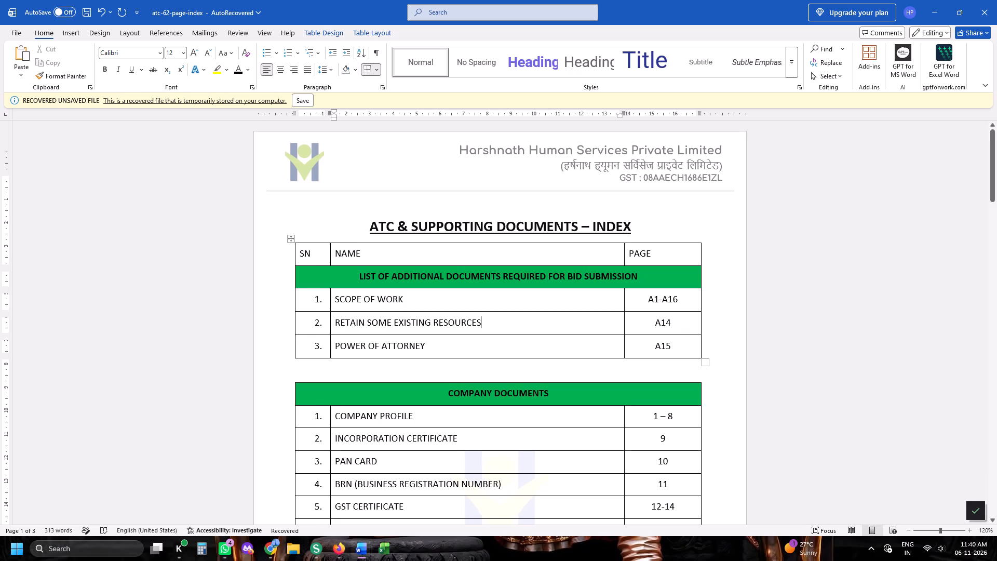
pyautogui.click(678, 300)
pyautogui.press('BackSpace')
pyautogui.press('BackSpace')
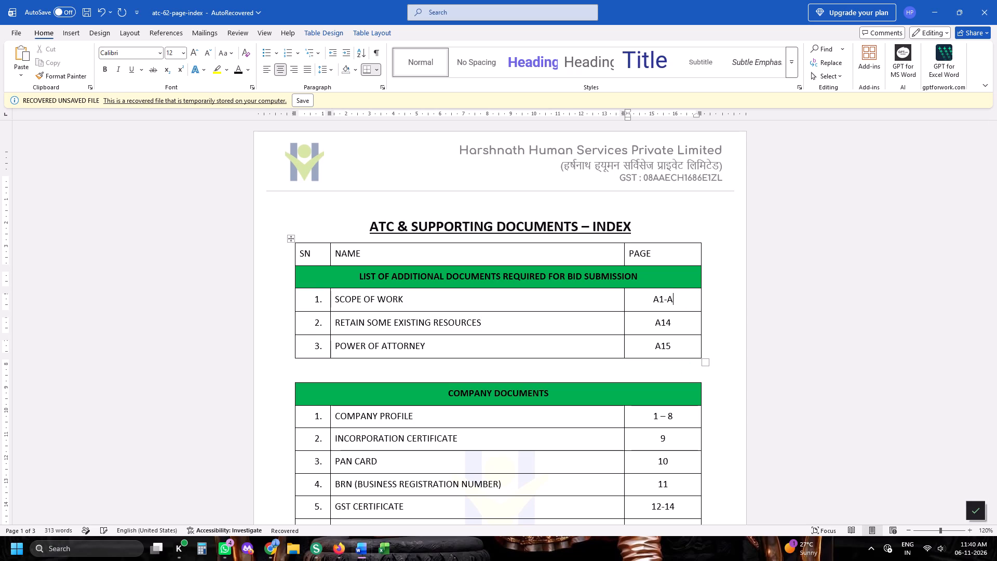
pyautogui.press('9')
pyautogui.press('Down')
pyautogui.press('BackSpace')
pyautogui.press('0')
# Replace the row 3 name POWER OF ATTORNEY in the index with "INTEGRITY PACT", copied from the M P 23 PDF's heading in Chrome.
pyautogui.hotkey('alt', 'Tab')
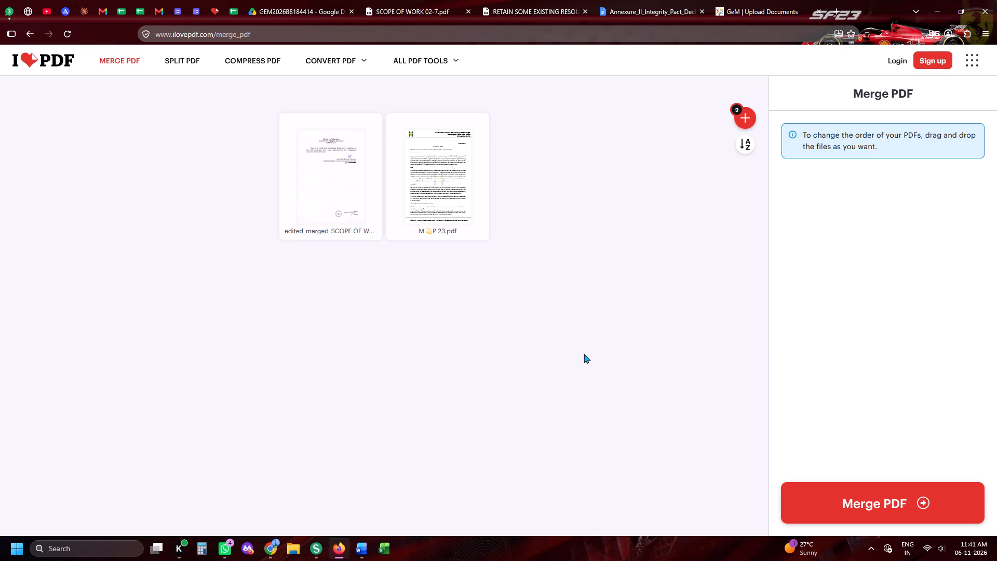
pyautogui.click(269, 548)
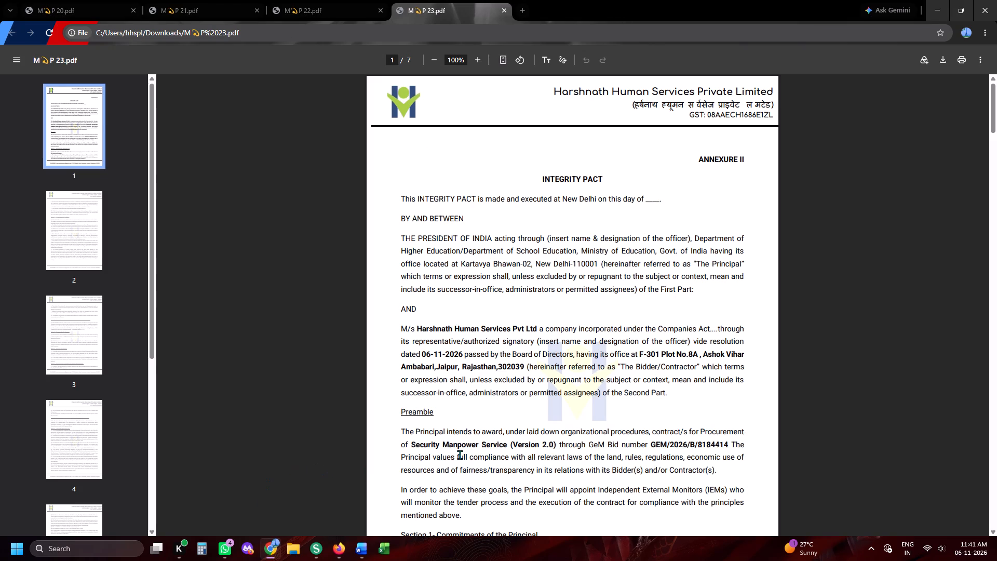
pyautogui.moveTo(543, 179); pyautogui.dragTo(583, 180)
pyautogui.moveTo(583, 180); pyautogui.dragTo(621, 178)
pyautogui.hotkey('ctrl', 'c')
pyautogui.hotkey('ctrl', 'c')
pyautogui.hotkey('ctrl', 'c')
pyautogui.hotkey('alt', 'Tab')
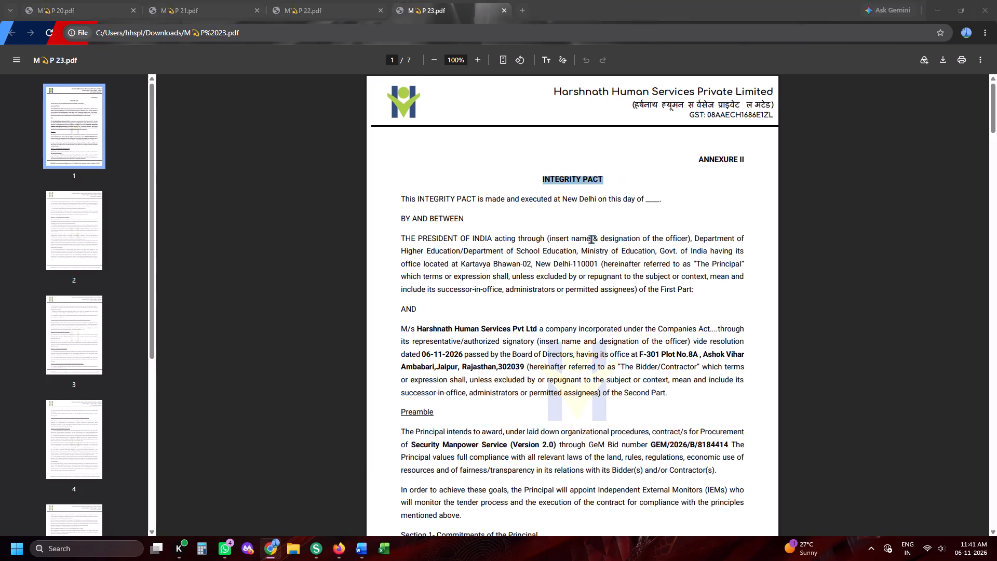
pyautogui.hotkey('alt', 'Tab')
pyautogui.hotkey('alt', 'Tab')
pyautogui.hotkey('alt', 'Tab')
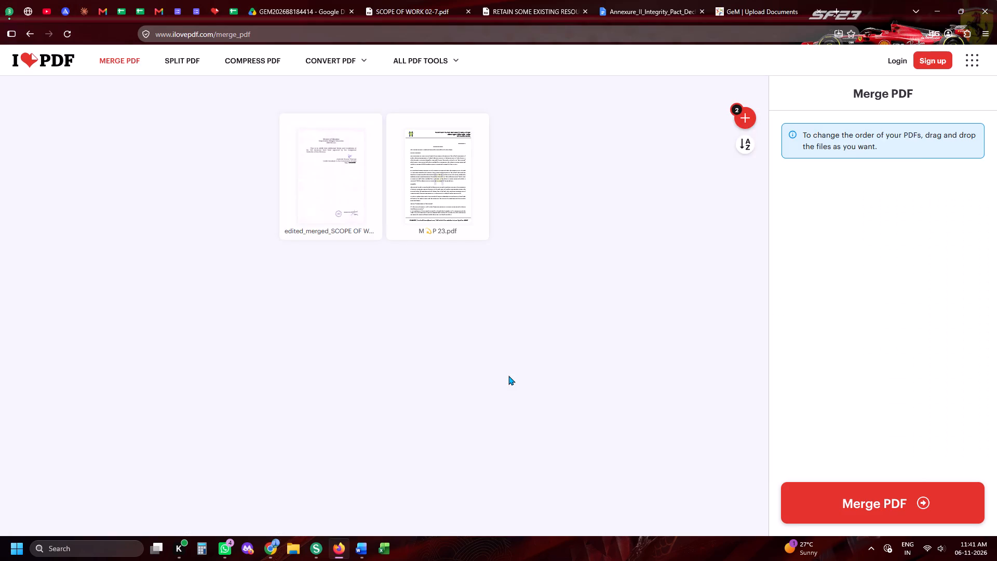
pyautogui.hotkey('alt', 'Tab')
pyautogui.press('Tab')
pyautogui.press('Tab')
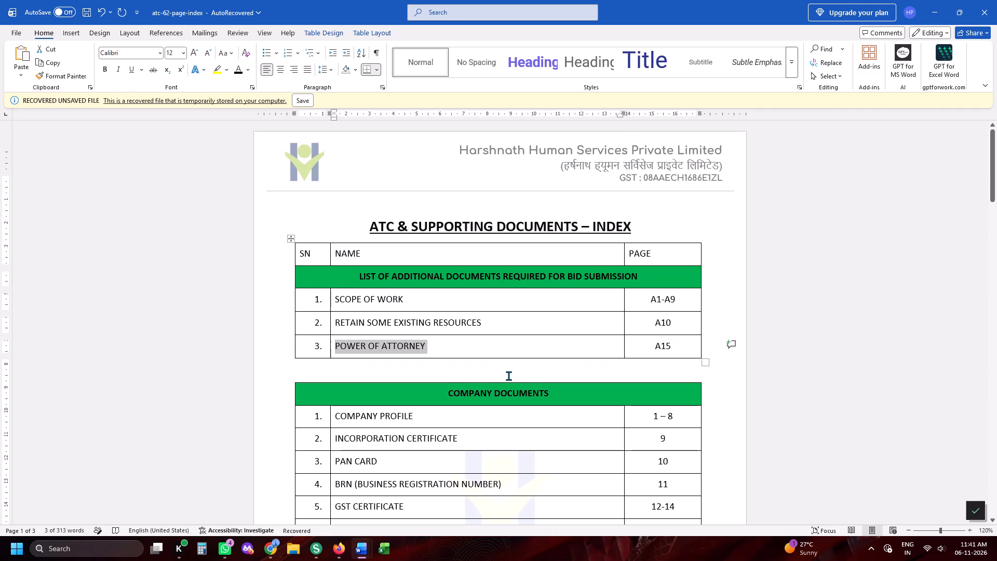
pyautogui.hotkey('ctrl', 'v')
# Check the Integrity Pact's last page in the M P 23 PDF and set its index page range to A11-A16.
pyautogui.press('Tab')
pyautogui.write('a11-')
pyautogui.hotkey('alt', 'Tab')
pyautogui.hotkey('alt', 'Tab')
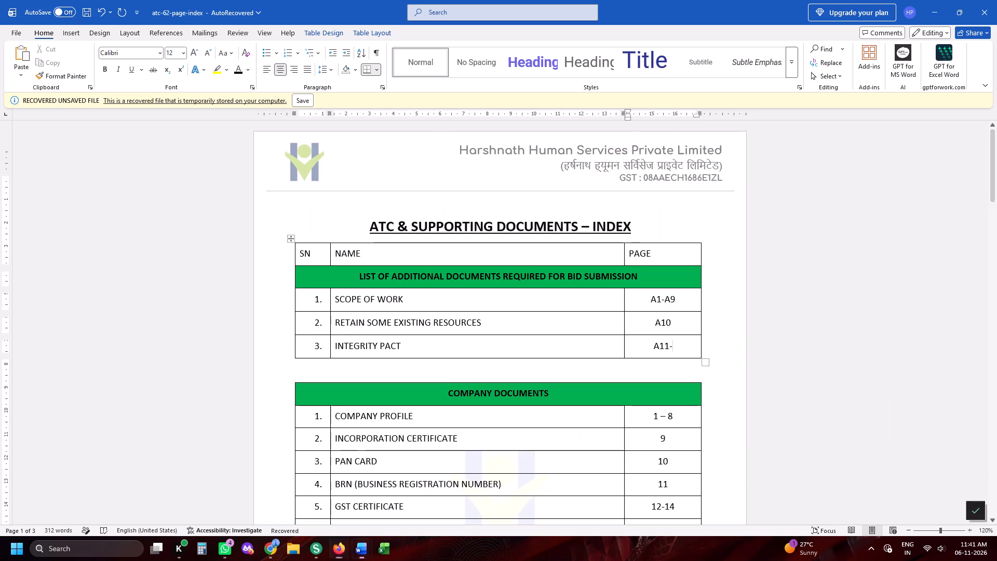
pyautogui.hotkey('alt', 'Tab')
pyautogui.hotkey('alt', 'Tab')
pyautogui.scroll(-5, 77, 421)
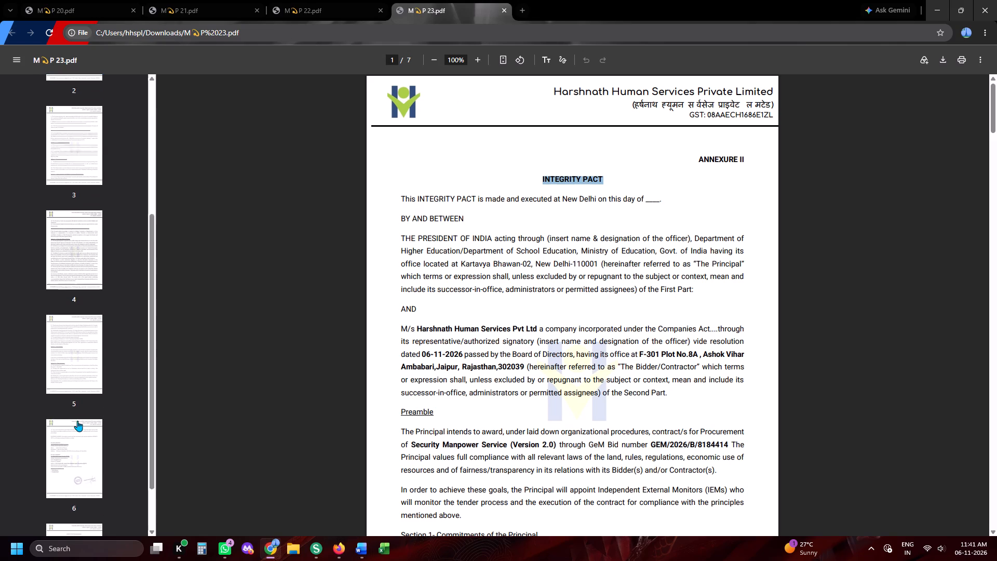
pyautogui.click(63, 391)
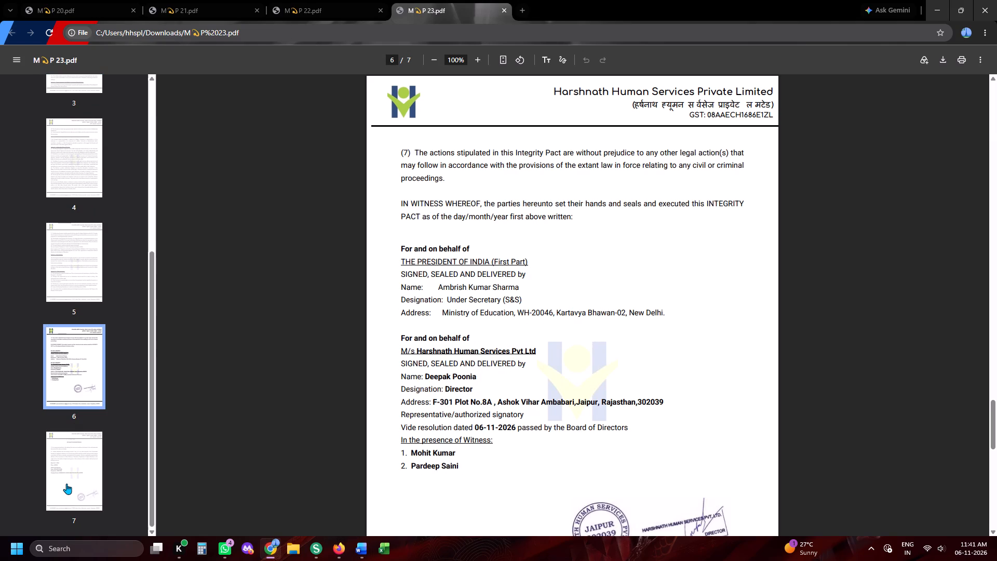
pyautogui.hotkey('alt', 'Tab')
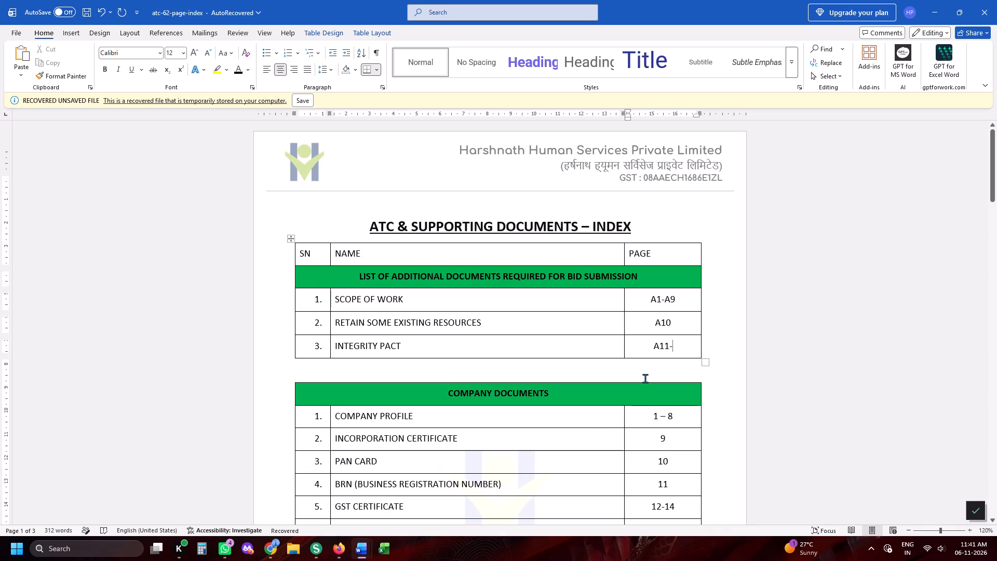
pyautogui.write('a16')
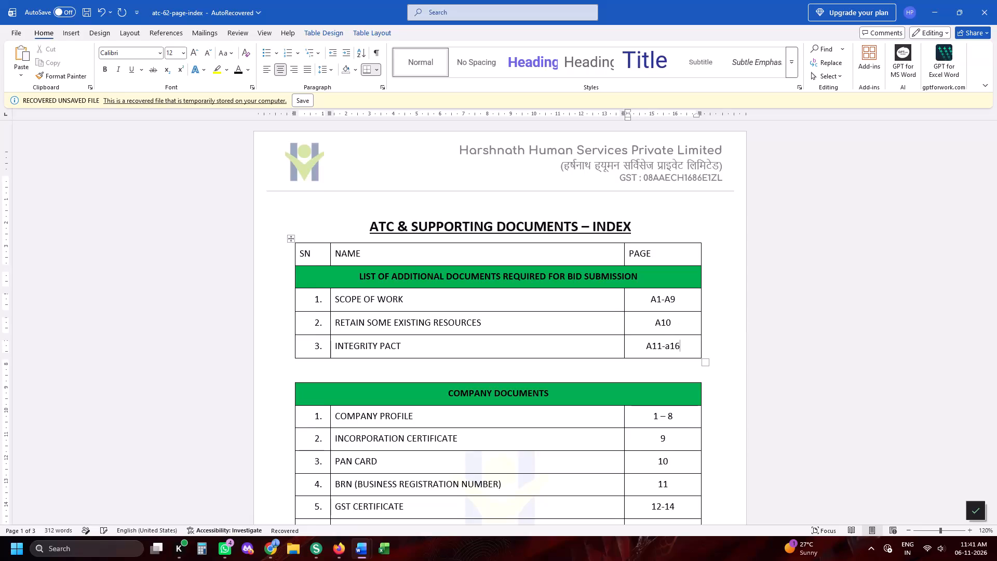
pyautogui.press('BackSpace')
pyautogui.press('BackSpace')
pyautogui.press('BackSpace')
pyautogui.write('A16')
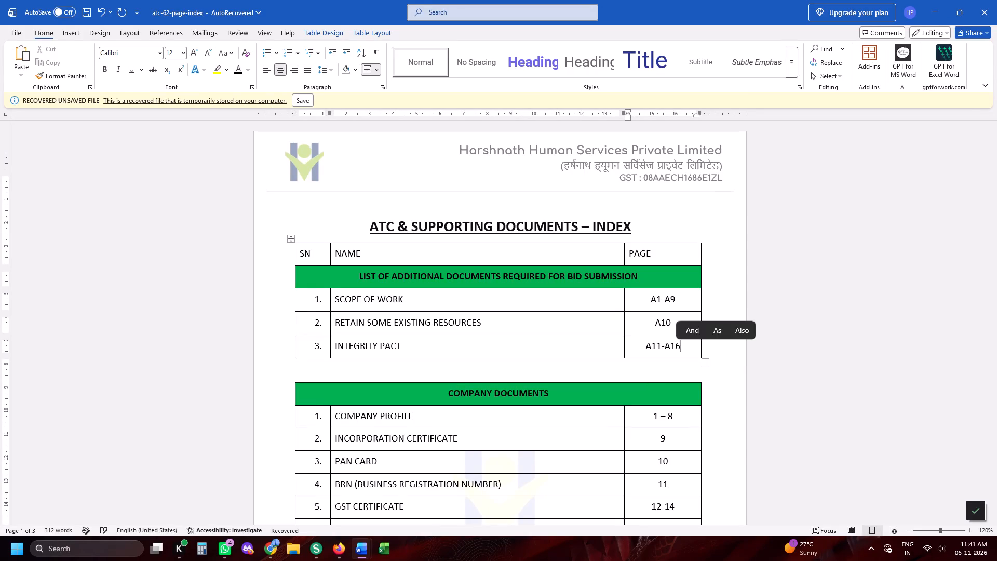
# Add row 4 to the index, named "DECLARATION/UNDERTAKING" as copied from the last page of the M P 23 PDF, with page A17.
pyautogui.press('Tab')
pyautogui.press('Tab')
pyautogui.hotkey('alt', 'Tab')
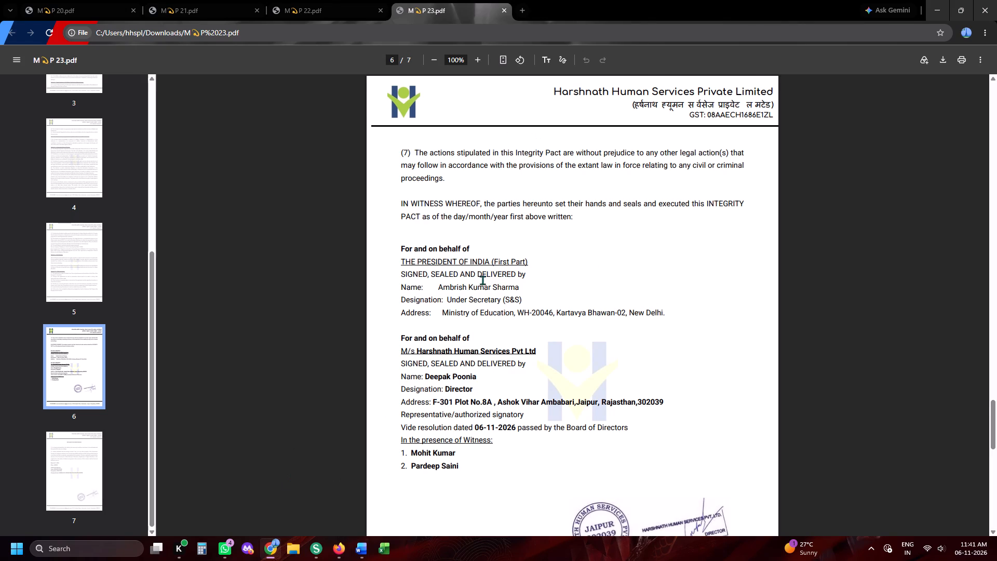
pyautogui.scroll(-6, 493, 319)
pyautogui.moveTo(519, 325); pyautogui.dragTo(644, 328)
pyautogui.hotkey('ctrl', 'c')
pyautogui.hotkey('ctrl', 'c')
pyautogui.hotkey('ctrl', 'c')
pyautogui.hotkey('alt', 'Tab')
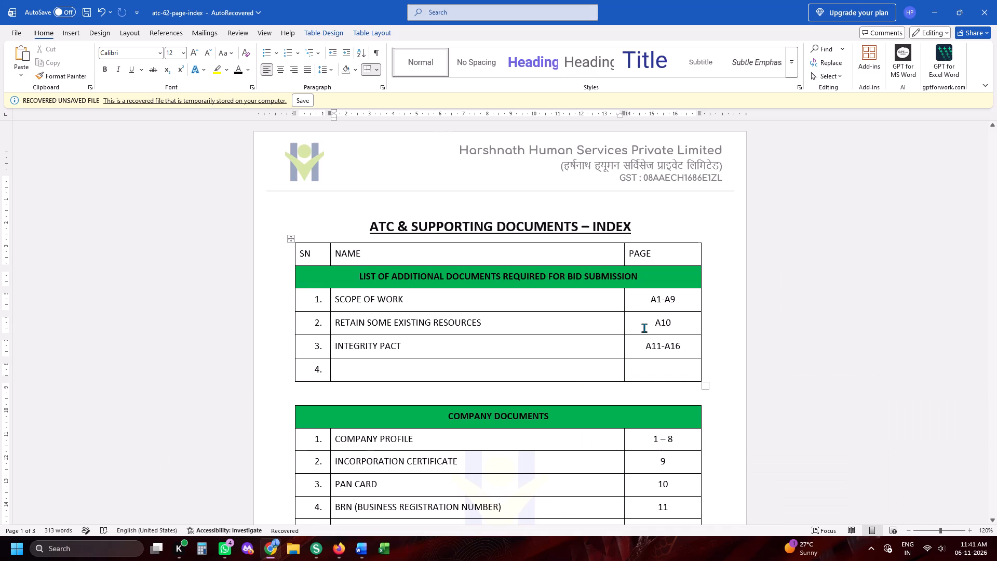
pyautogui.hotkey('ctrl', 'v')
pyautogui.press('Tab')
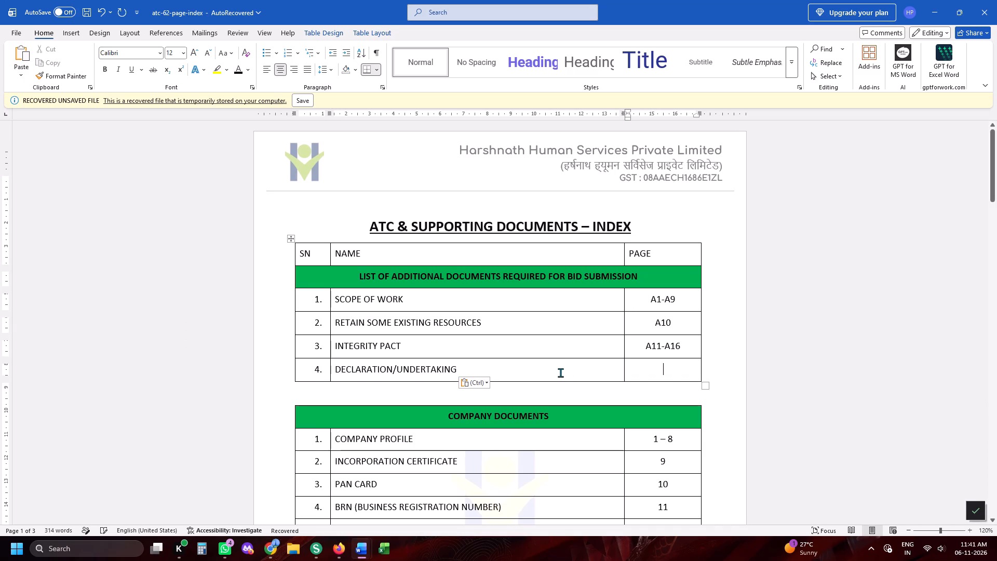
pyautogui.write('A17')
# Examine REQUIRED DOCUMENTS.pdf in the GEM2026B8184414 Drive folder and the document slots on GeM's Upload Documents page in Firefox.
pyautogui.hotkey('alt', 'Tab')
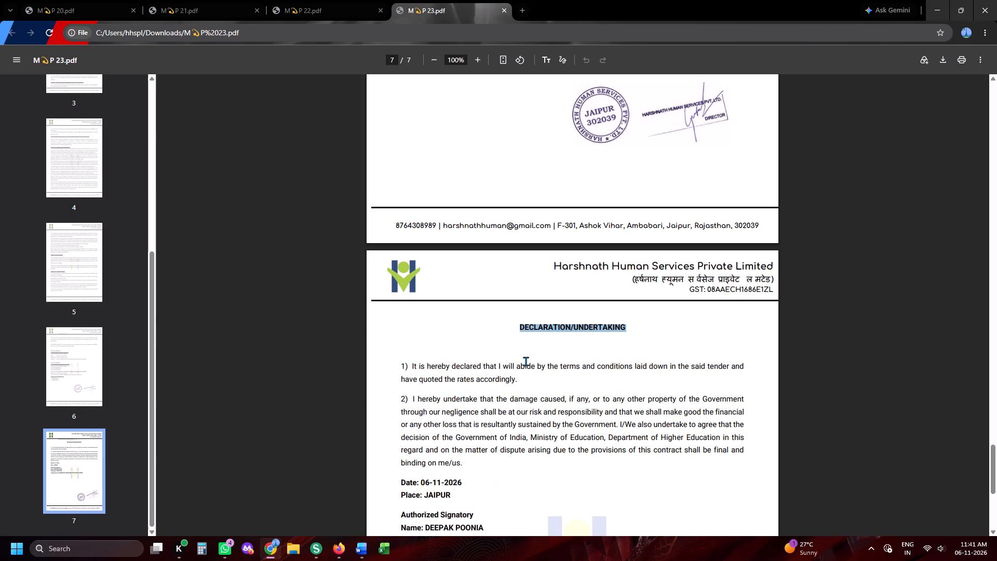
pyautogui.click(336, 539)
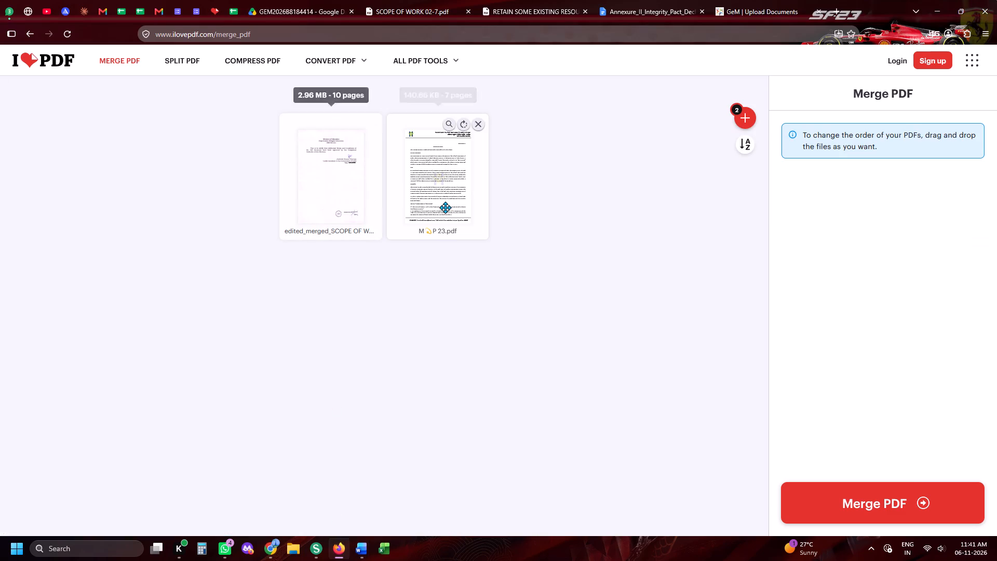
pyautogui.hotkey('alt', 'Tab')
pyautogui.hotkey('alt', 'Tab')
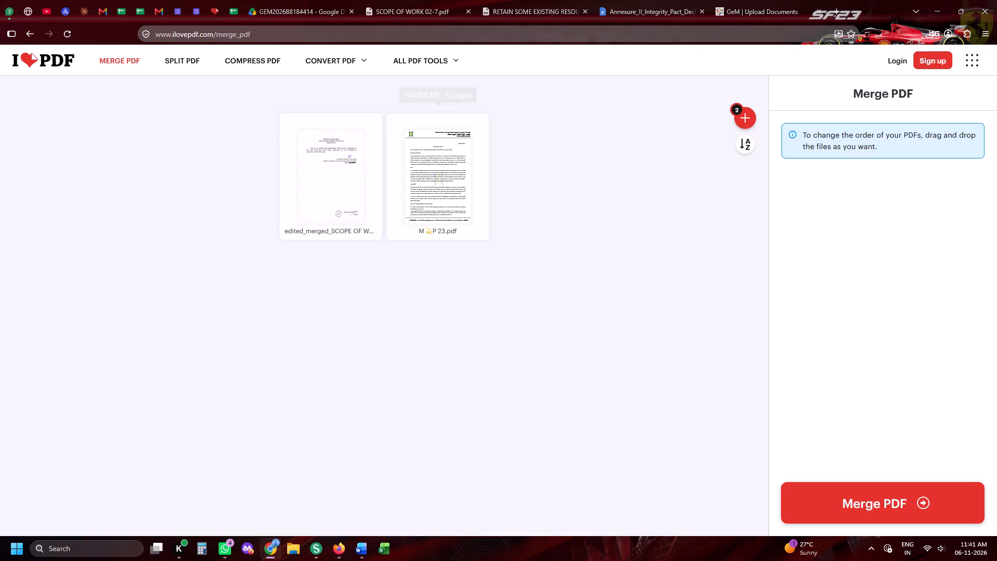
pyautogui.click(340, 552)
pyautogui.click(340, 552)
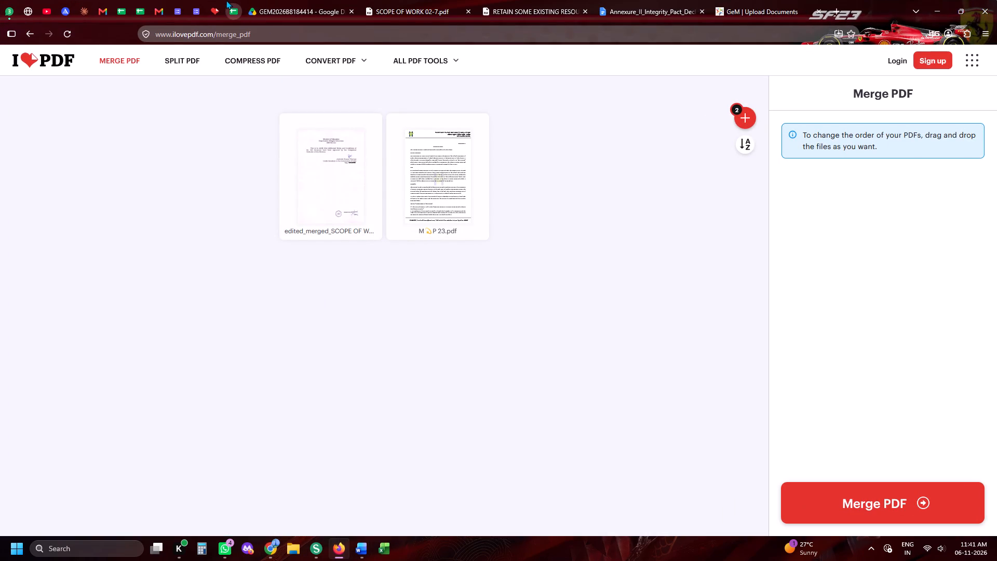
pyautogui.click(222, 0)
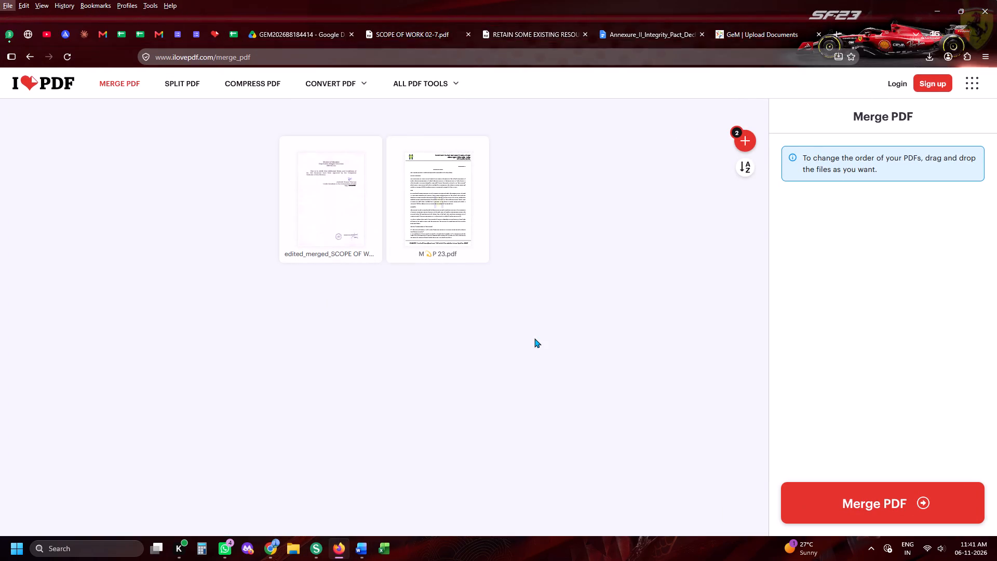
pyautogui.hotkey('alt', 'Tab')
pyautogui.hotkey('alt', 'Tab')
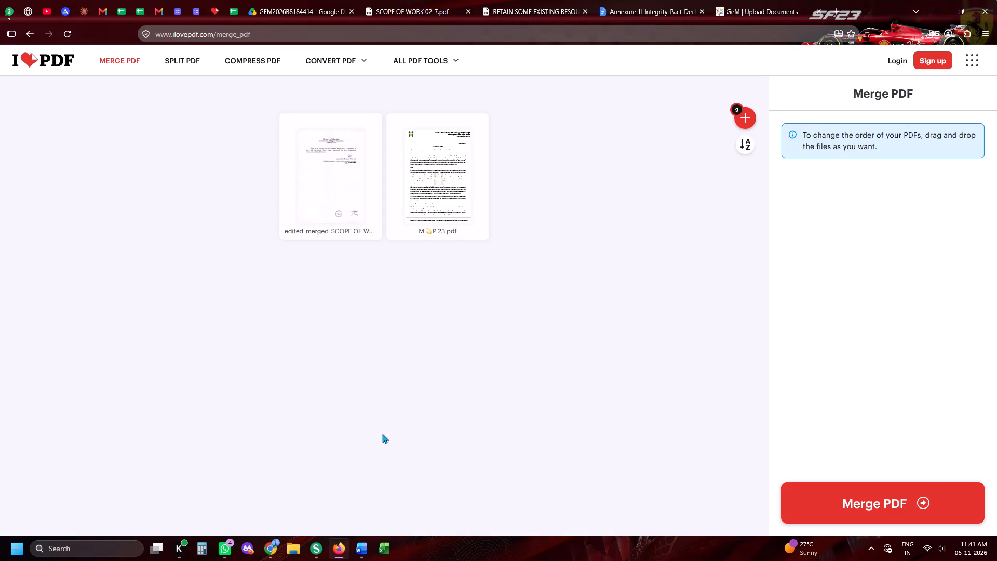
pyautogui.click(302, 0)
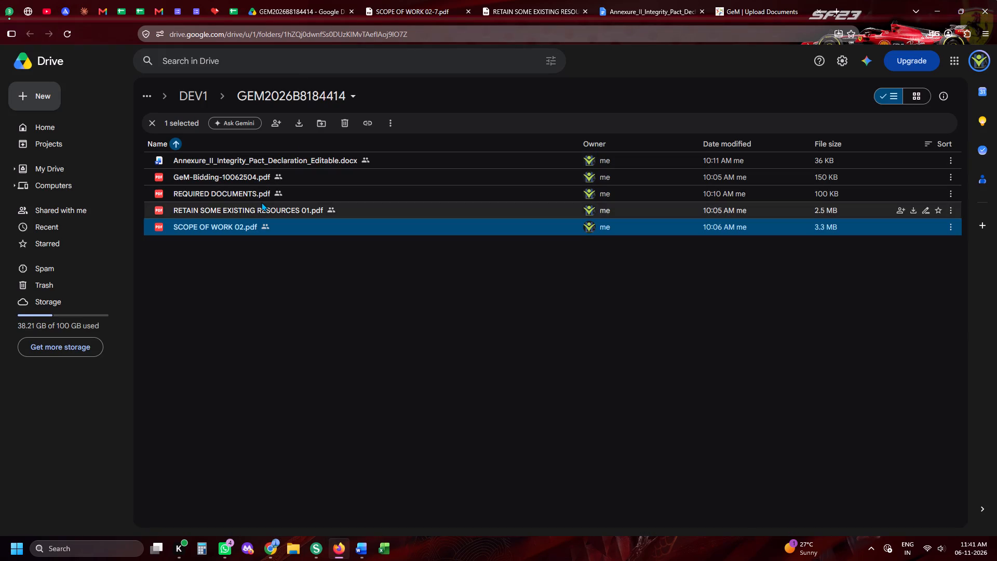
pyautogui.click(259, 201)
pyautogui.doubleClick(259, 201)
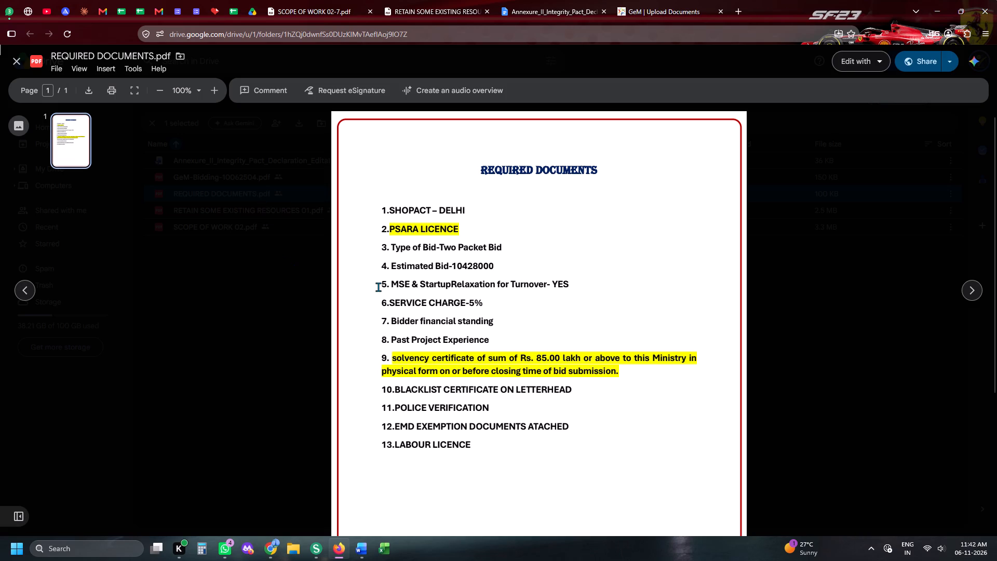
pyautogui.click(635, 0)
pyautogui.scroll(-4, 621, 259)
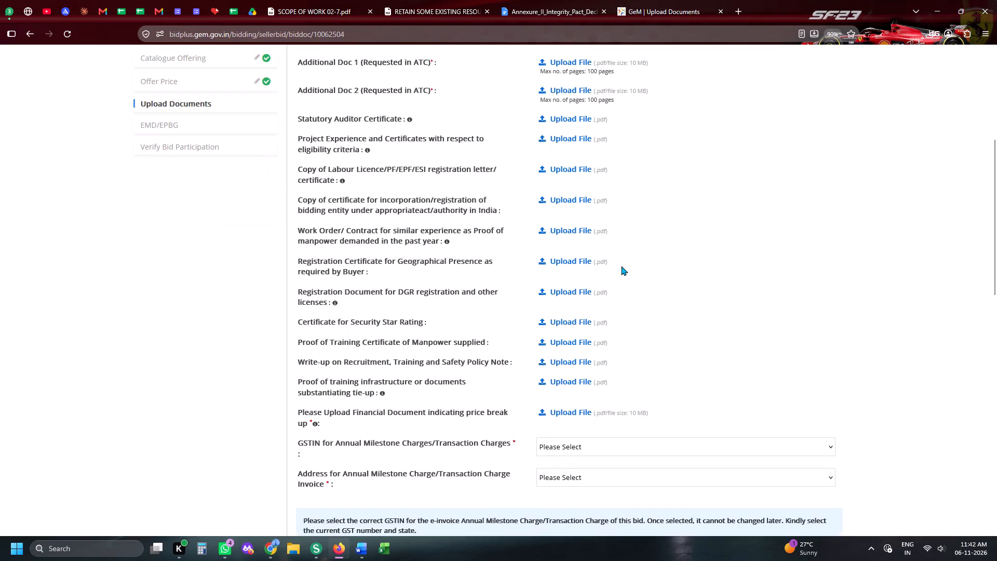
pyautogui.scroll(4, 621, 266)
# Return to the atc-62-page-index document in Word and publish it to Downloads as a PDF named M P 24.
pyautogui.click(218, 7)
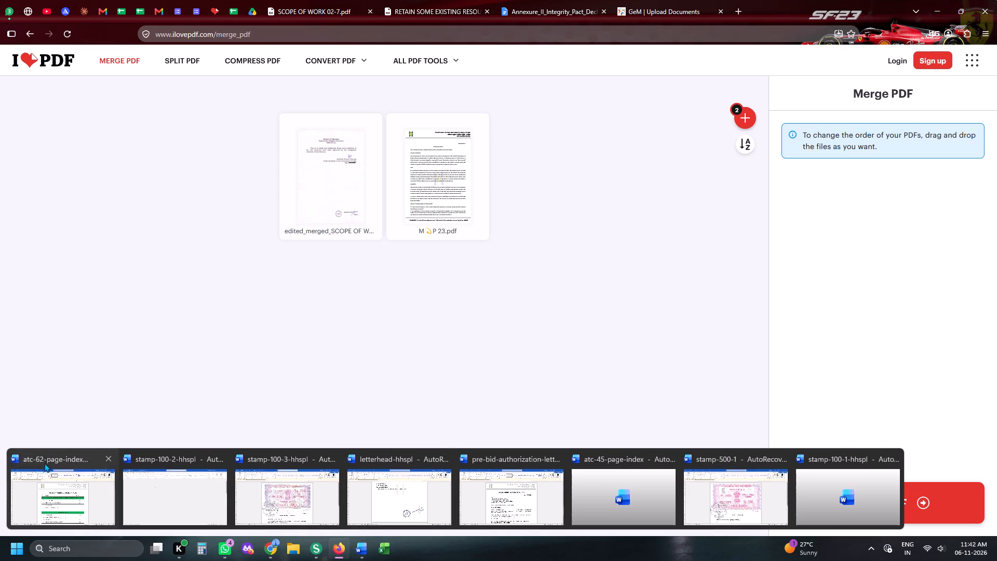
pyautogui.hotkey('alt', 'Tab')
pyautogui.hotkey('alt', 'Tab')
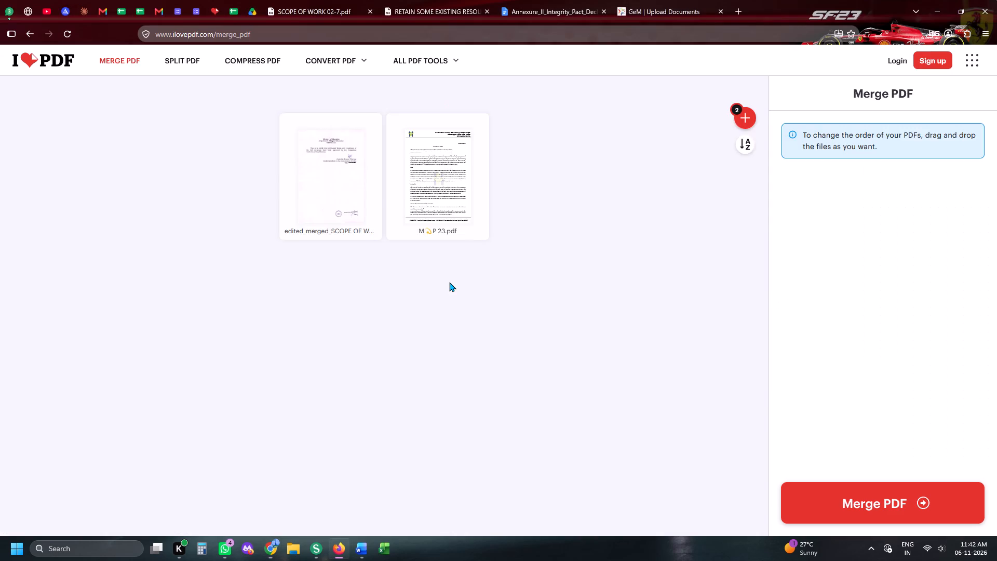
pyautogui.hotkey('alt', 'Tab')
pyautogui.hotkey('alt', 'Tab')
pyautogui.hotkey('alt', 'f')
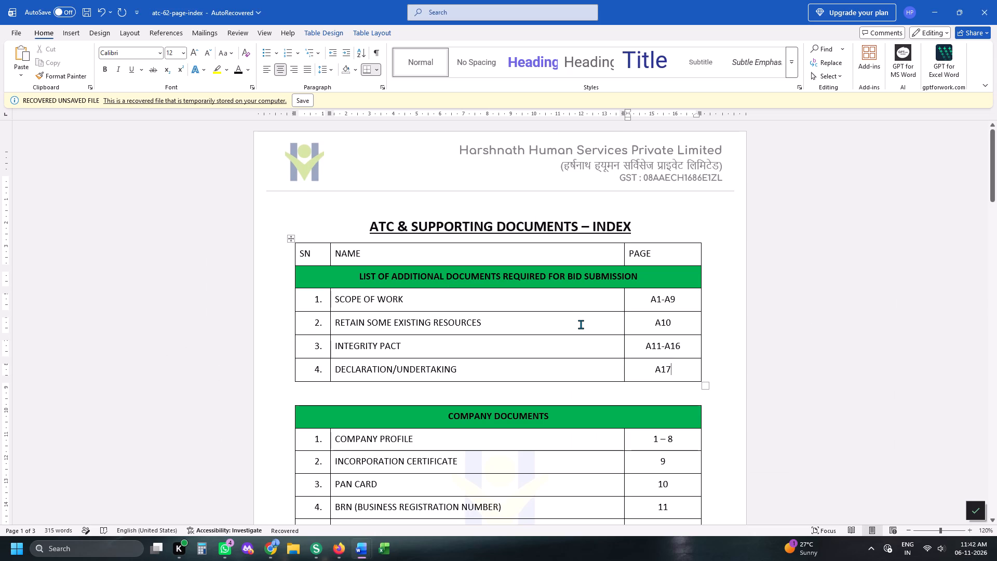
pyautogui.hotkey('alt', 'e')
pyautogui.hotkey('alt', 'a')
pyautogui.scroll(5, 145, 284)
pyautogui.scroll(3, 23, 337)
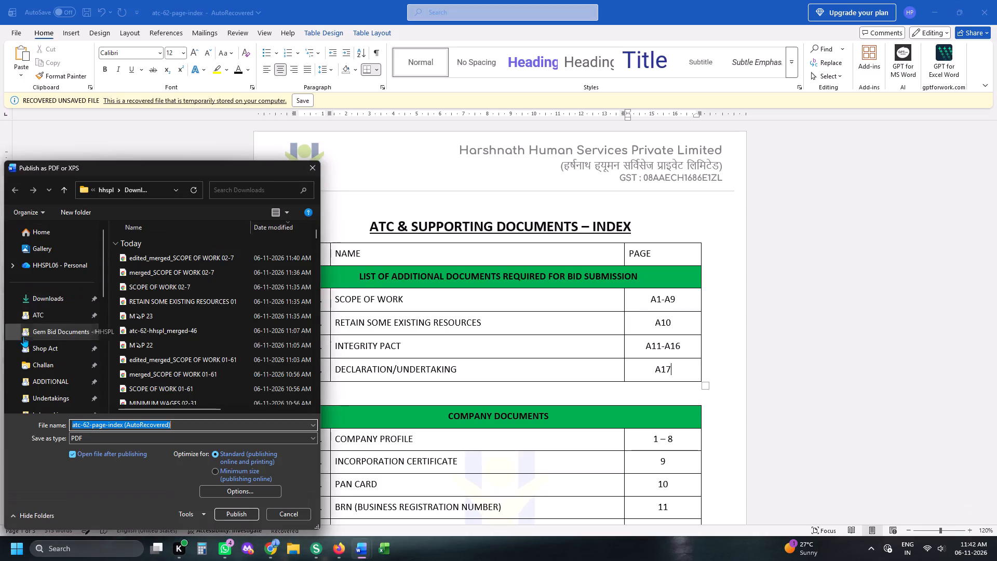
pyautogui.click(33, 302)
pyautogui.click(190, 316)
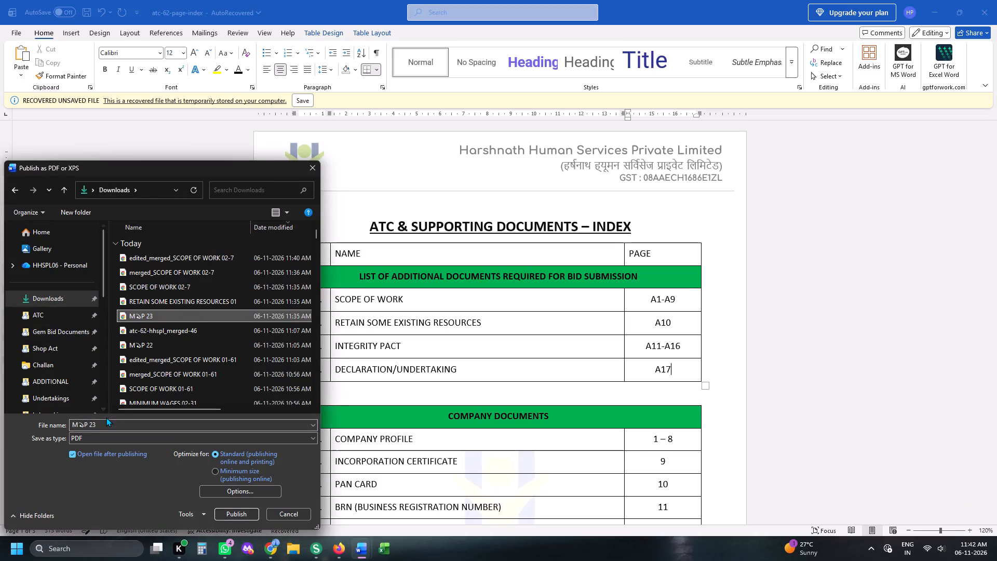
pyautogui.doubleClick(111, 422)
pyautogui.click(111, 422)
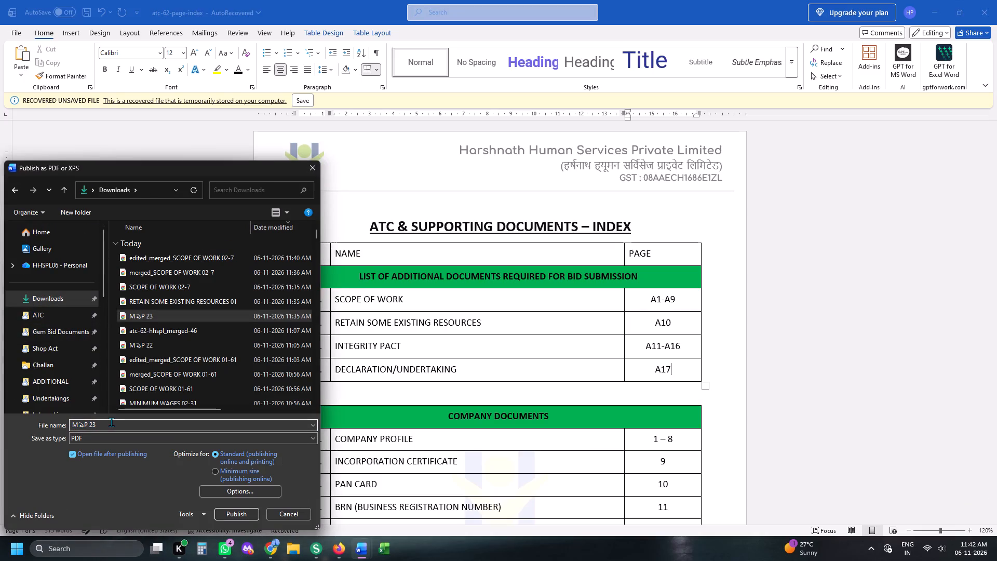
pyautogui.press('BackSpace')
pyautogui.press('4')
pyautogui.press('Return')
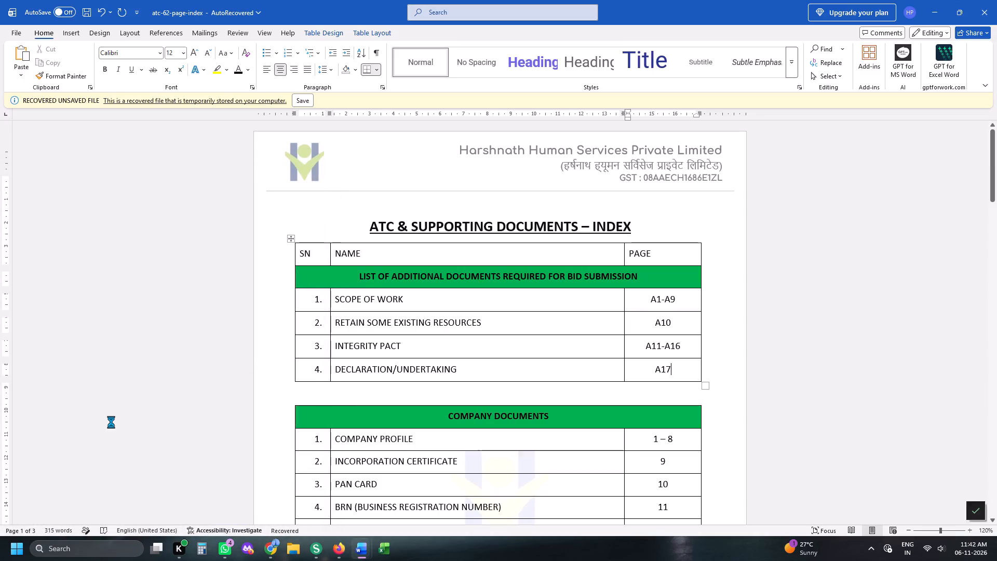
# Add M P 24.pdf to the iLovePDF merge in Firefox and place it first, ahead of the edited SCOPE OF WORK file.
pyautogui.click(336, 536)
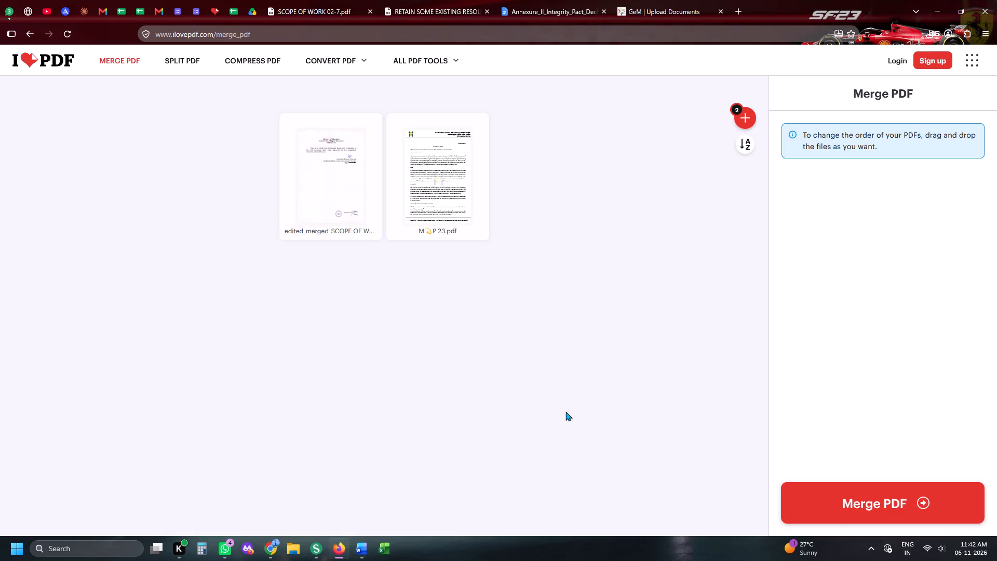
pyautogui.click(748, 128)
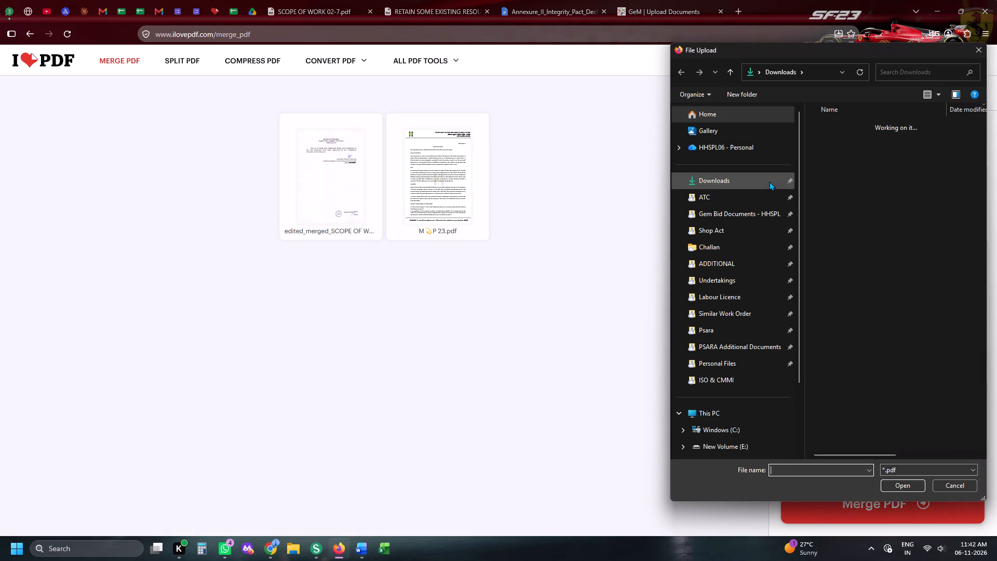
pyautogui.scroll(4, 769, 181)
pyautogui.click(834, 148)
pyautogui.doubleClick(838, 142)
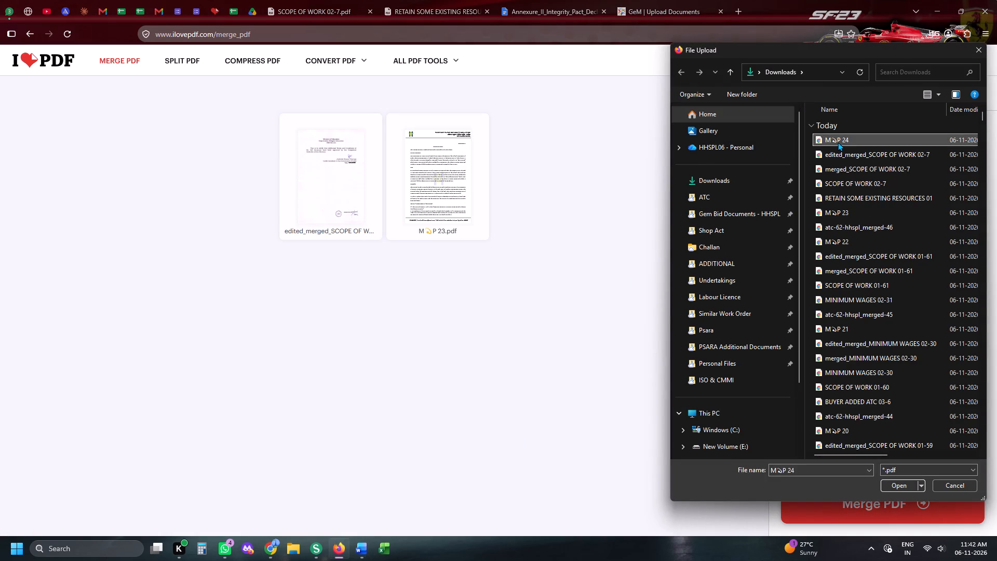
pyautogui.moveTo(459, 181); pyautogui.dragTo(205, 169)
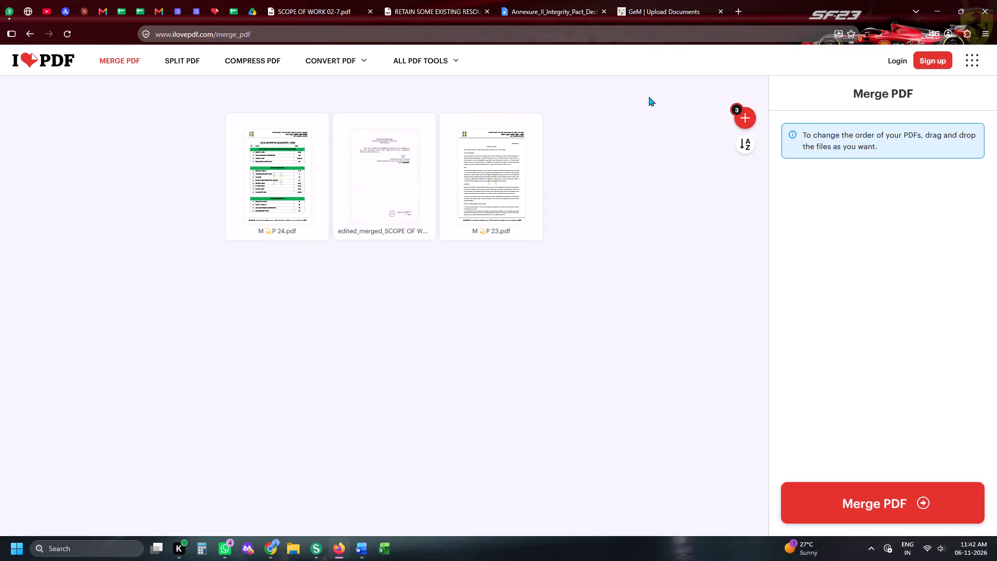
# Add atc-62-hhspl.pdf from the ATC folder as the last file and merge the four PDFs.
pyautogui.click(748, 119)
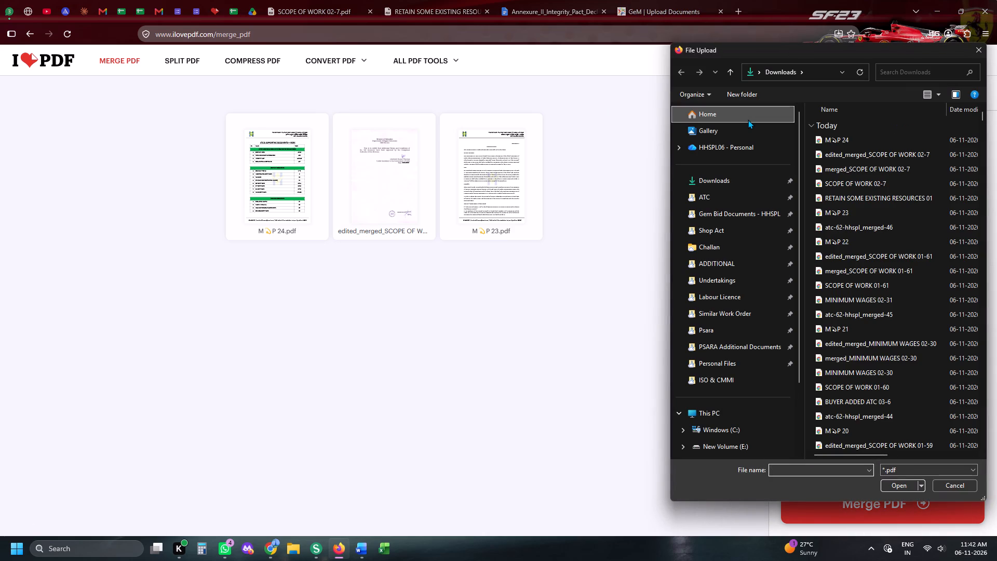
pyautogui.click(748, 194)
pyautogui.doubleClick(849, 152)
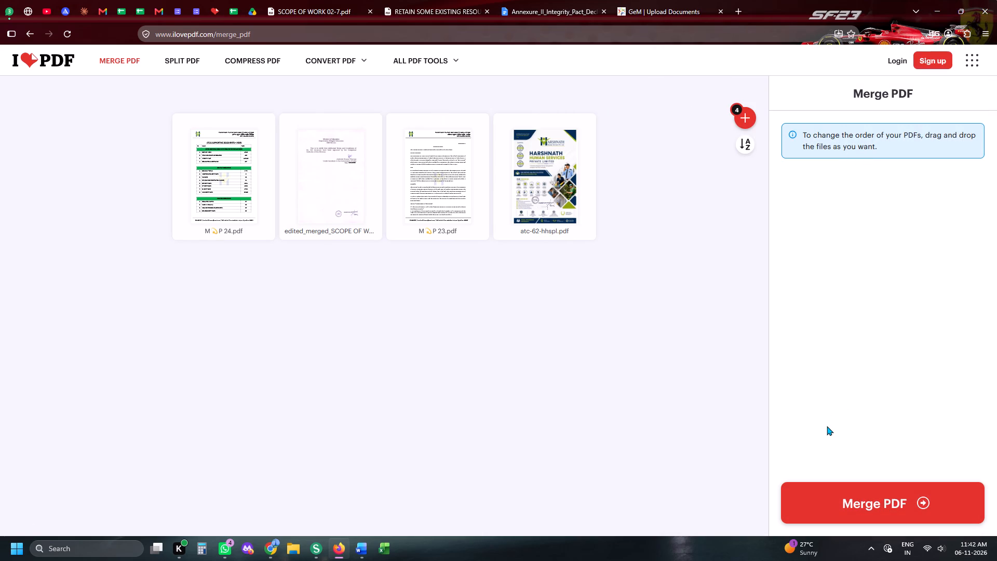
pyautogui.click(828, 491)
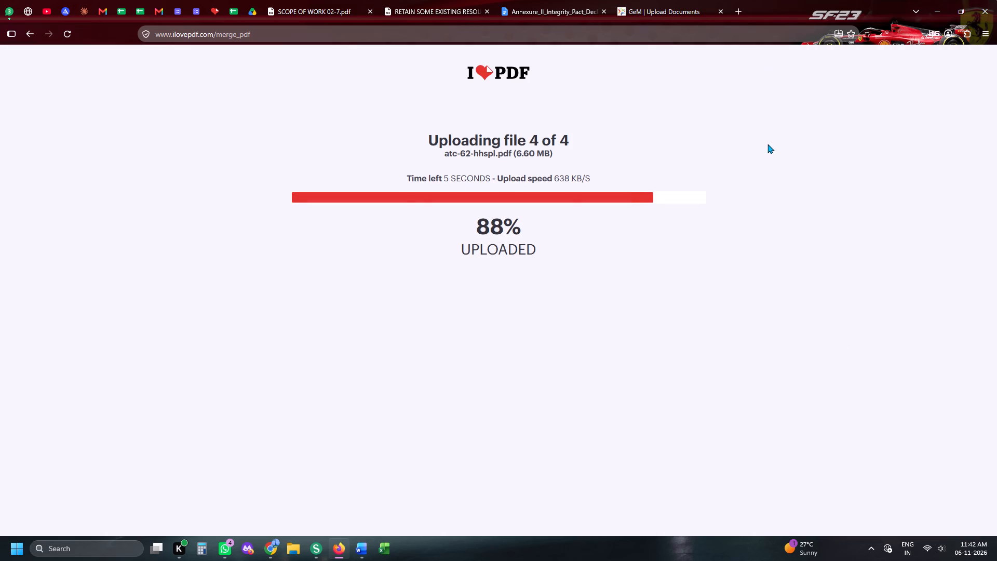
# Upload bank-solvency-certificate-hhspl from the ADDITIONAL folder as Additional Doc 1 on the GeM Upload Documents page.
pyautogui.click(695, 8)
pyautogui.click(601, 344)
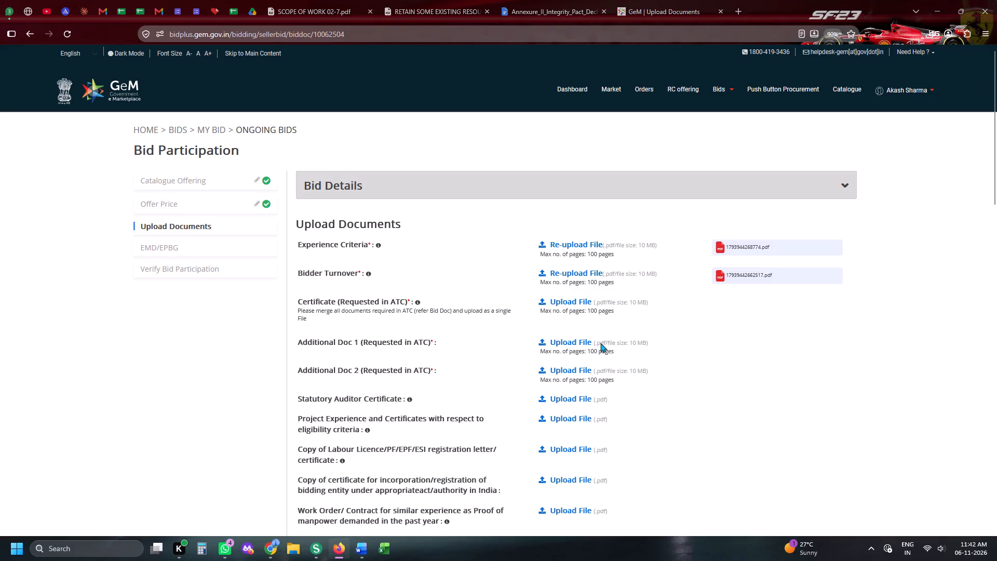
pyautogui.scroll(4, 715, 280)
pyautogui.click(706, 253)
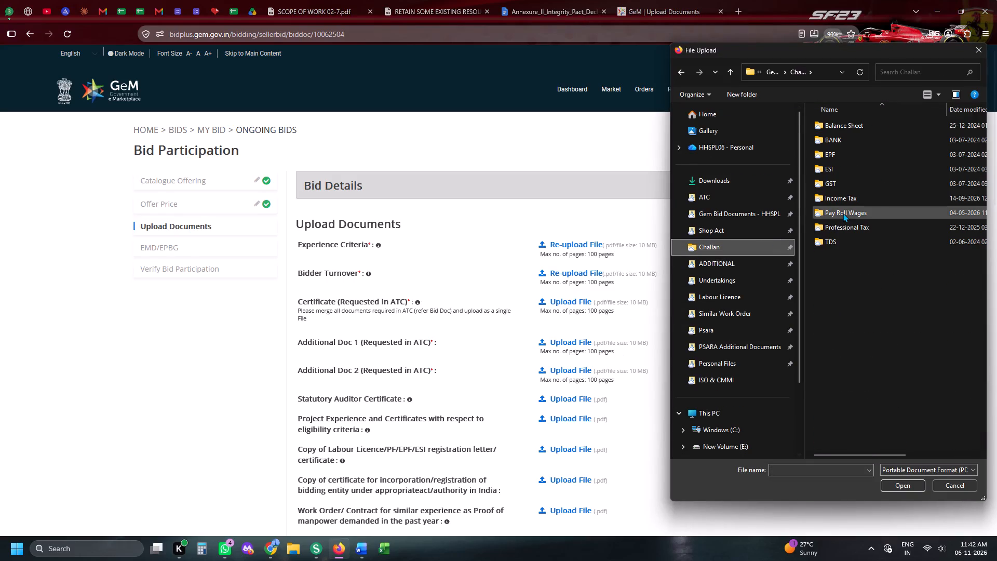
pyautogui.click(692, 270)
pyautogui.doubleClick(851, 215)
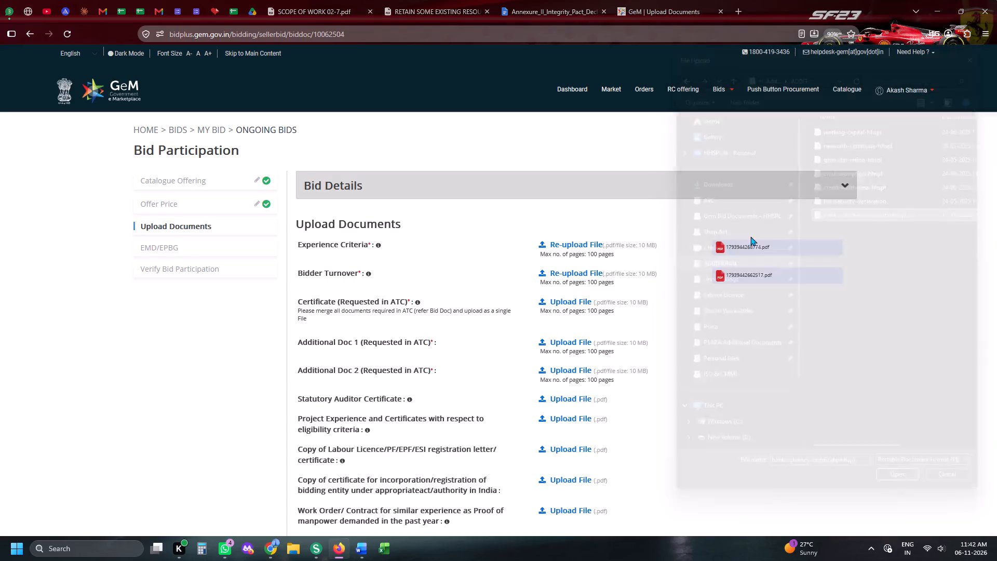
# Upload networth-certificate-hhspl from the ADDITIONAL folder as Additional Doc 2.
pyautogui.scroll(-2, 664, 236)
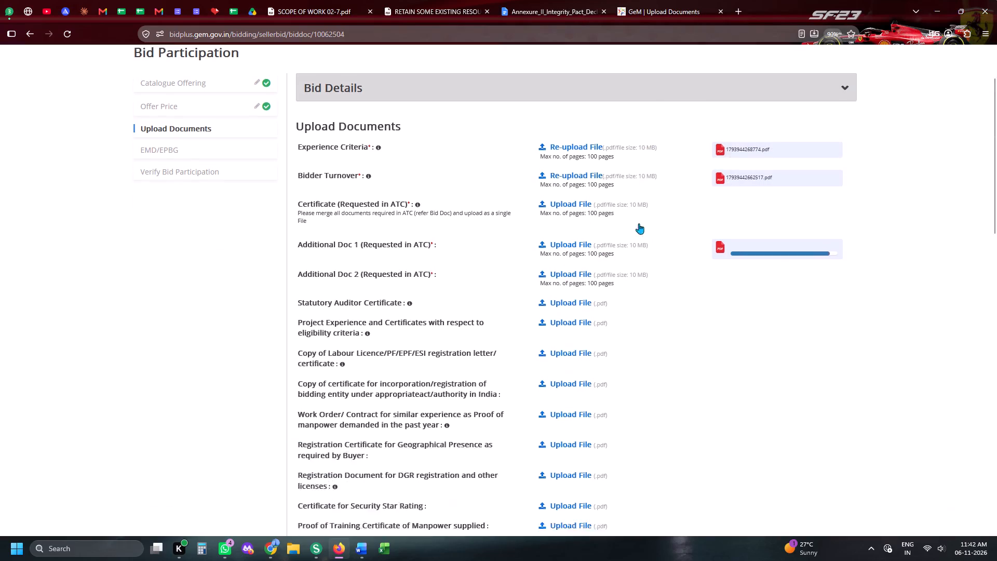
pyautogui.click(598, 232)
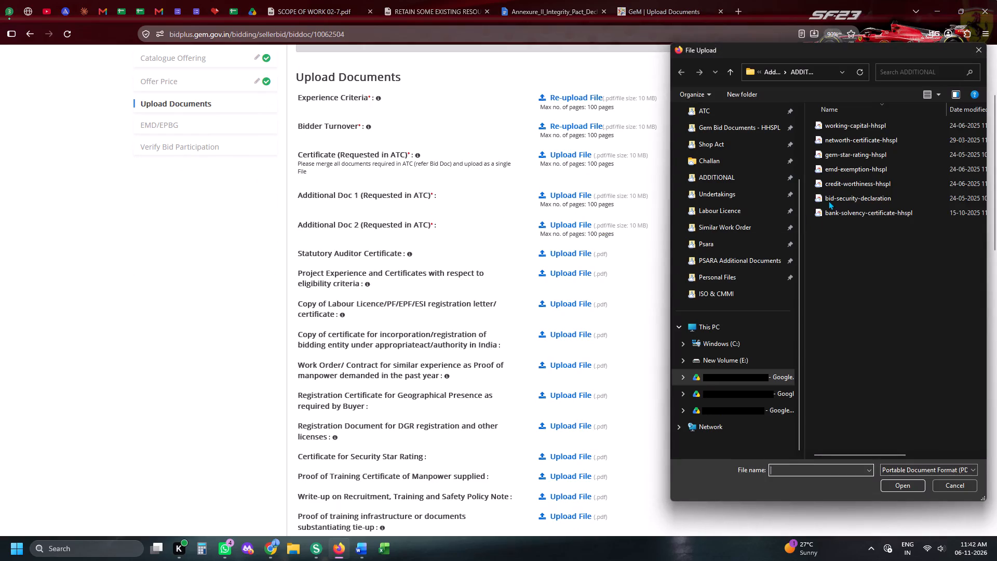
pyautogui.doubleClick(847, 139)
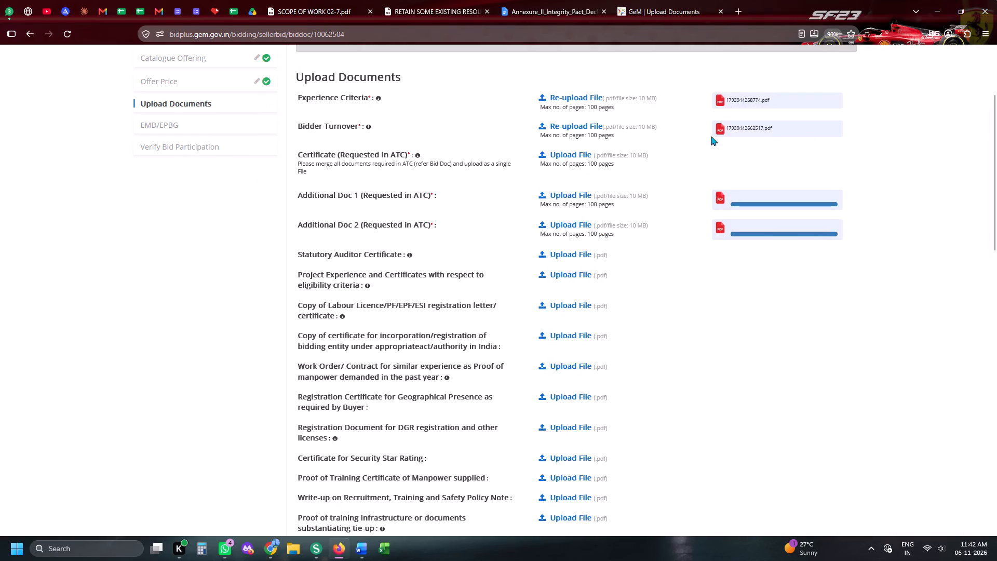
# Open the file selection for the Statutory Auditor Certificate.
pyautogui.click(572, 255)
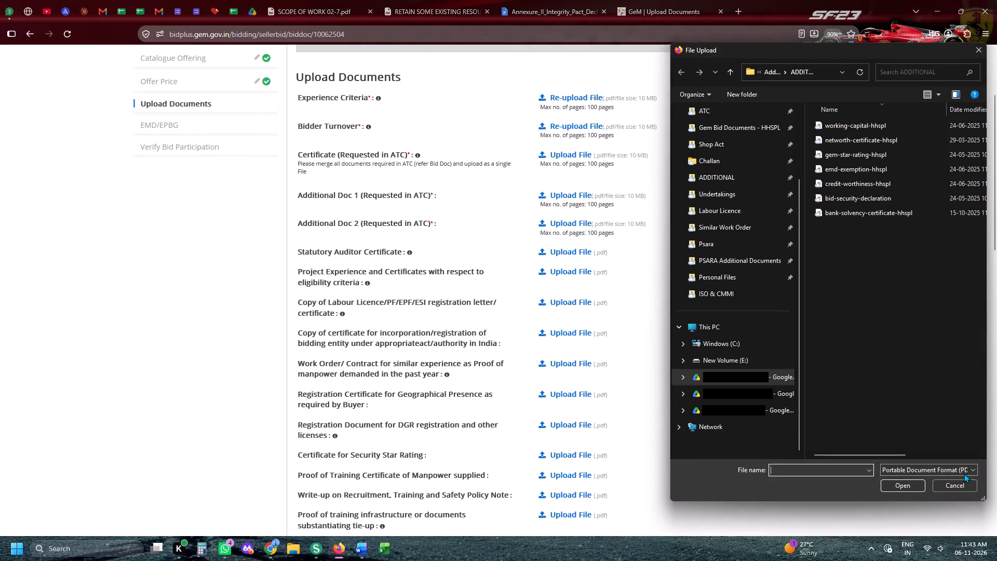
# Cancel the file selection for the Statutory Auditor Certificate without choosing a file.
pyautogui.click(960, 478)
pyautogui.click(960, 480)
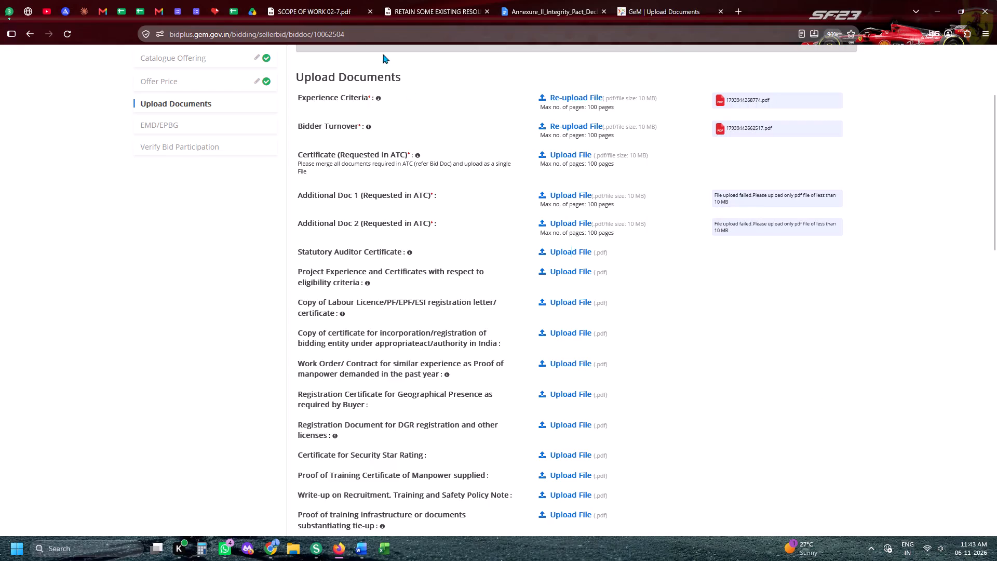
# Check the progress of the PDF merge on iLovePDF.
pyautogui.click(231, 0)
pyautogui.click(216, 0)
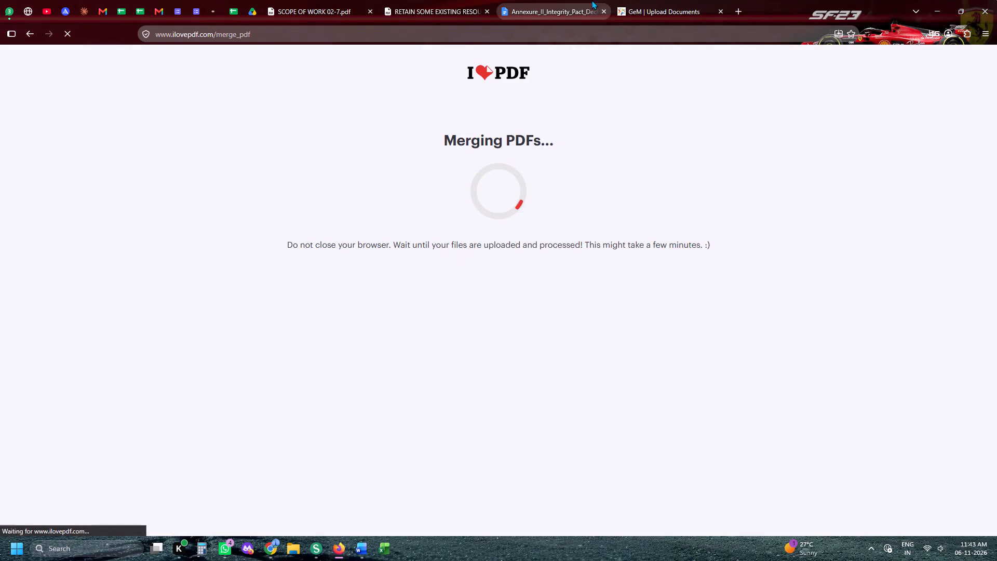
# Return to the GeM Upload Documents page and reload it.
pyautogui.click(670, 0)
pyautogui.click(64, 36)
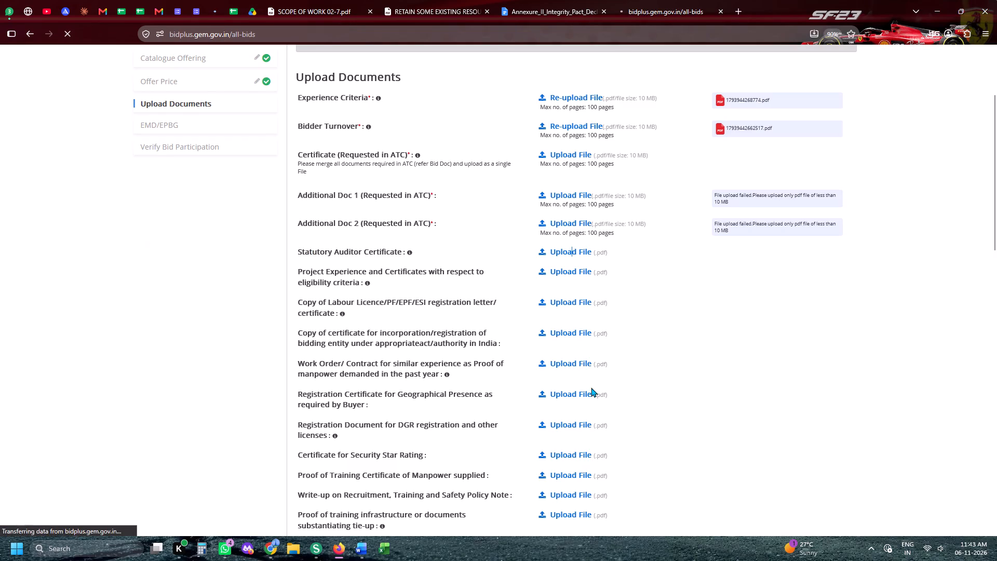
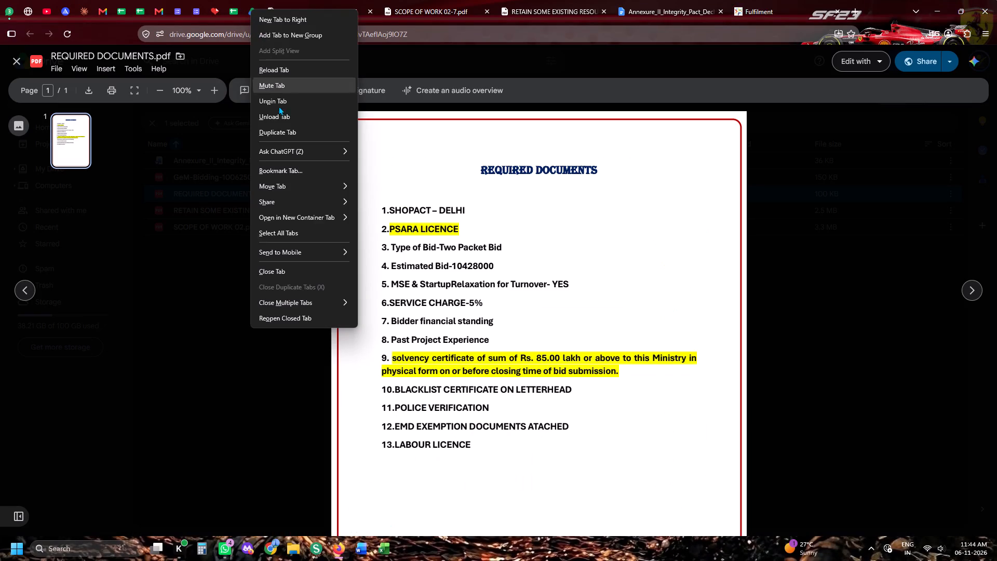
# Unpin the browser tab showing the GEM2026B8184414 Drive folder.
pyautogui.click(276, 105)
# In the Daily Tender Sheet 2026, open the Drive folder linked in the Other Comment cell for bid GEM/2026/B/8245950.
pyautogui.click(235, 0)
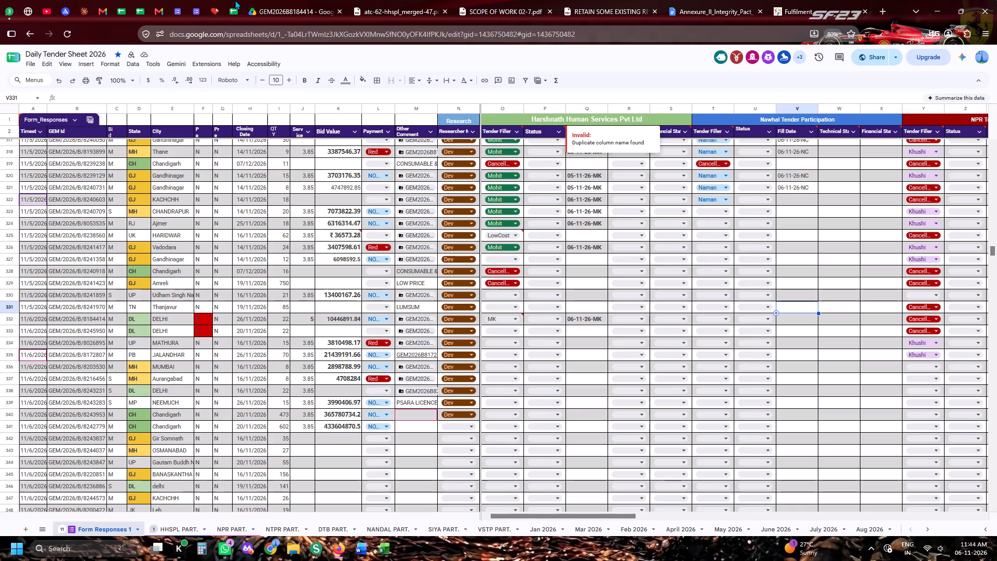
pyautogui.click(412, 331)
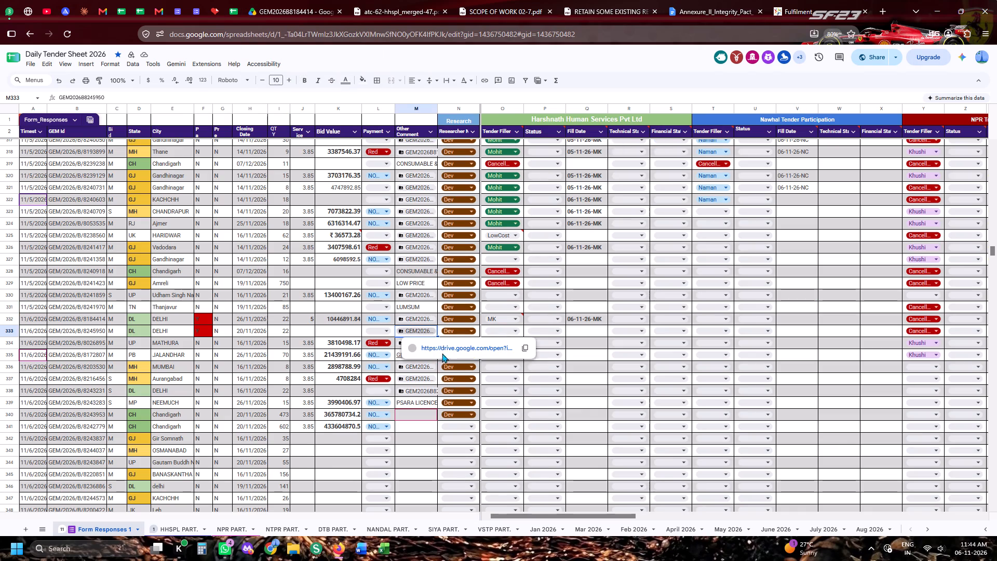
pyautogui.click(459, 374)
# Switch to the GeM fulfilment page and open the bids listing.
pyautogui.click(861, 0)
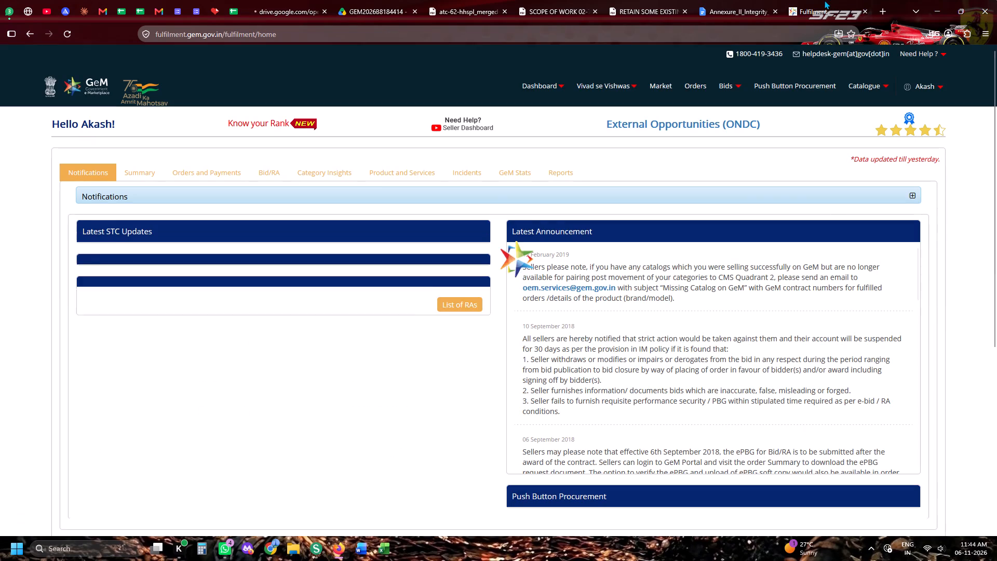
pyautogui.click(731, 91)
pyautogui.click(707, 153)
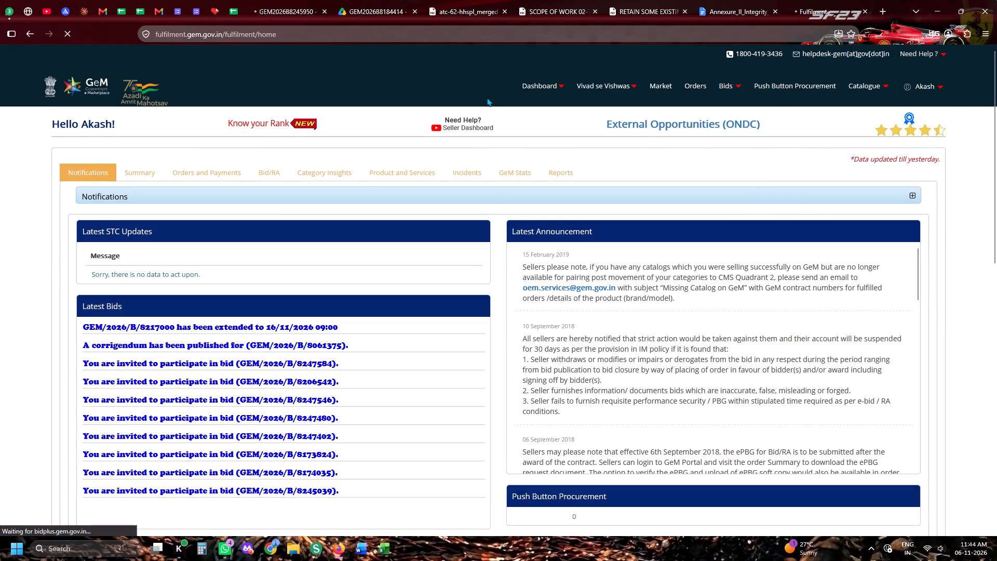
# Return to the Daily Tender Sheet 2026 and select the entire row of bid GEM/2026/B/8184414.
pyautogui.click(278, 0)
pyautogui.click(228, 0)
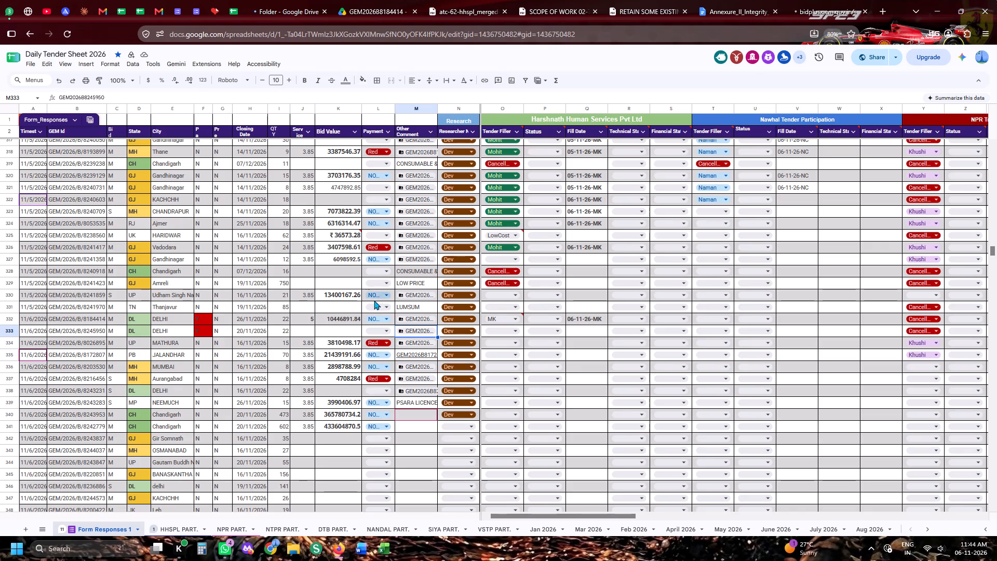
pyautogui.click(0, 325)
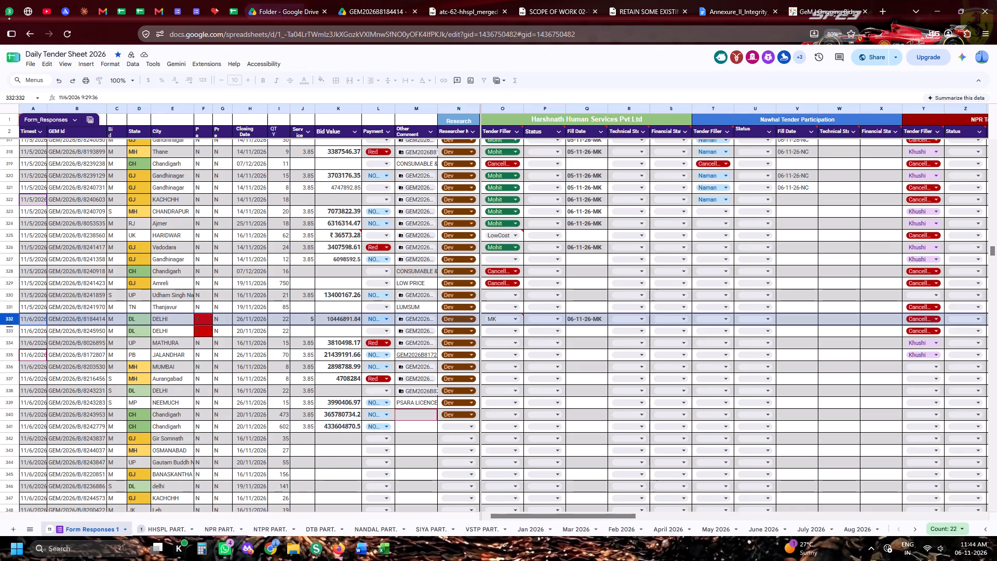
# Find bid GEM/2026/B/8184414 from the tender sheet on GeM with Exact Bid Search and open its participation page.
pyautogui.click(81, 323)
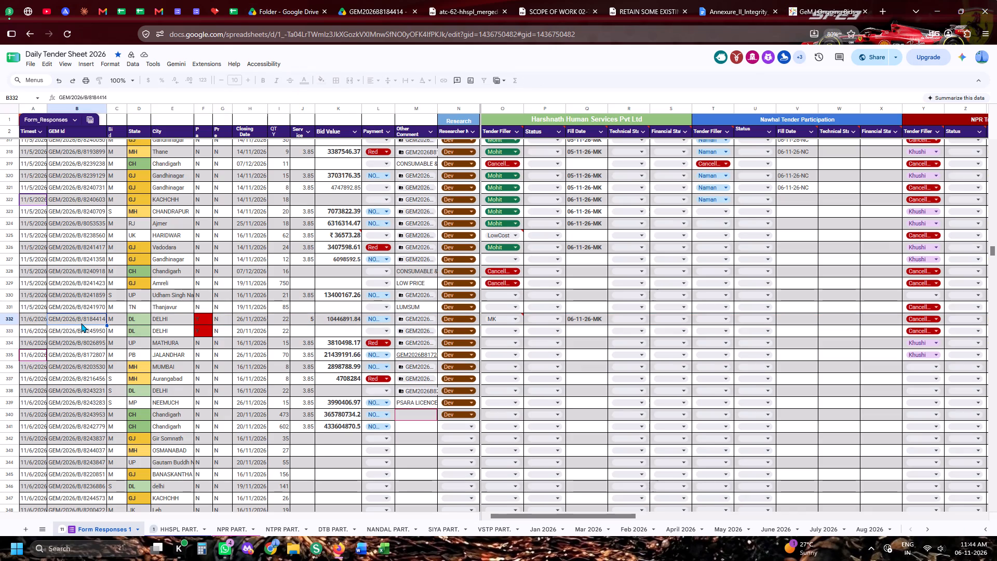
pyautogui.hotkey('ctrl', 'c')
pyautogui.hotkey('ctrl', 'c')
pyautogui.hotkey('ctrl', 'c')
pyautogui.click(796, 0)
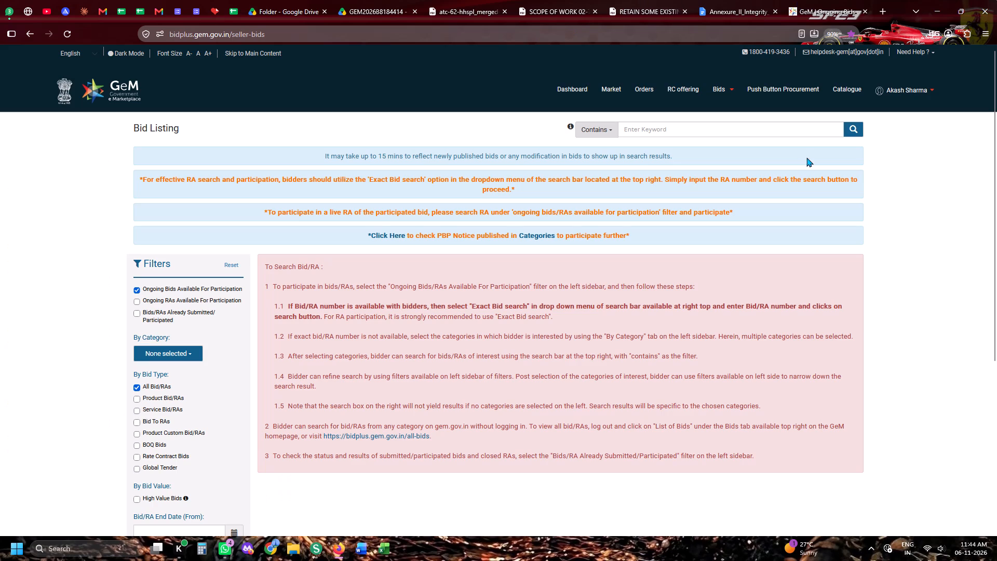
pyautogui.click(657, 130)
pyautogui.hotkey('ctrl', 'v')
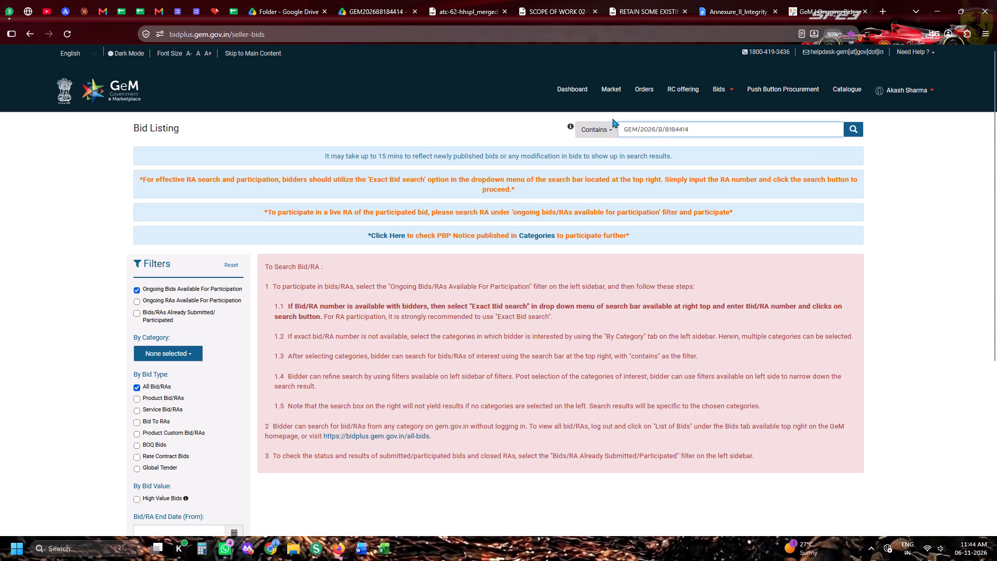
pyautogui.click(612, 118)
pyautogui.click(606, 126)
pyautogui.click(617, 196)
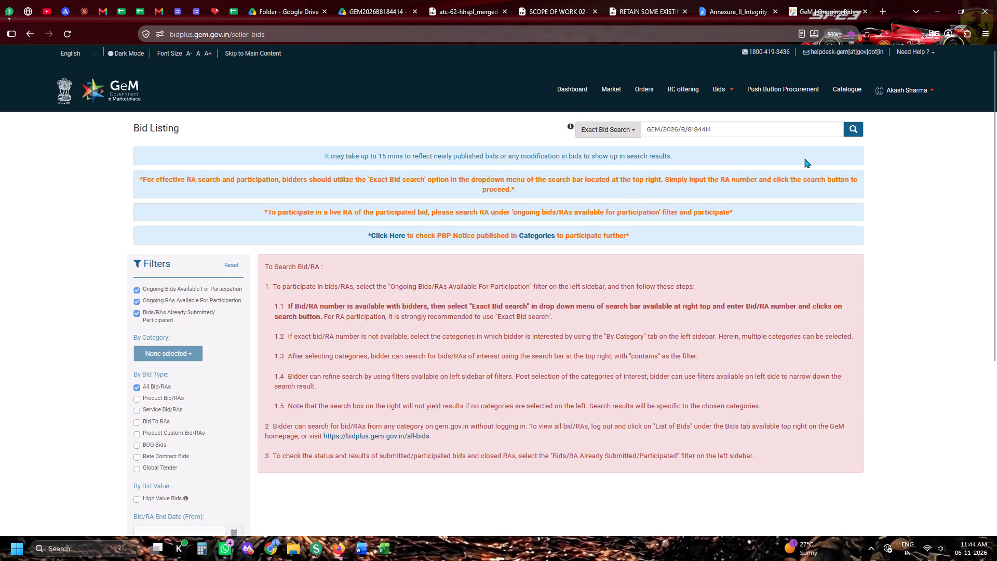
pyautogui.click(840, 131)
pyautogui.click(850, 133)
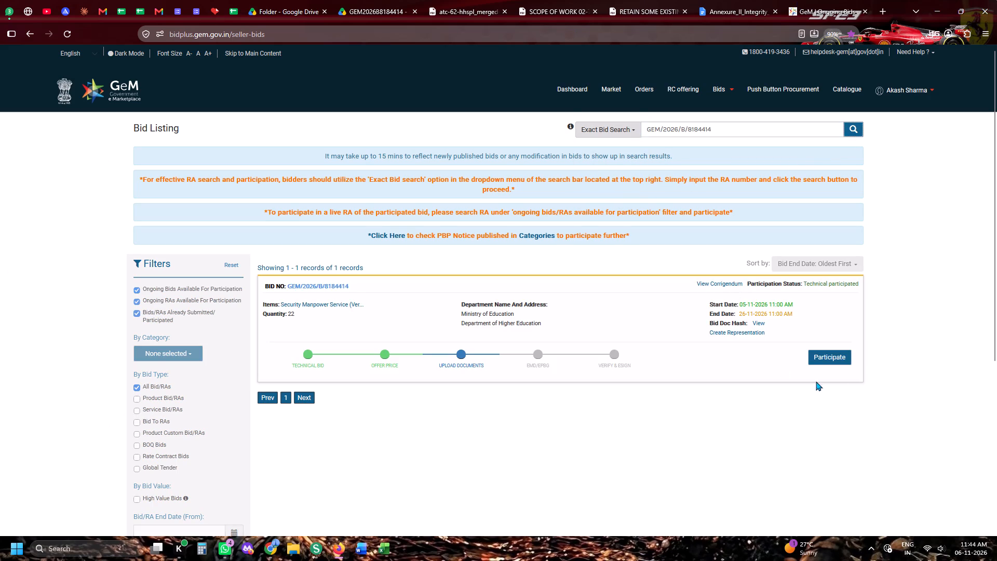
pyautogui.click(828, 357)
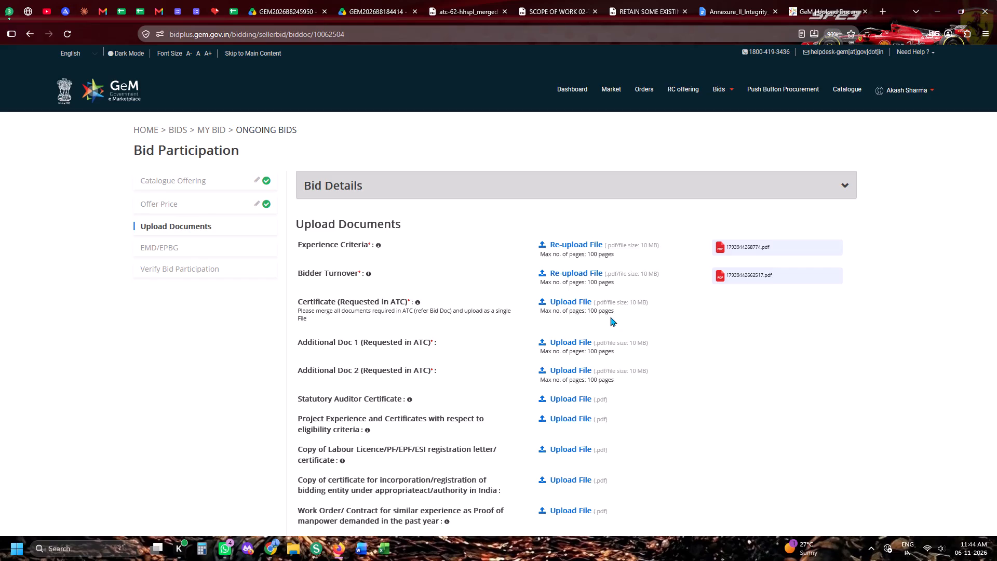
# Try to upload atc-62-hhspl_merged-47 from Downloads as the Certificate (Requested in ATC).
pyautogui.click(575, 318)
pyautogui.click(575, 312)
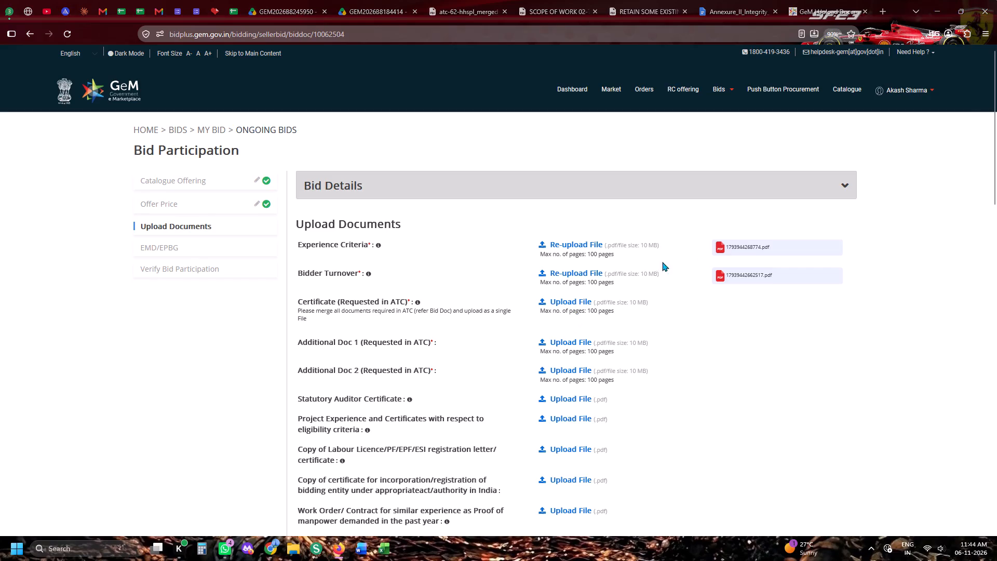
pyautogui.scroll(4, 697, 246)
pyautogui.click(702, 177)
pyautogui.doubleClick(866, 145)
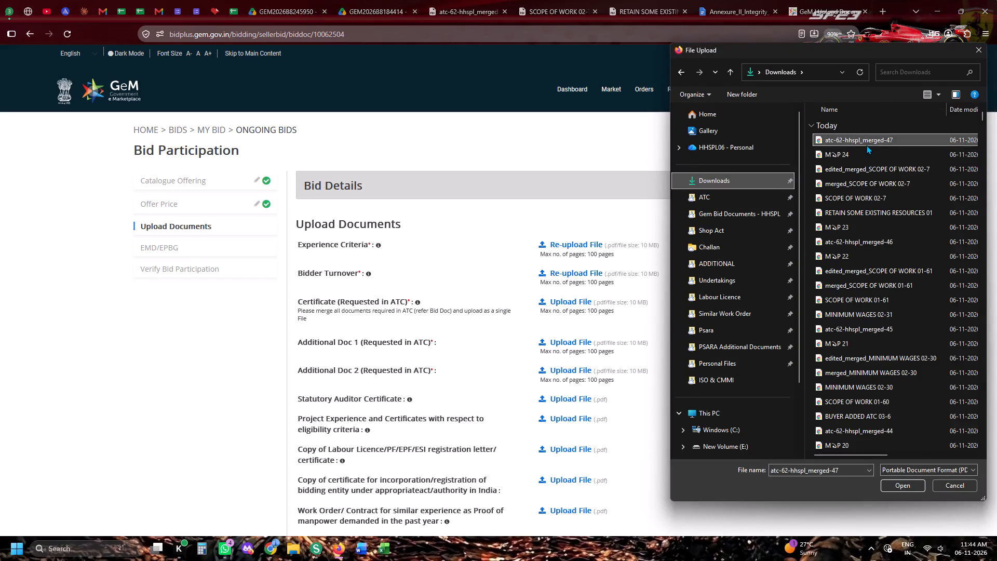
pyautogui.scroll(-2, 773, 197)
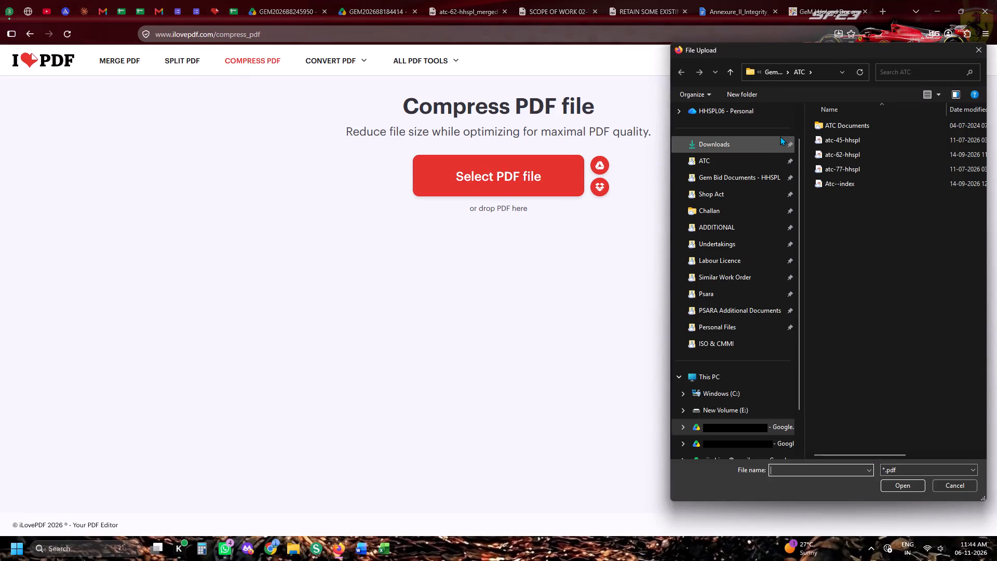
pyautogui.doubleClick(858, 136)
pyautogui.click(905, 165)
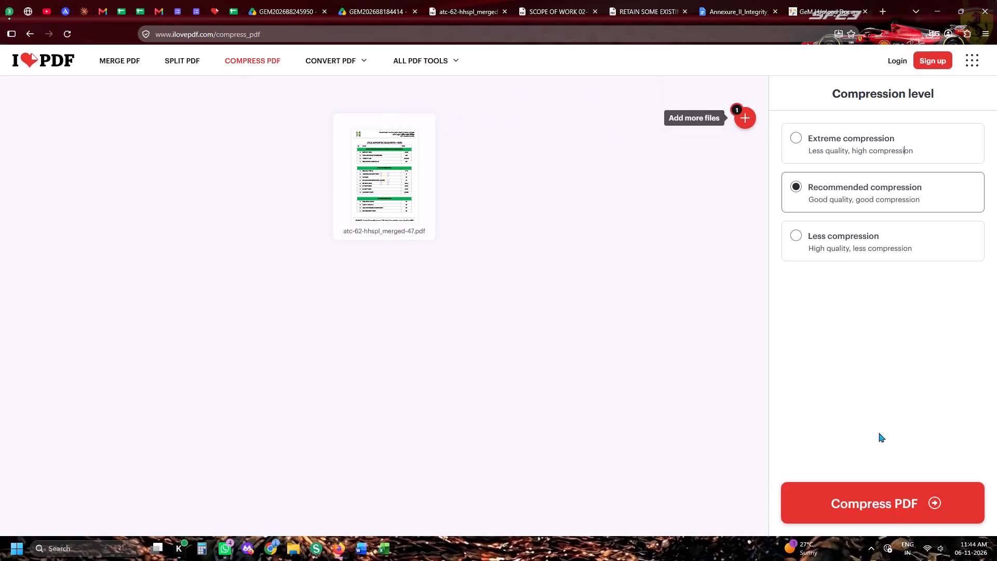
pyautogui.click(878, 498)
# Back on the GeM Upload Documents page, upload bank-solvency-certificate-hhspl from the ADDITIONAL folder as Additional Doc 1.
pyautogui.click(788, 0)
pyautogui.click(585, 196)
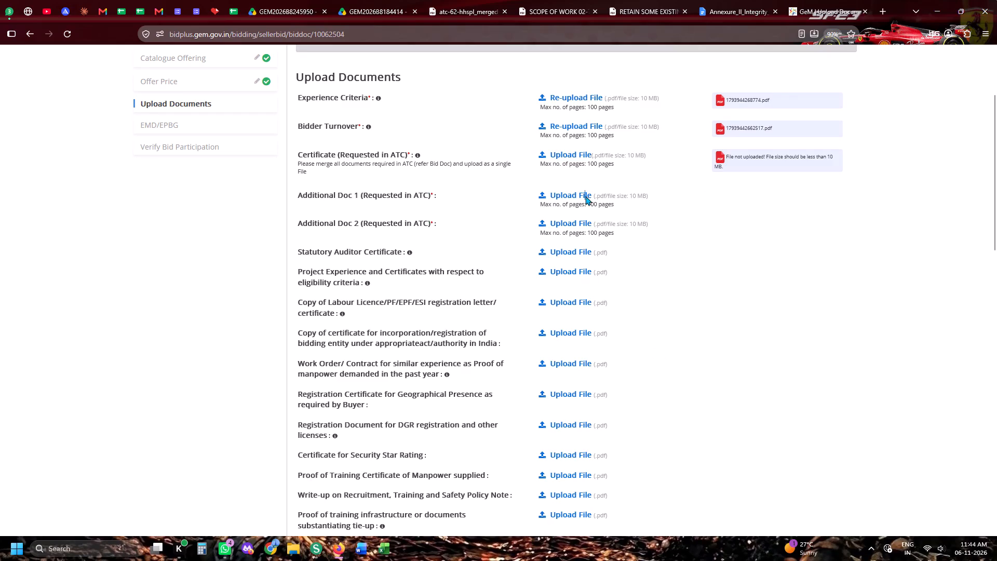
pyautogui.scroll(4, 755, 282)
pyautogui.click(747, 265)
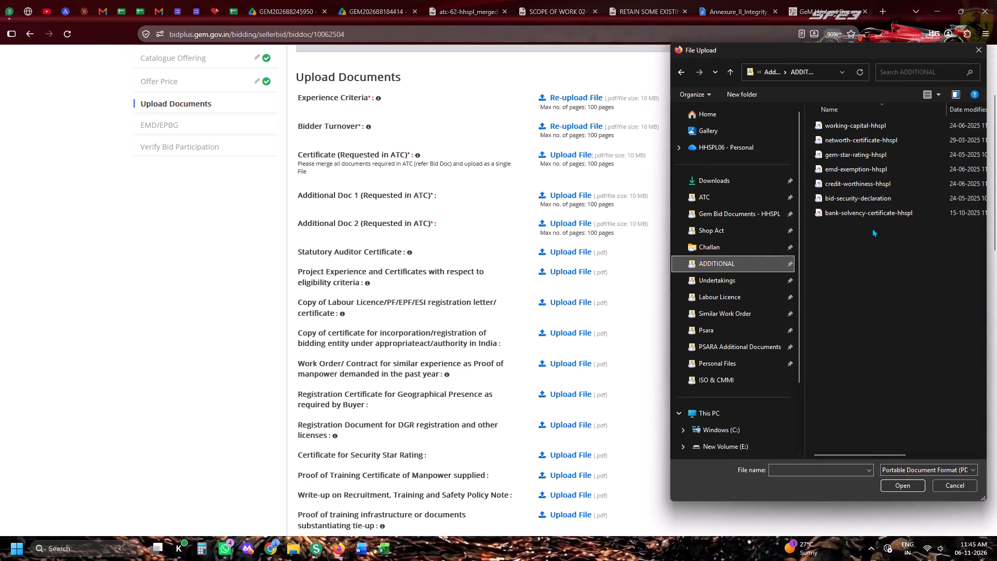
pyautogui.doubleClick(869, 212)
# Upload bid-security-declaration from the ADDITIONAL folder as Additional Doc 2.
pyautogui.click(583, 224)
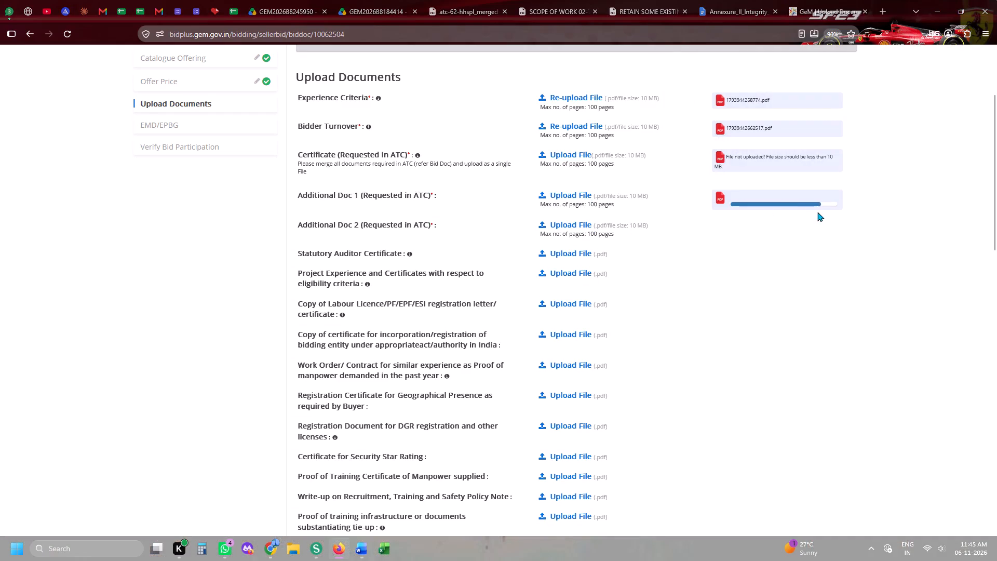
pyautogui.doubleClick(836, 199)
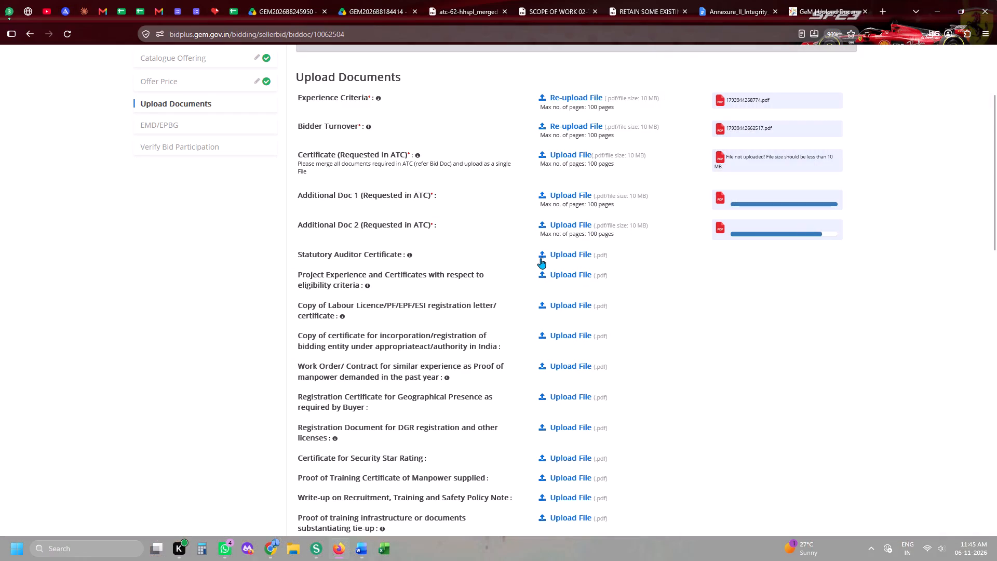
# Upload statutory-auditor-certificate-hhspl from the Gem Bid Documents - HHSPL folder as the Statutory Auditor Certificate.
pyautogui.click(542, 257)
pyautogui.scroll(4, 721, 261)
pyautogui.click(720, 221)
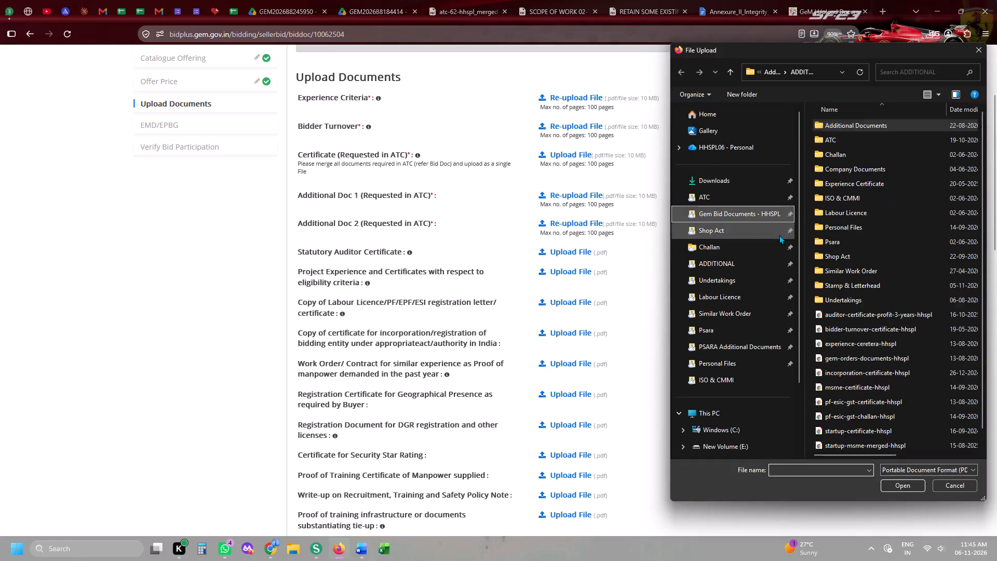
pyautogui.scroll(-6, 843, 306)
pyautogui.doubleClick(839, 446)
# Upload gem-orders-documents-hhspl for Project Experience and Certificates with respect to eligibility criteria.
pyautogui.click(558, 280)
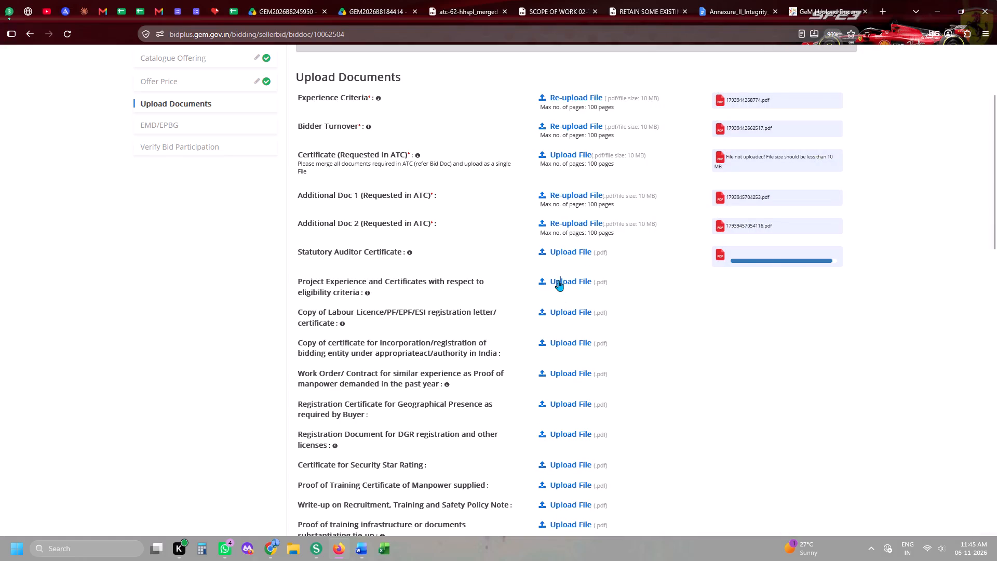
pyautogui.scroll(-6, 881, 325)
pyautogui.doubleClick(865, 345)
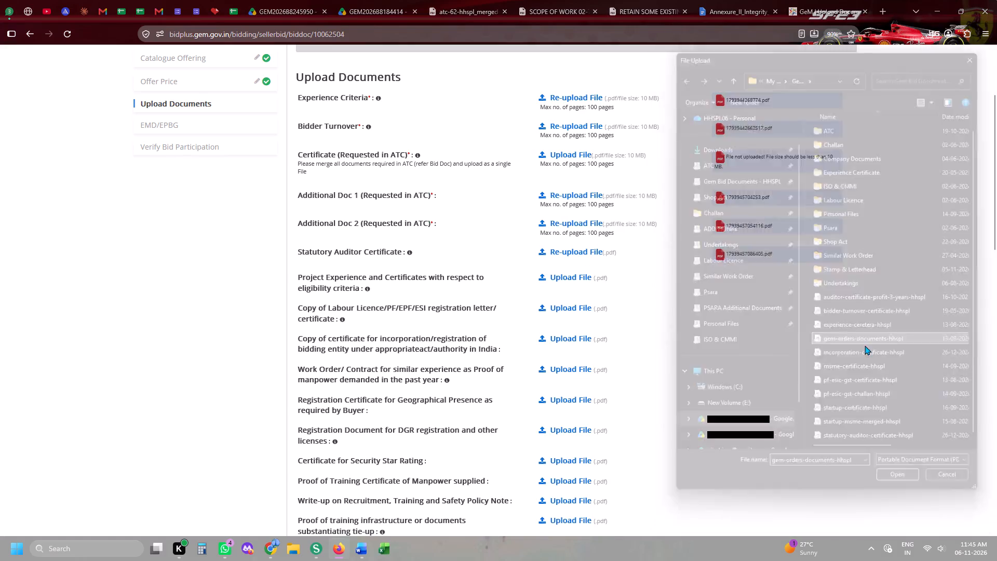
# Upload pf-esic-gst-certificate-hhspl as the copy of the Labour Licence/PF/EPF/ESI registration certificate.
pyautogui.click(576, 308)
pyautogui.scroll(-5, 843, 337)
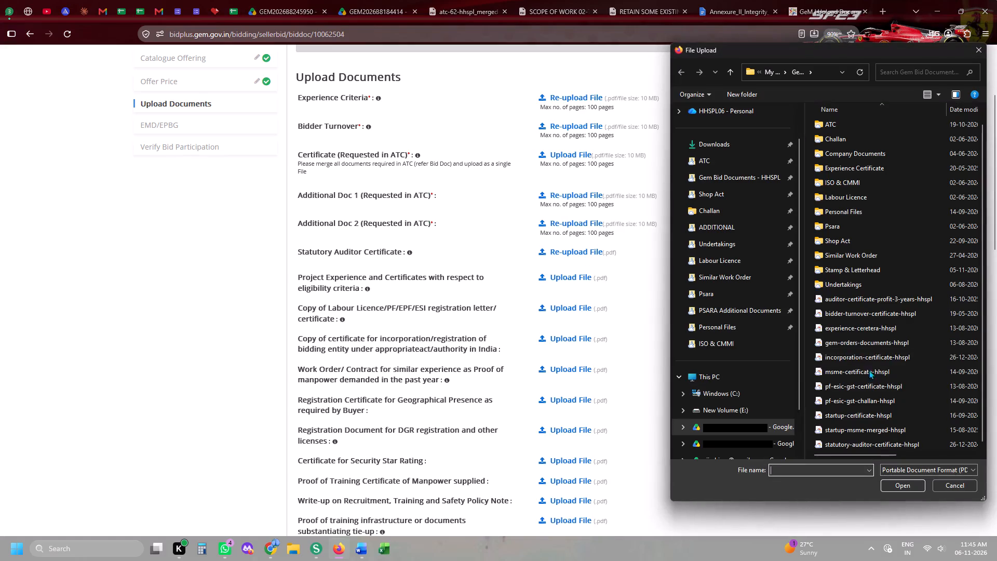
pyautogui.doubleClick(869, 386)
# Upload incorporation-certificate-hhspl as the copy of the bidding entity's incorporation/registration certificate.
pyautogui.click(552, 339)
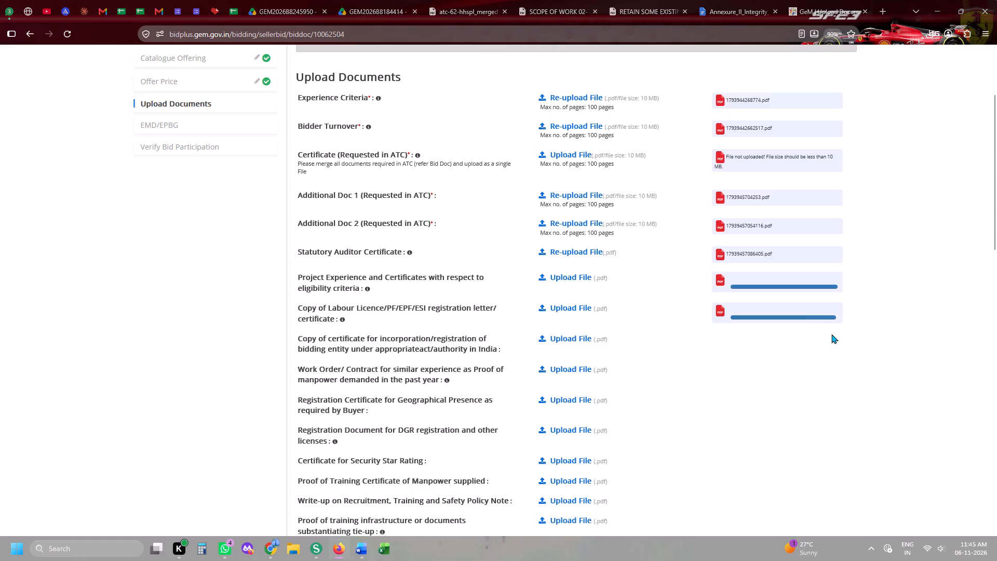
pyautogui.scroll(-5, 831, 334)
pyautogui.doubleClick(855, 362)
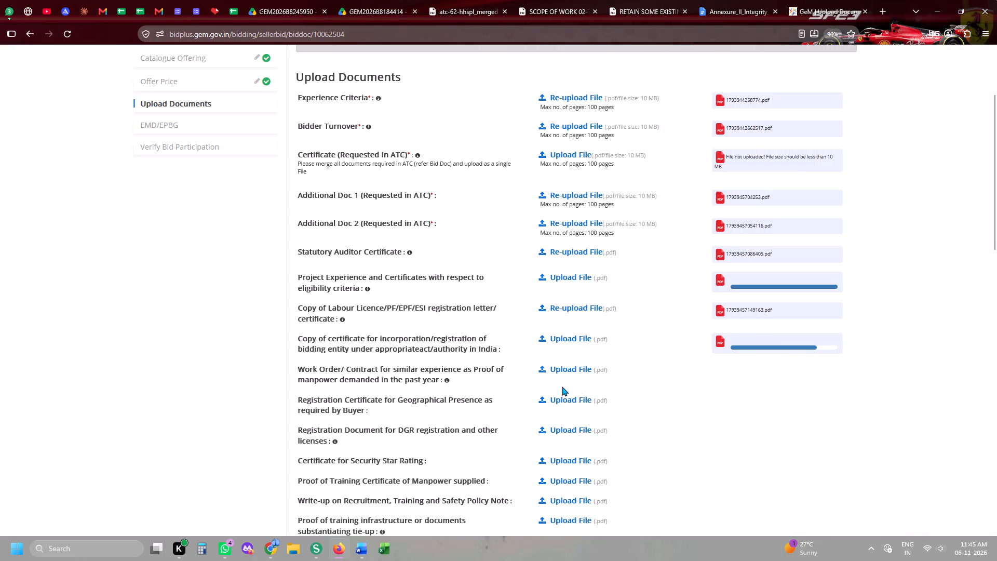
# Upload Similar Work Order Security Guard from the Similar Work Order folder as the Work Order/Contract for similar experience.
pyautogui.click(557, 377)
pyautogui.click(557, 374)
pyautogui.scroll(3, 782, 302)
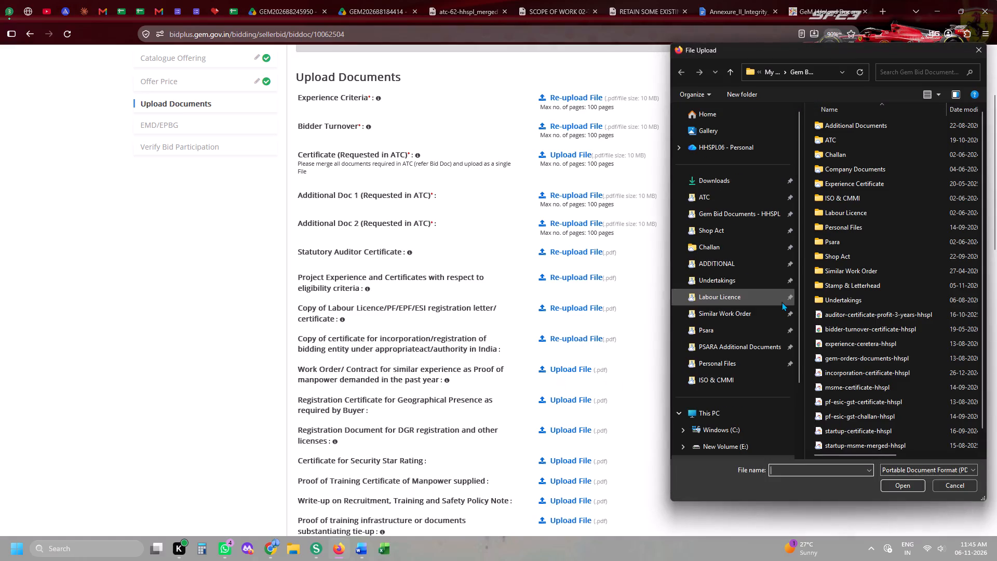
pyautogui.scroll(3, 782, 302)
pyautogui.click(732, 312)
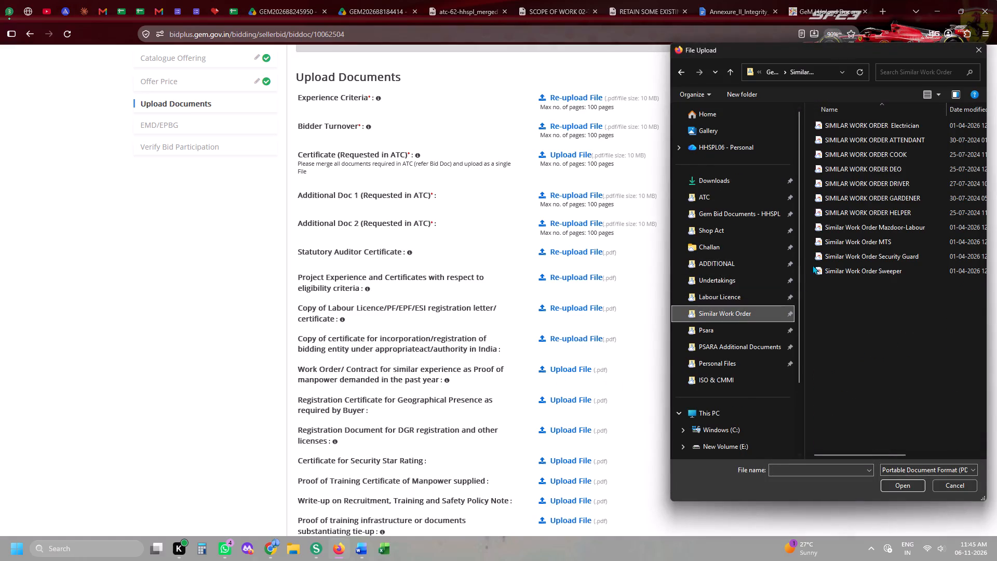
pyautogui.doubleClick(850, 259)
# Upload a certificate from the Shop Act folder as the Registration Certificate for Geographical Presence.
pyautogui.scroll(-2, 758, 232)
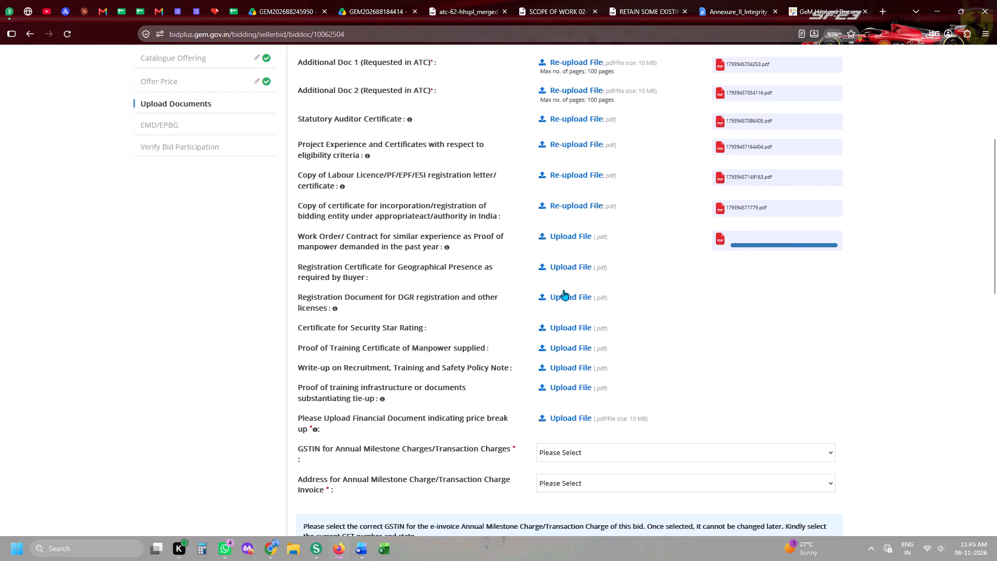
pyautogui.click(563, 271)
pyautogui.scroll(4, 752, 265)
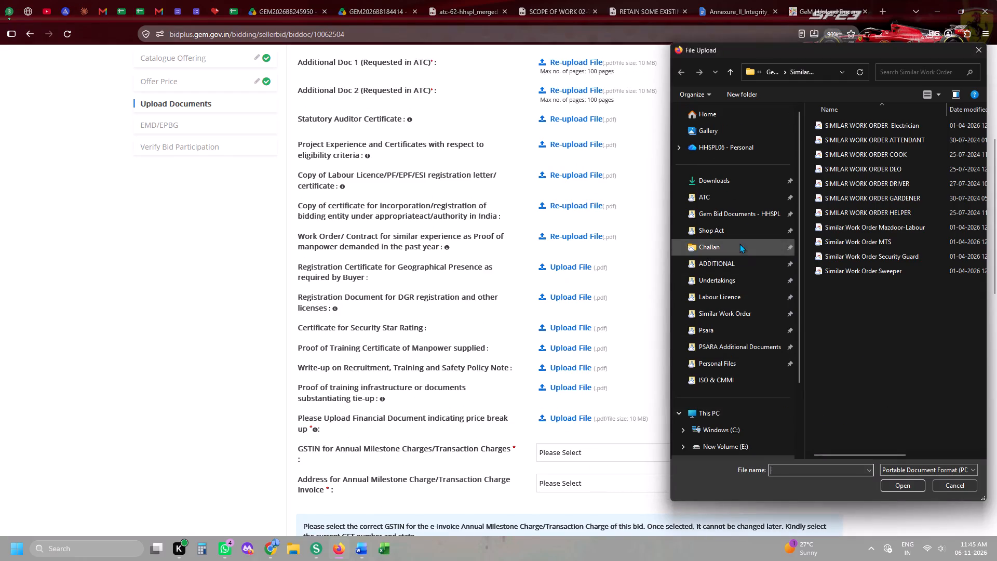
pyautogui.click(738, 228)
pyautogui.doubleClick(845, 189)
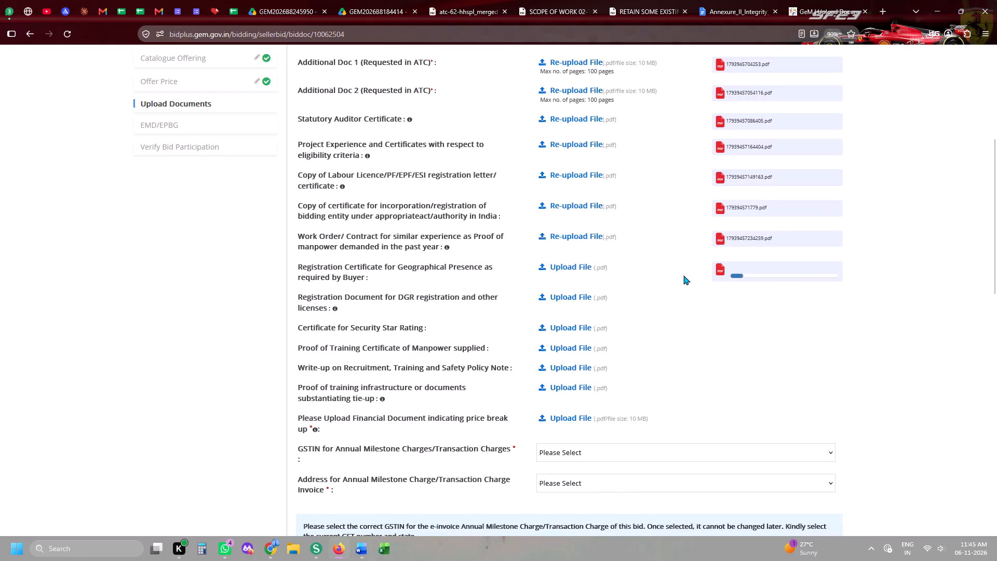
# Upload msme-certificate-hhspl from the Gem Bid Documents - HHSPL folder as the Certificate for Security Star Rating.
pyautogui.click(583, 324)
pyautogui.scroll(3, 727, 296)
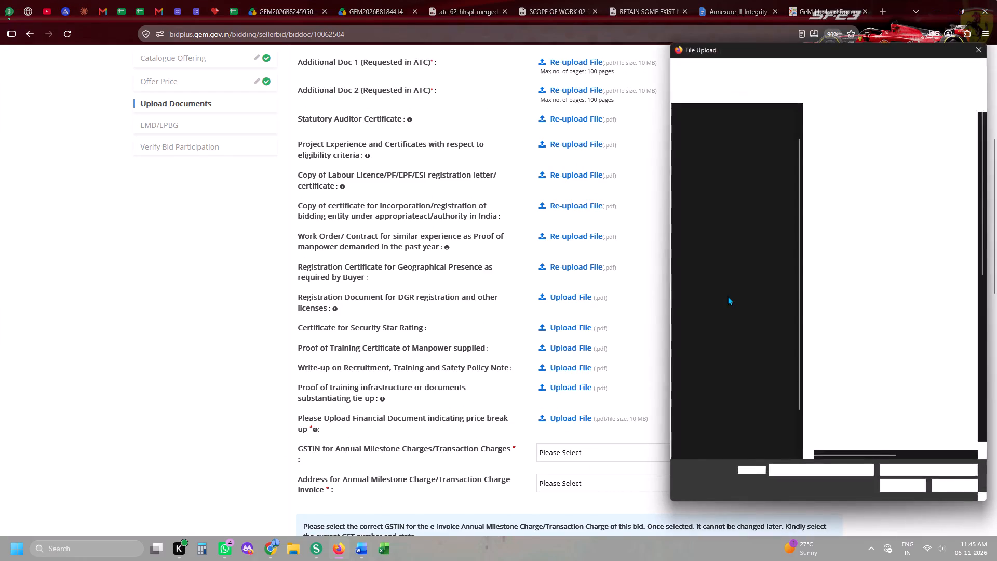
pyautogui.scroll(1, 727, 296)
pyautogui.click(729, 218)
pyautogui.doubleClick(843, 388)
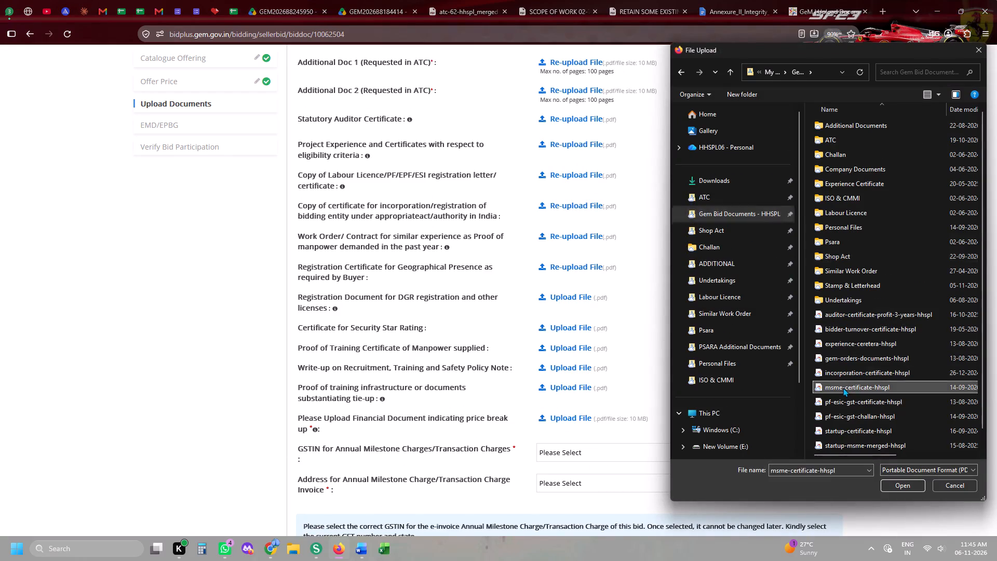
# Upload delhi-psara-hhspl from the Psara folder as Proof of Training Certificate of Manpower supplied.
pyautogui.click(581, 355)
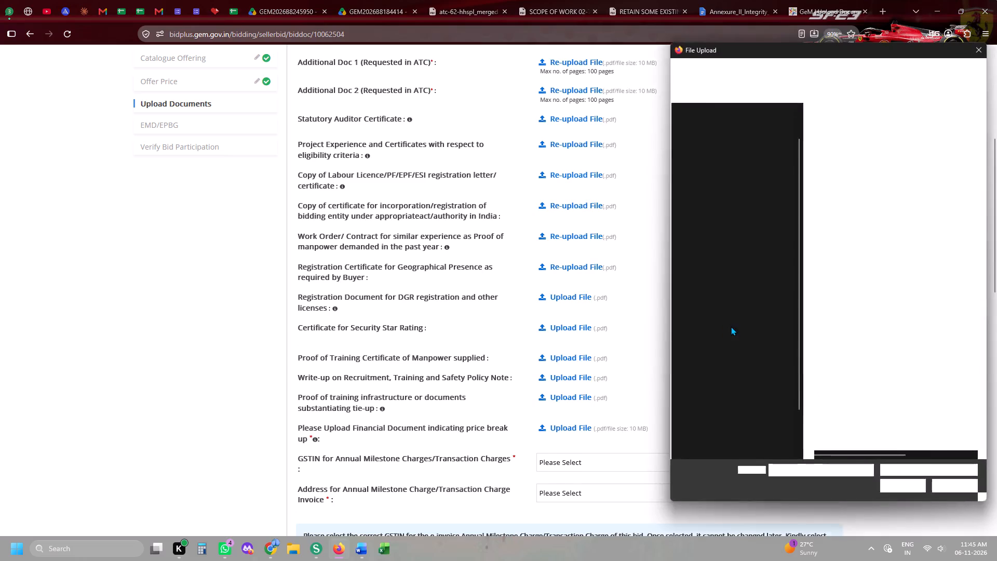
pyautogui.scroll(4, 731, 326)
pyautogui.click(731, 220)
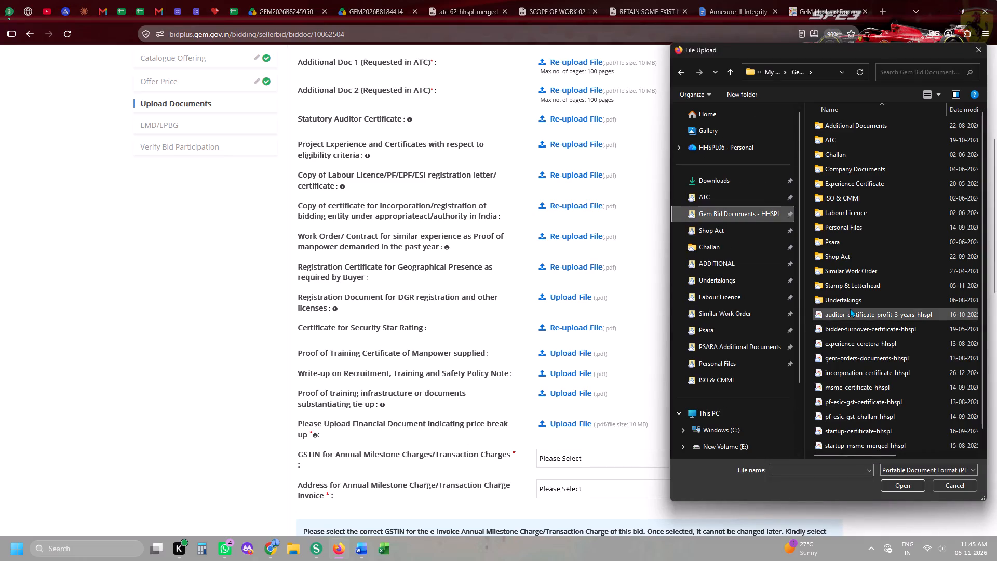
pyautogui.click(748, 333)
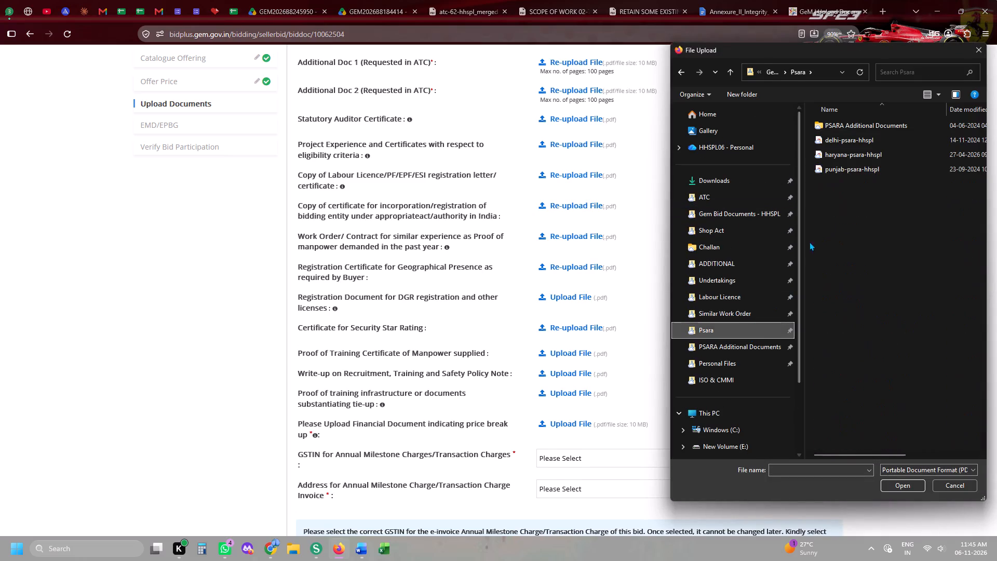
pyautogui.doubleClick(844, 143)
# Re-upload the Proof of Training Certificate of Manpower supplied using training-certificate-hhspl from the PSARA Additional Documents folder.
pyautogui.click(564, 377)
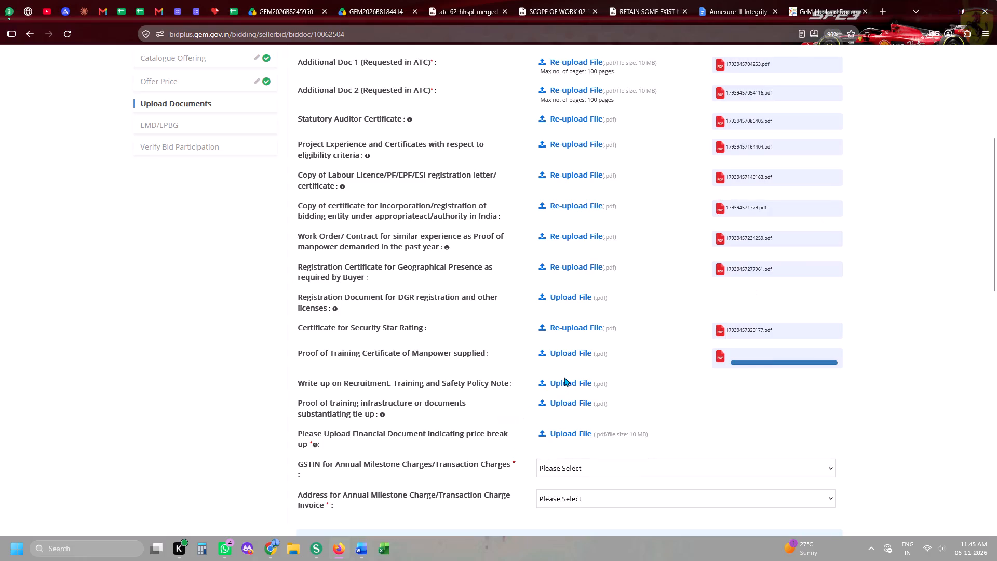
pyautogui.click(564, 357)
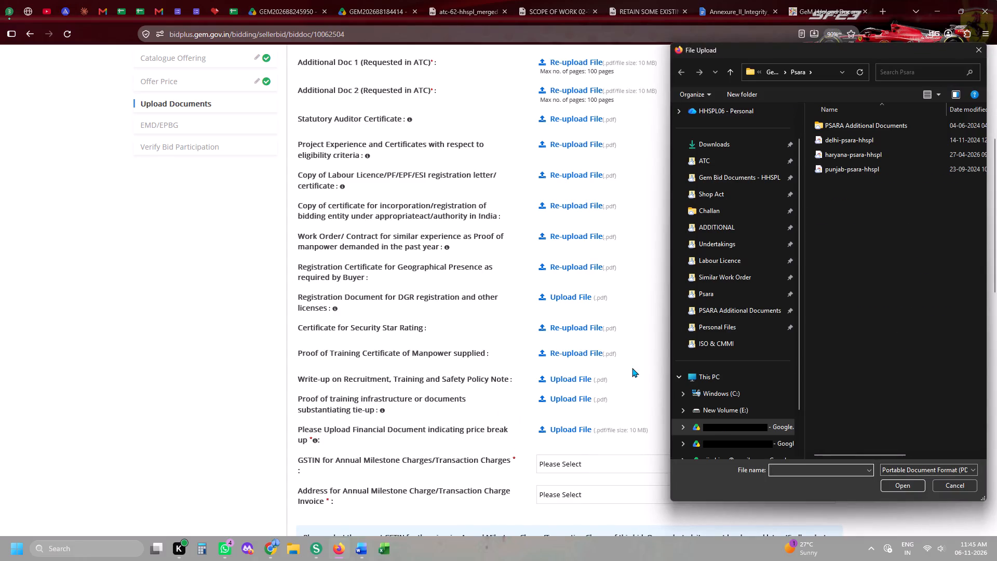
pyautogui.doubleClick(834, 127)
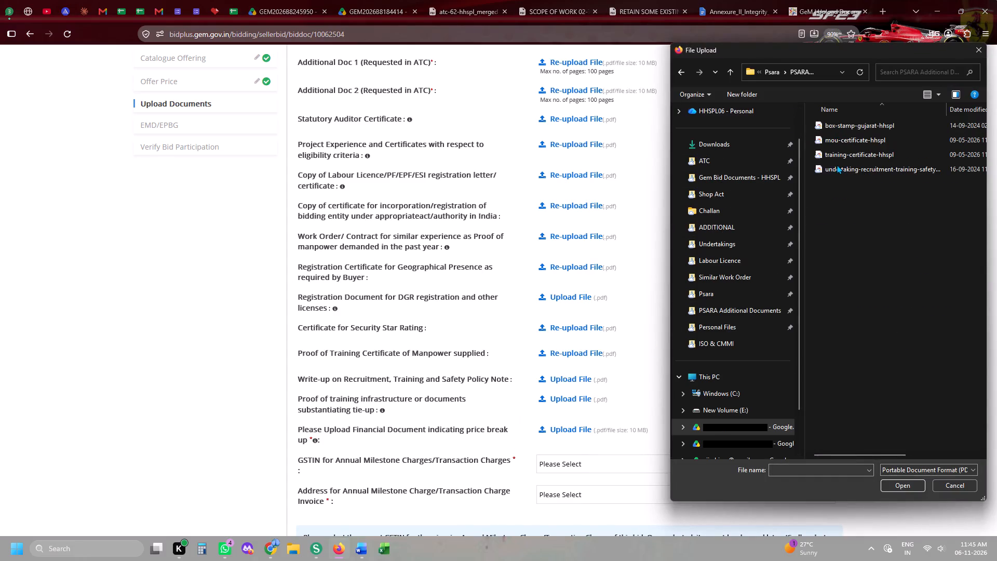
pyautogui.doubleClick(834, 158)
# Upload the undertaking-recruitment-training-safety file as the Write-up on Recruitment, Training and Safety Policy Note.
pyautogui.click(591, 384)
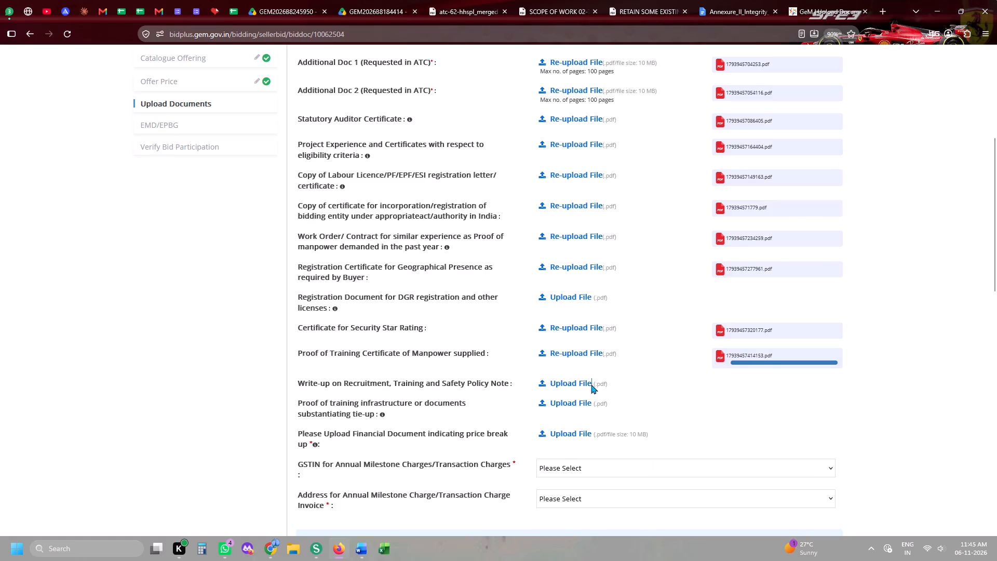
pyautogui.doubleClick(885, 163)
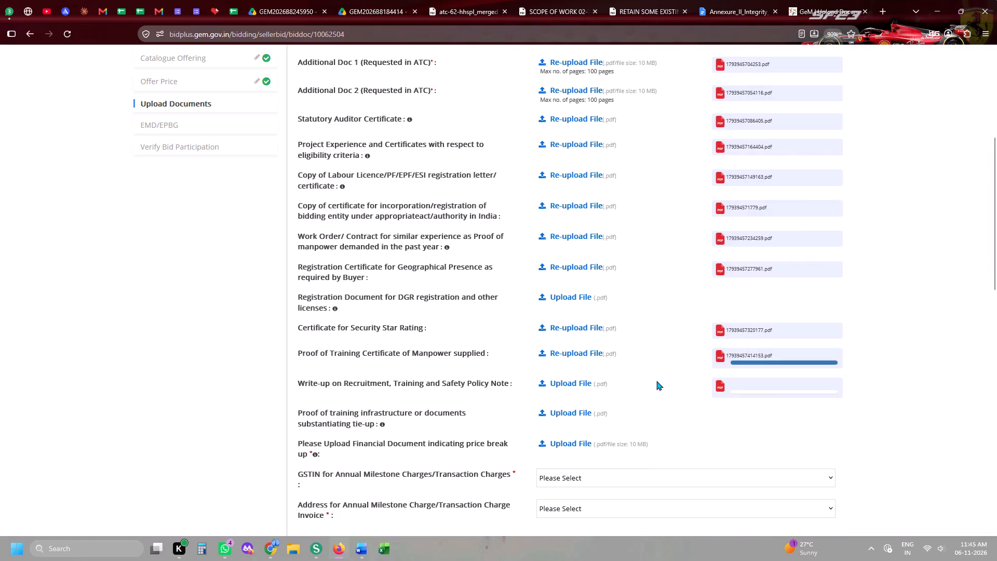
# Upload mou-certificate-hhspl as the Proof of training infrastructure or documents substantiating tie-up.
pyautogui.click(602, 409)
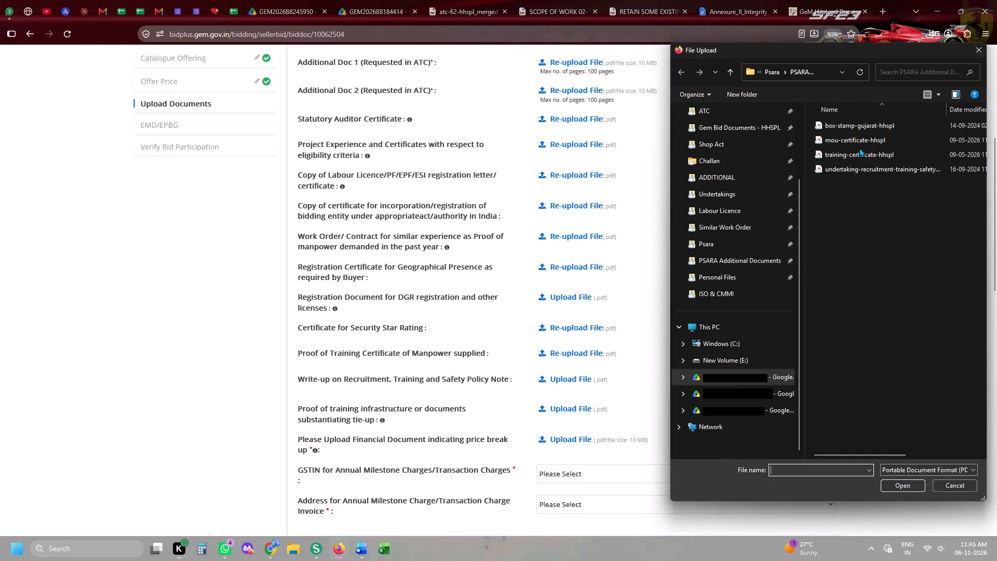
pyautogui.doubleClick(859, 145)
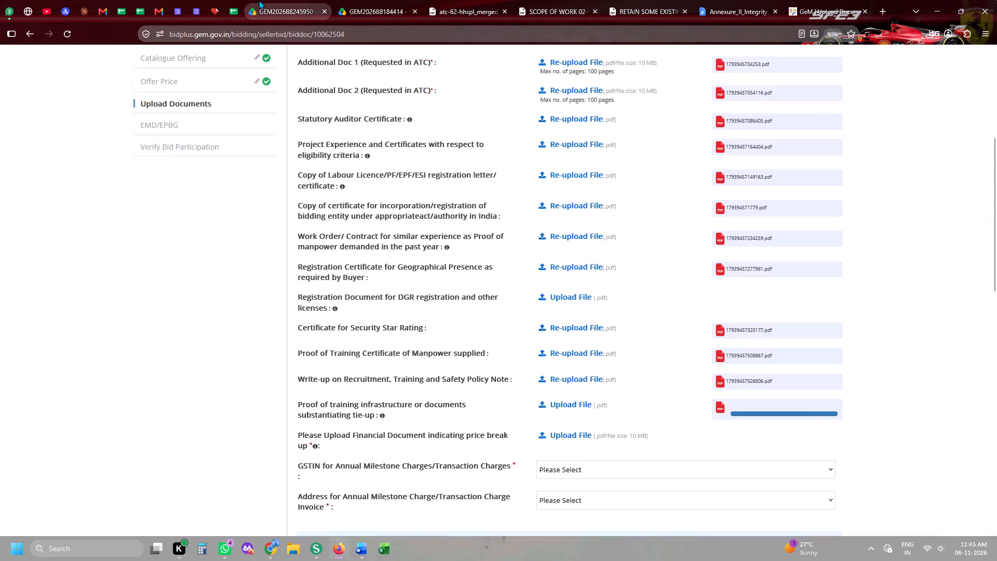
# Close the two GEM bid Drive tabs and the ATC, Scope of Work, Retain and Annexure tabs, keeping the GeM upload page open.
pyautogui.click(259, 0)
pyautogui.click(324, 11)
pyautogui.click(324, 12)
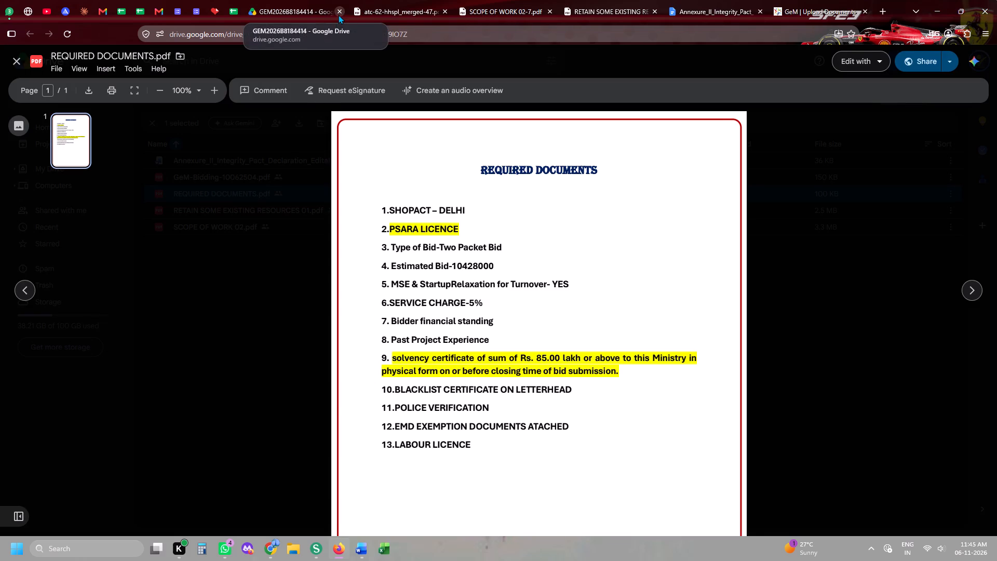
pyautogui.click(338, 15)
pyautogui.tripleClick(338, 15)
pyautogui.click(338, 15)
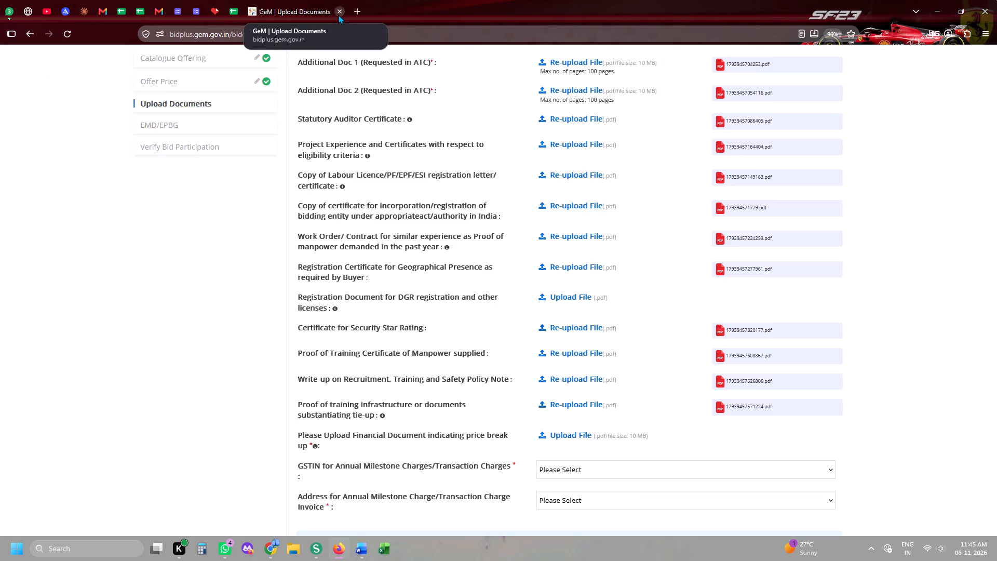
# Open the Drive folder linked for GEM/2026/B/8184414 in Daily Tender Sheet 2026, and return to the first documents on the GeM upload page.
pyautogui.click(228, 1)
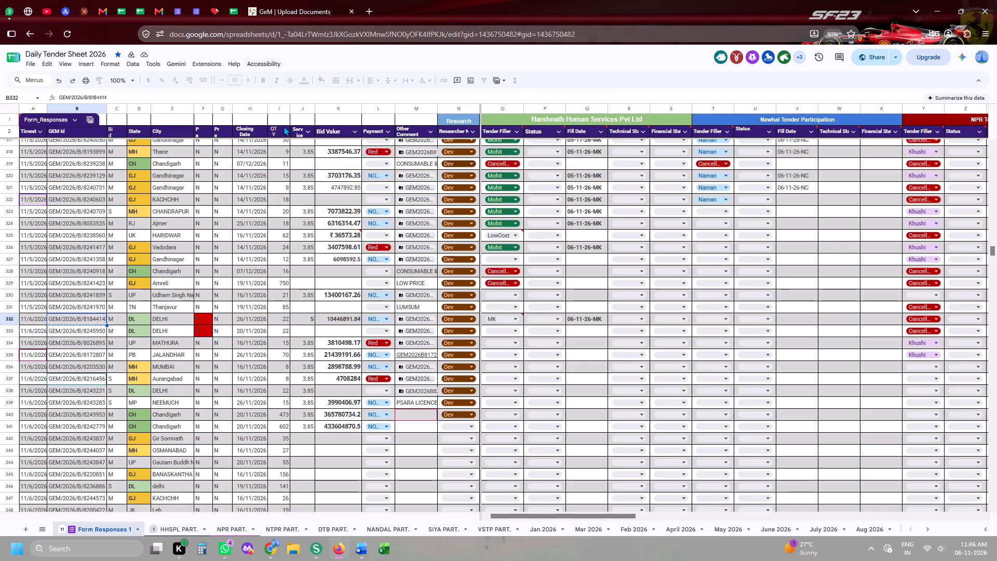
pyautogui.click(422, 317)
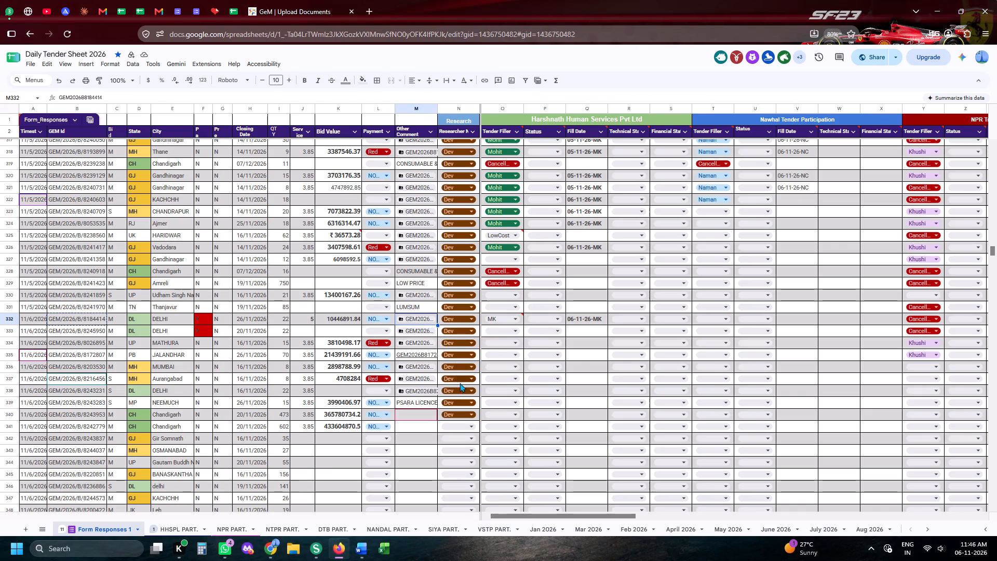
pyautogui.click(428, 320)
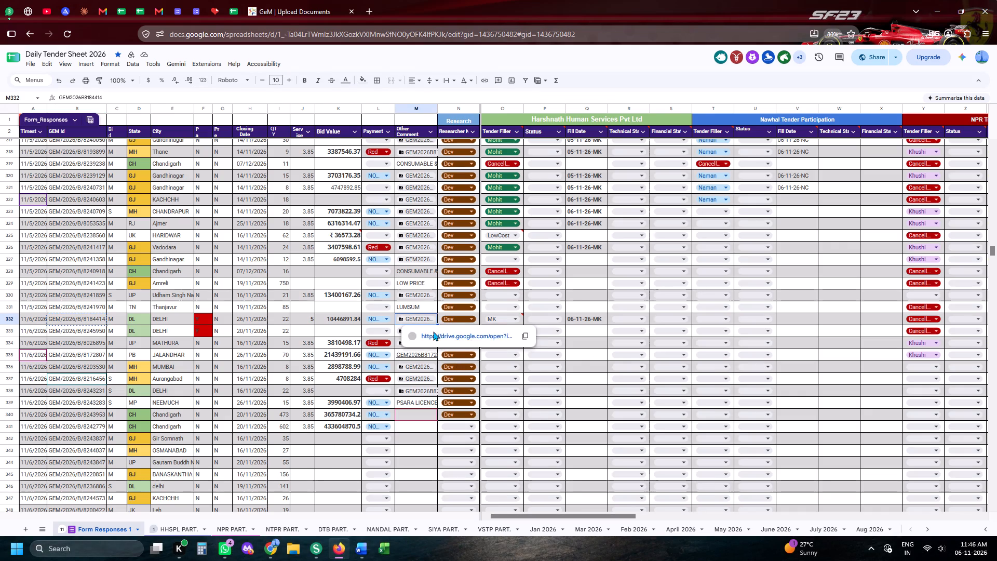
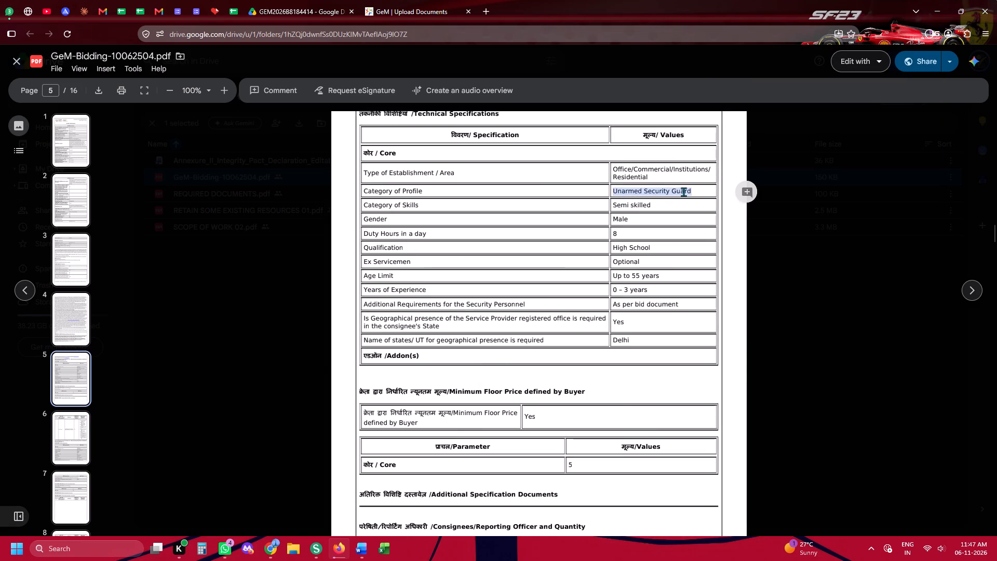
# Copy the profile category "Unarmed Security Guard" from the Technical Specifications in GeM-Bidding-10062504.pdf and switch to Excel.
pyautogui.moveTo(683, 192); pyautogui.dragTo(684, 192)
pyautogui.hotkey('ctrl', 'c')
pyautogui.hotkey('ctrl', 'c')
pyautogui.hotkey('ctrl', 'c')
pyautogui.click(380, 549)
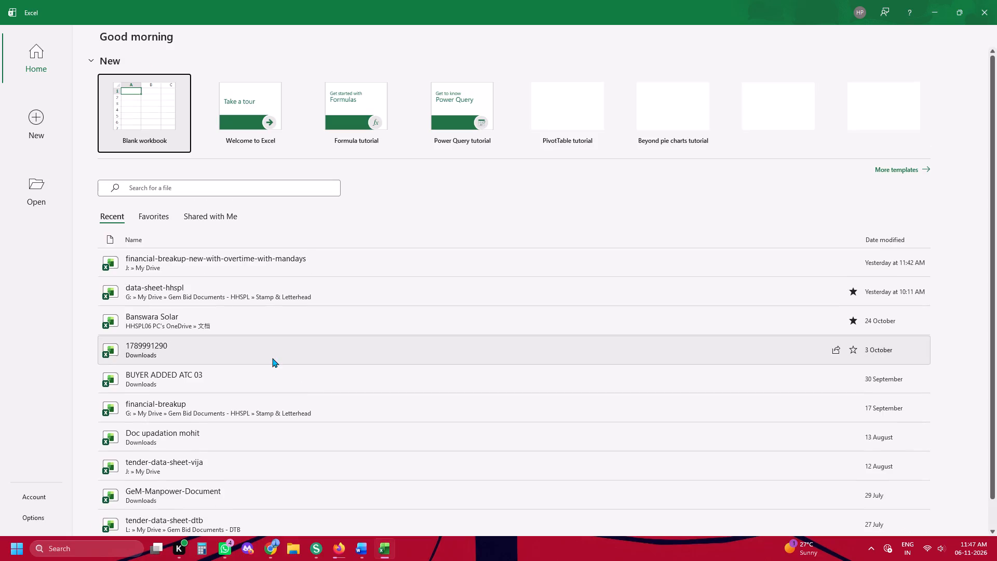
# Open the financial-breakup-new-with-overtime-with-mandays workbook, discard its recovered versions and dismiss the Google Drive notice.
pyautogui.click(201, 262)
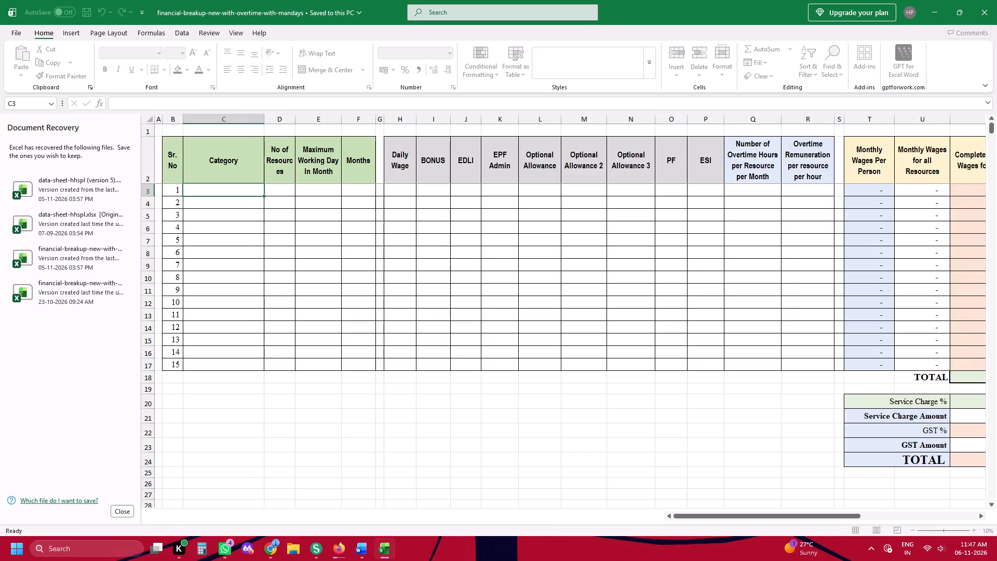
pyautogui.click(127, 516)
pyautogui.click(118, 512)
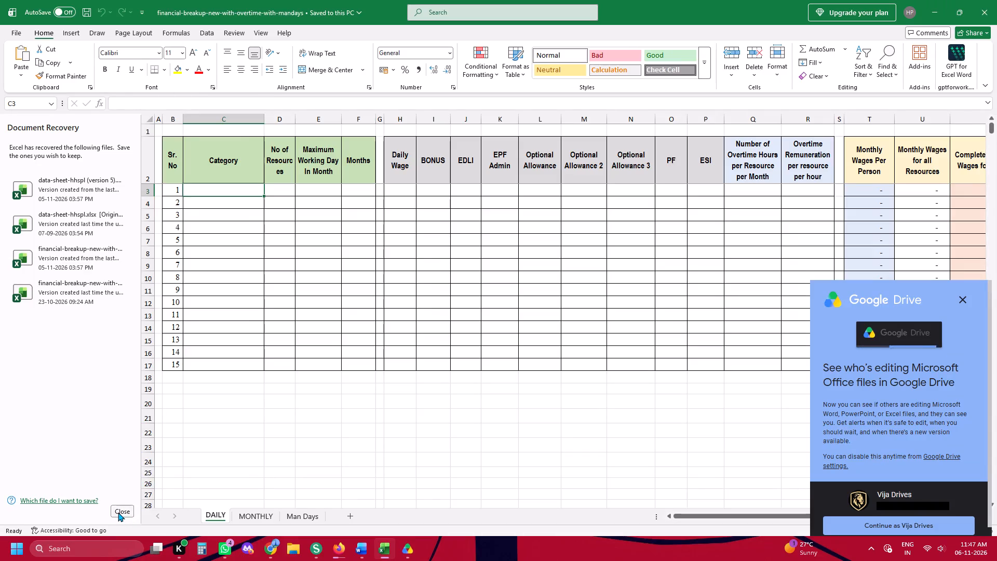
pyautogui.click(118, 512)
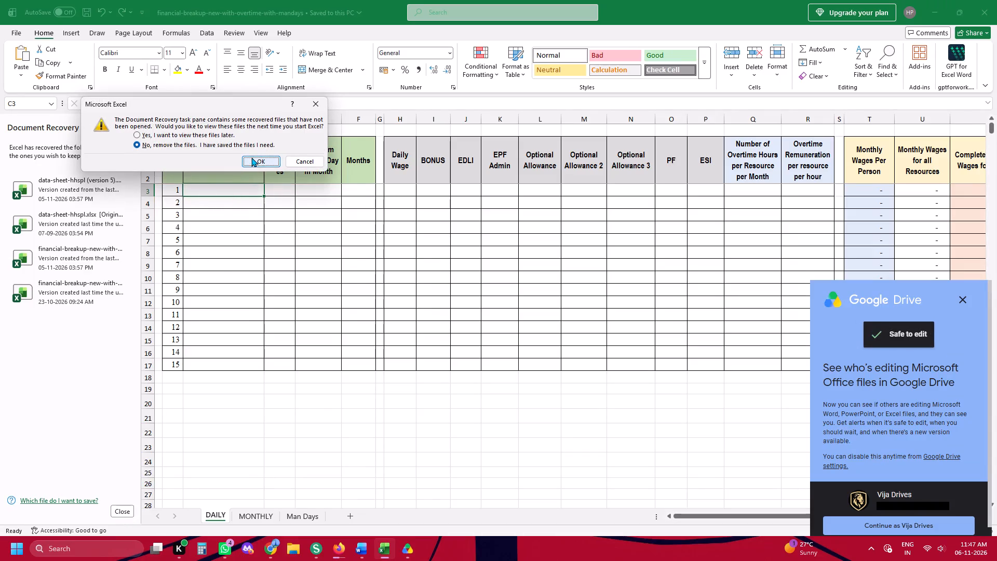
pyautogui.click(251, 157)
pyautogui.click(962, 300)
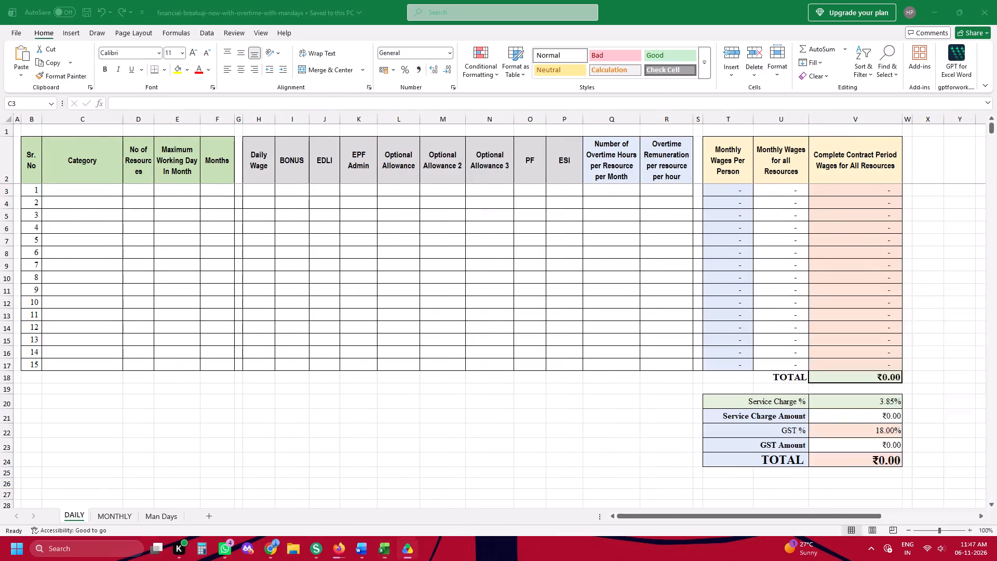
# Enter the copied Unarmed Security Guard as the category in row 1 of the DAILY sheet.
pyautogui.hotkey('ctrl', 'v')
# Fill the Unarmed Security Guard row with 10 resources, 30 working days, 12 months and the bid PDF's daily wage of 1024.
pyautogui.hotkey('alt', 'Tab')
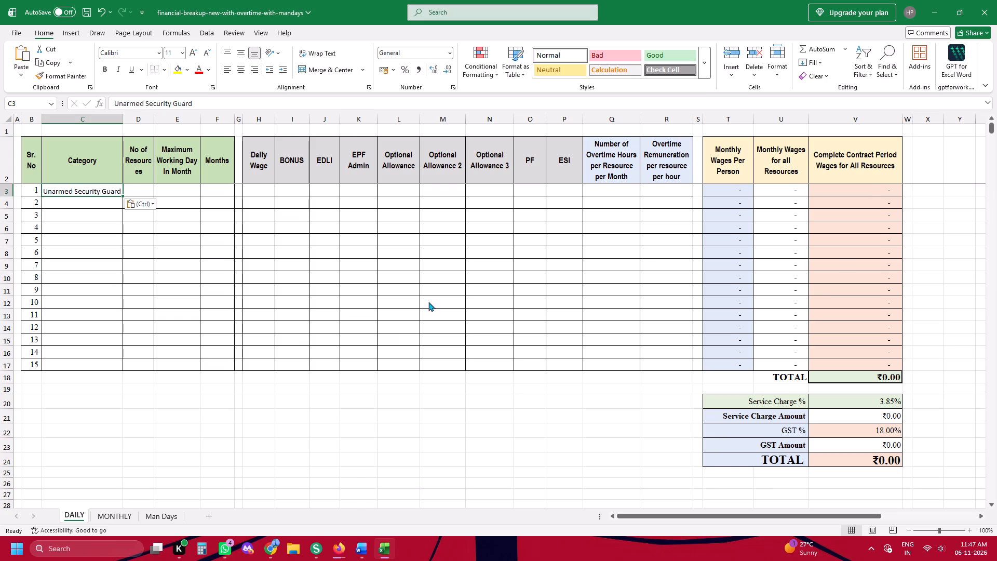
pyautogui.scroll(-7, 558, 426)
pyautogui.scroll(2, 563, 430)
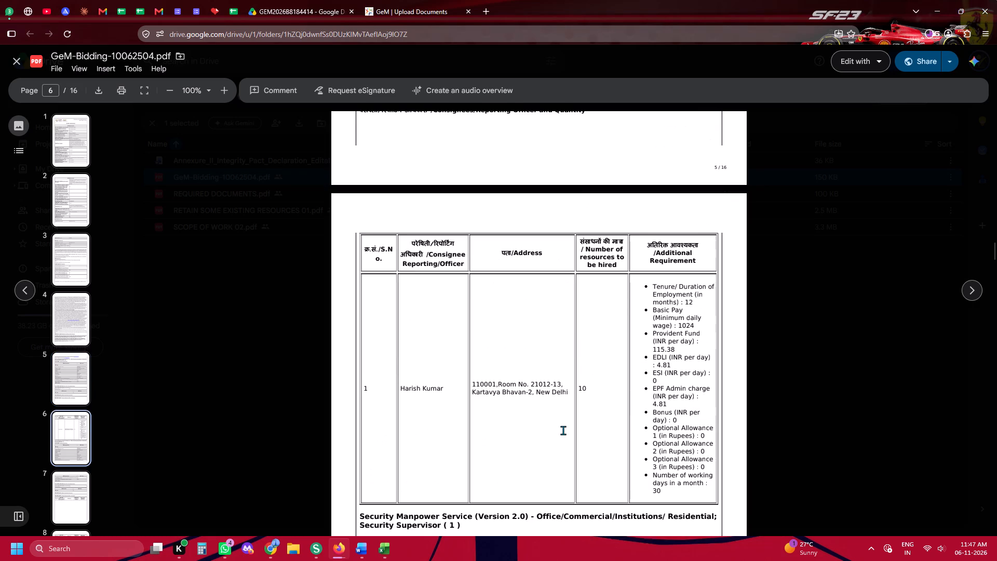
pyautogui.click(690, 329)
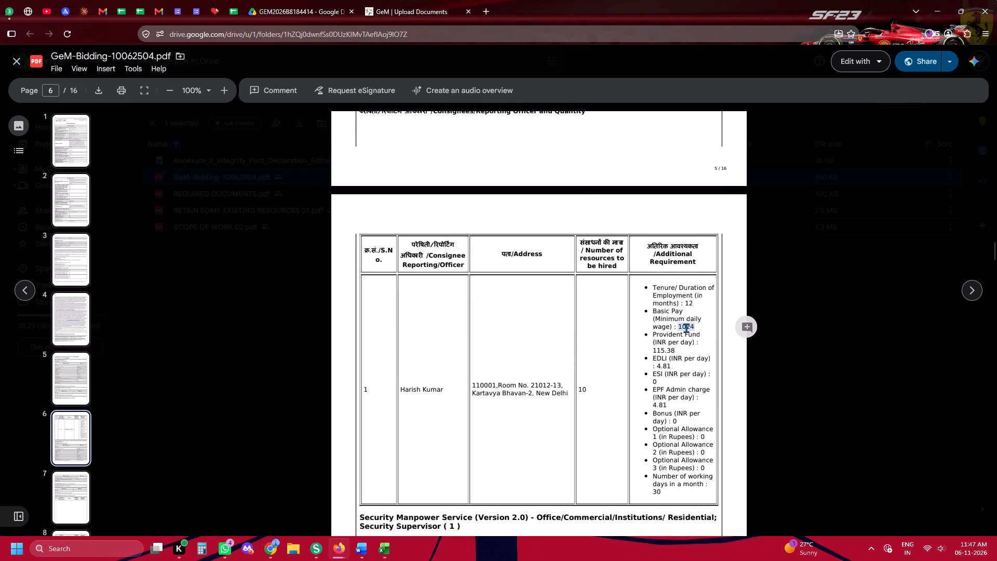
pyautogui.hotkey('ctrl', 'c')
pyautogui.hotkey('ctrl', 'c')
pyautogui.hotkey('ctrl', 'c')
pyautogui.hotkey('ctrl', 'c')
pyautogui.hotkey('ctrl', 'c')
pyautogui.hotkey('alt', 'Tab')
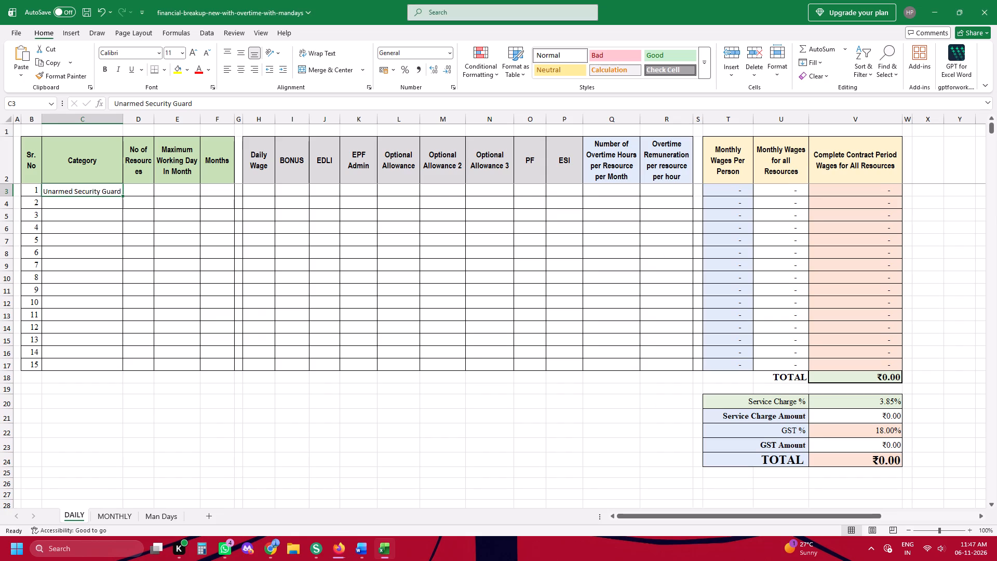
pyautogui.press('Tab')
pyautogui.write('10')
pyautogui.press('Tab')
pyautogui.write('30')
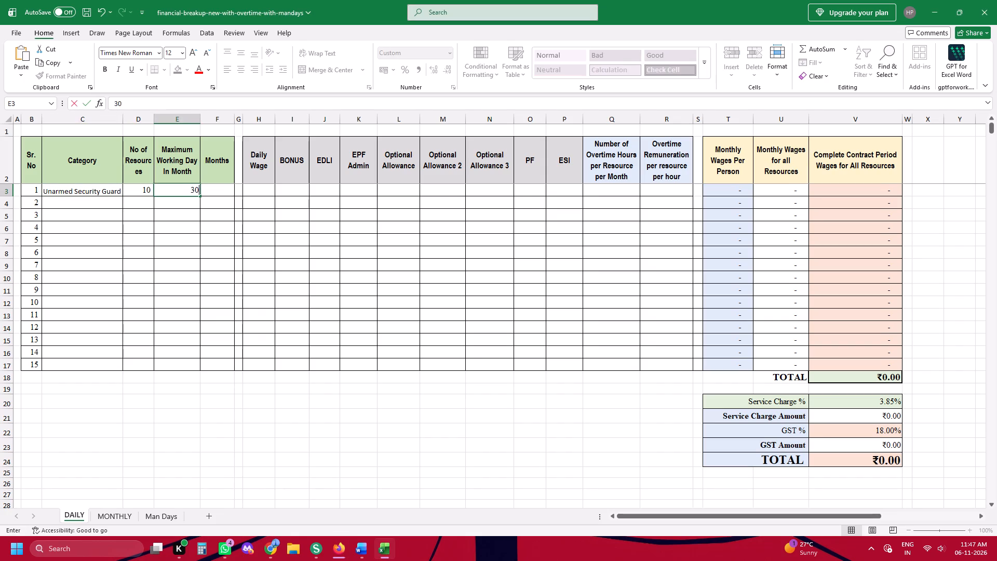
pyautogui.press('Tab')
pyautogui.write('12')
pyautogui.press('Tab')
pyautogui.press('Tab')
pyautogui.hotkey('ctrl', 'v')
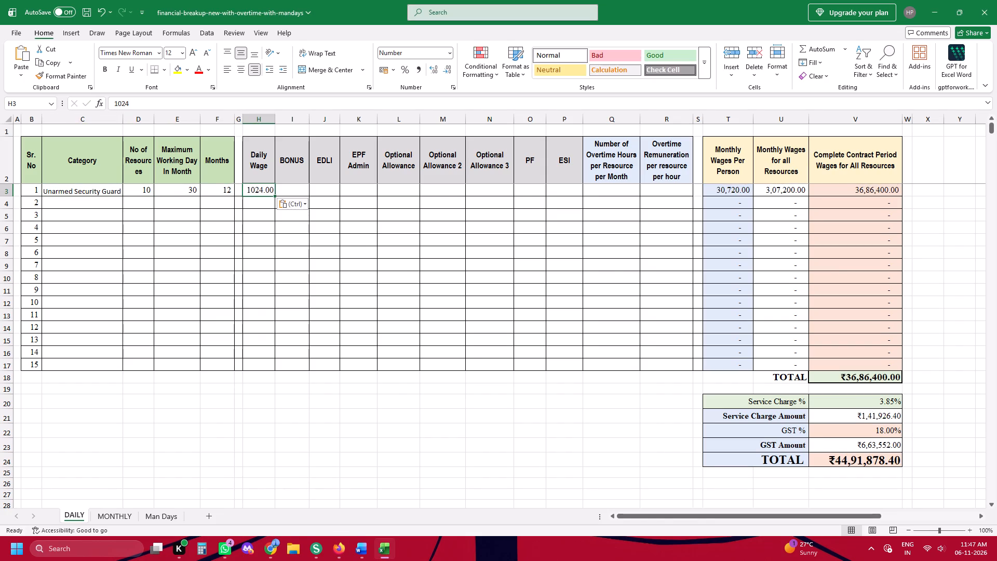
# Copy the Provident Fund value 115.38 from the bid PDF into the Unarmed Security Guard's PF cell.
pyautogui.hotkey('alt', 'Tab')
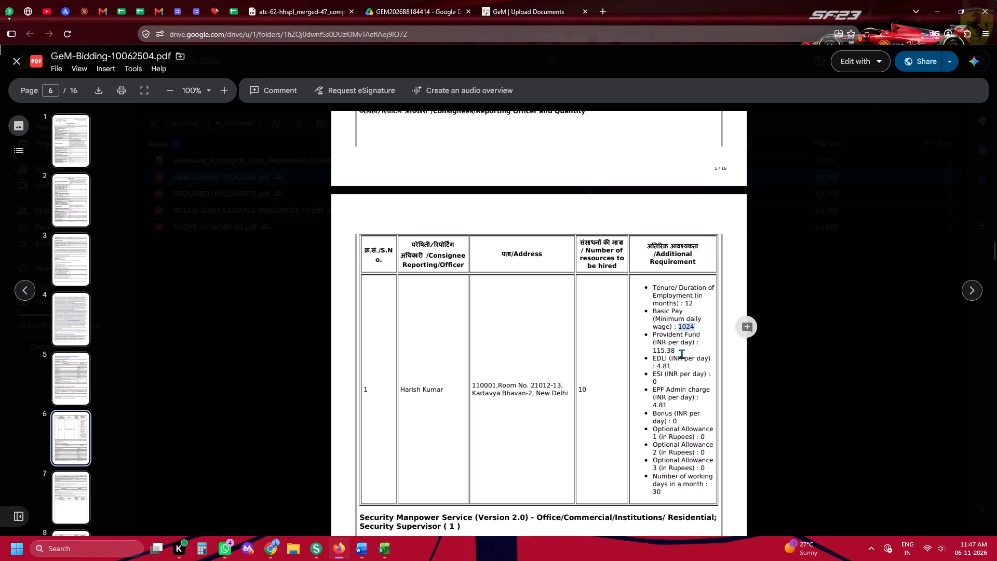
pyautogui.moveTo(676, 351); pyautogui.dragTo(670, 351)
pyautogui.hotkey('ctrl', 'c')
pyautogui.hotkey('ctrl', 'c')
pyautogui.hotkey('ctrl', 'c')
pyautogui.hotkey('alt', 'Tab')
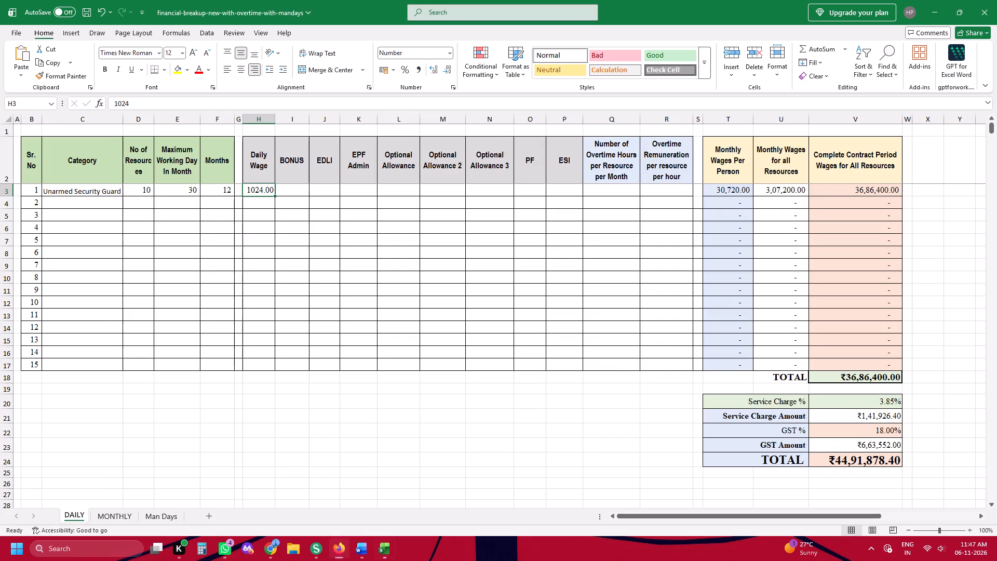
pyautogui.click(522, 196)
pyautogui.doubleClick(522, 194)
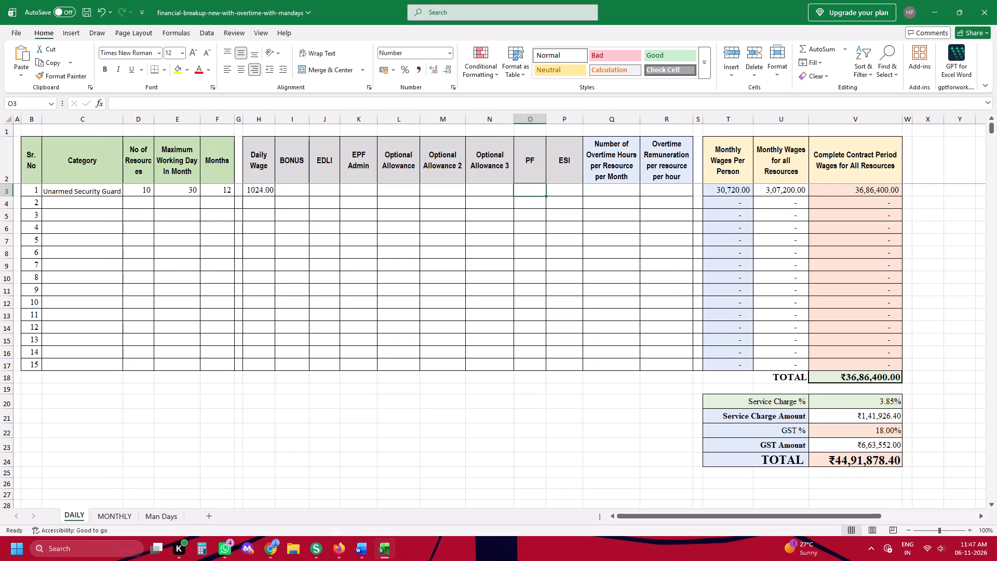
pyautogui.hotkey('ctrl', 'v')
# Copy the bid PDF's 4.81 into the Unarmed Security Guard's EDLI and EPF Admin cells.
pyautogui.hotkey('alt', 'Tab')
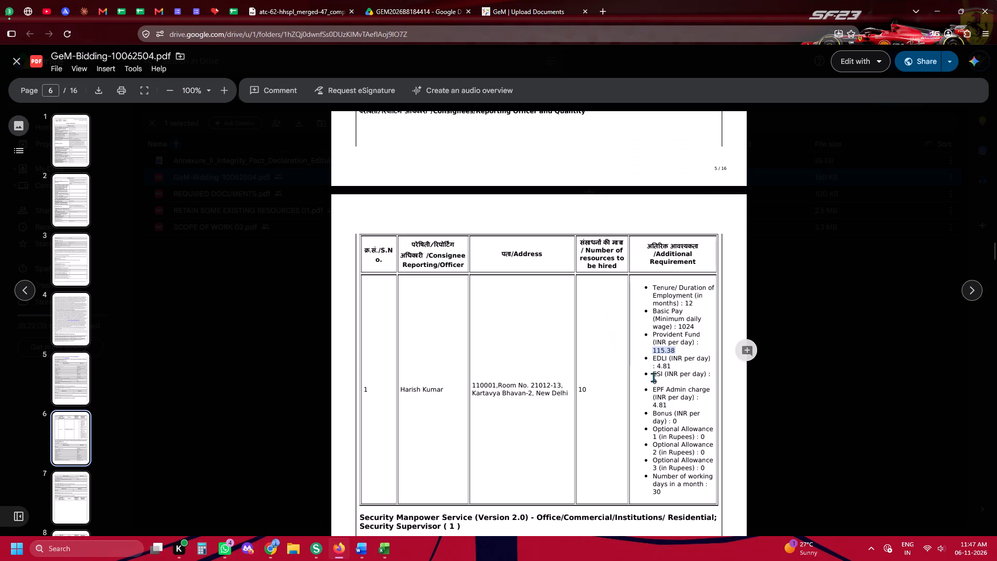
pyautogui.moveTo(676, 366); pyautogui.dragTo(666, 366)
pyautogui.hotkey('ctrl', 'c')
pyautogui.hotkey('ctrl', 'c')
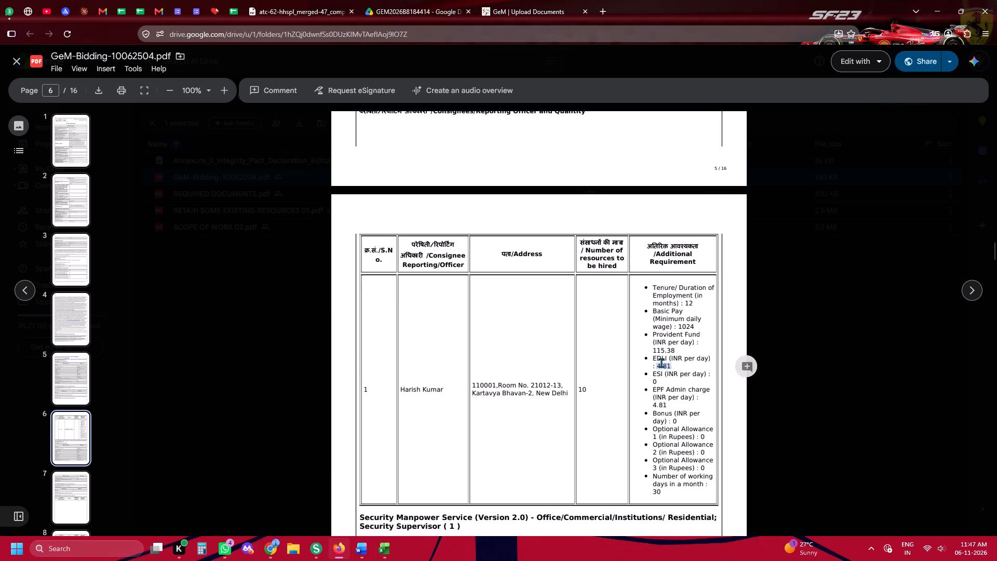
pyautogui.hotkey('alt', 'Tab')
pyautogui.click(328, 183)
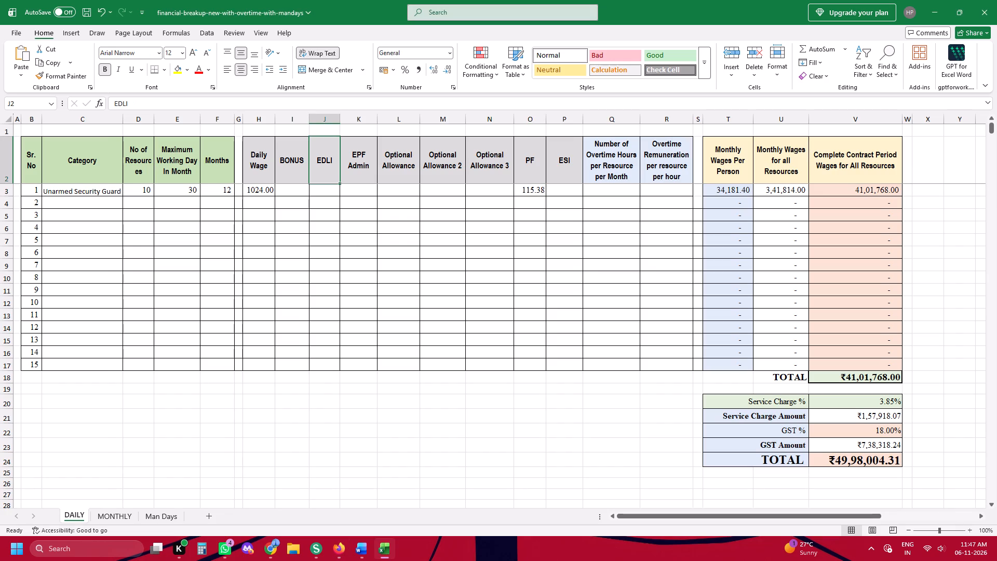
pyautogui.click(333, 198)
pyautogui.click(330, 196)
pyautogui.click(329, 193)
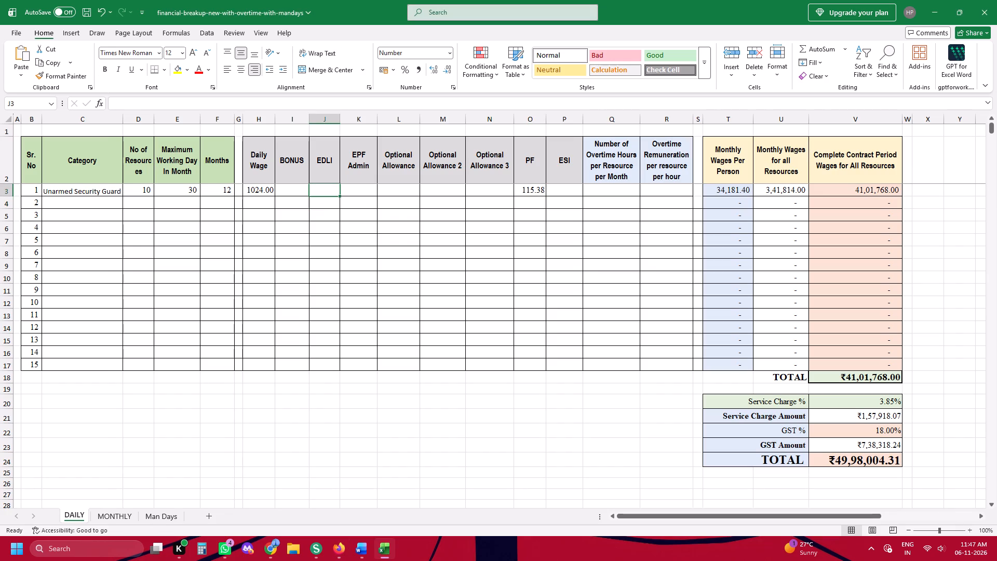
pyautogui.hotkey('ctrl', 'v')
pyautogui.hotkey('alt', 'Tab')
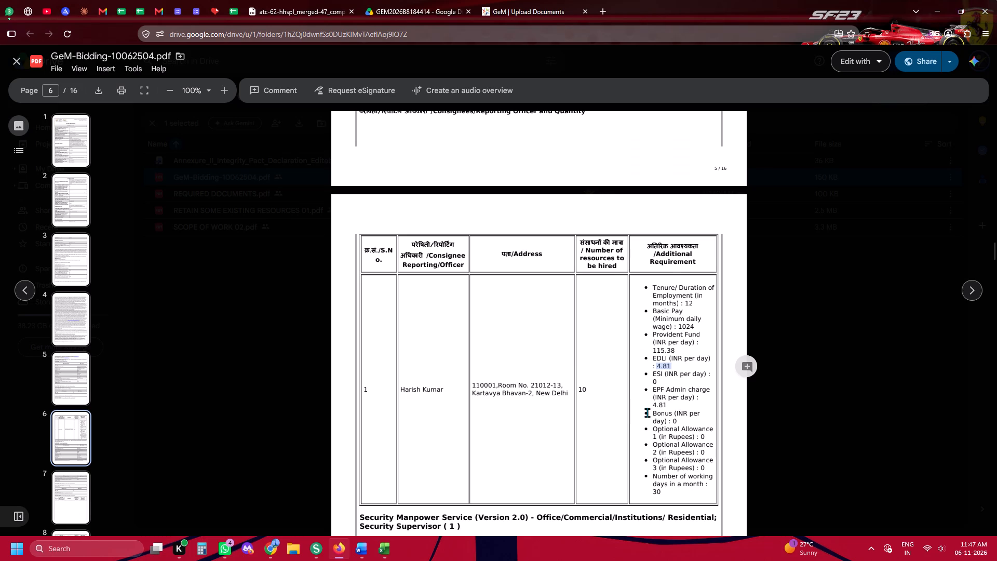
pyautogui.hotkey('alt', 'Tab')
pyautogui.press('Tab')
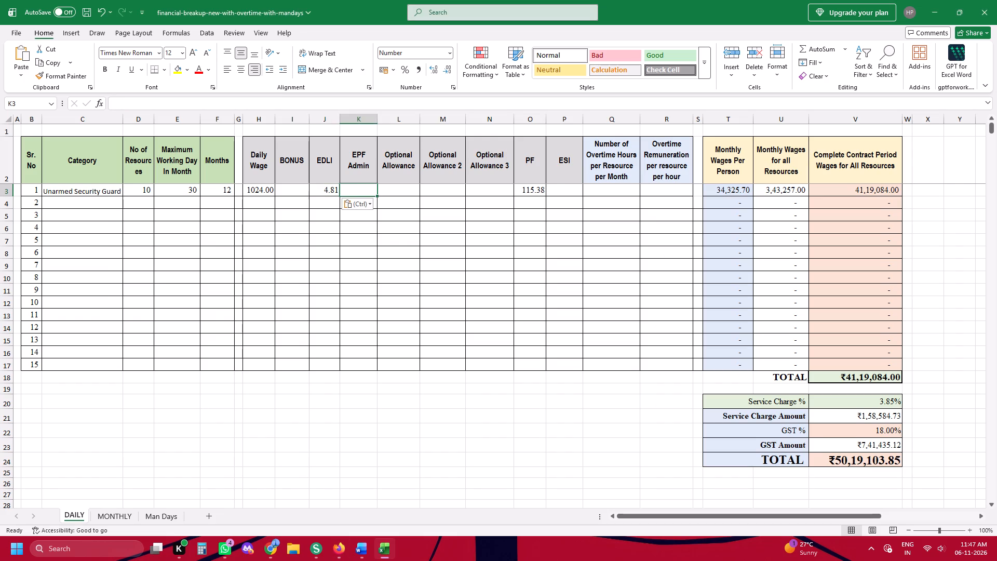
pyautogui.hotkey('ctrl', 'v')
# Copy the Security Supervisor profile name from the bid PDF into the category cell of row 2.
pyautogui.hotkey('alt', 'Tab')
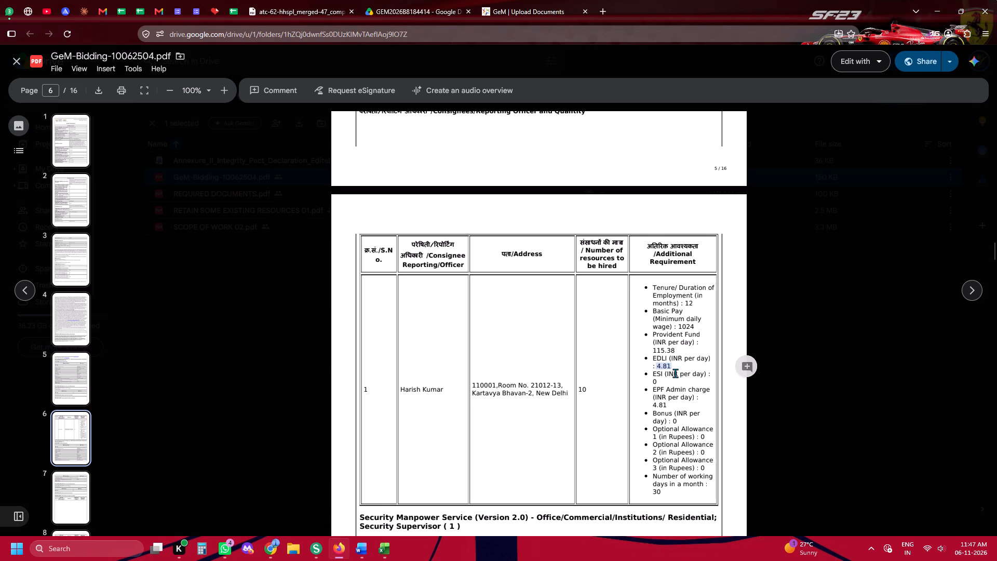
pyautogui.scroll(-4, 675, 373)
pyautogui.moveTo(678, 289); pyautogui.dragTo(609, 287)
pyautogui.hotkey('ctrl', 'c')
pyautogui.hotkey('ctrl', 'c')
pyautogui.hotkey('ctrl', 'c')
pyautogui.hotkey('alt', 'Tab')
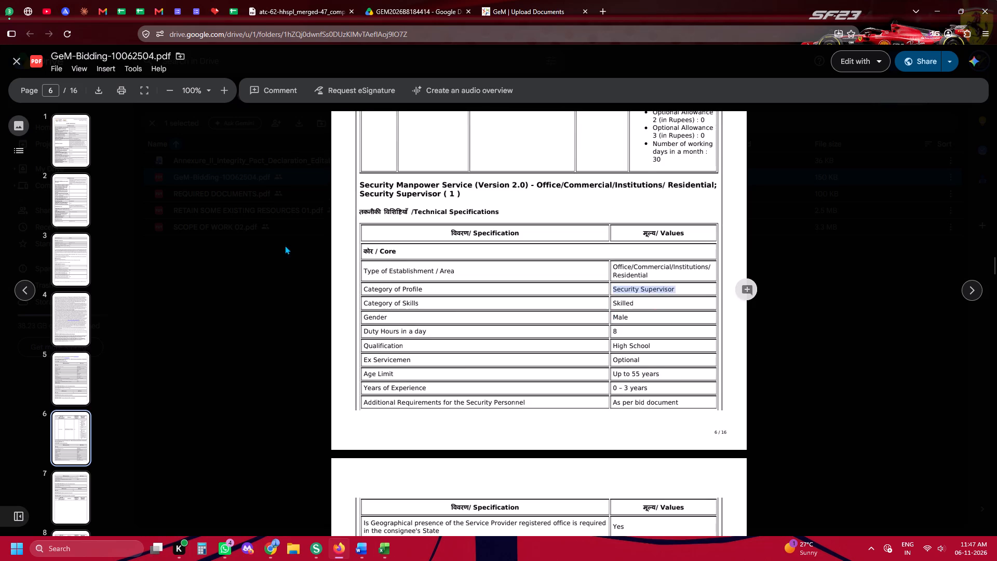
pyautogui.click(104, 207)
pyautogui.hotkey('ctrl', 'v')
# Fill the Security Supervisor row with 1 resource, 30 working days, 12 months and the bid PDF's daily wage of 1024.
pyautogui.hotkey('alt', 'Tab')
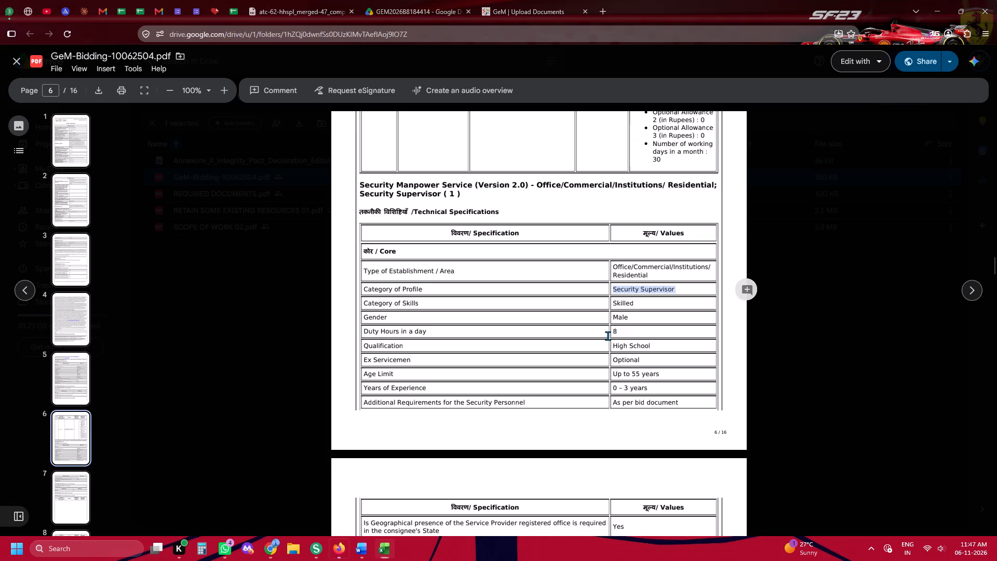
pyautogui.scroll(-11, 614, 341)
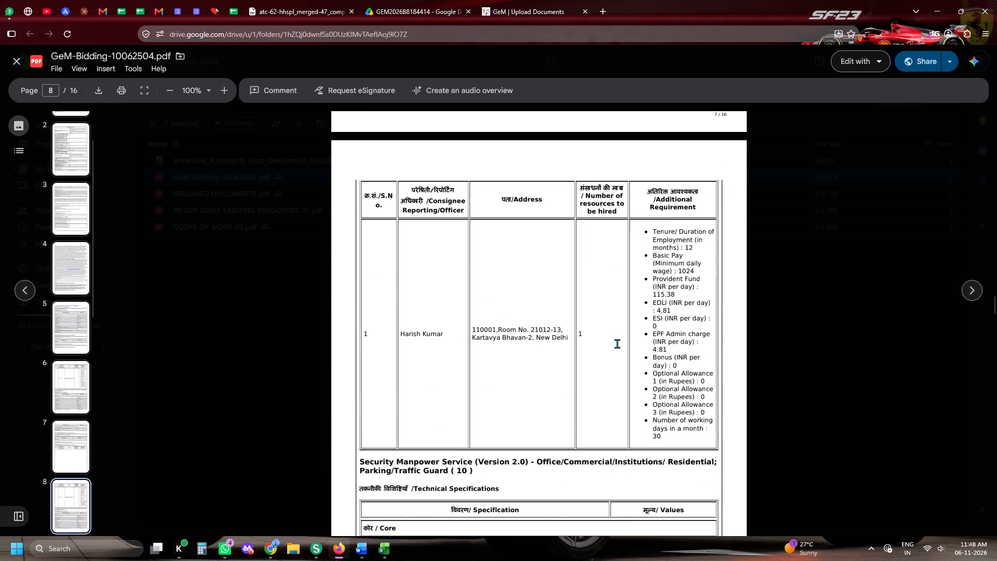
pyautogui.click(690, 272)
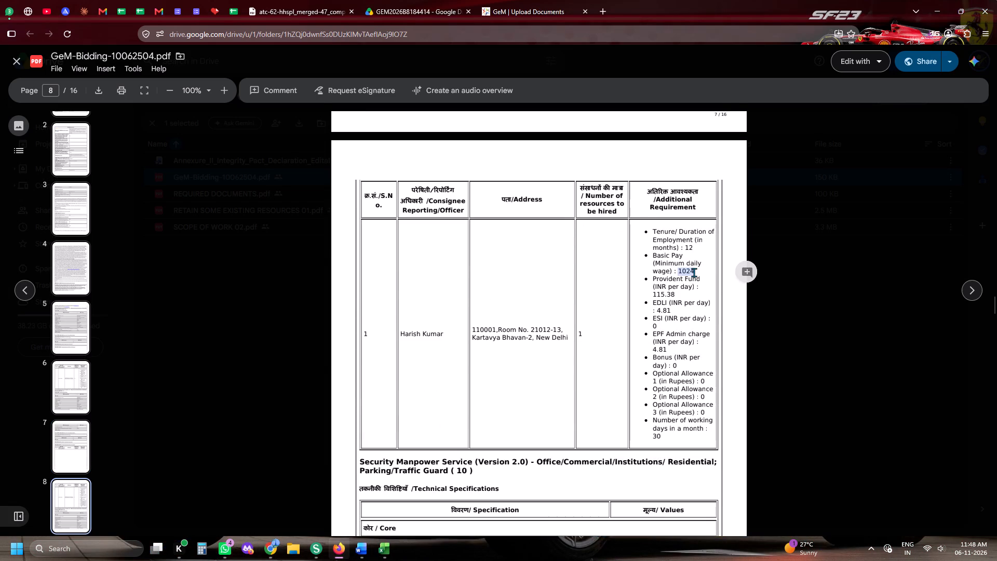
pyautogui.hotkey('ctrl', 'c')
pyautogui.hotkey('ctrl', 'c')
pyautogui.hotkey('ctrl', 'c')
pyautogui.hotkey('alt', 'Tab')
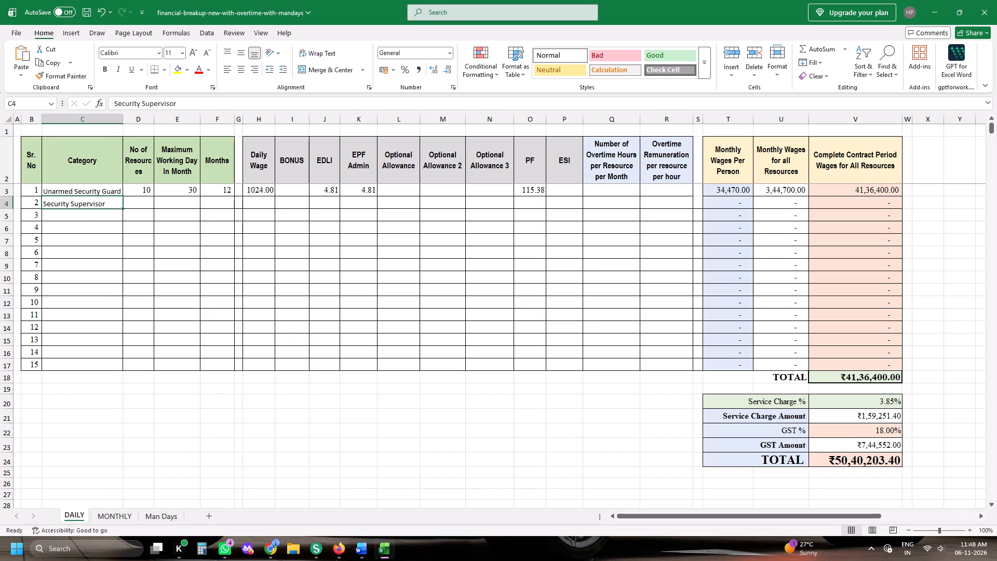
pyautogui.click(148, 205)
pyautogui.press('1')
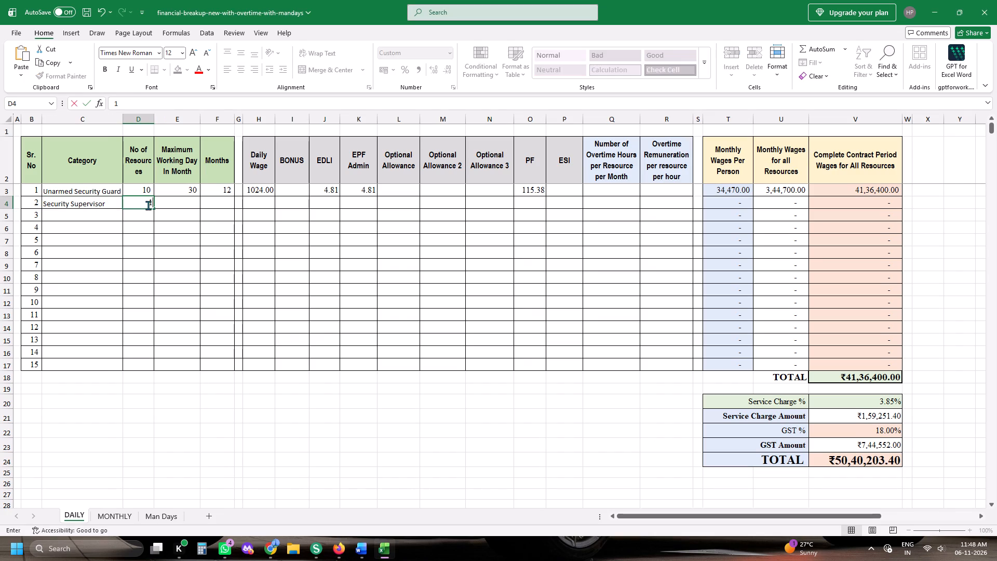
pyautogui.press('Tab')
pyautogui.write('30')
pyautogui.press('Tab')
pyautogui.write('12')
pyautogui.press('Tab')
pyautogui.press('Tab')
pyautogui.hotkey('ctrl', 'v')
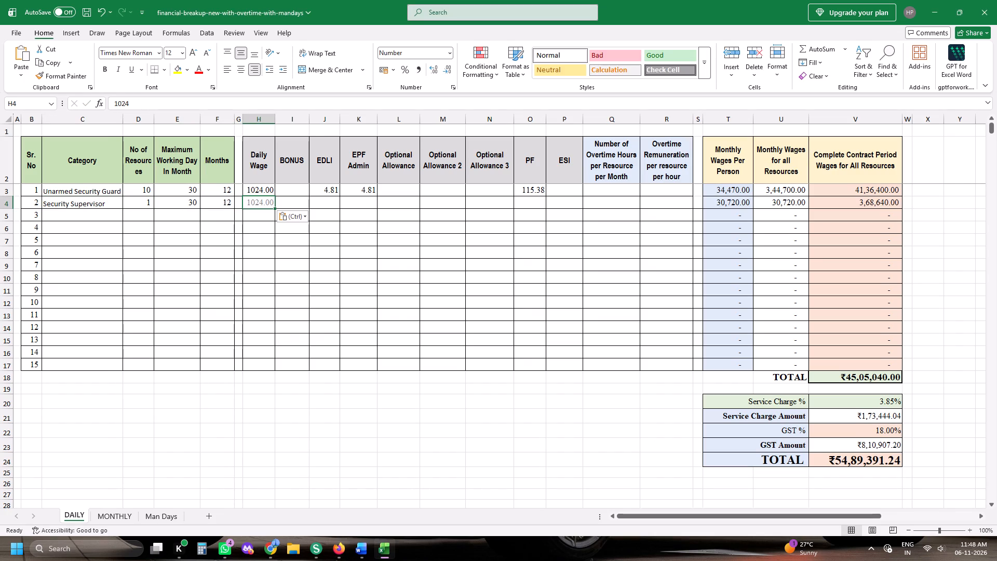
# Fill the guard row's EDLI 4.81, EPF Admin 4.81 and PF 115.38 down into the Security Supervisor row.
pyautogui.hotkey('alt', 'Tab')
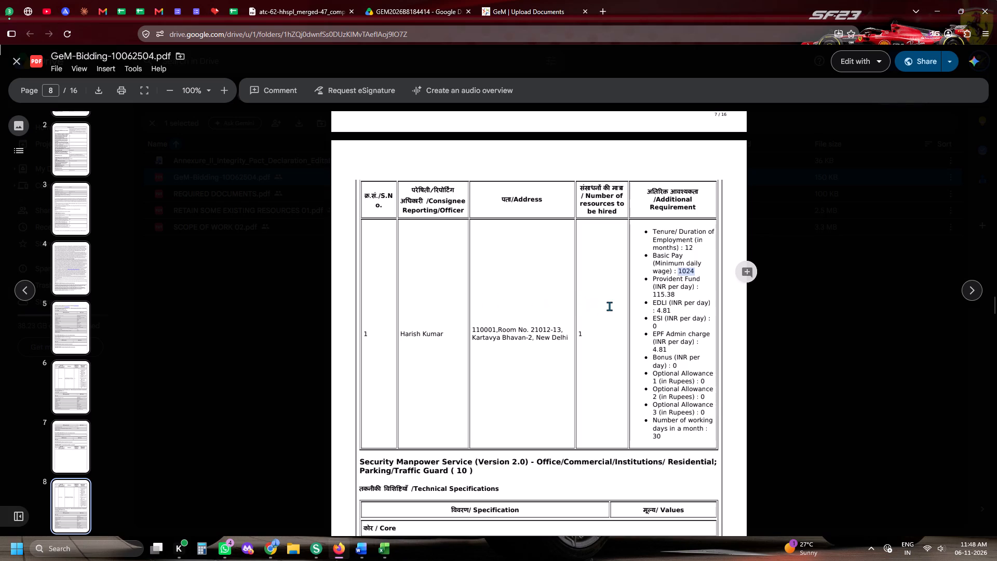
pyautogui.hotkey('alt', 'Tab')
pyautogui.hotkey('alt', 'Tab')
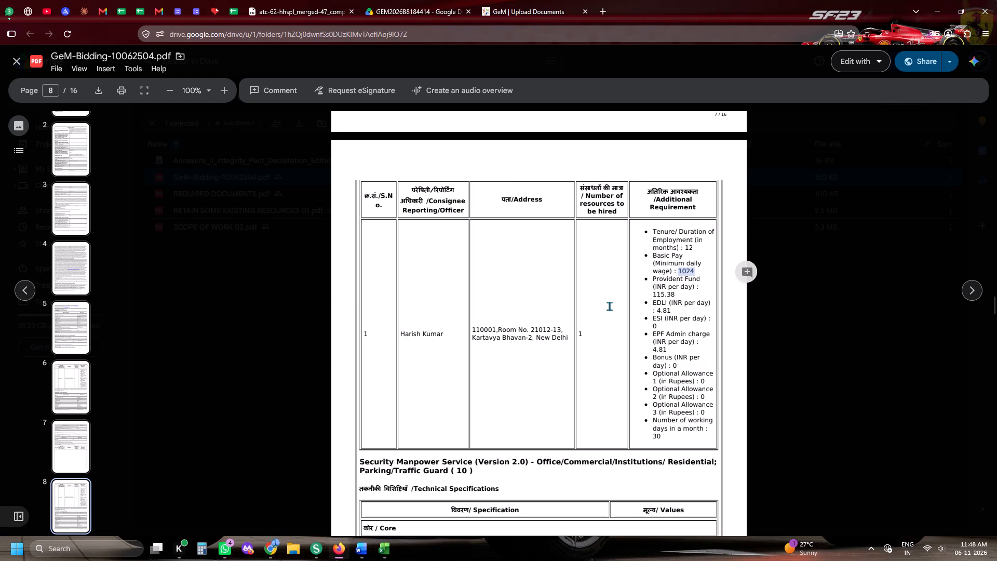
pyautogui.hotkey('alt', 'Tab')
pyautogui.moveTo(313, 190); pyautogui.dragTo(533, 204)
pyautogui.hotkey('ctrl', 'd')
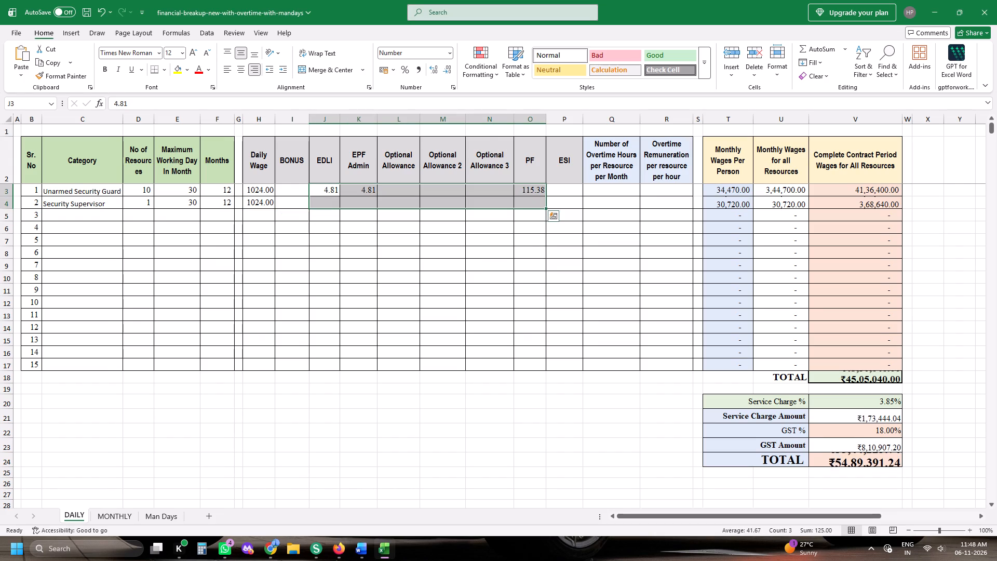
# Copy the Parking/Traffic Guard profile name from the bid PDF into the category cell of row 3.
pyautogui.hotkey('alt', 'Tab')
pyautogui.scroll(-5, 612, 381)
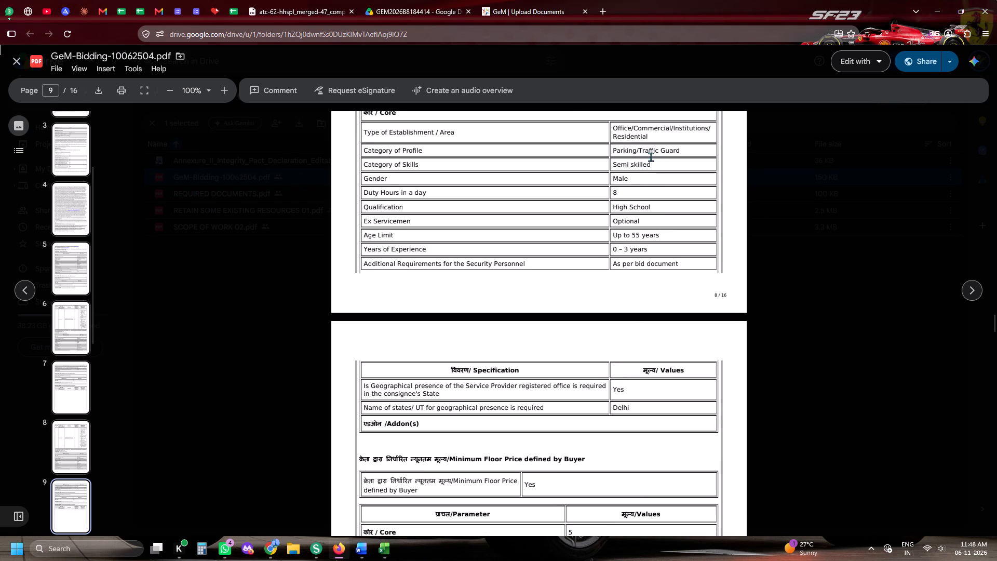
pyautogui.moveTo(682, 152); pyautogui.dragTo(624, 149)
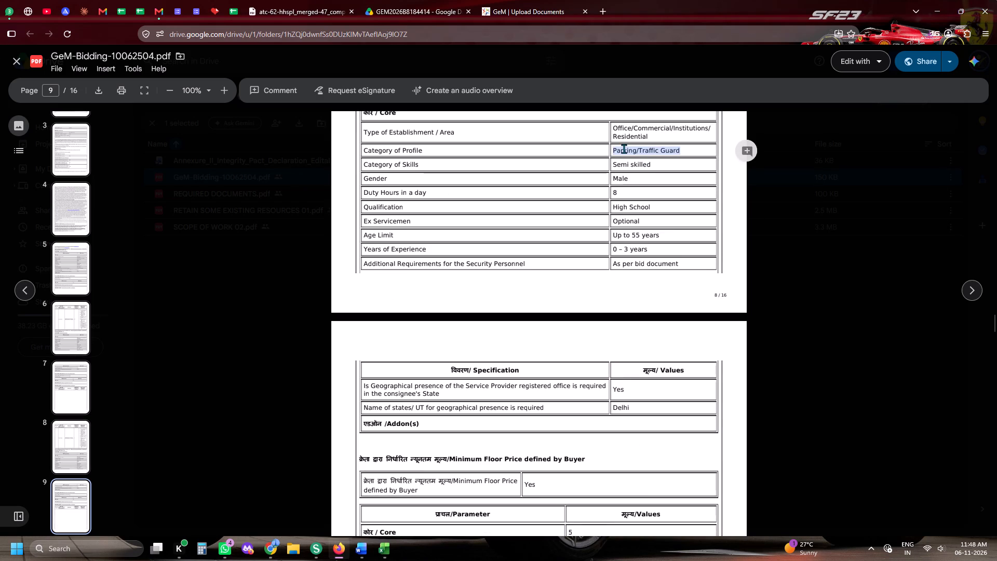
pyautogui.hotkey('ctrl', 'c')
pyautogui.hotkey('ctrl', 'c')
pyautogui.hotkey('ctrl', 'c')
pyautogui.hotkey('ctrl', 'c')
pyautogui.hotkey('alt', 'Tab')
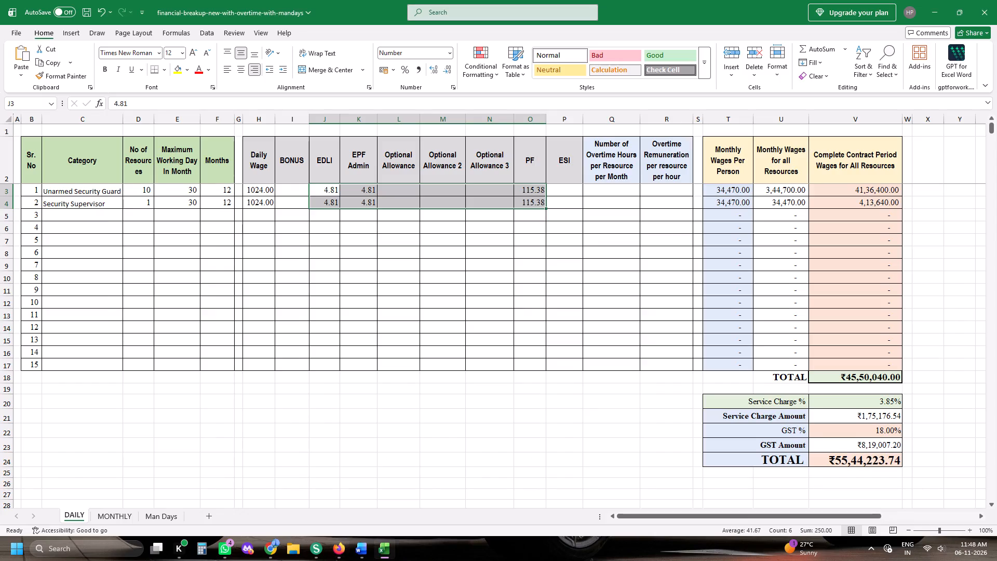
pyautogui.click(93, 211)
pyautogui.hotkey('ctrl', 'v')
# Fill the Parking/Traffic Guard row with the bid PDF's 10 resources, 26 working days and 12 months.
pyautogui.hotkey('alt', 'Tab')
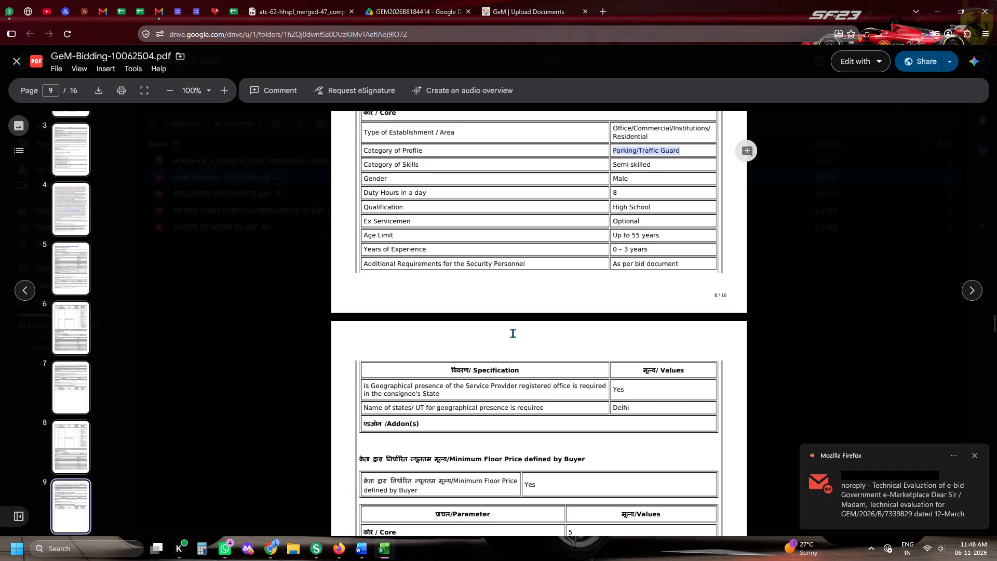
pyautogui.scroll(-5, 518, 337)
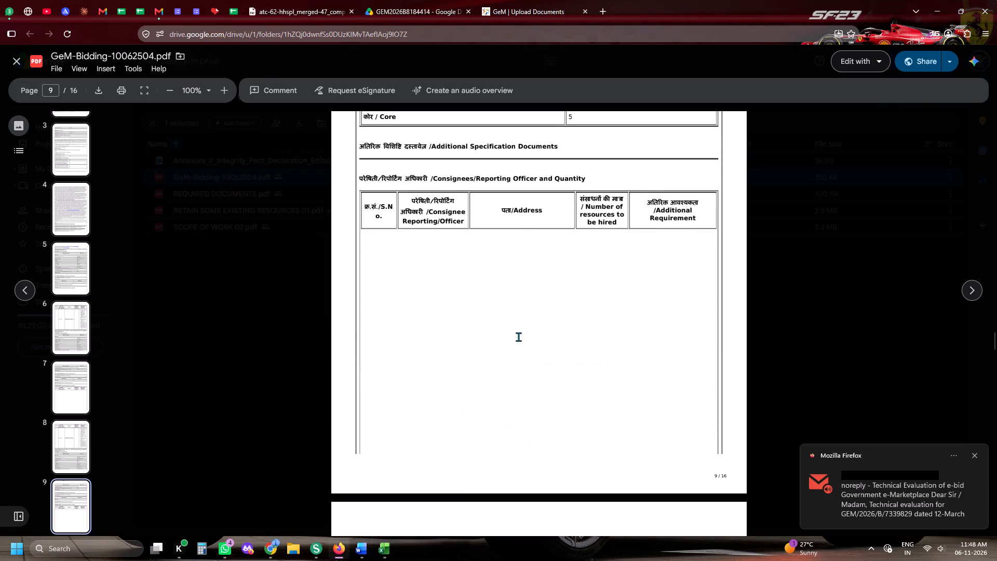
pyautogui.scroll(-4, 518, 337)
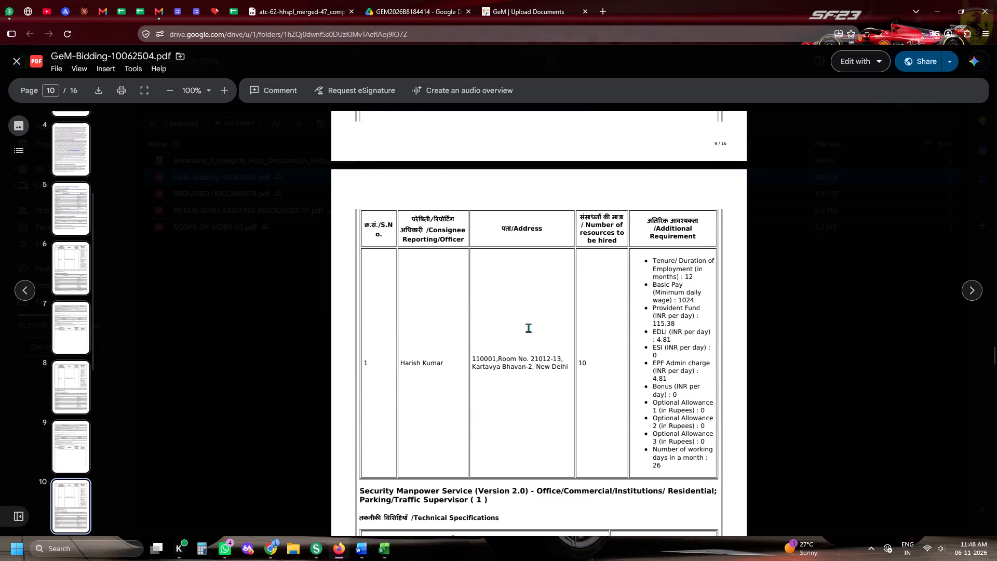
pyautogui.hotkey('alt', 'Tab')
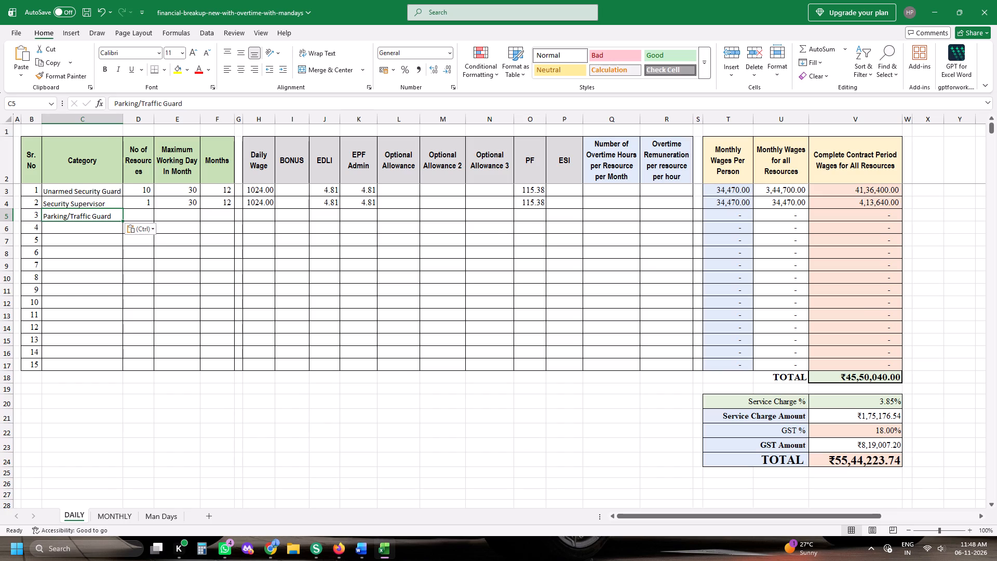
pyautogui.hotkey('alt', 'Tab')
pyautogui.hotkey('alt', 'Tab')
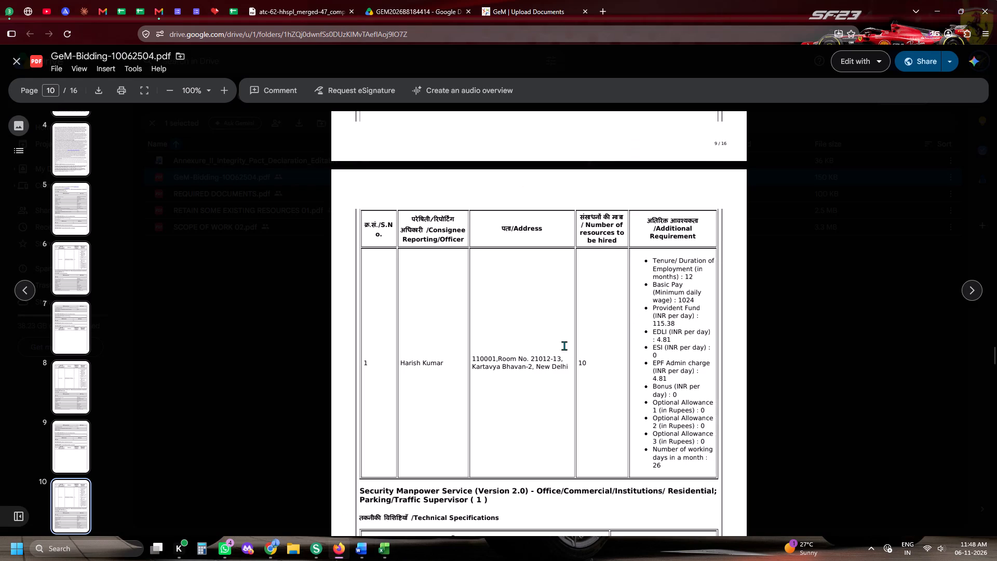
pyautogui.press('Tab')
pyautogui.write('10')
pyautogui.press('Tab')
pyautogui.write('26')
pyautogui.press('Tab')
pyautogui.write('12')
pyautogui.press('Tab')
pyautogui.press('Tab')
# Fill the Security Supervisor row's daily wage 1024, EDLI 4.81, EPF Admin 4.81 and PF 115.38 down into the Parking/Traffic Guard row.
pyautogui.hotkey('alt', 'Tab')
pyautogui.hotkey('alt', 'Tab')
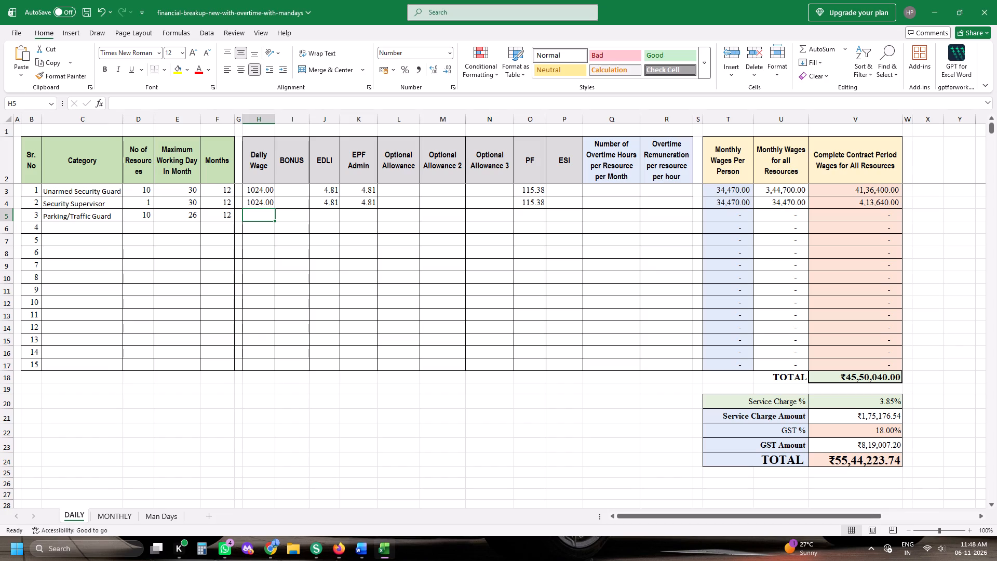
pyautogui.moveTo(258, 202); pyautogui.dragTo(528, 214)
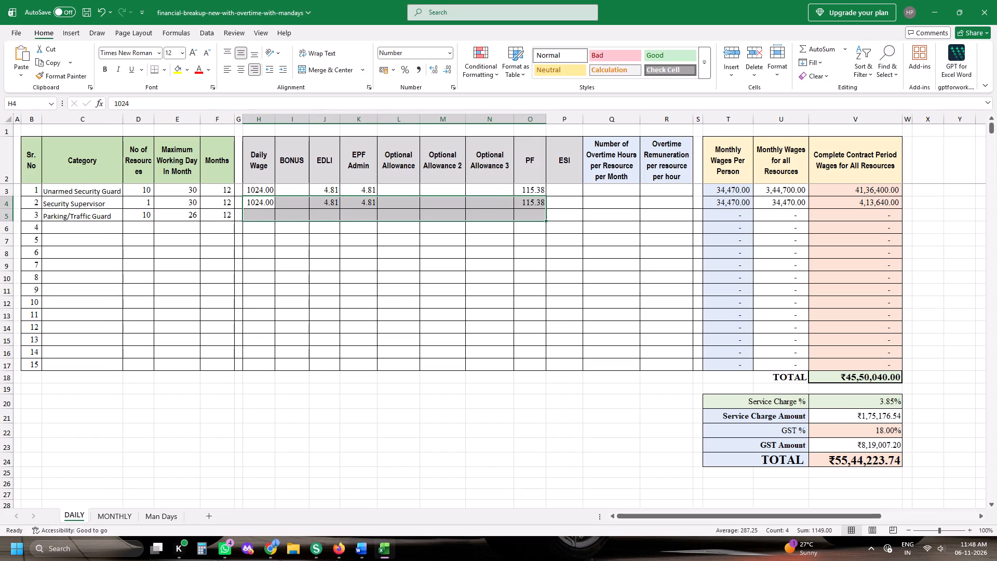
pyautogui.hotkey('ctrl', 'd')
pyautogui.hotkey('alt', 'Tab')
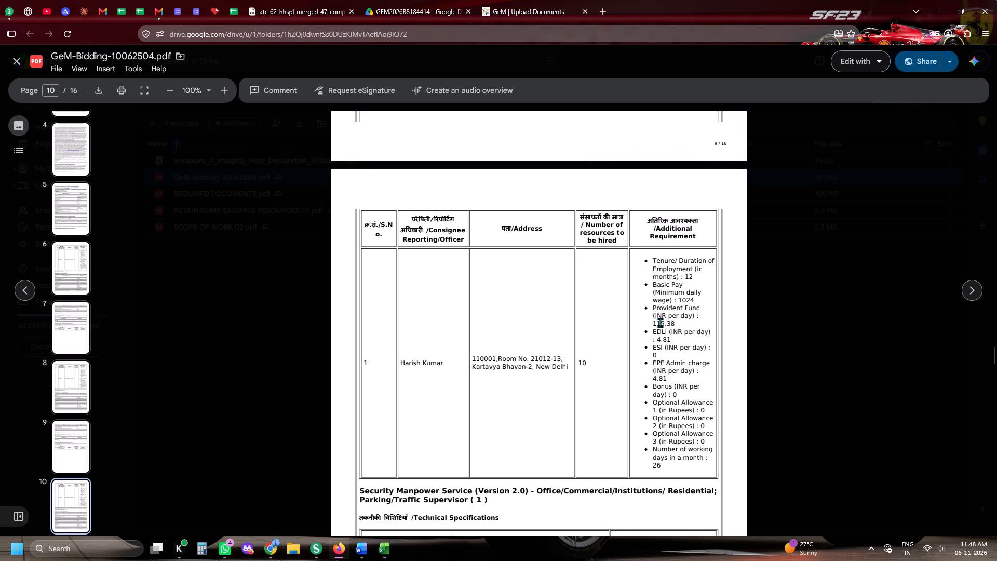
pyautogui.hotkey('alt', 'Tab')
# Copy the Parking/Traffic Supervisor profile name from the bid PDF into the category cell of row 4.
pyautogui.hotkey('alt', 'Tab')
pyautogui.scroll(-5, 653, 403)
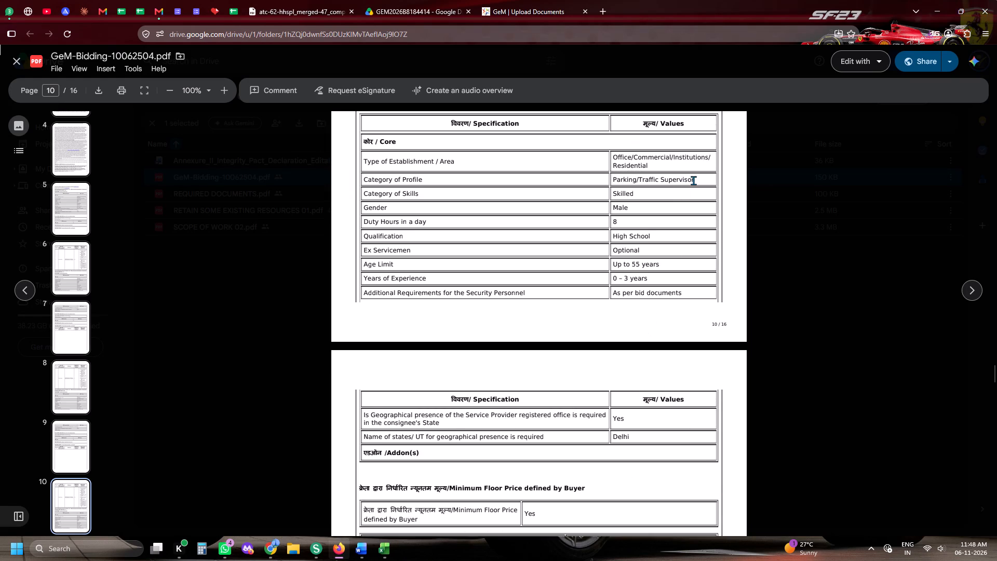
pyautogui.moveTo(693, 180); pyautogui.dragTo(641, 182)
pyautogui.hotkey('ctrl', 'c')
pyautogui.hotkey('ctrl', 'c')
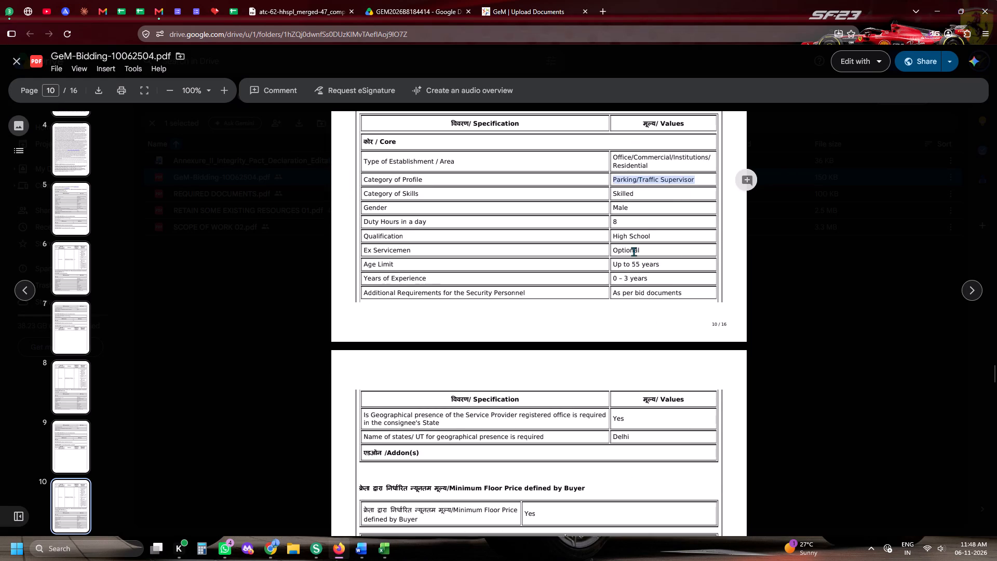
pyautogui.hotkey('alt', 'Tab')
pyautogui.click(86, 231)
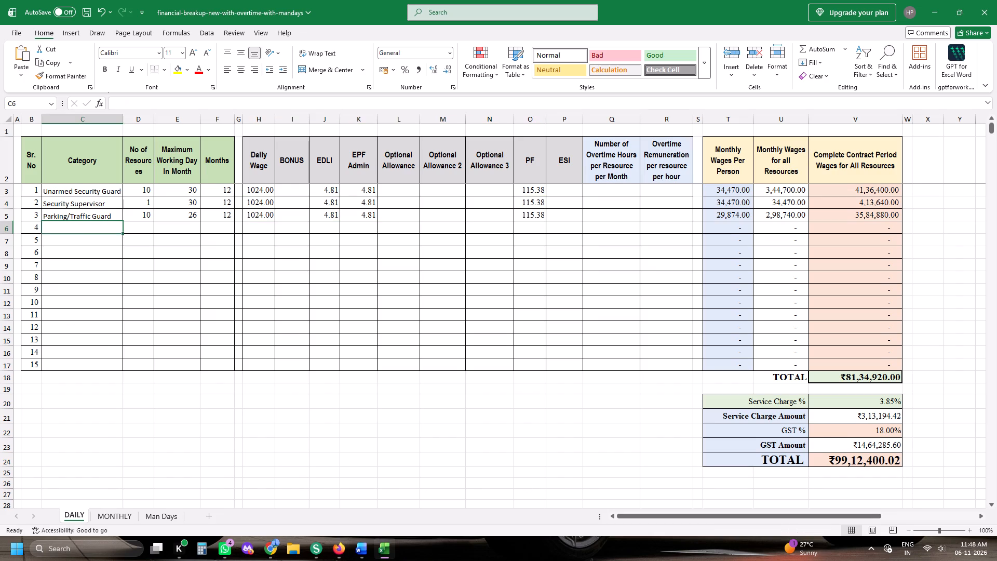
pyautogui.hotkey('ctrl', 'v')
# Fill the Parking/Traffic Supervisor row with the bid PDF's 1 resource, 26 working days and 12 months.
pyautogui.hotkey('alt', 'Tab')
pyautogui.scroll(-6, 631, 296)
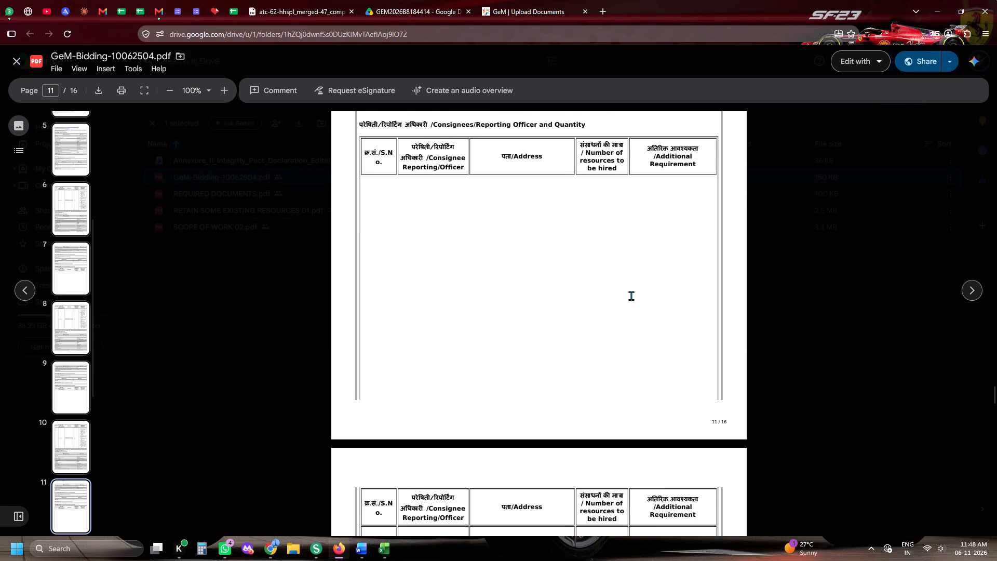
pyautogui.scroll(-5, 631, 296)
pyautogui.scroll(2, 631, 296)
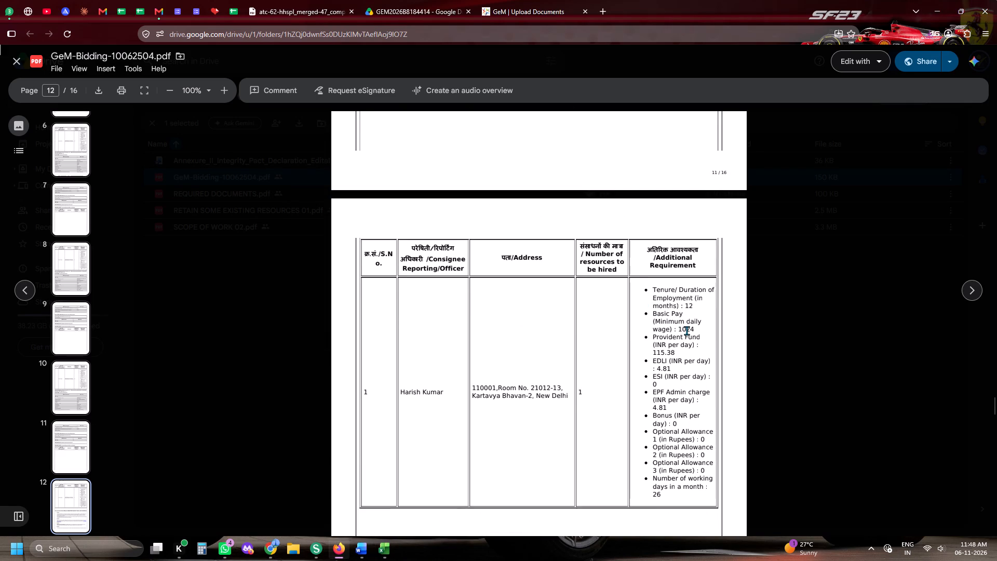
pyautogui.hotkey('alt', 'Tab')
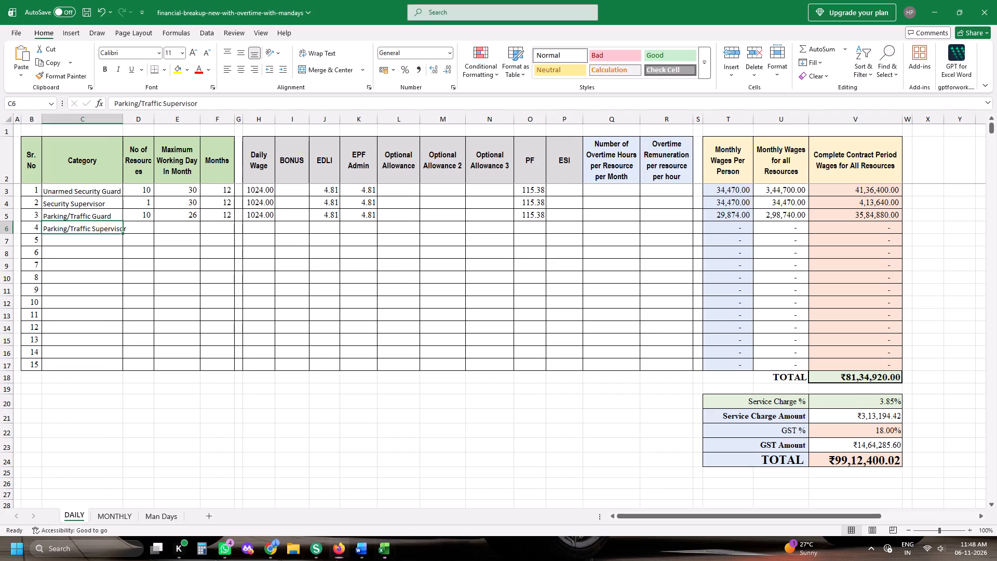
pyautogui.press('Tab')
pyautogui.press('1')
pyautogui.press('Tab')
pyautogui.write('26')
pyautogui.press('Tab')
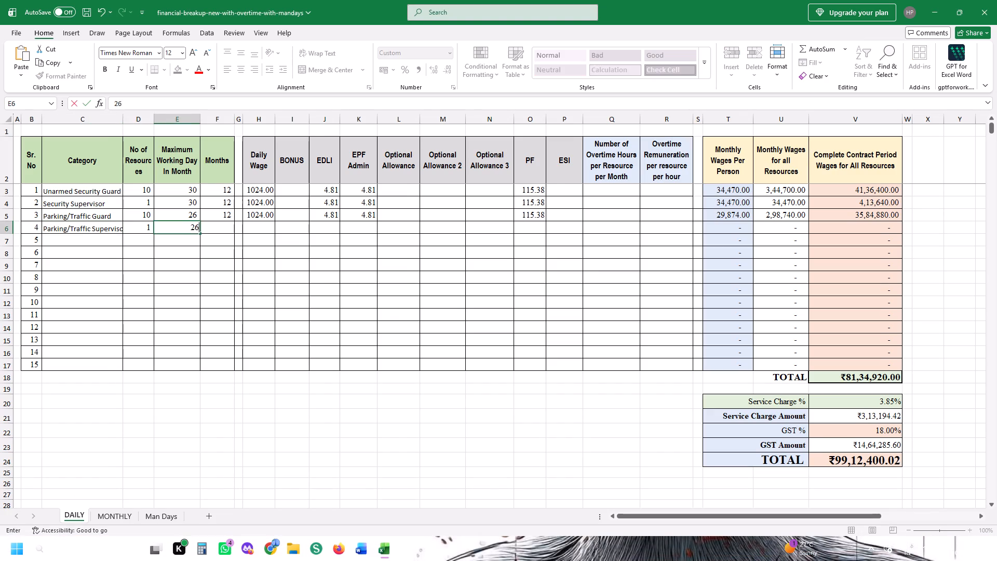
pyautogui.write('12')
pyautogui.press('Tab')
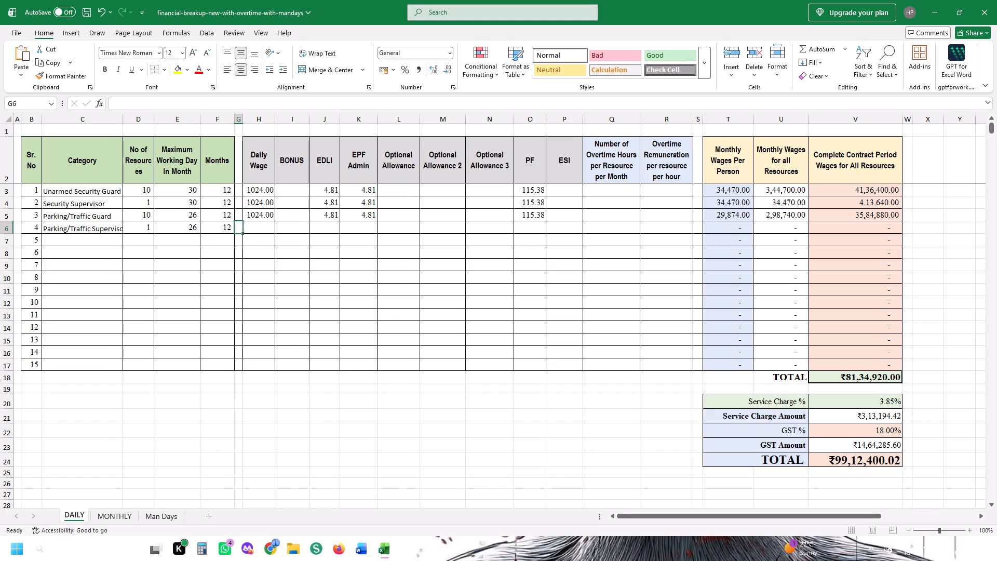
# Fill the Parking/Traffic Guard row's daily wage 1024, EDLI 4.81, EPF Admin 4.81 and PF 115.38 down into the Parking/Traffic Supervisor row.
pyautogui.moveTo(263, 216); pyautogui.dragTo(524, 224)
pyautogui.hotkey('ctrl', 'd')
# Set the Service Charge % below the breakup table to 5%.
pyautogui.doubleClick(883, 404)
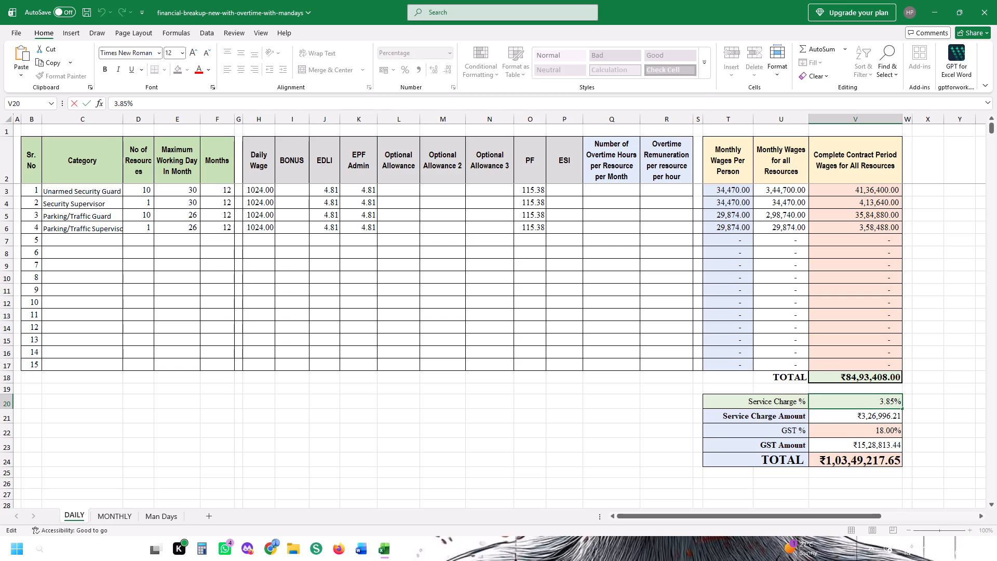
pyautogui.click(892, 397)
pyautogui.press('BackSpace')
pyautogui.press('BackSpace')
pyautogui.press('BackSpace')
pyautogui.press('Tab')
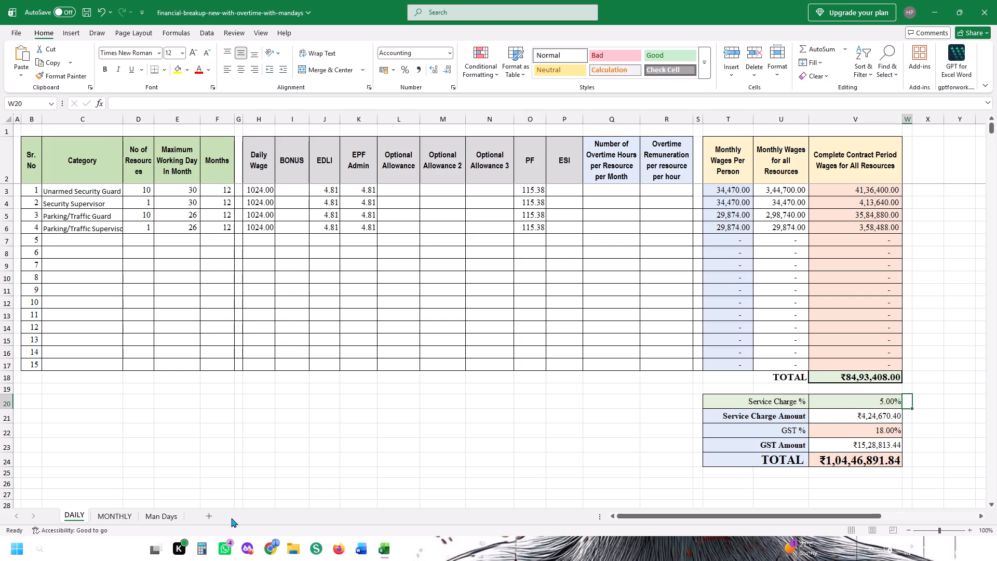
# In the Daily Tender Sheet, copy the whole-number part 10446891 of the bid value for GEM/2026/B/8184414.
pyautogui.click(334, 548)
pyautogui.click(239, 0)
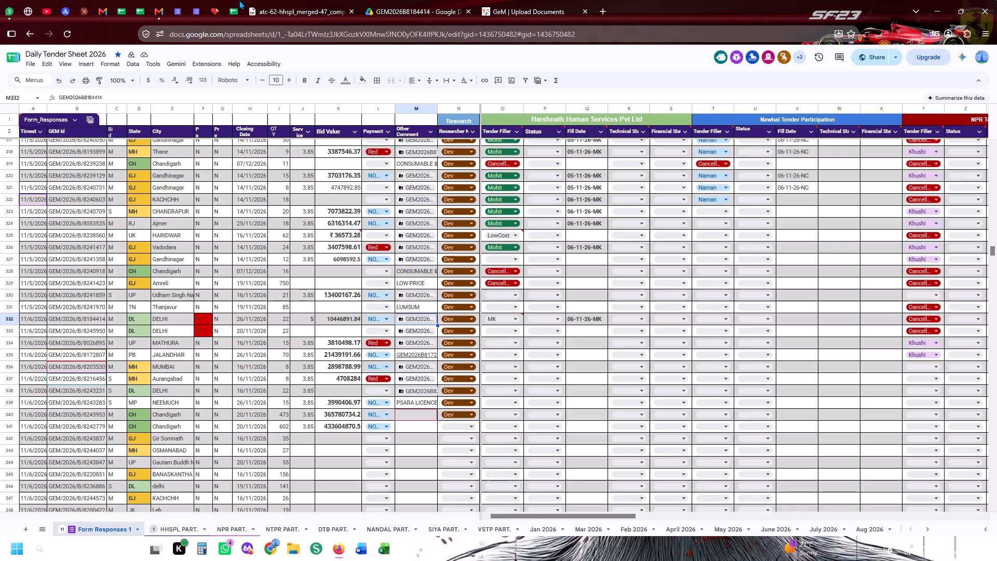
pyautogui.hotkey('alt', 'Tab')
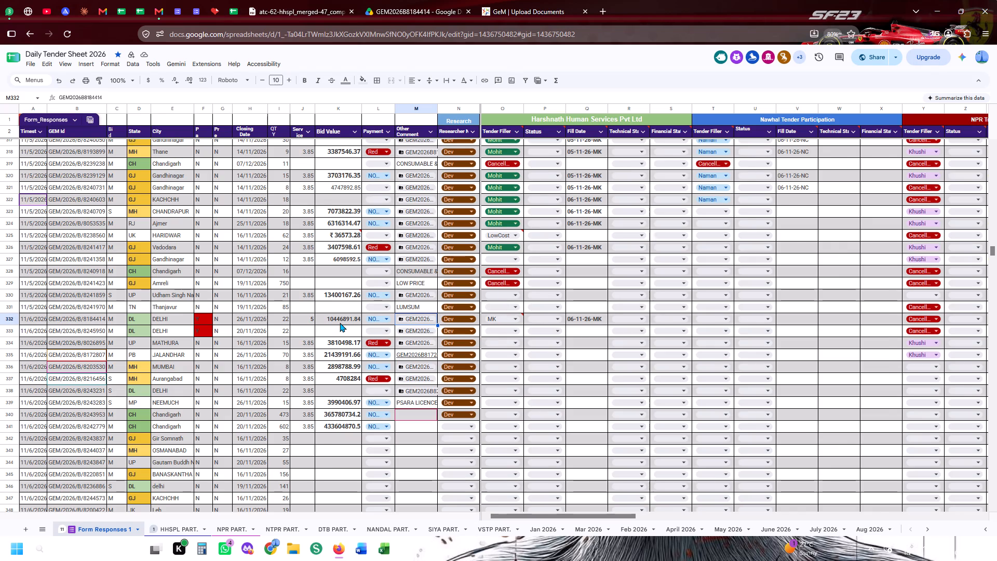
pyautogui.hotkey('alt', 'Tab')
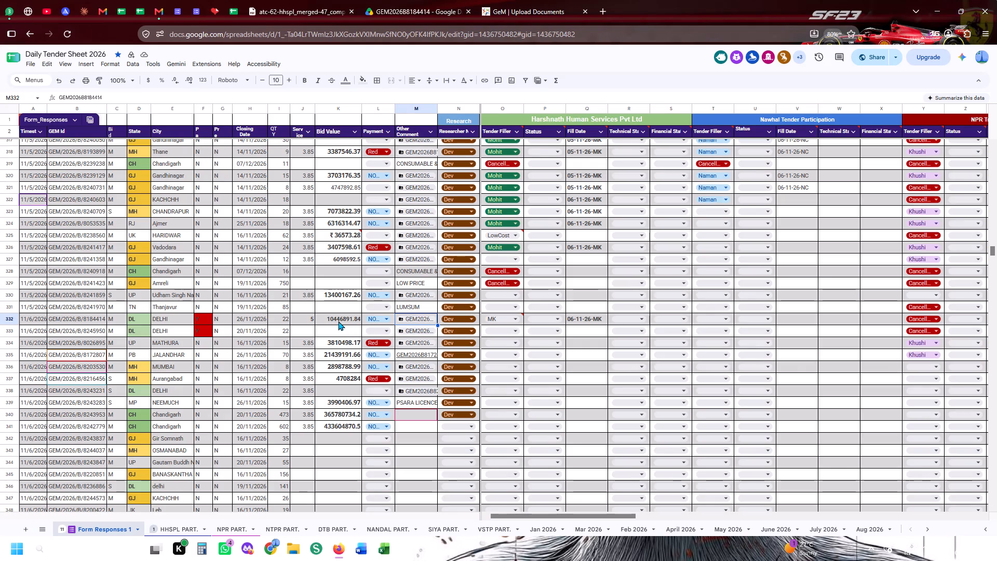
pyautogui.doubleClick(338, 321)
pyautogui.moveTo(352, 317); pyautogui.dragTo(343, 318)
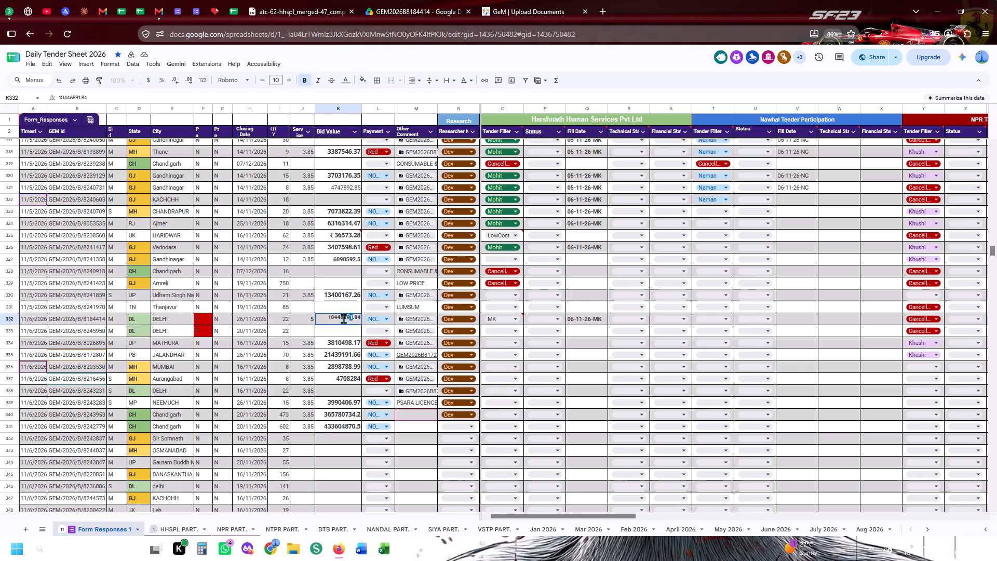
pyautogui.moveTo(343, 318); pyautogui.dragTo(320, 318)
pyautogui.hotkey('ctrl', 'c')
pyautogui.hotkey('ctrl', 'c')
pyautogui.hotkey('ctrl', 'c')
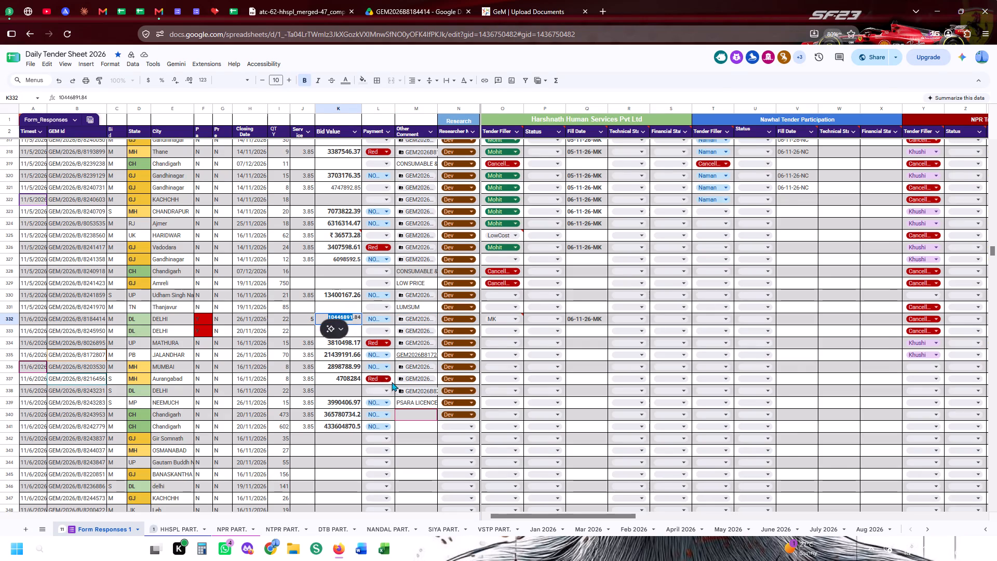
# Export the financial breakup workbook as a PDF named 10446891 in the Downloads folder.
pyautogui.hotkey('alt', 'Tab')
pyautogui.hotkey('alt', 'f')
pyautogui.hotkey('alt', 'e')
pyautogui.hotkey('alt', 'a')
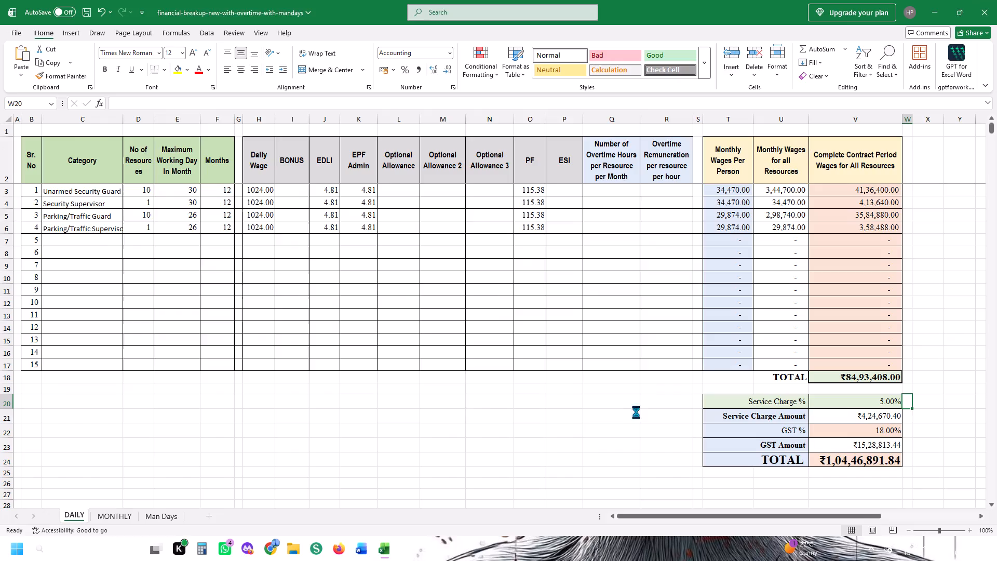
pyautogui.scroll(2, 95, 286)
pyautogui.hotkey('ctrl', 'v')
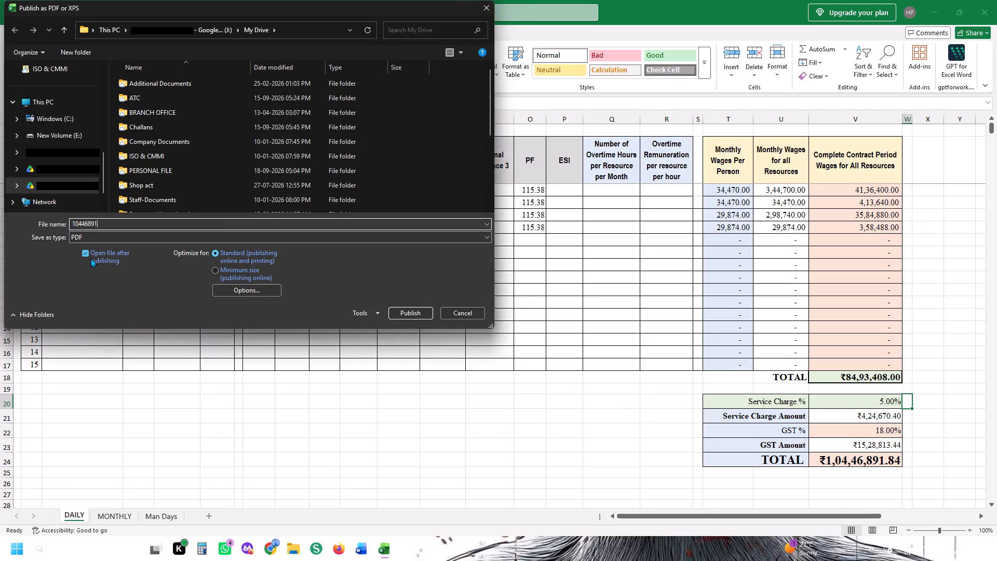
pyautogui.scroll(5, 59, 151)
pyautogui.click(51, 140)
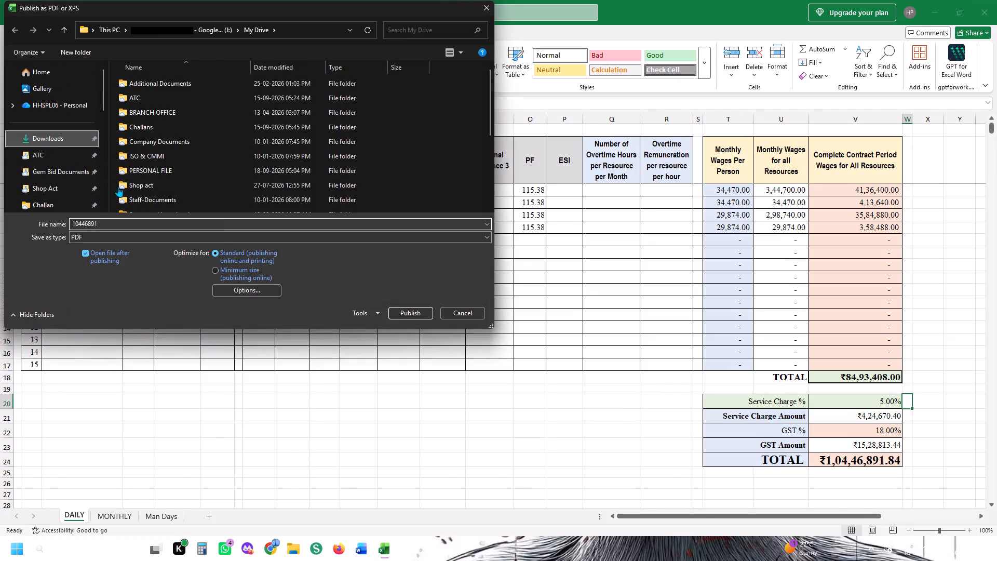
pyautogui.click(421, 308)
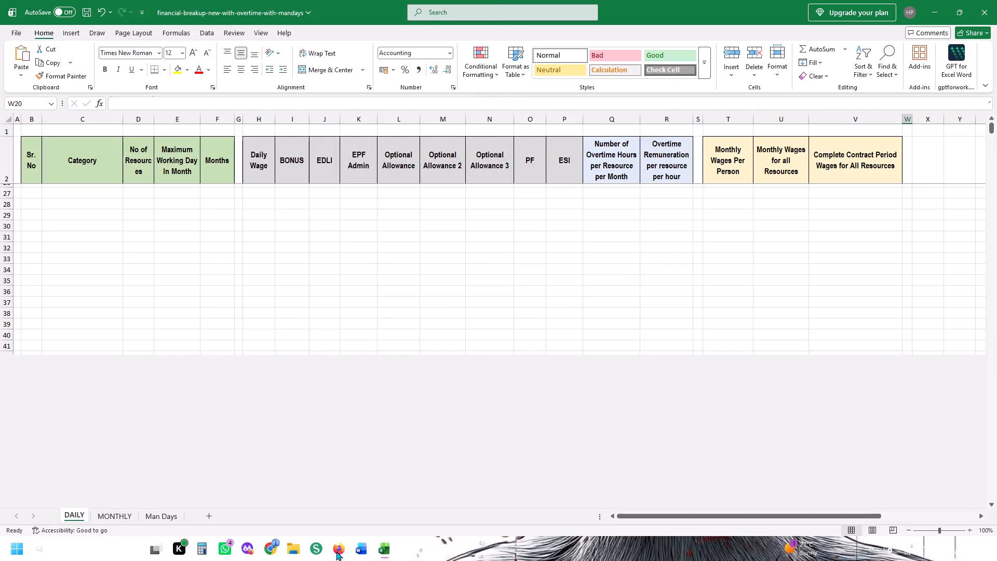
# On the GeM Upload Documents page, choose a file to upload for Certificate (Requested in ATC).
pyautogui.click(336, 551)
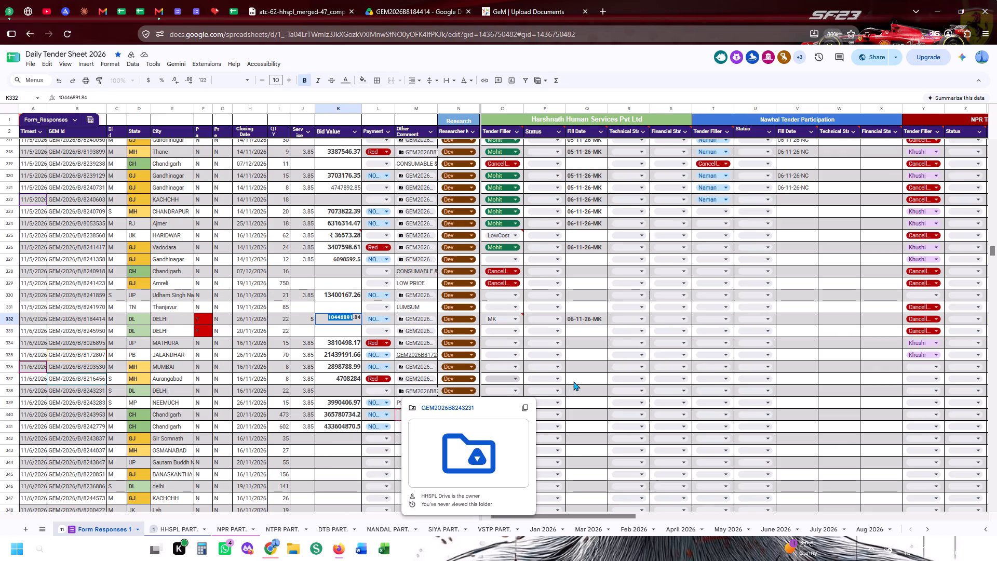
pyautogui.click(576, 379)
pyautogui.click(523, 0)
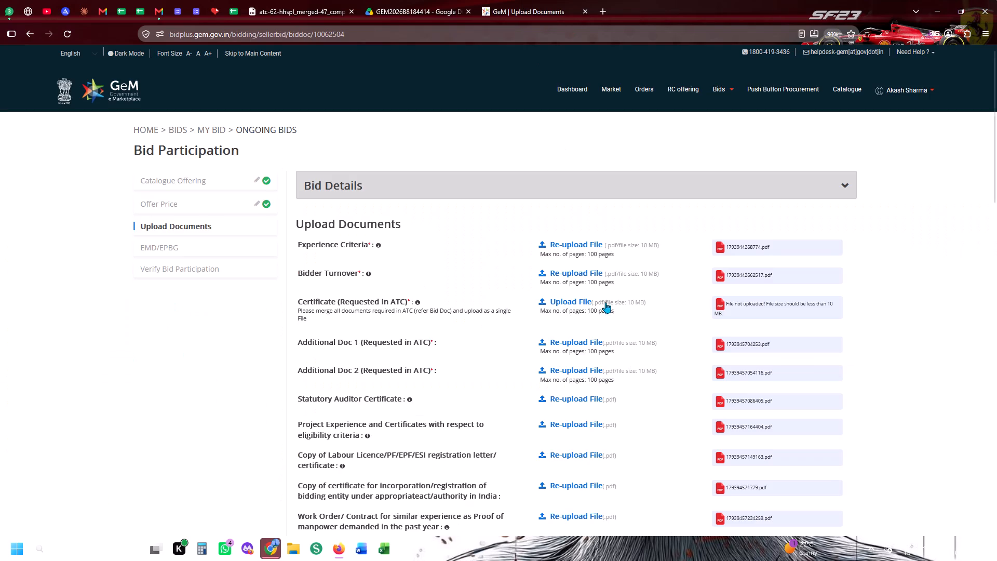
pyautogui.click(594, 303)
pyautogui.scroll(4, 725, 242)
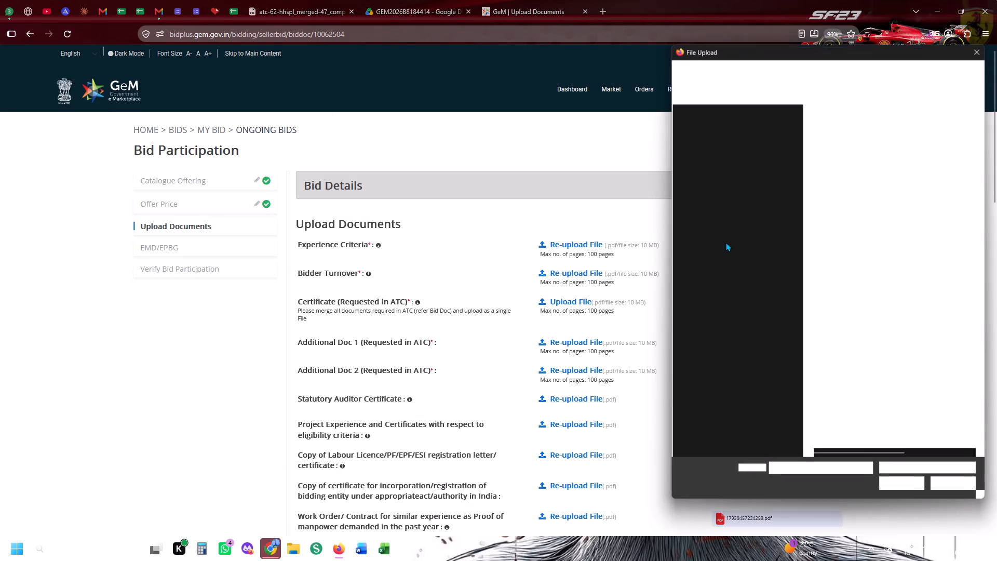
pyautogui.click(717, 183)
pyautogui.doubleClick(845, 158)
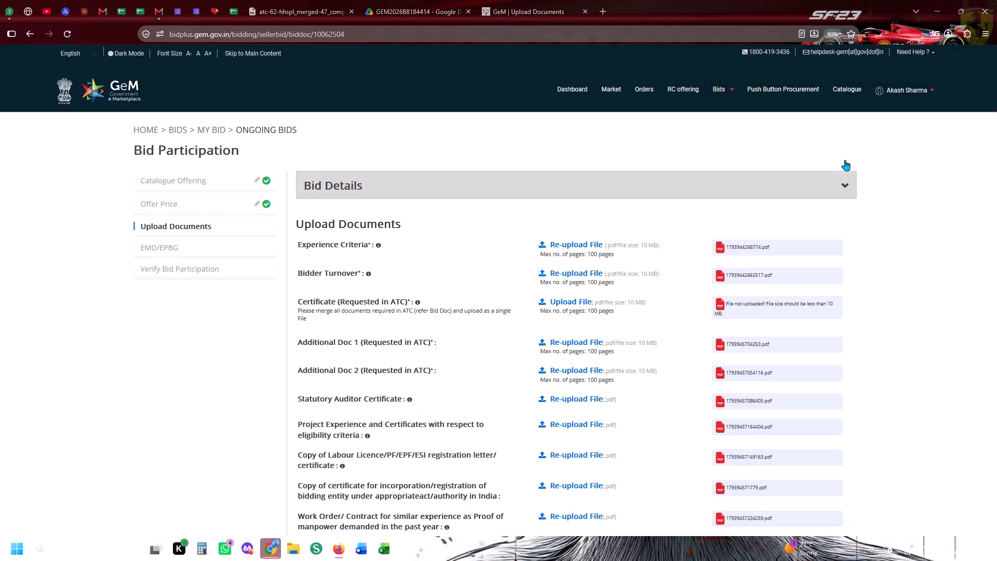
# Upload delhi-psara-hhspl from the Psara folder for Registration Document for DGR registration and other licenses.
pyautogui.scroll(-2, 747, 312)
pyautogui.scroll(-1, 606, 394)
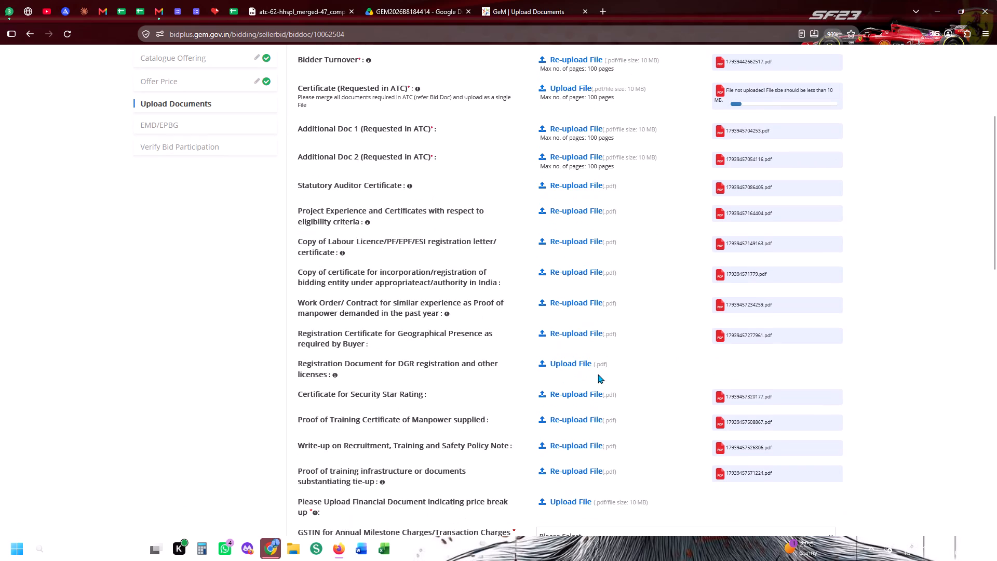
pyautogui.click(585, 371)
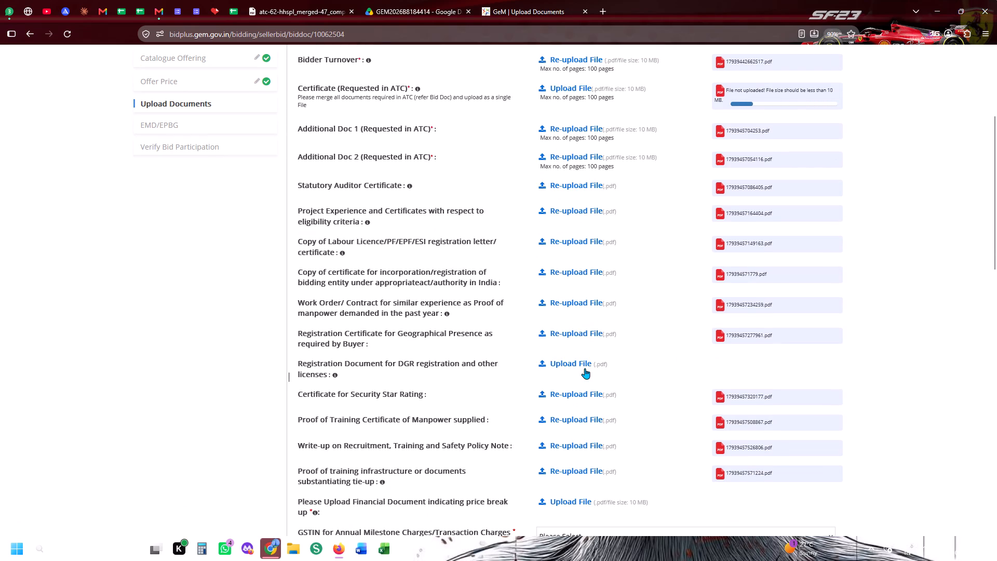
pyautogui.click(585, 368)
pyautogui.scroll(2, 701, 315)
pyautogui.click(714, 338)
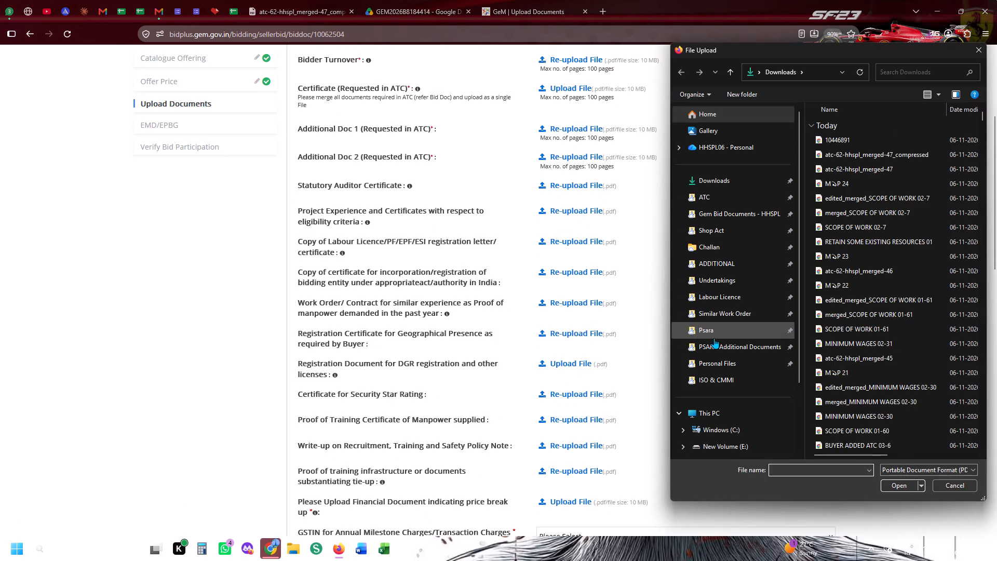
pyautogui.click(830, 146)
pyautogui.click(830, 143)
pyautogui.click(830, 143)
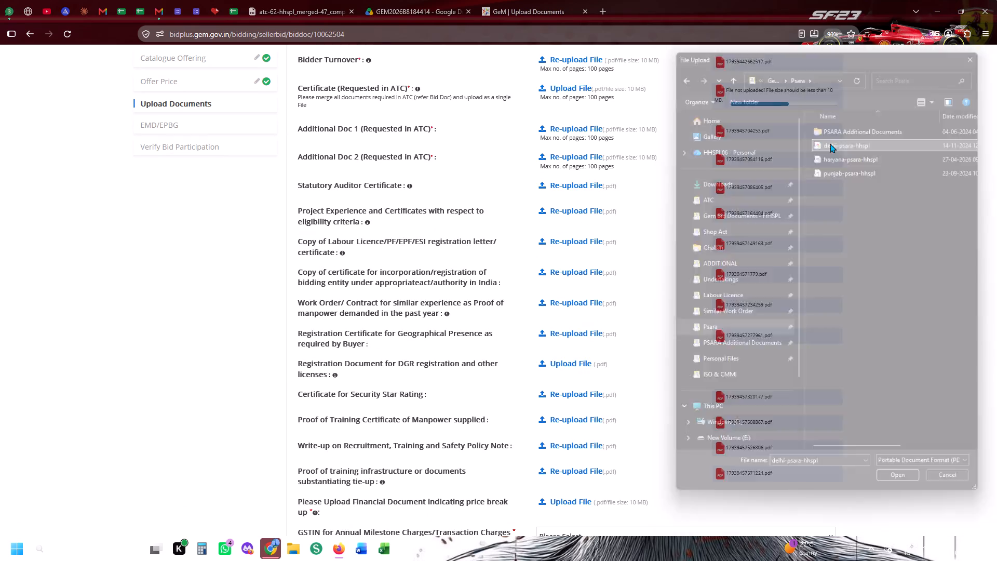
# Upload the PDF 10446891 from Downloads as the Financial Document indicating price break up.
pyautogui.scroll(-3, 727, 208)
pyautogui.click(574, 303)
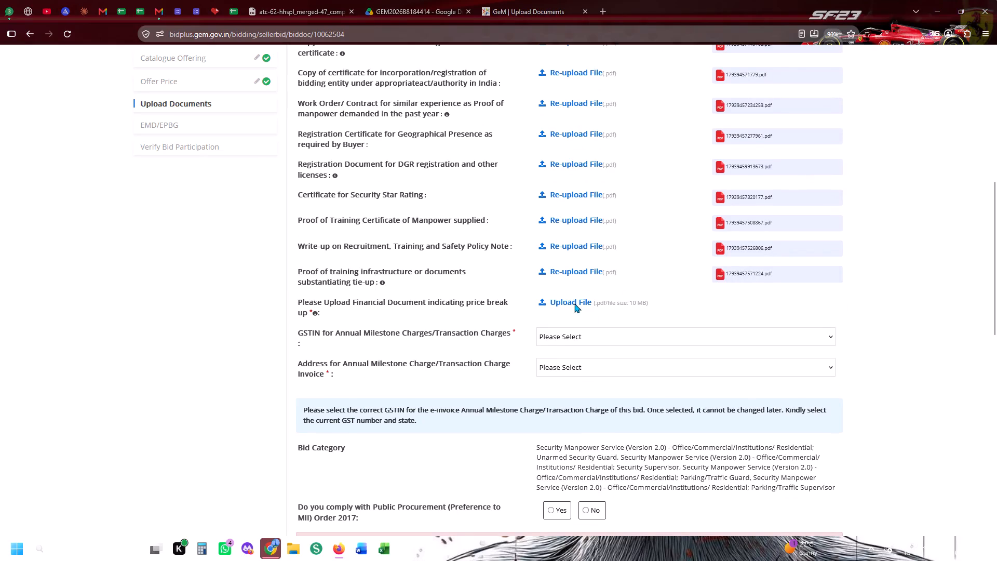
pyautogui.scroll(3, 734, 285)
pyautogui.click(729, 189)
pyautogui.click(729, 186)
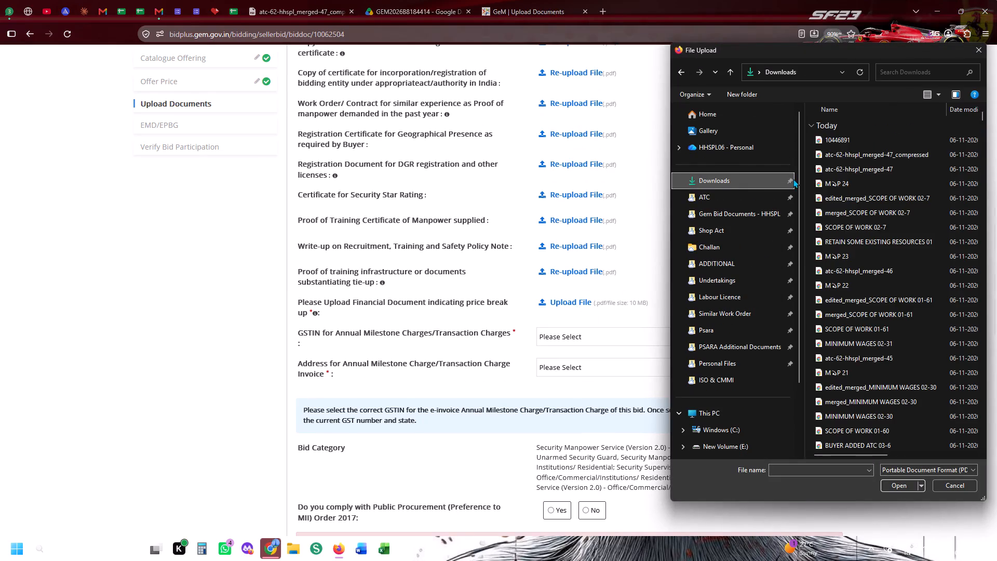
pyautogui.doubleClick(831, 143)
# Choose the company's registered Rajasthan GSTIN and its Jaipur invoice address for the Annual Milestone/Transaction Charges.
pyautogui.scroll(4, 765, 351)
pyautogui.scroll(-5, 765, 351)
pyautogui.click(595, 274)
pyautogui.click(599, 302)
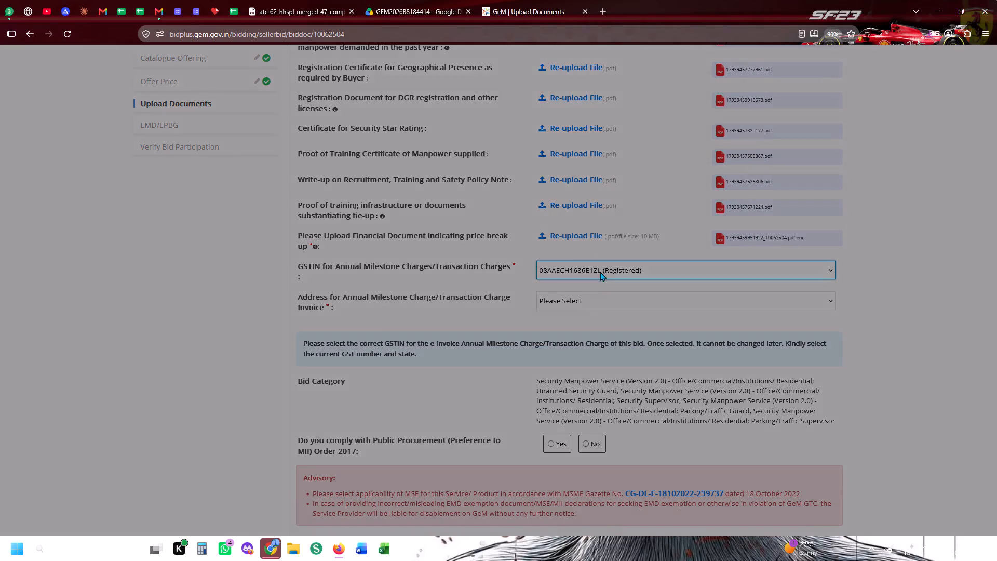
pyautogui.click(618, 110)
pyautogui.click(586, 302)
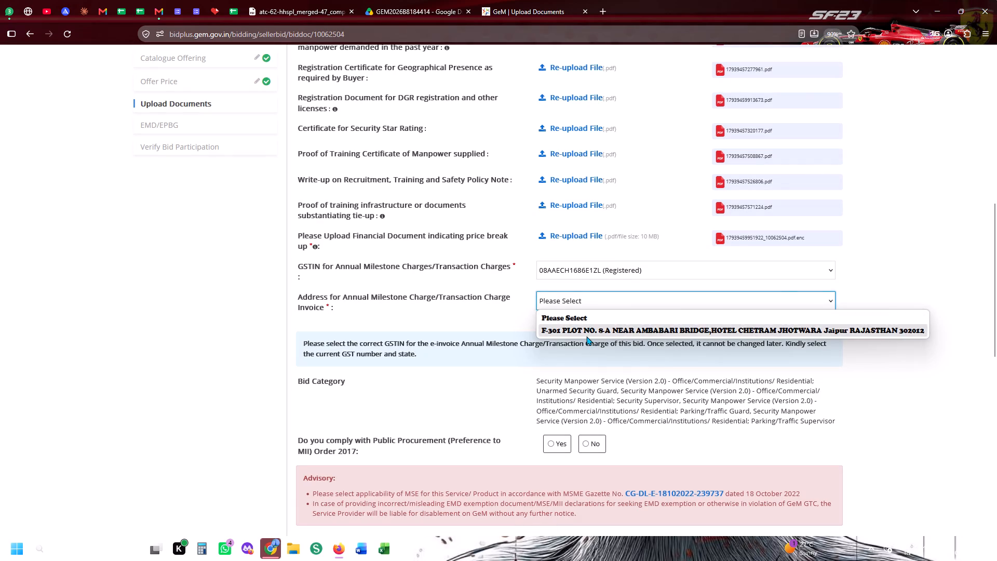
pyautogui.click(586, 336)
pyautogui.click(613, 125)
pyautogui.click(612, 119)
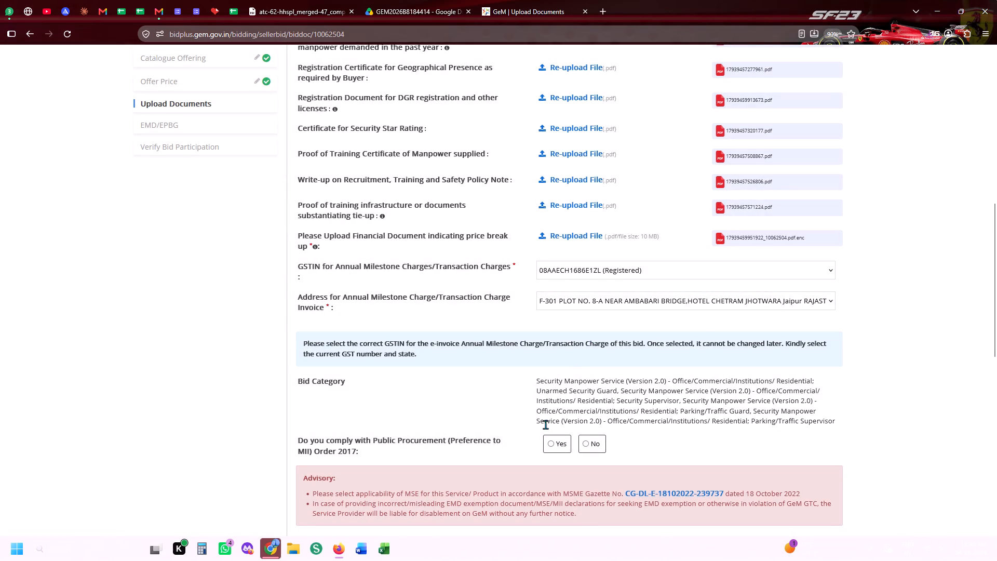
# Answer Yes to the MII Order 2017 compliance, MSE Purchase Preference and EMD Exemption questions.
pyautogui.click(548, 447)
pyautogui.scroll(-4, 576, 400)
pyautogui.click(553, 289)
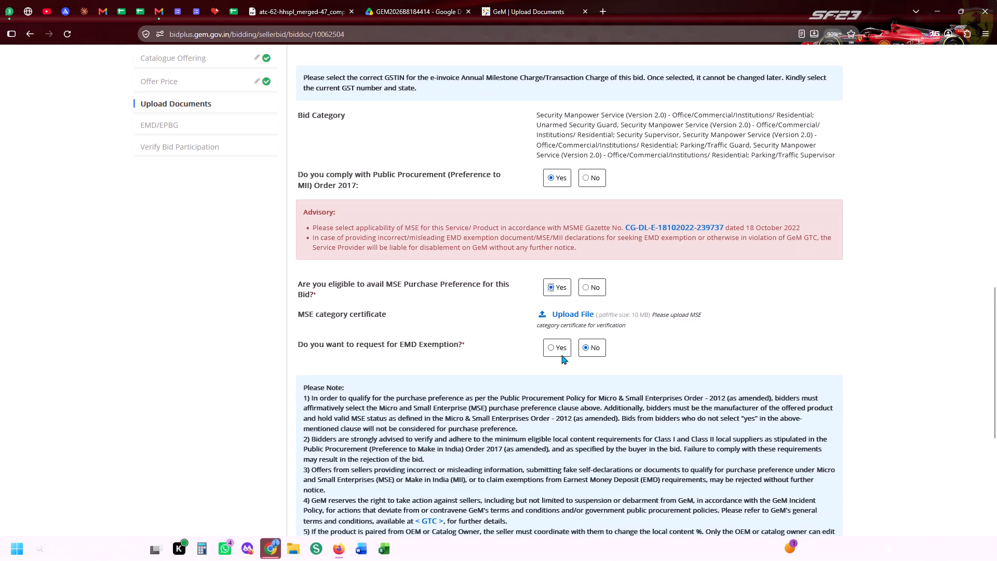
pyautogui.click(557, 351)
# Upload msme-certificate-hhspl from the Gem Bid Documents - HHSPL folder as the MSE category certificate.
pyautogui.click(556, 309)
pyautogui.click(560, 311)
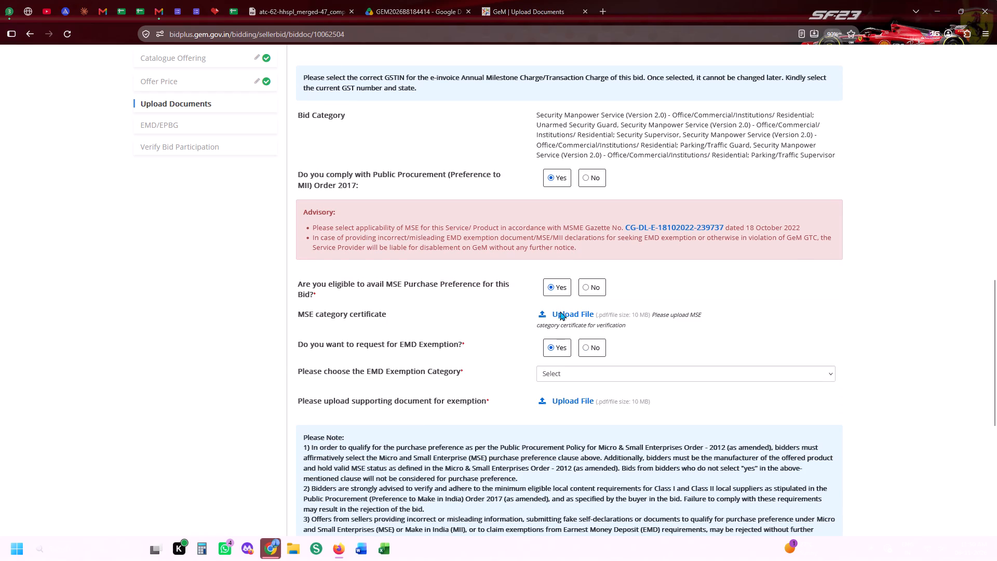
pyautogui.scroll(4, 787, 278)
pyautogui.click(758, 207)
pyautogui.scroll(-4, 894, 333)
pyautogui.doubleClick(858, 366)
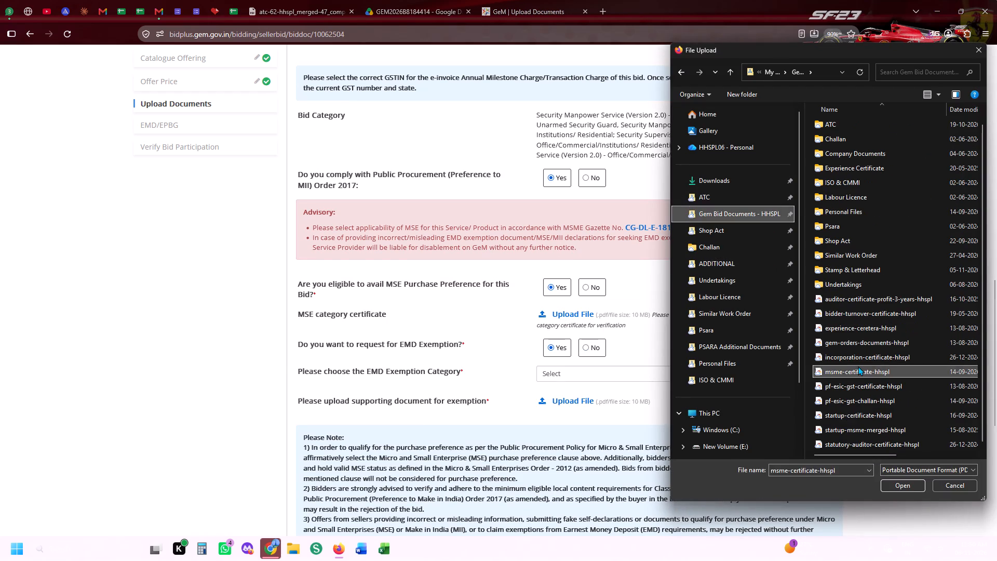
# Set the EMD Exemption Category to Start-up and upload startup-msme-merged-hhspl as its supporting document.
pyautogui.click(556, 376)
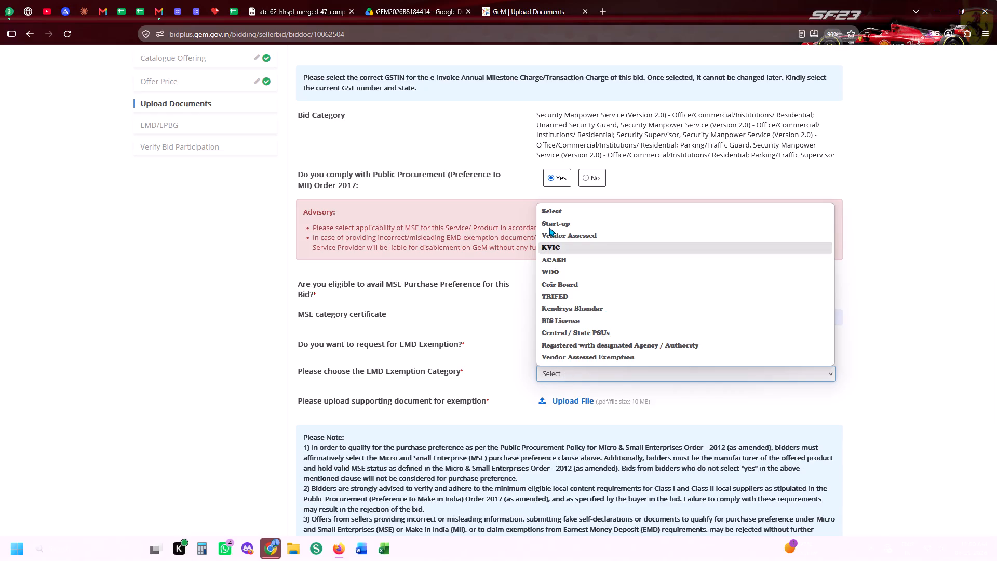
pyautogui.click(549, 227)
pyautogui.click(563, 417)
pyautogui.click(563, 415)
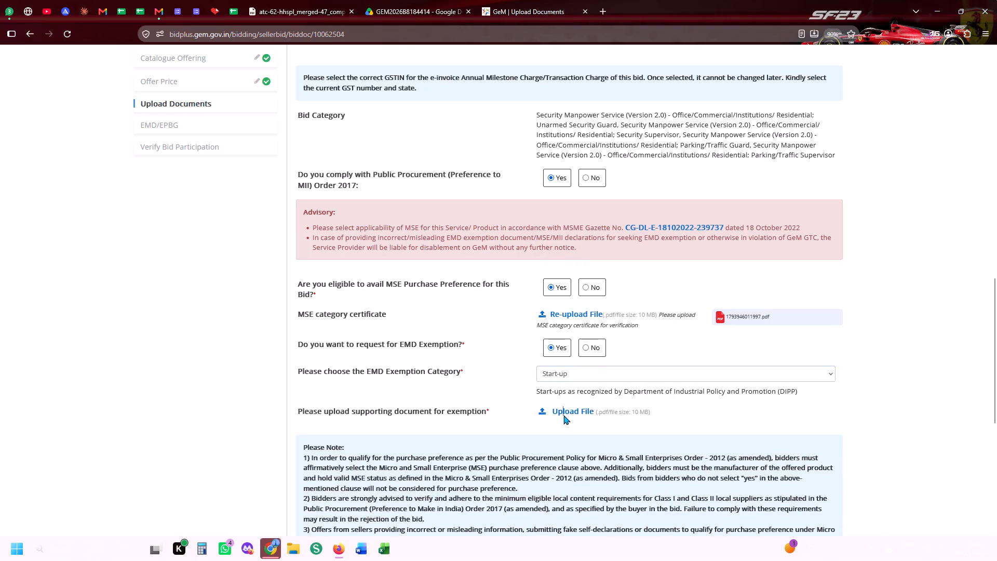
pyautogui.scroll(-5, 833, 397)
pyautogui.click(839, 423)
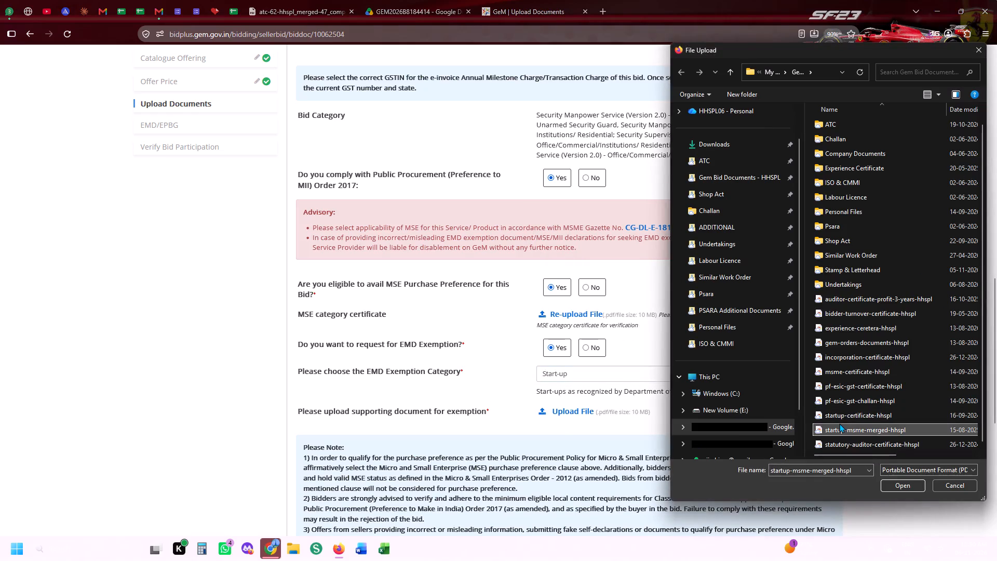
pyautogui.doubleClick(839, 423)
pyautogui.scroll(11, 841, 422)
pyautogui.scroll(-11, 841, 422)
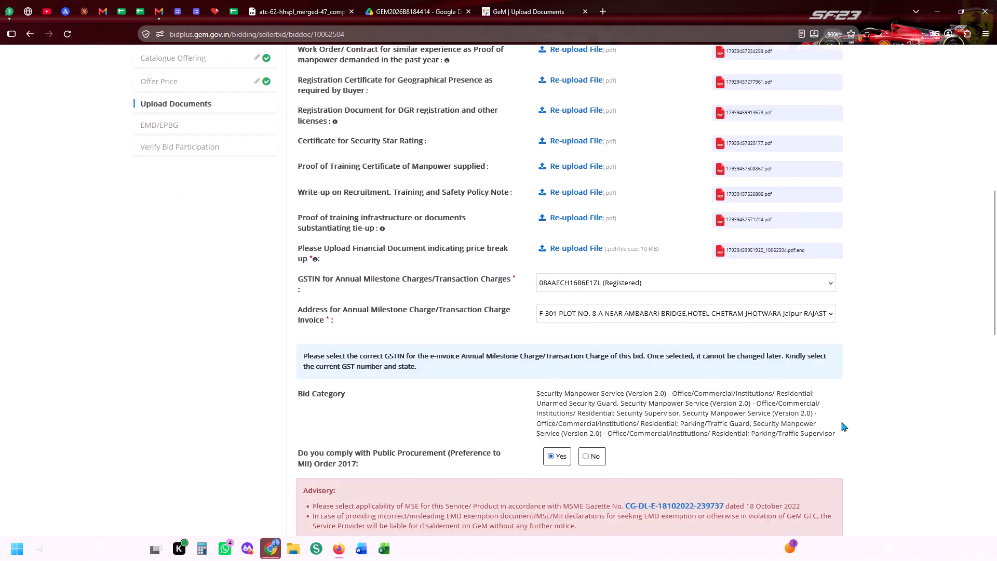
pyautogui.scroll(-2, 841, 422)
pyautogui.scroll(-5, 810, 504)
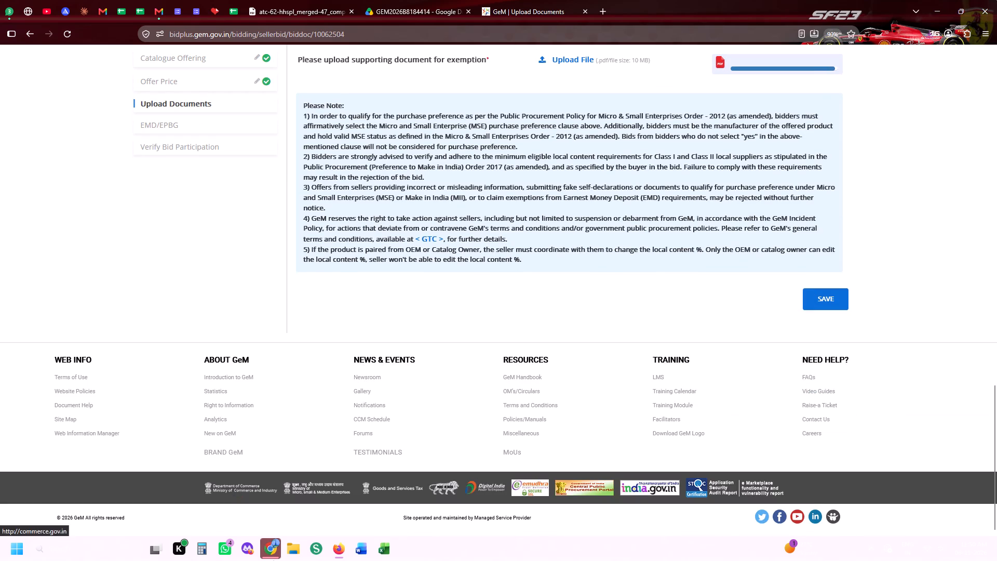
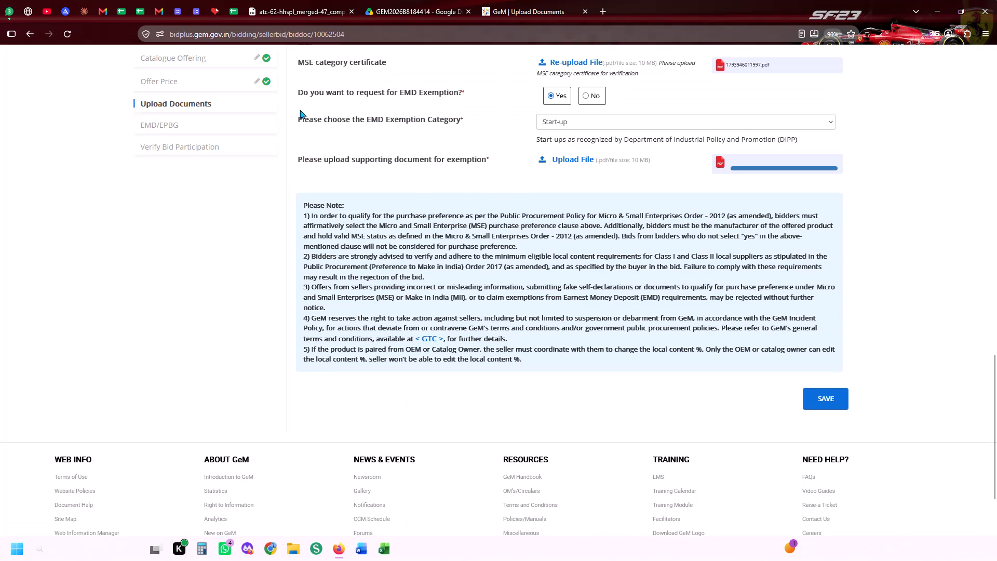
# Close the merged ATC PDF and the GEM2026B8184414 Google Drive folder, keeping the GeM Upload Documents page open.
pyautogui.click(347, 12)
pyautogui.click(347, 12)
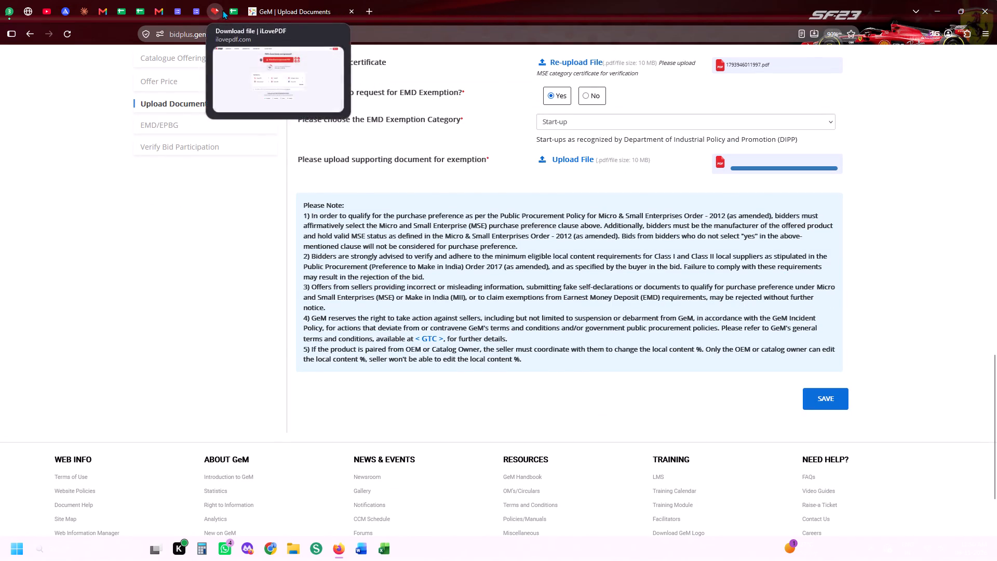
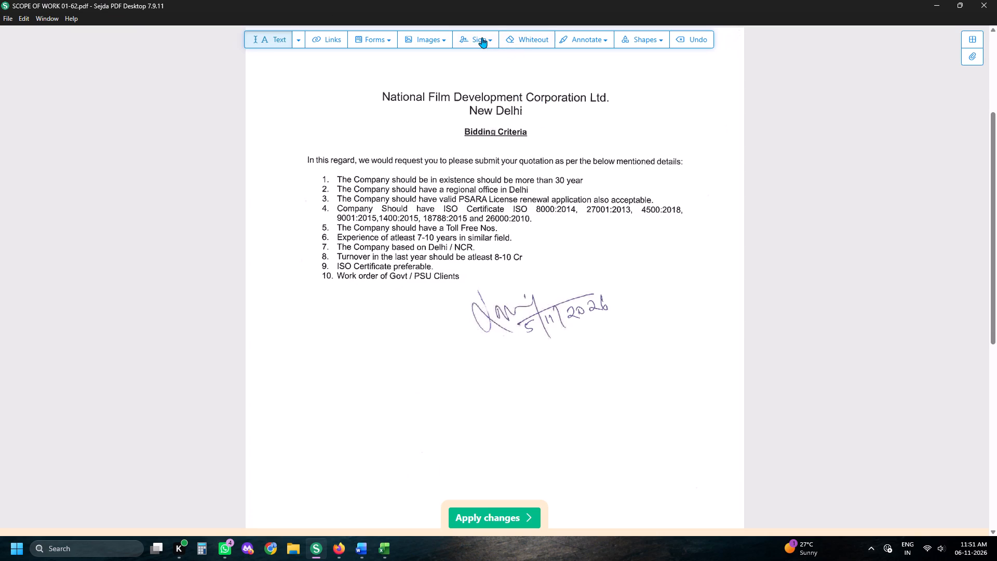
# Place the company's saved stamp and director signature in the blank area near the bottom of the Bidding Criteria page.
pyautogui.click(482, 37)
pyautogui.click(516, 104)
pyautogui.press('space')
pyautogui.click(609, 248)
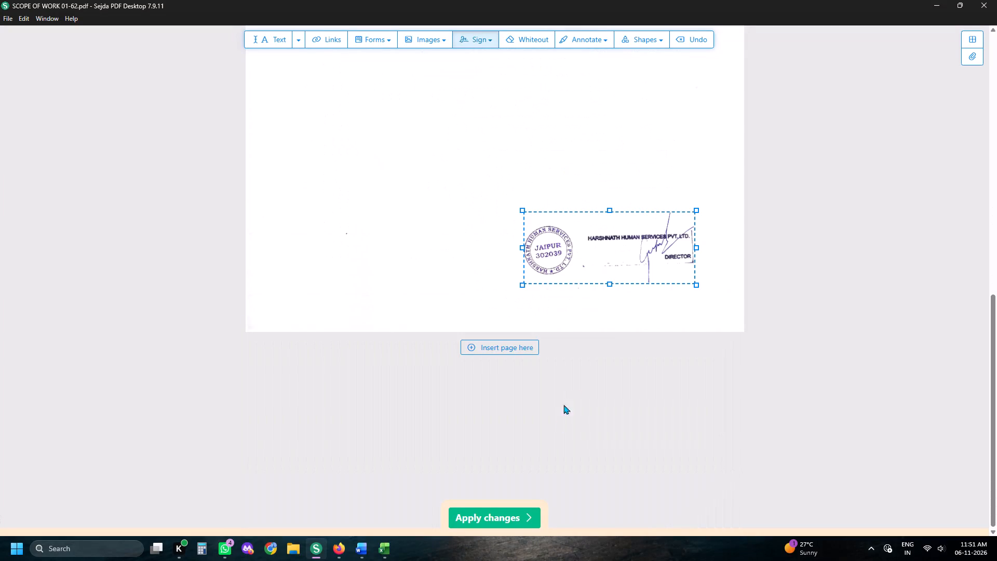
# Apply the changes and save the signed PDF in Downloads as edited_SCOPE OF WORK 01-62.
pyautogui.click(468, 517)
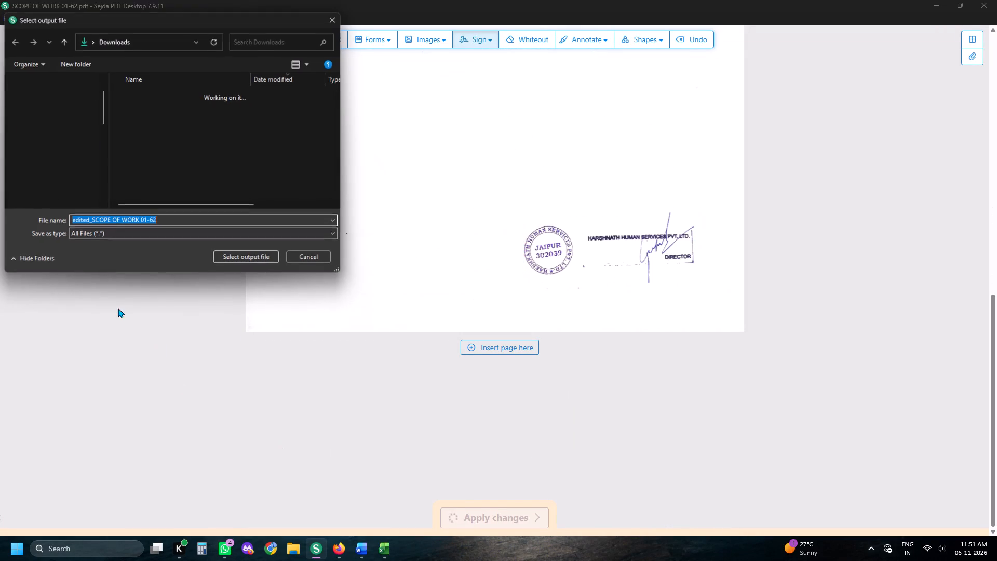
pyautogui.click(64, 115)
pyautogui.click(260, 246)
pyautogui.click(261, 251)
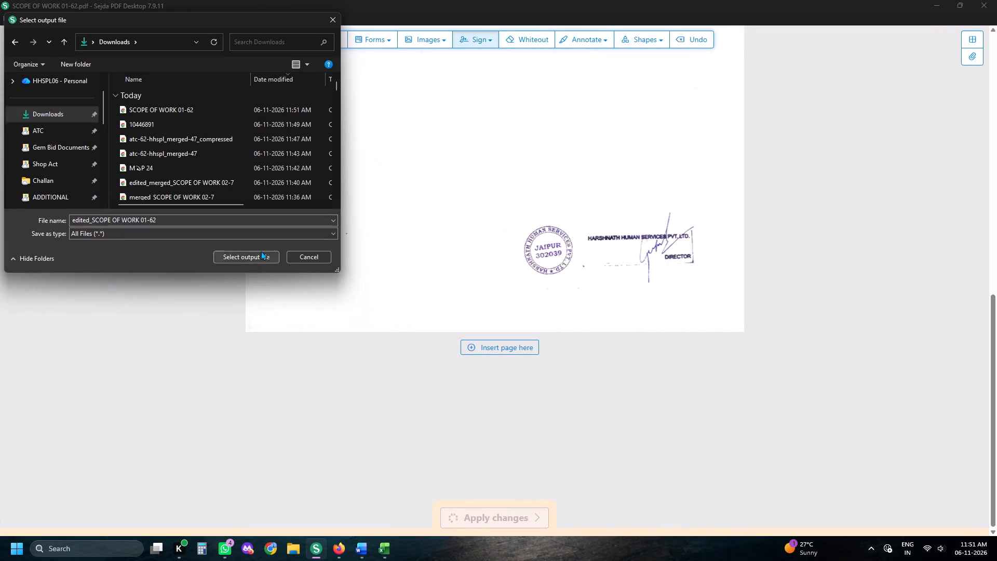
# Switch to Firefox and close the tab showing the unsigned scope of work PDF.
pyautogui.click(327, 554)
pyautogui.click(407, 0)
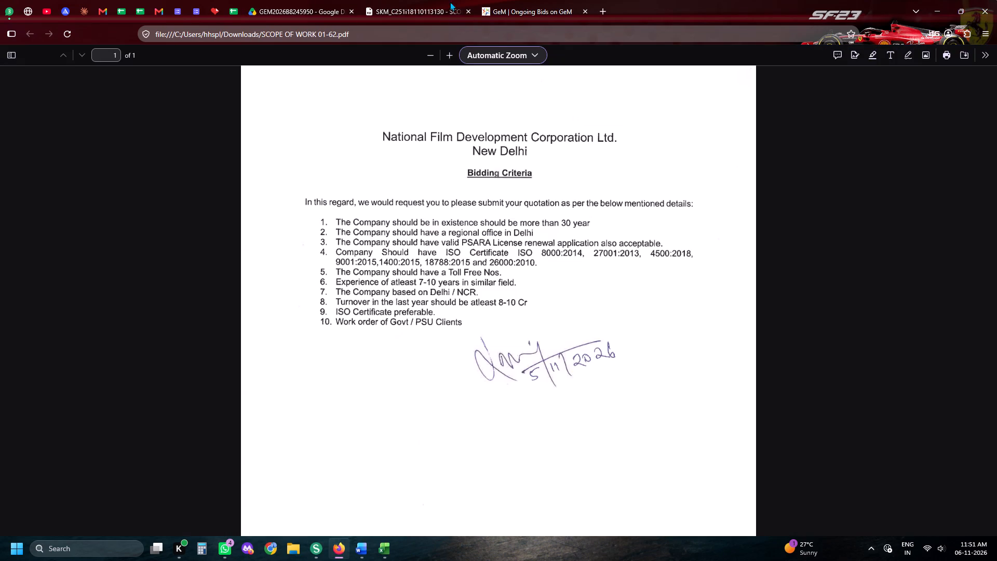
pyautogui.click(464, 13)
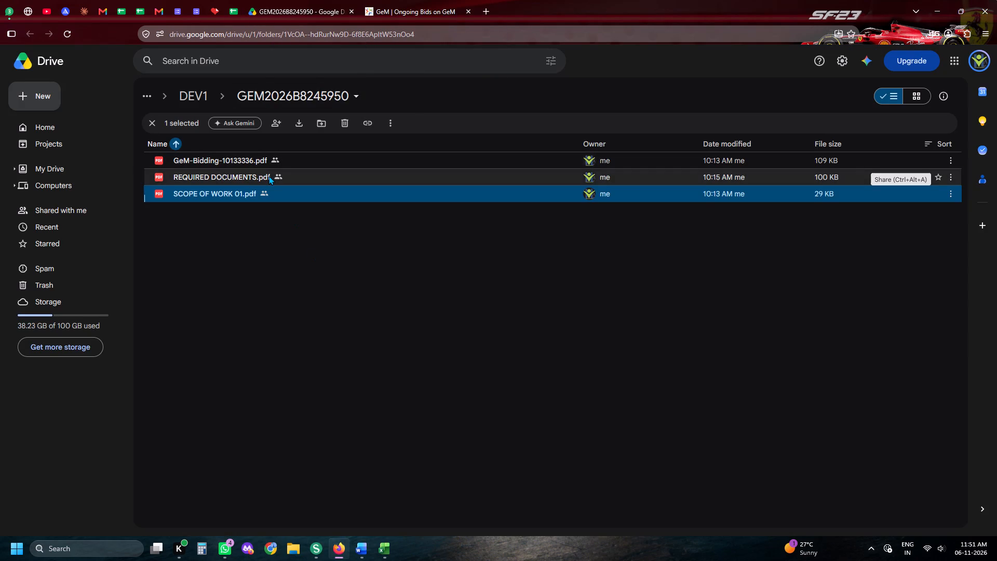
# Open REQUIRED DOCUMENTS.pdf in the GEM2026B8245950 Drive folder and review the listed bidding requirements.
pyautogui.doubleClick(268, 176)
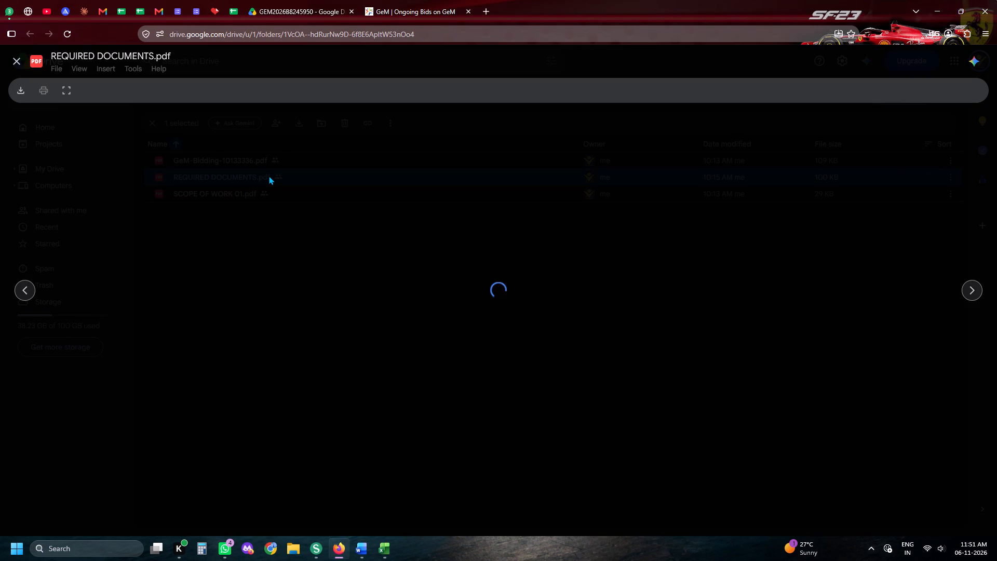
pyautogui.scroll(-2, 408, 297)
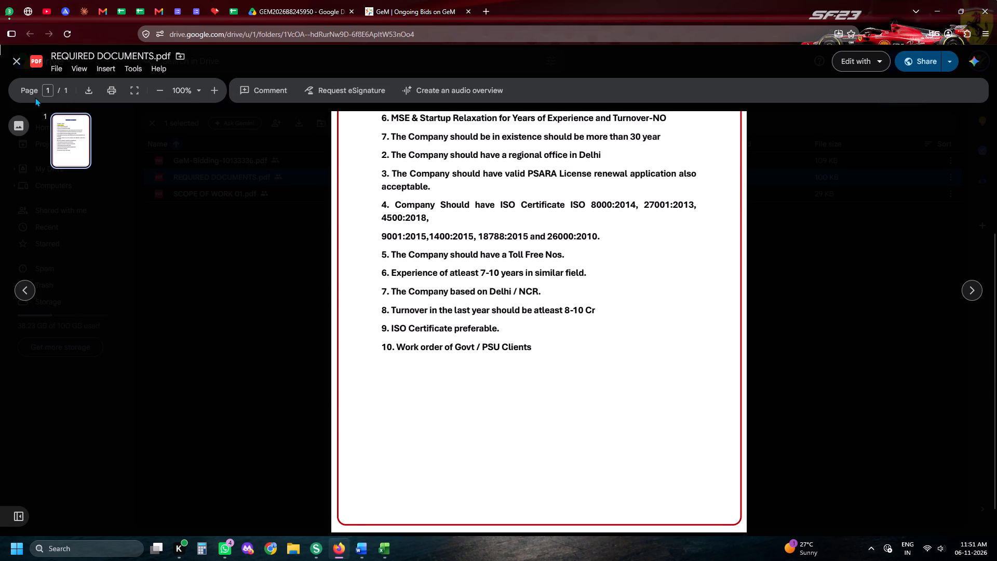
pyautogui.click(12, 60)
# Start an iLovePDF merge with edited_SCOPE OF WORK 01-62 from Downloads and atc-62-hhspl from the ATC folder.
pyautogui.click(210, 1)
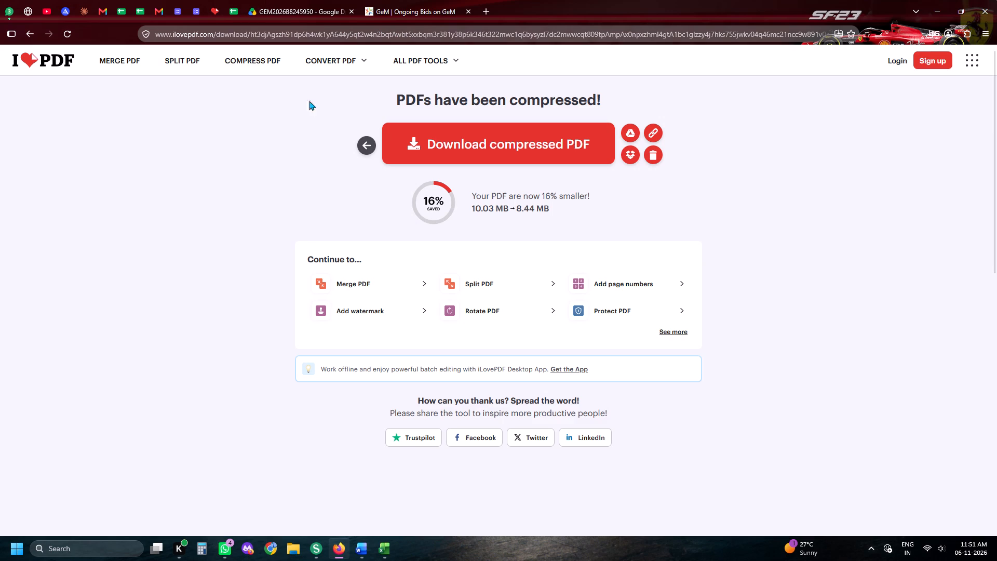
pyautogui.click(102, 63)
pyautogui.click(473, 172)
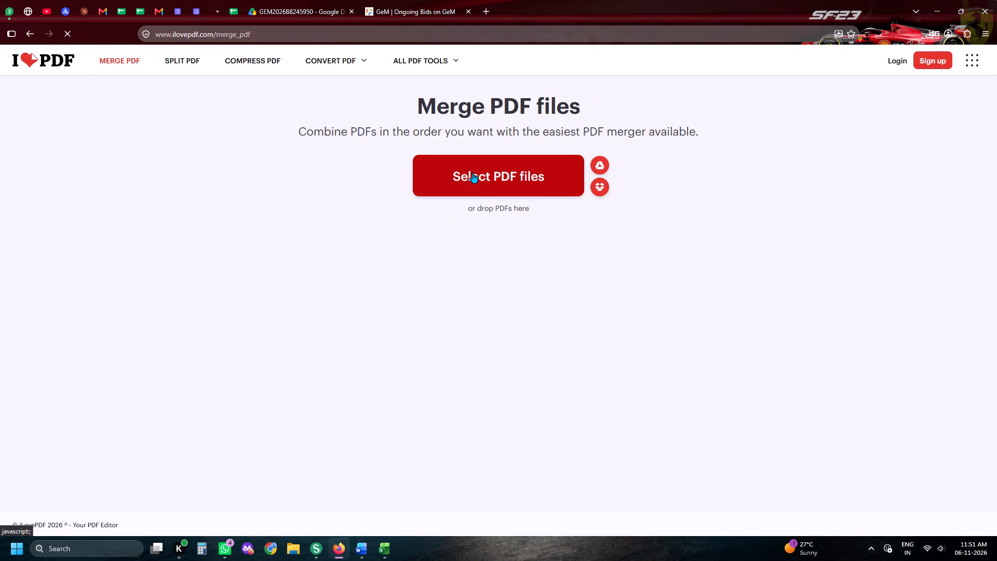
pyautogui.scroll(4, 689, 250)
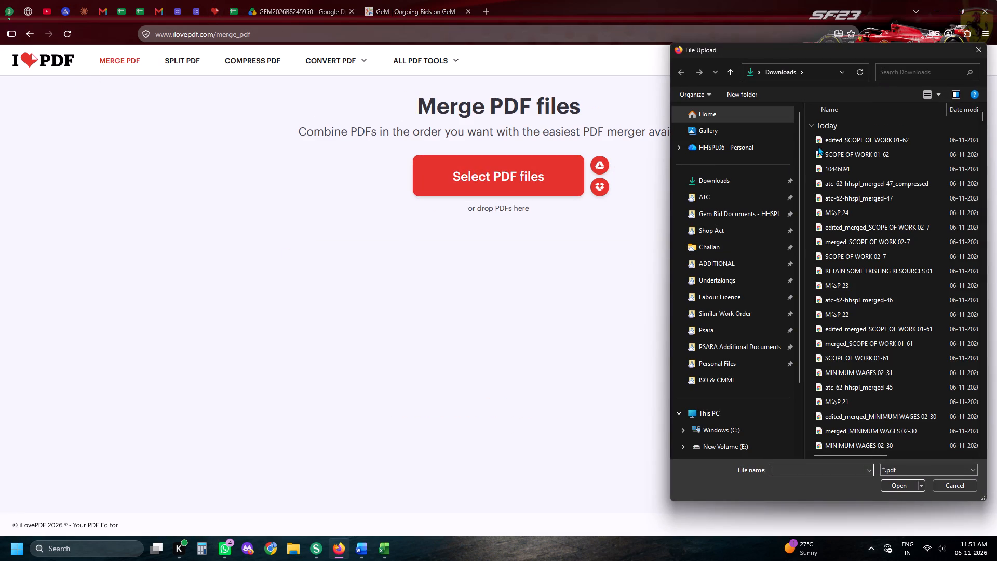
pyautogui.doubleClick(820, 142)
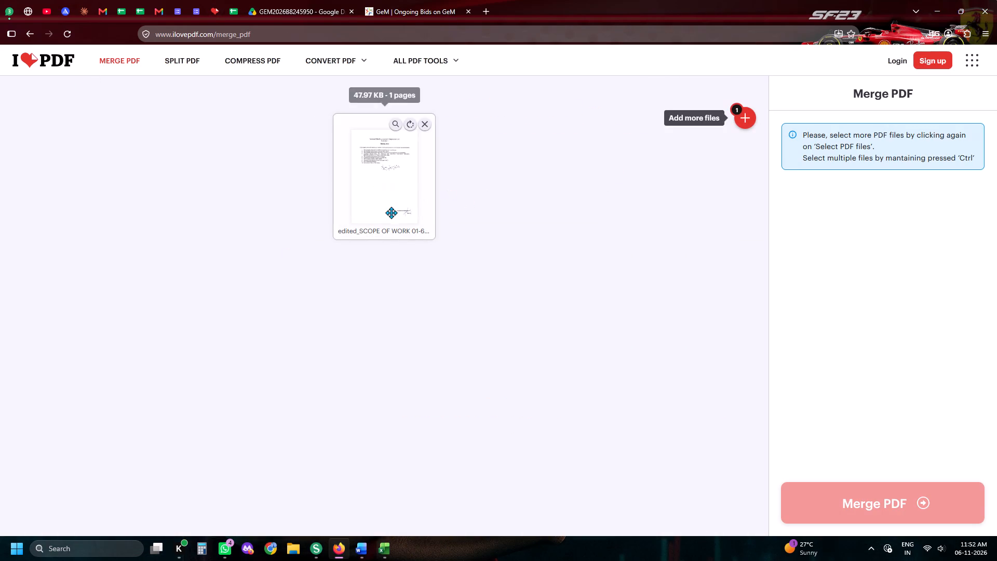
pyautogui.click(735, 120)
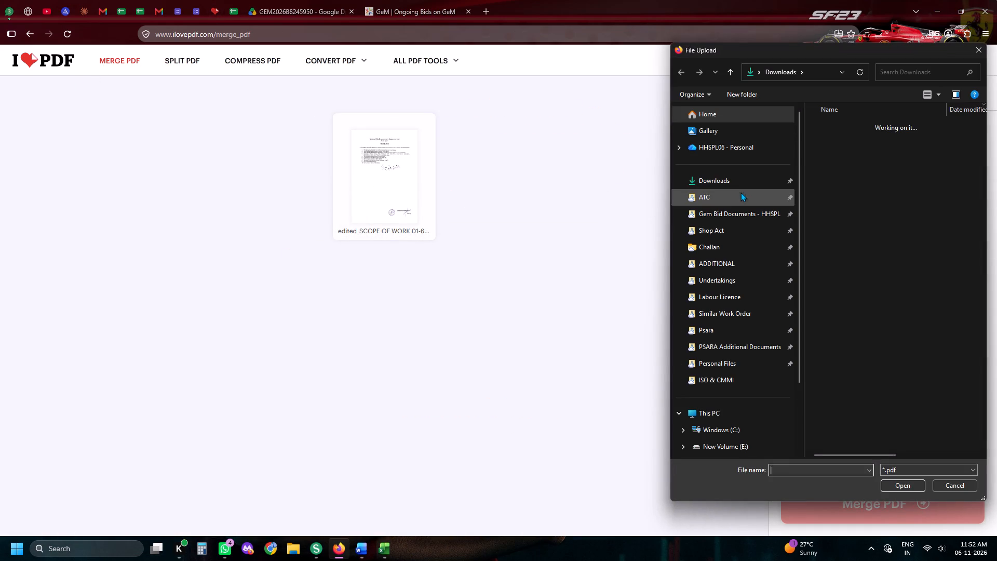
pyautogui.click(738, 190)
pyautogui.doubleClick(822, 157)
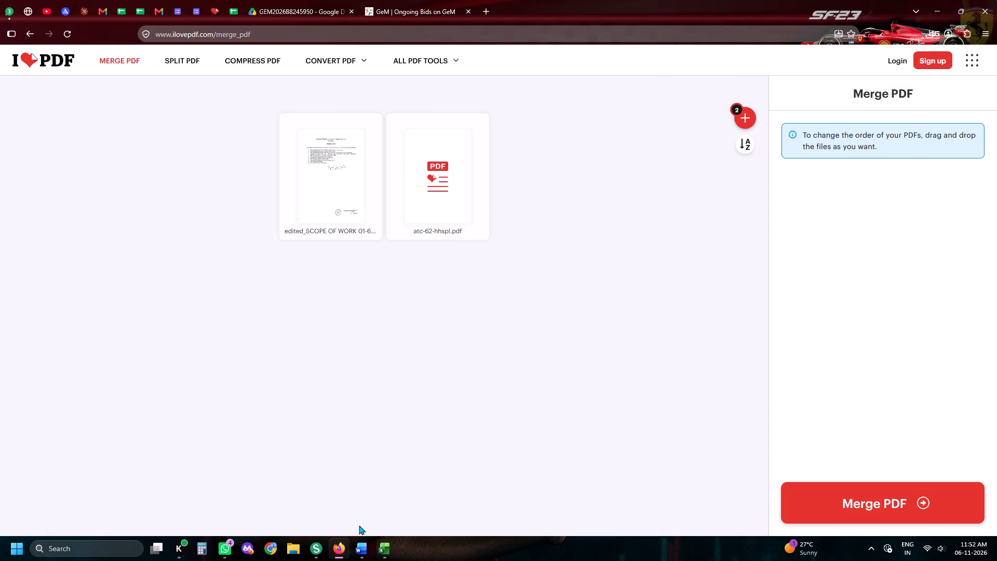
# In the atc-62-page-index Word document, delete the Retain Some Existing Resources, Integrity Pact and Declaration/Undertaking rows.
pyautogui.click(362, 536)
pyautogui.click(362, 543)
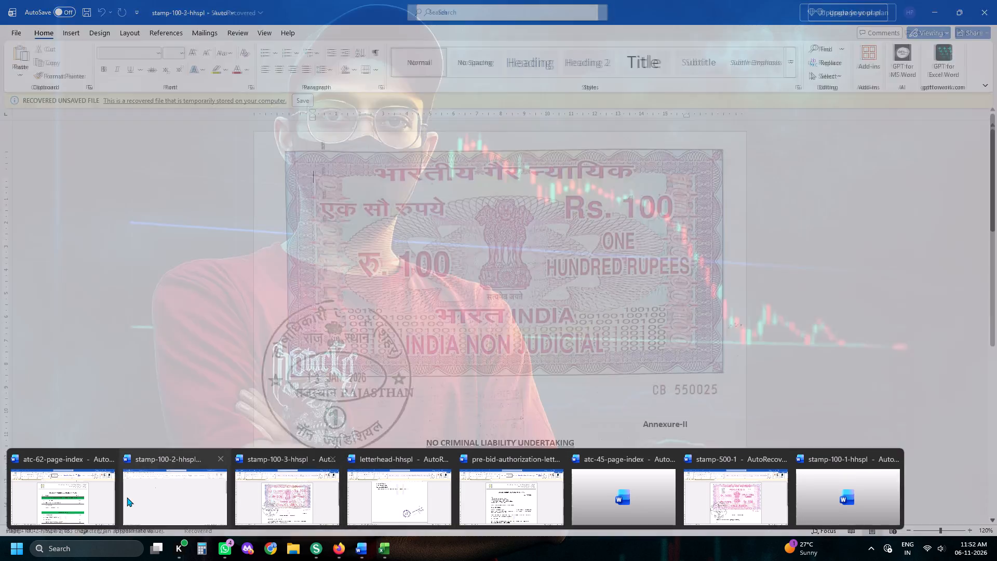
pyautogui.click(77, 497)
pyautogui.moveTo(587, 323); pyautogui.dragTo(634, 355)
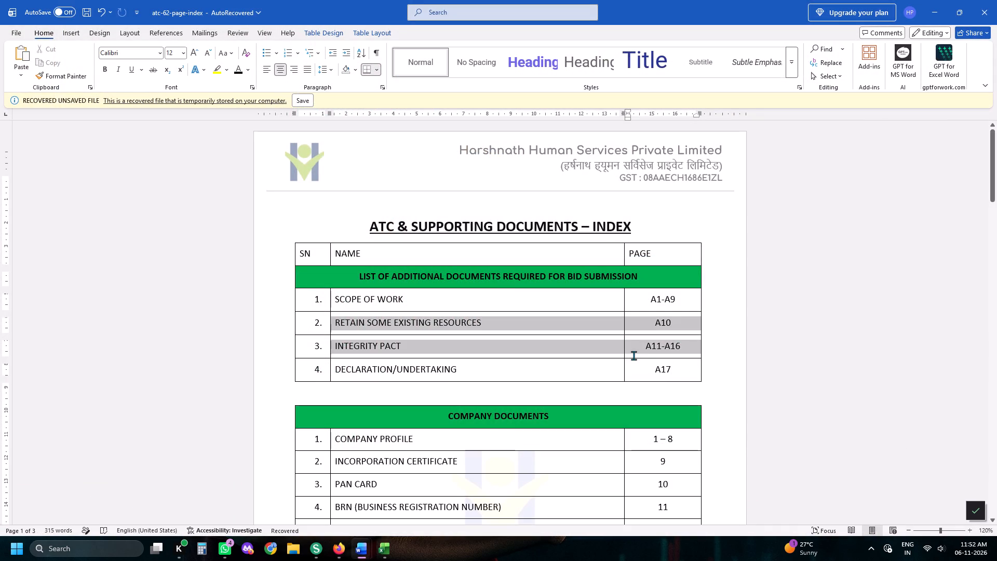
pyautogui.moveTo(634, 355); pyautogui.dragTo(644, 366)
pyautogui.click(806, 352)
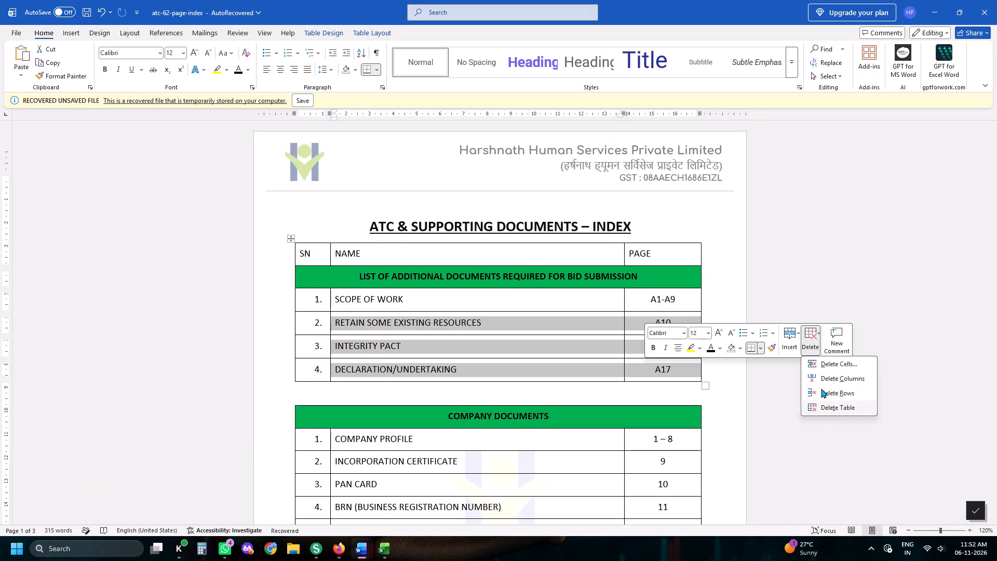
pyautogui.click(821, 389)
# Set the page reference of the Scope of Work row to A1.
pyautogui.click(695, 317)
pyautogui.click(690, 294)
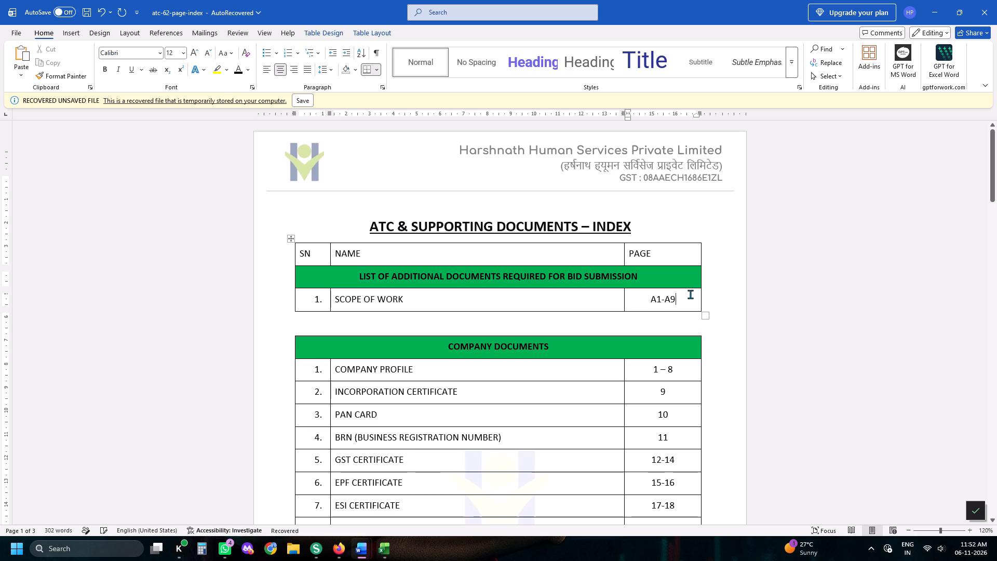
pyautogui.press('BackSpace')
pyautogui.press('BackSpace')
pyautogui.press('BackSpace')
# Export the index as a PDF in Downloads, reusing the "M💫P 24" file name with the number changed to 25.
pyautogui.hotkey('alt', 'f')
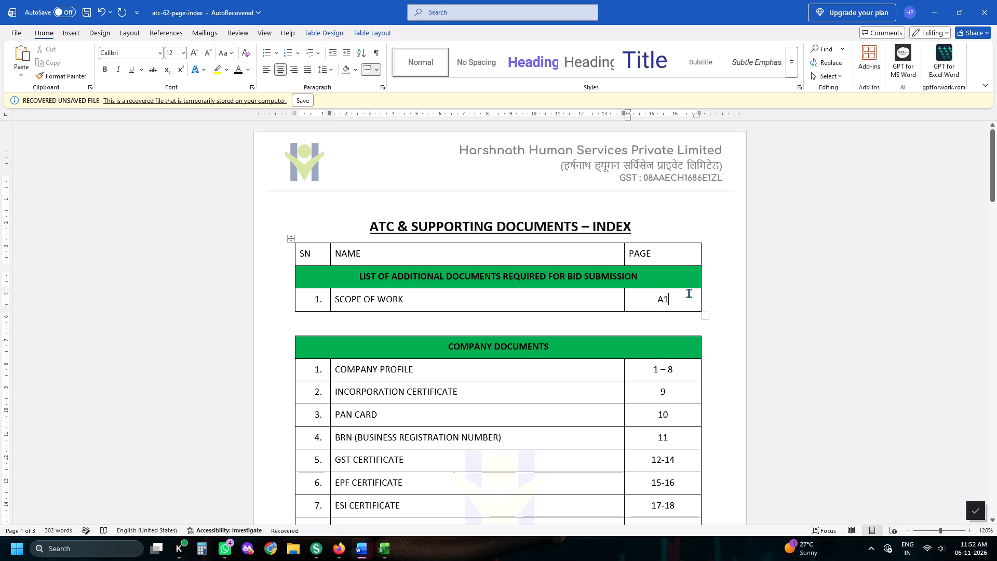
pyautogui.hotkey('alt', 'e')
pyautogui.hotkey('alt', 'a')
pyautogui.scroll(10, 169, 275)
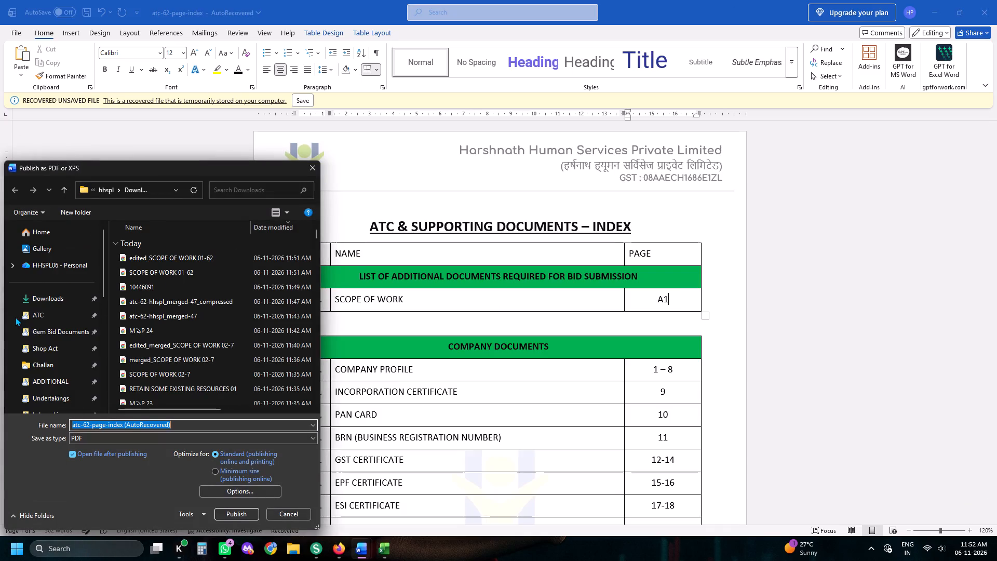
pyautogui.click(70, 290)
pyautogui.click(60, 297)
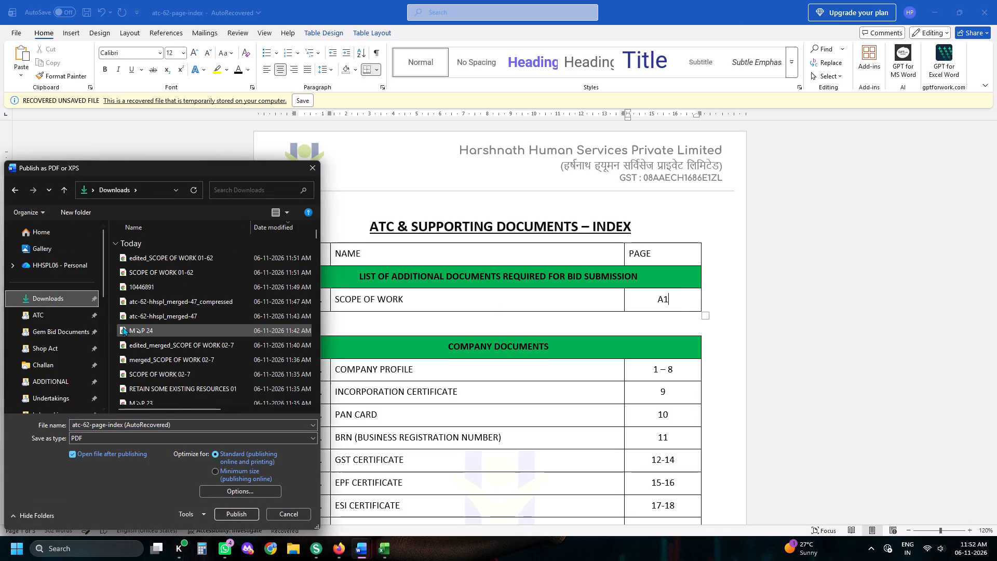
pyautogui.click(123, 327)
pyautogui.tripleClick(125, 429)
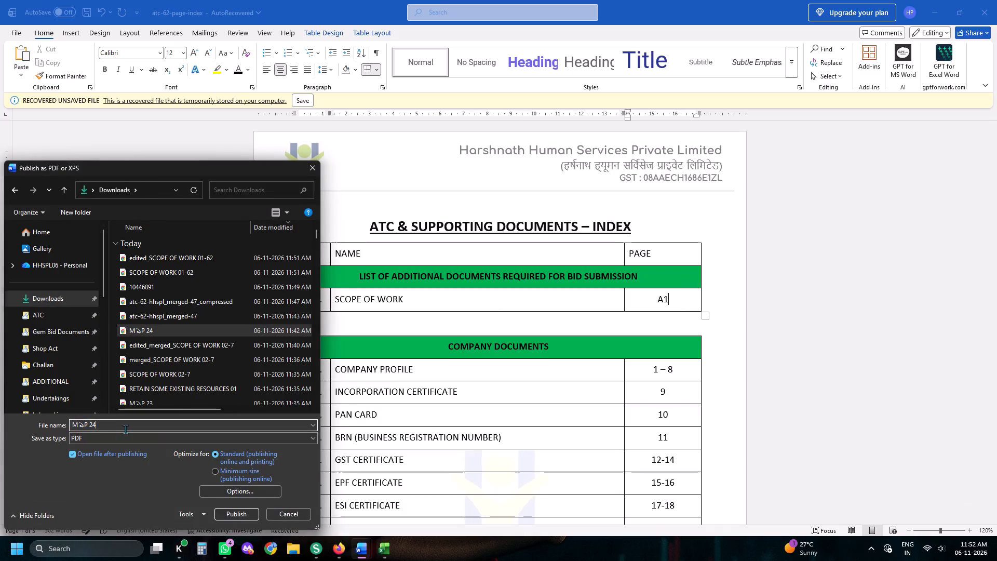
pyautogui.press('BackSpace')
pyautogui.press('5')
pyautogui.press('Return')
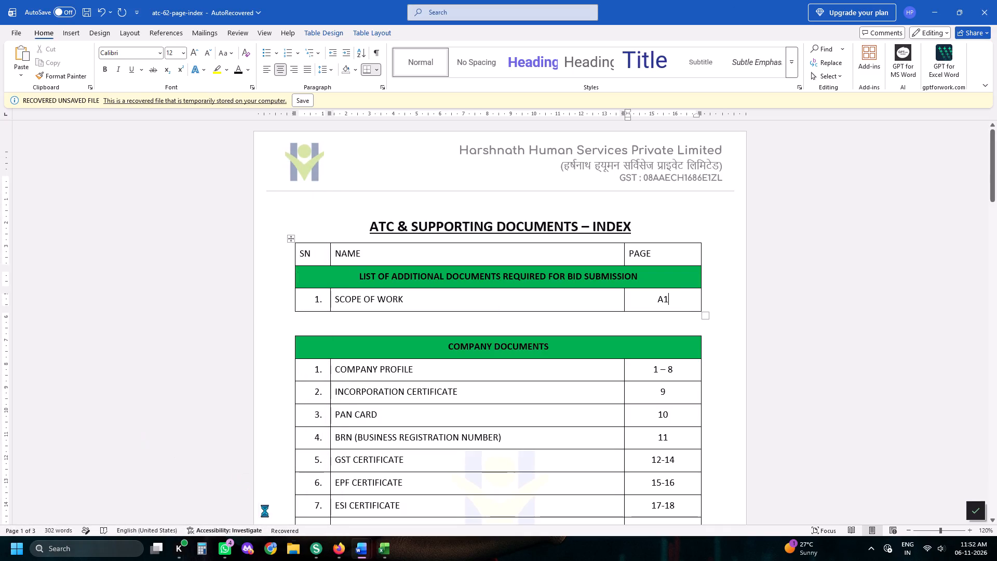
# Back in the iLovePDF merge, add the "M💫P 25" index from Downloads as the first file and merge the PDFs.
pyautogui.click(336, 550)
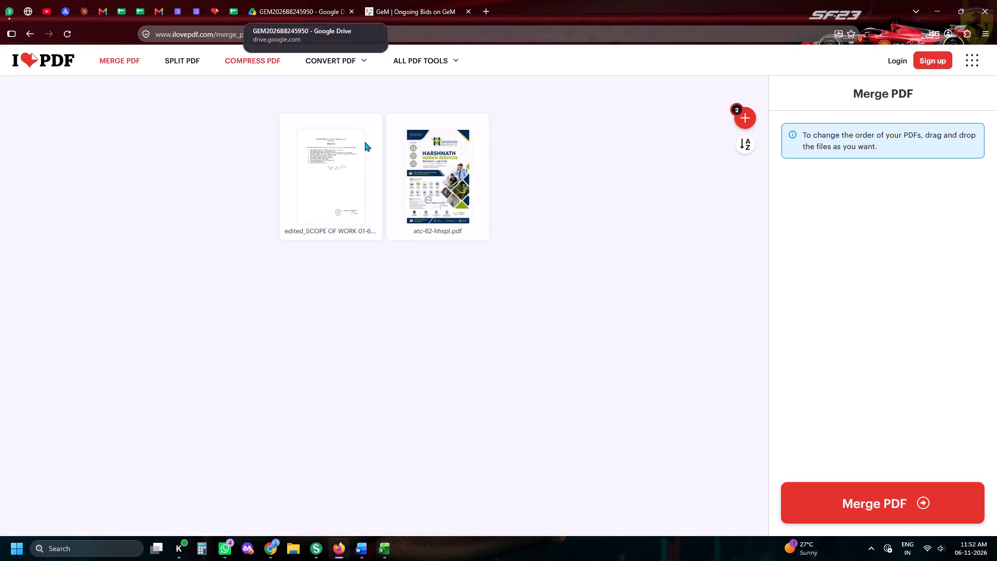
pyautogui.click(760, 116)
pyautogui.click(756, 117)
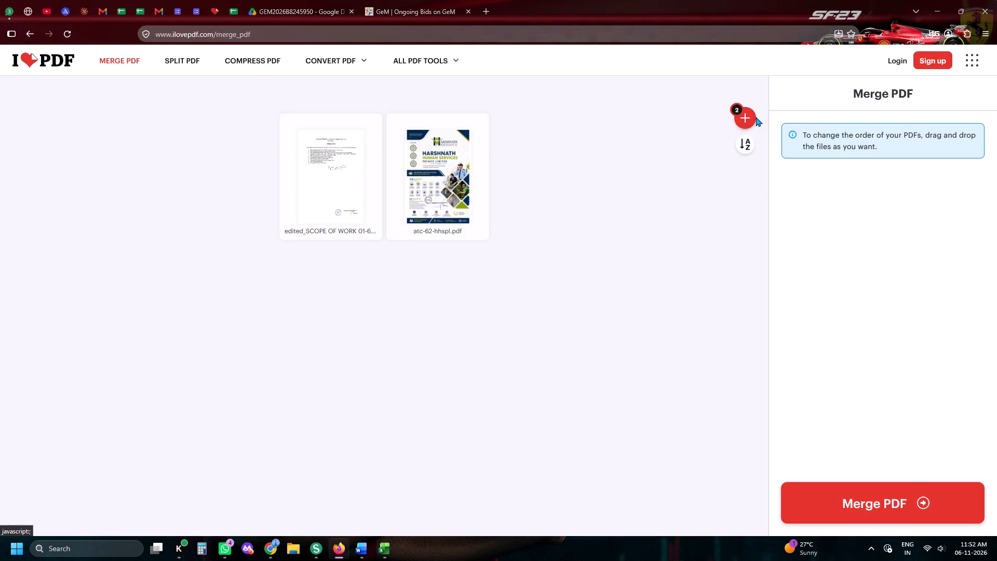
pyautogui.scroll(4, 732, 232)
pyautogui.click(727, 192)
pyautogui.click(727, 188)
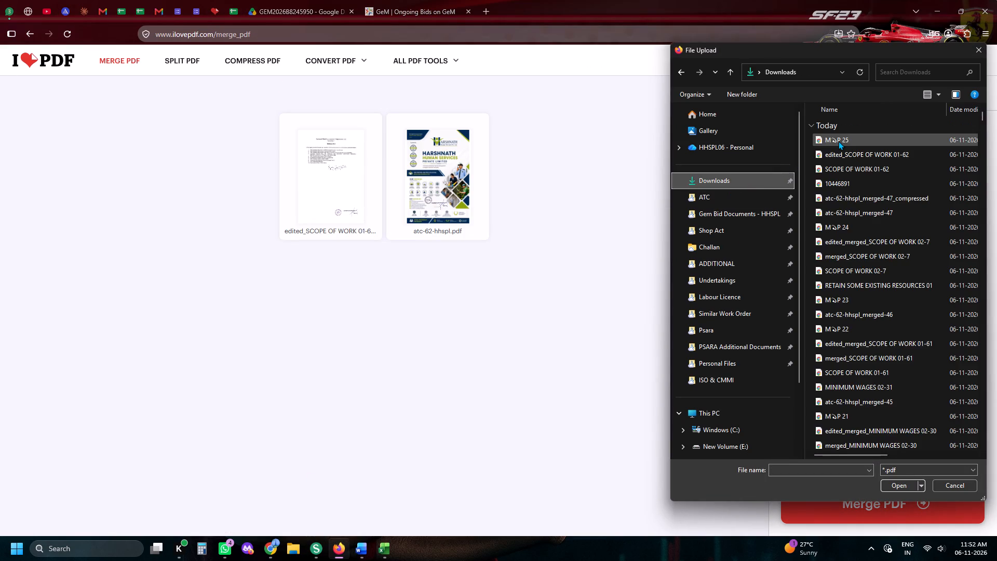
pyautogui.doubleClick(838, 141)
pyautogui.moveTo(506, 185); pyautogui.dragTo(205, 185)
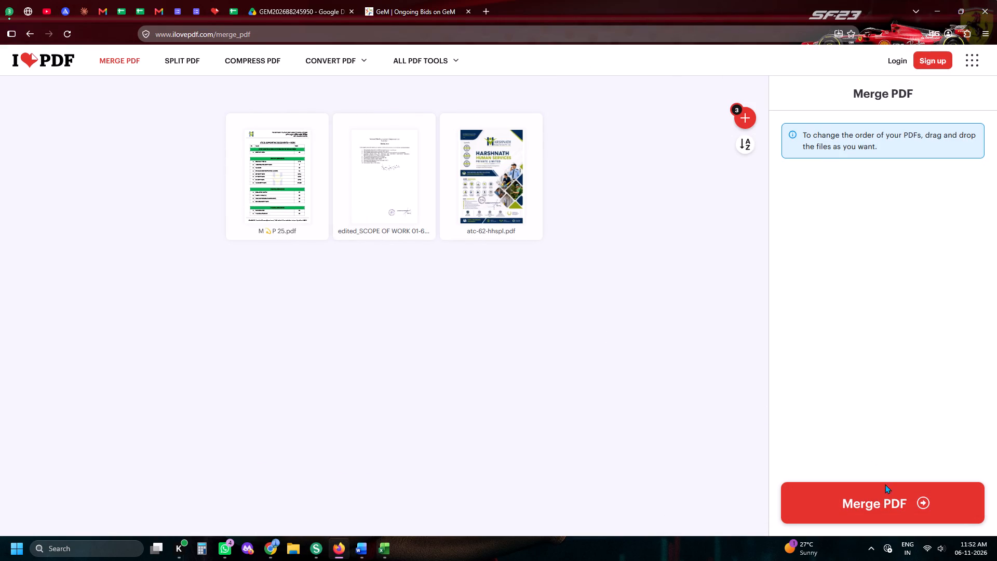
pyautogui.click(899, 502)
# In the Daily Tender Sheet 2026, set the Harshnath Tender Filler in row 332 to Mohit.
pyautogui.click(226, 10)
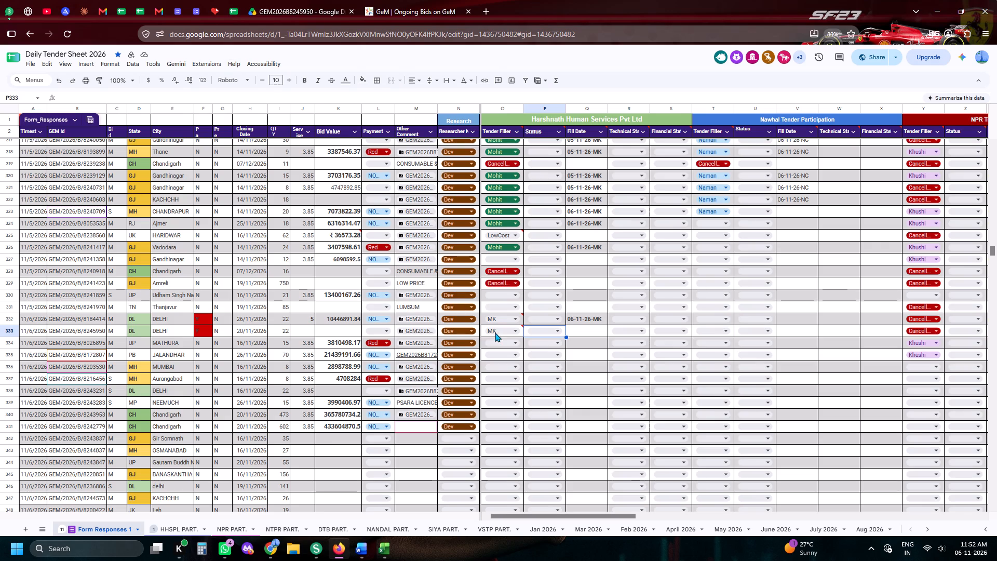
pyautogui.click(505, 318)
pyautogui.click(492, 335)
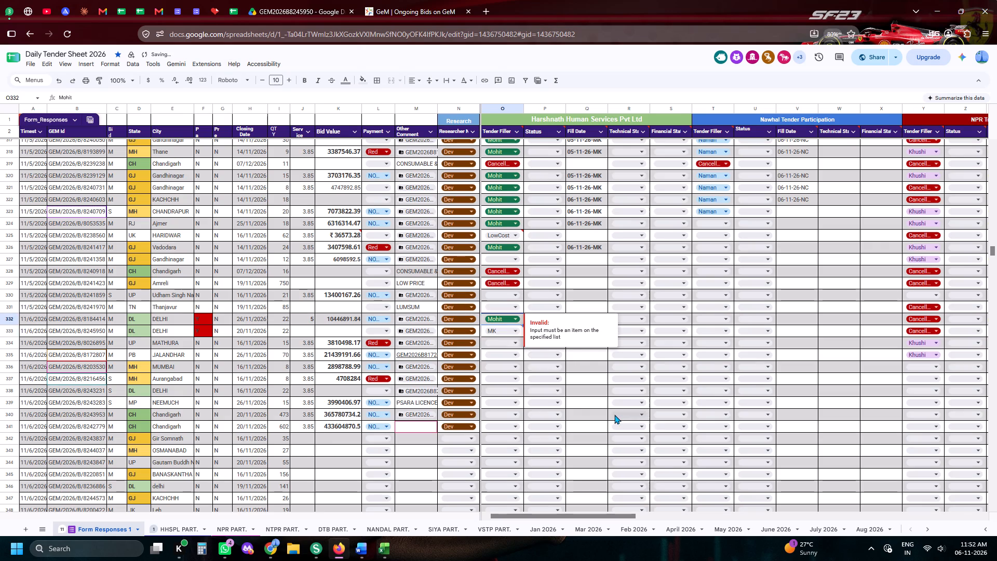
pyautogui.click(614, 415)
# Fill the Harshnath Fill Date 06-11-26-MK down from row 332 into row 333.
pyautogui.click(586, 333)
pyautogui.hotkey('ctrl', 'd')
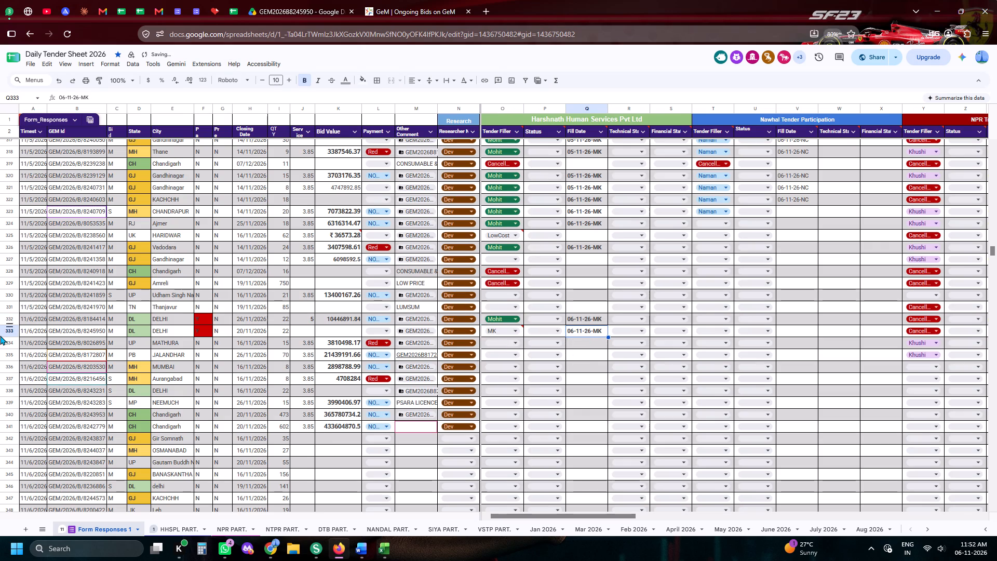
# Copy bid number GEM/2026/B/8245950 from row 333, find it on GeM with Exact Bid Search, and start participating.
pyautogui.click(0, 339)
pyautogui.click(77, 333)
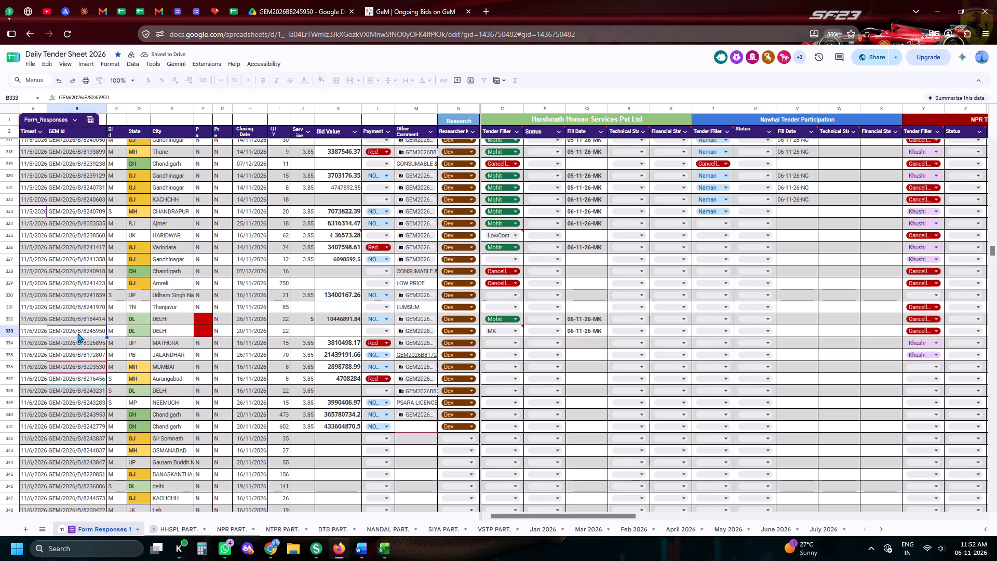
pyautogui.hotkey('ctrl', 'c')
pyautogui.hotkey('ctrl', 'c')
pyautogui.hotkey('ctrl', 'c')
pyautogui.click(378, 0)
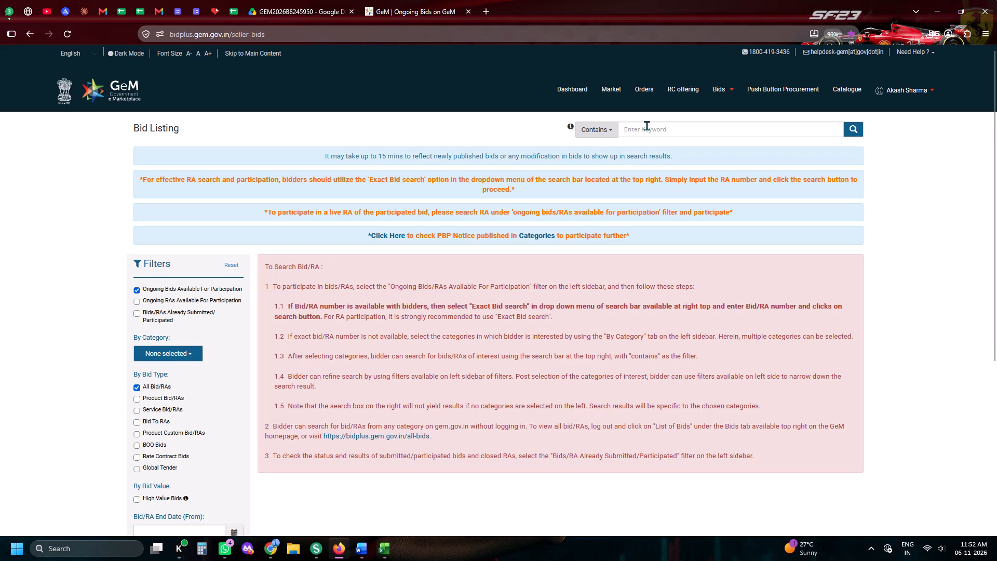
pyautogui.click(646, 125)
pyautogui.hotkey('ctrl', 'v')
pyautogui.click(600, 134)
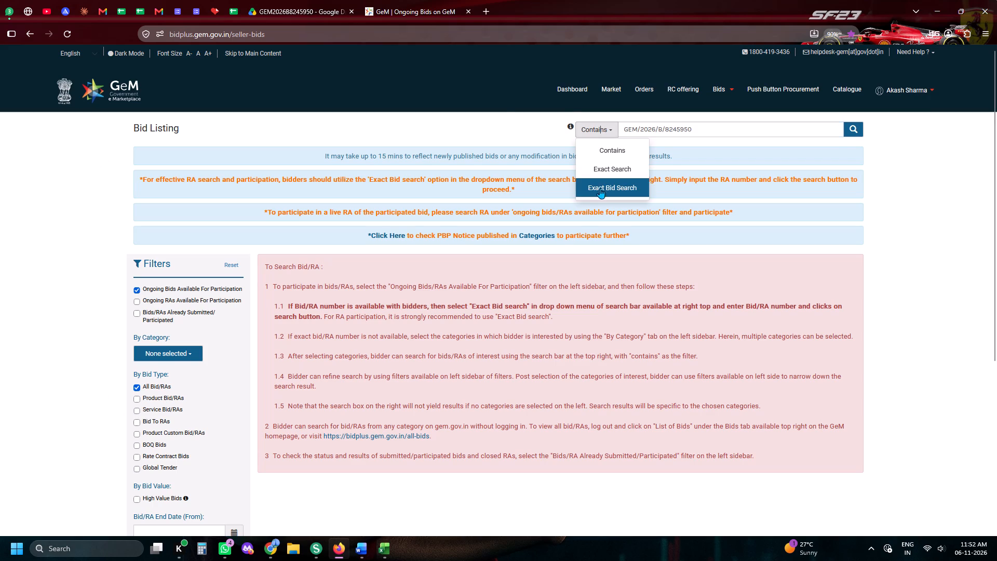
pyautogui.click(602, 193)
pyautogui.click(854, 129)
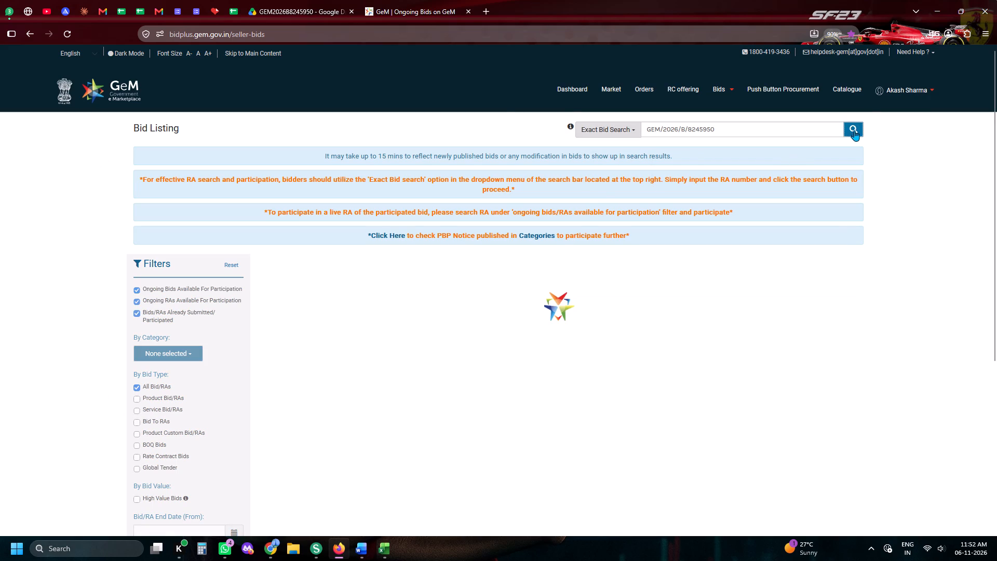
pyautogui.click(834, 357)
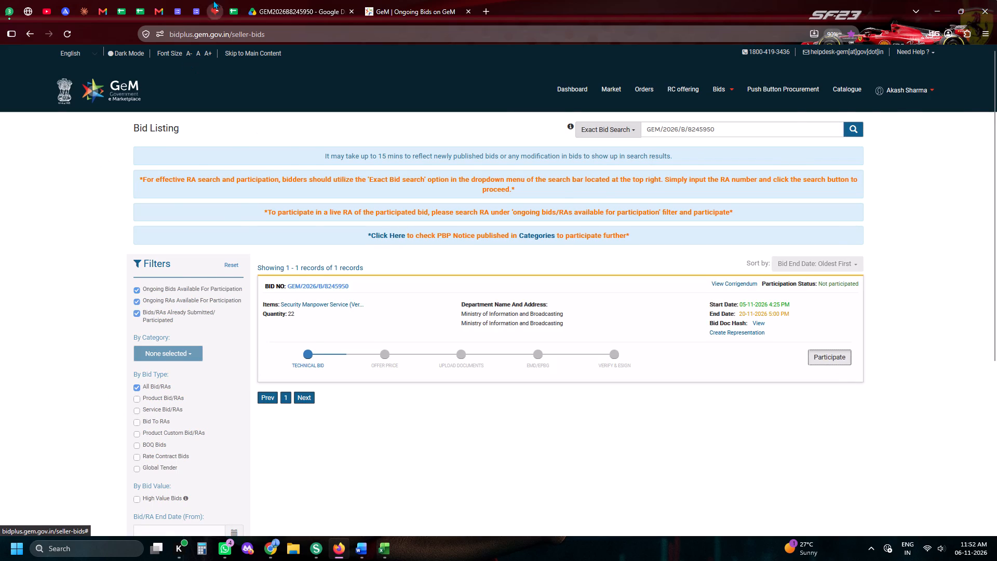
# Search the Daily Tender Sheet for the fill date entries 06-11-26-KH and 06-11-26-MK.
pyautogui.click(230, 1)
pyautogui.moveTo(627, 516); pyautogui.dragTo(655, 513)
pyautogui.click(917, 345)
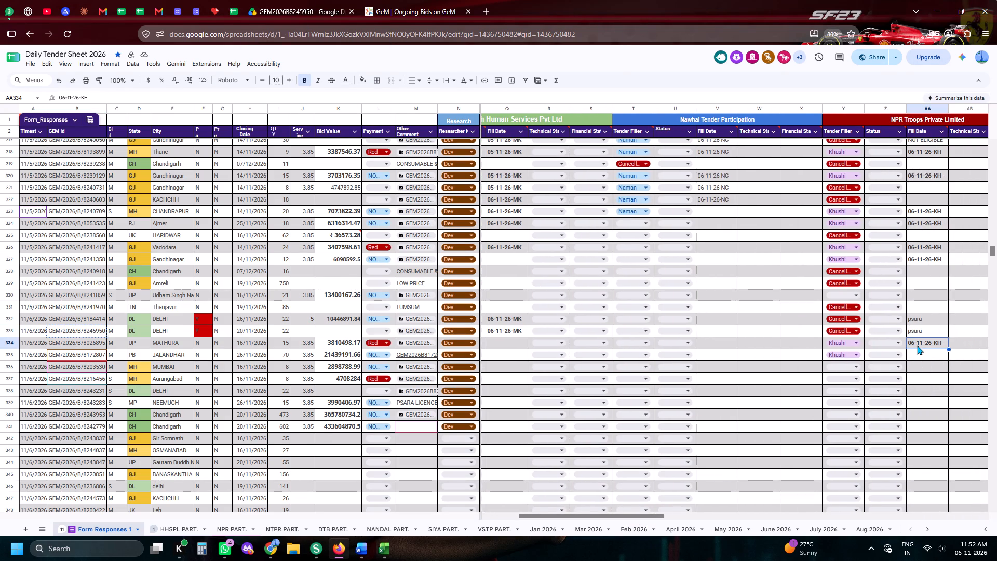
pyautogui.hotkey('ctrl', 'c')
pyautogui.hotkey('ctrl', 'f')
pyautogui.hotkey('ctrl', 'v')
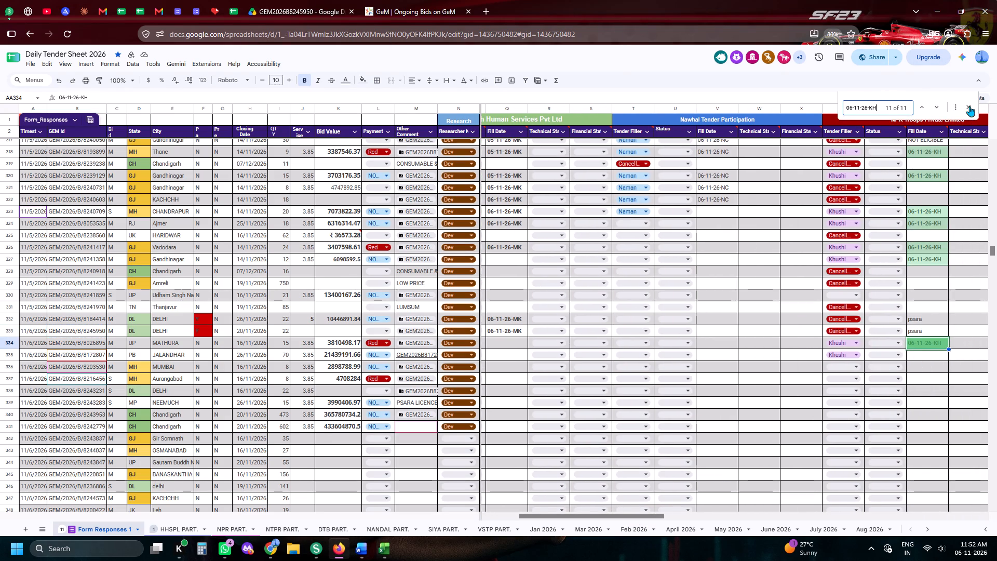
pyautogui.click(969, 106)
pyautogui.moveTo(608, 514); pyautogui.dragTo(382, 527)
pyautogui.click(582, 329)
pyautogui.hotkey('ctrl', 'c')
pyautogui.hotkey('ctrl', 'f')
pyautogui.hotkey('ctrl', 'v')
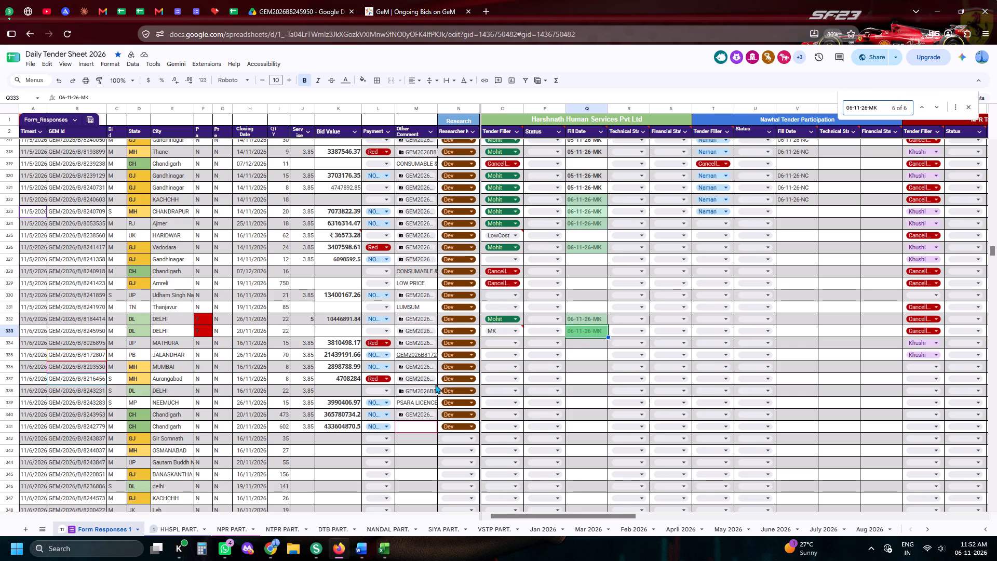
# Save the GeM compliance declaration with No, No and Yes for its three statements, close the GEM2026B8245950 Drive page, and proceed to participate.
pyautogui.click(329, 0)
pyautogui.click(465, 0)
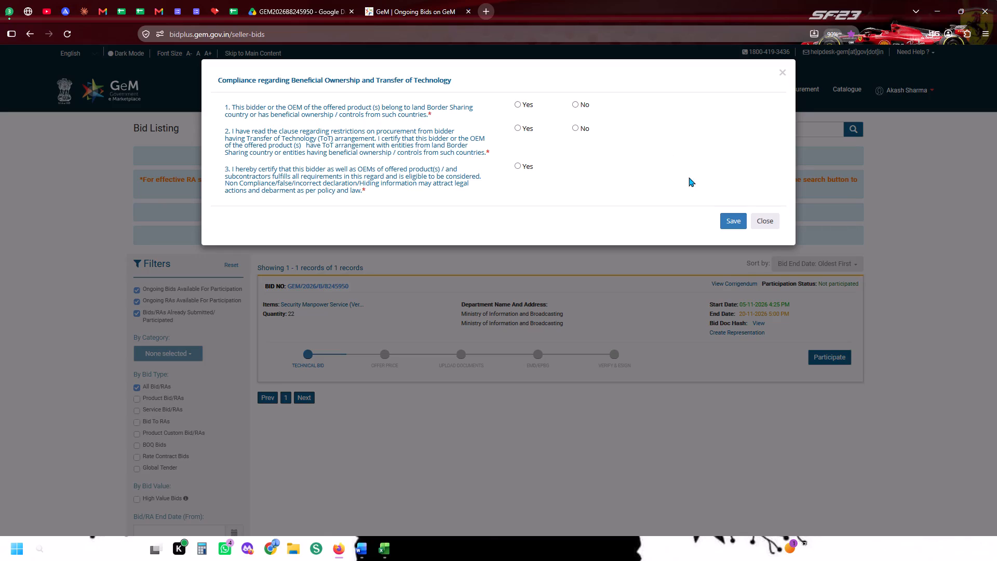
pyautogui.click(573, 131)
pyautogui.click(579, 110)
pyautogui.click(526, 164)
pyautogui.click(580, 104)
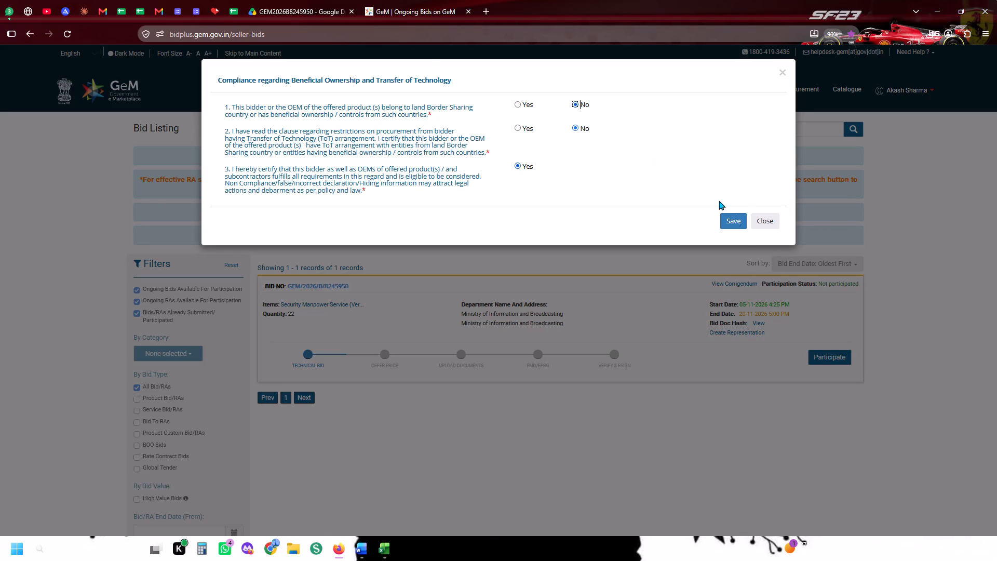
pyautogui.click(744, 226)
pyautogui.click(275, 0)
pyautogui.click(413, 0)
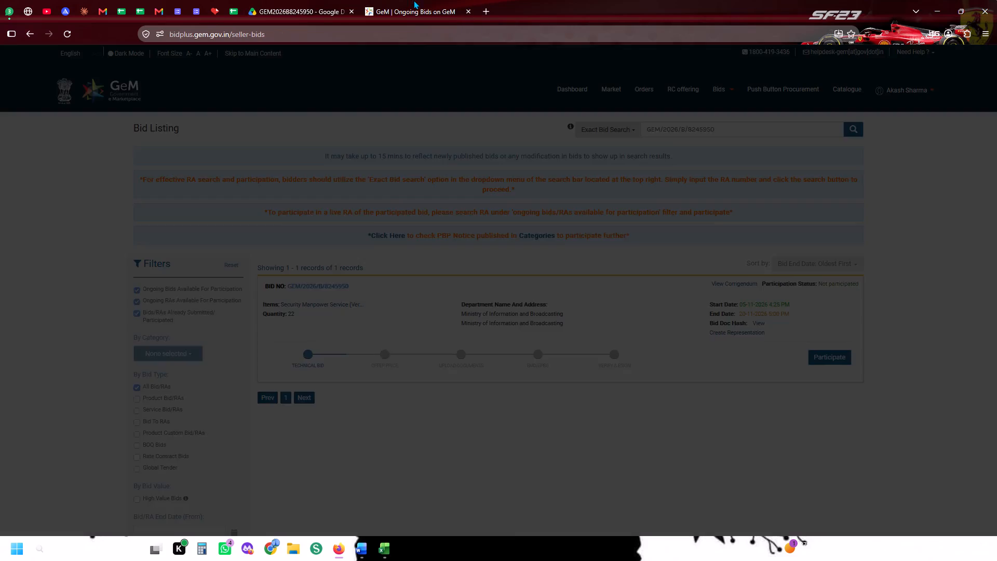
pyautogui.click(348, 9)
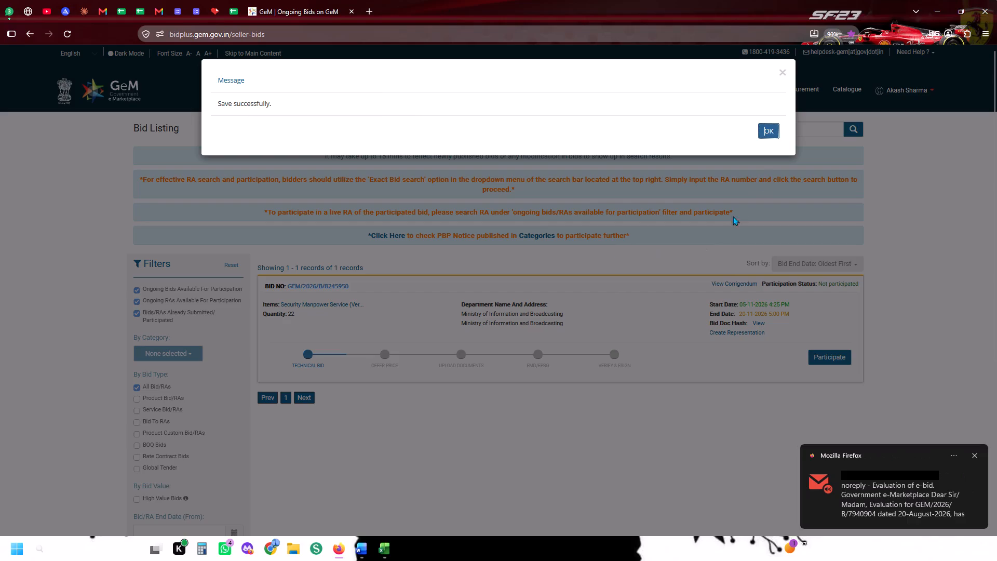
pyautogui.click(774, 126)
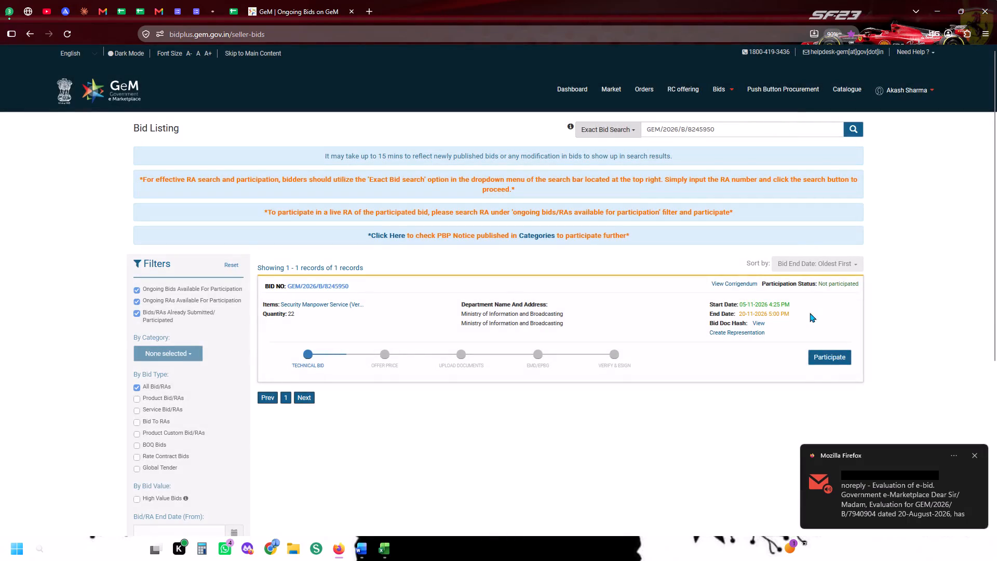
pyautogui.click(816, 365)
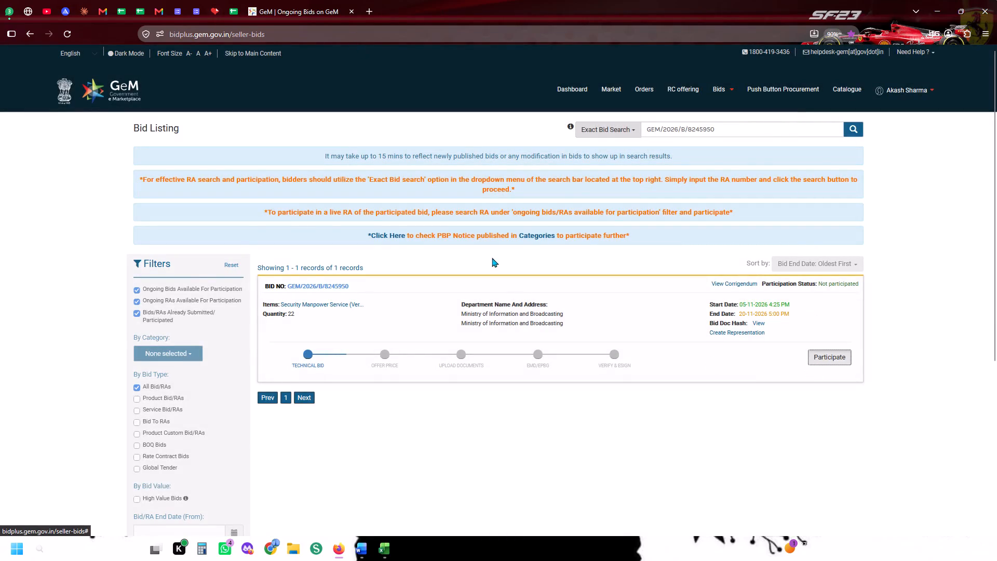
# From row 334 of the Daily Tender Sheet, open the linked Drive folder GEM2026B8026895.
pyautogui.click(225, 0)
pyautogui.click(425, 345)
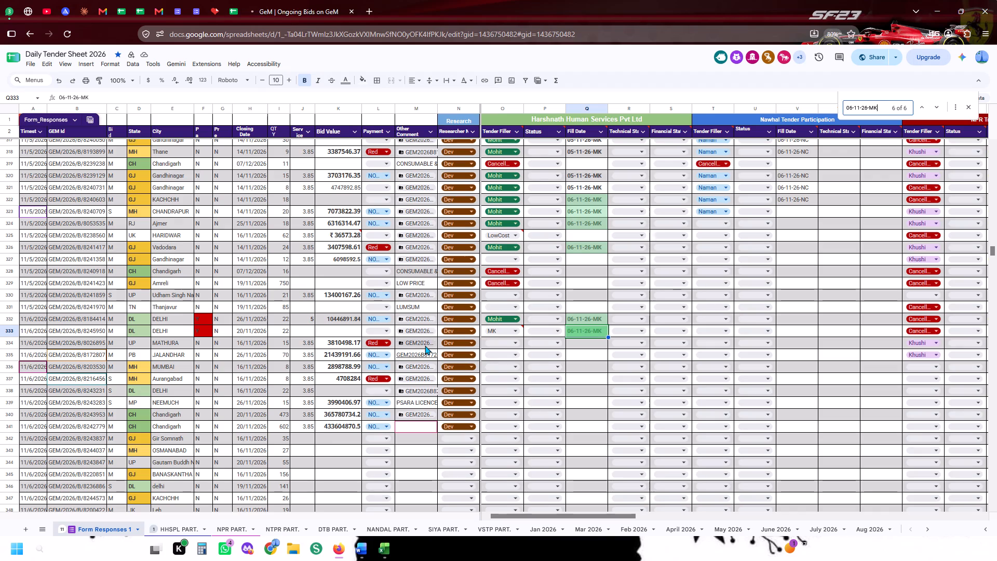
pyautogui.click(444, 407)
# Select the Unarmed Security Guard catalogue with only Delhi as the geographical presence state, save the offering, and continue to the offer price.
pyautogui.click(403, 0)
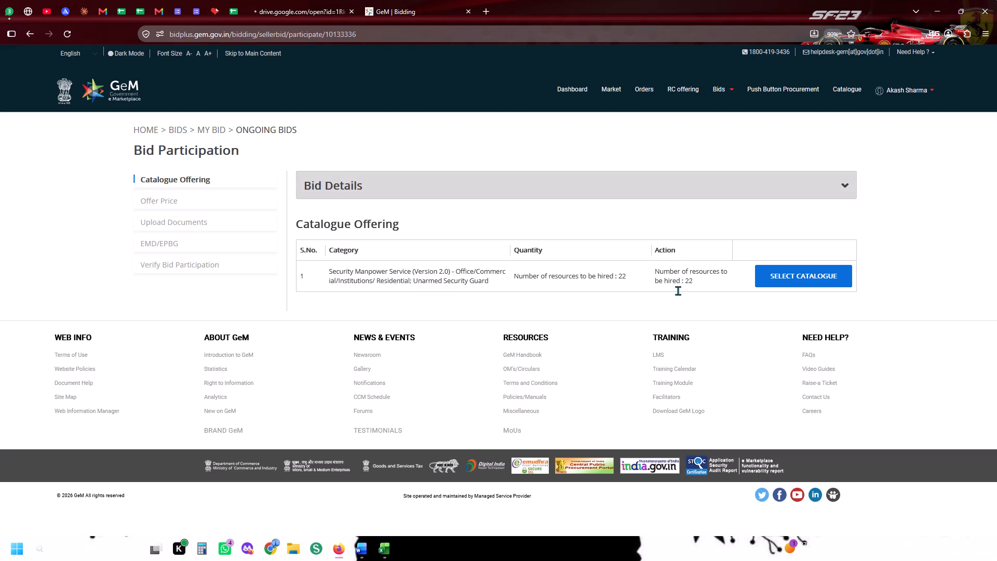
pyautogui.click(799, 277)
pyautogui.click(335, 0)
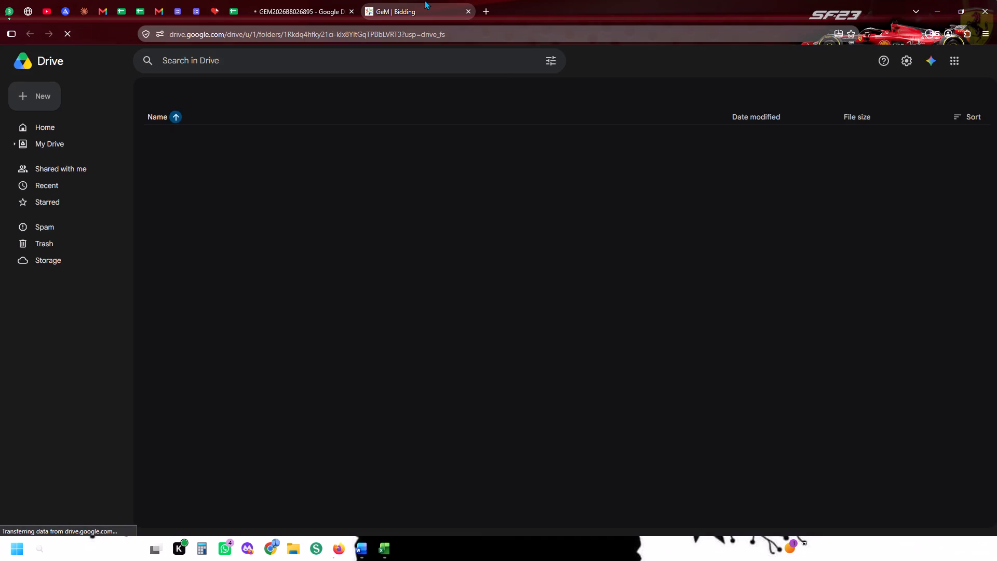
pyautogui.click(427, 0)
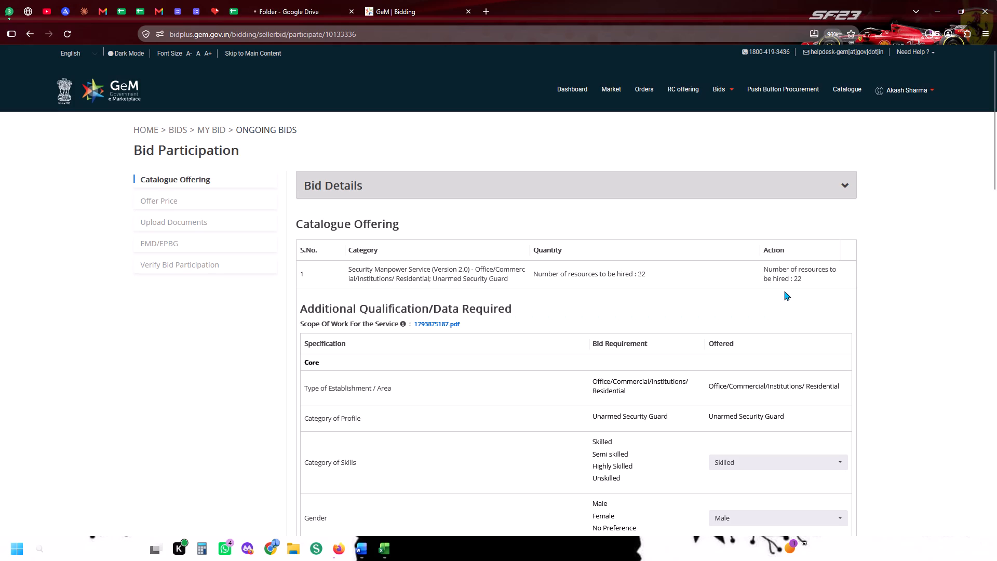
pyautogui.scroll(-4, 784, 291)
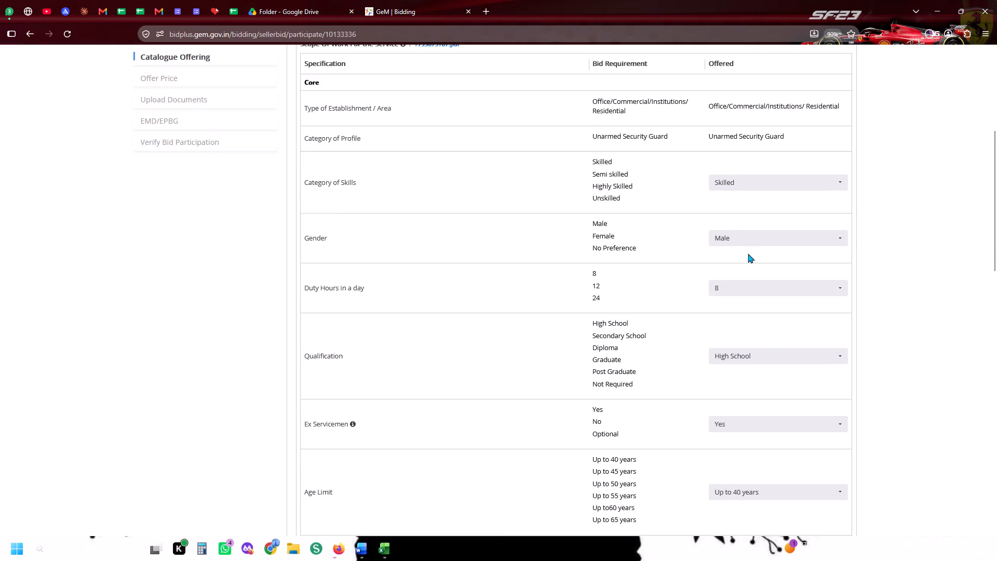
pyautogui.scroll(-4, 750, 262)
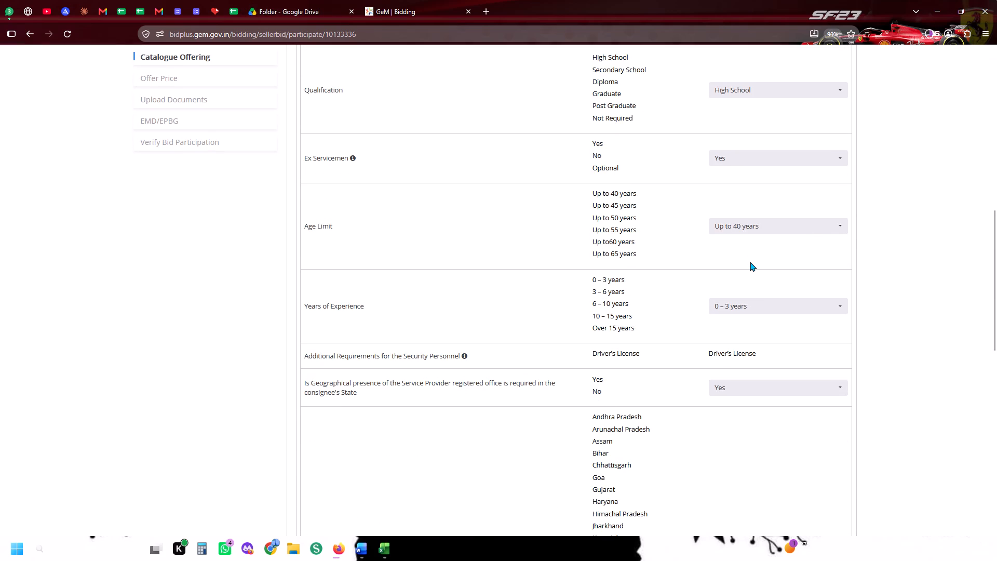
pyautogui.scroll(-5, 750, 262)
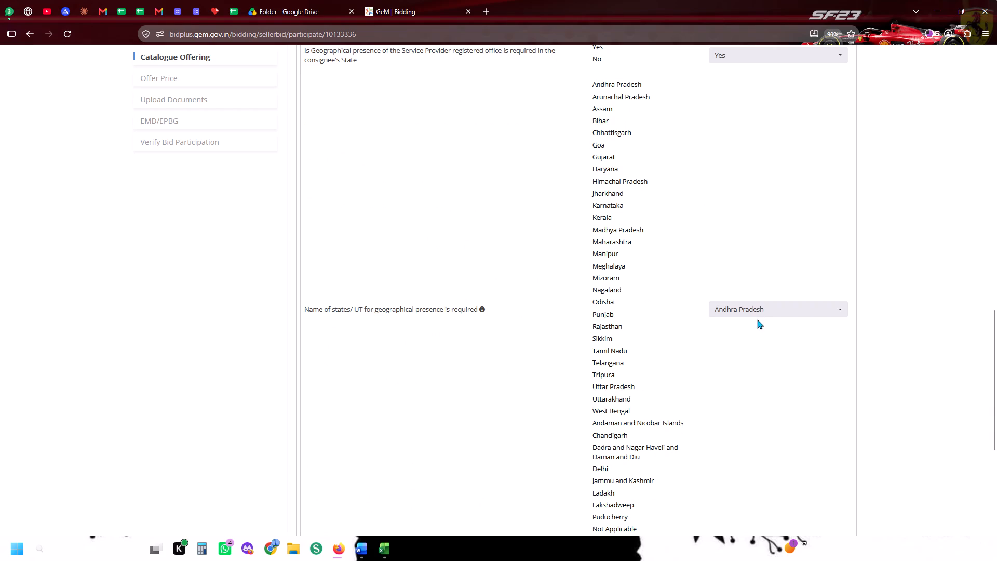
pyautogui.click(756, 311)
pyautogui.click(743, 248)
pyautogui.click(764, 346)
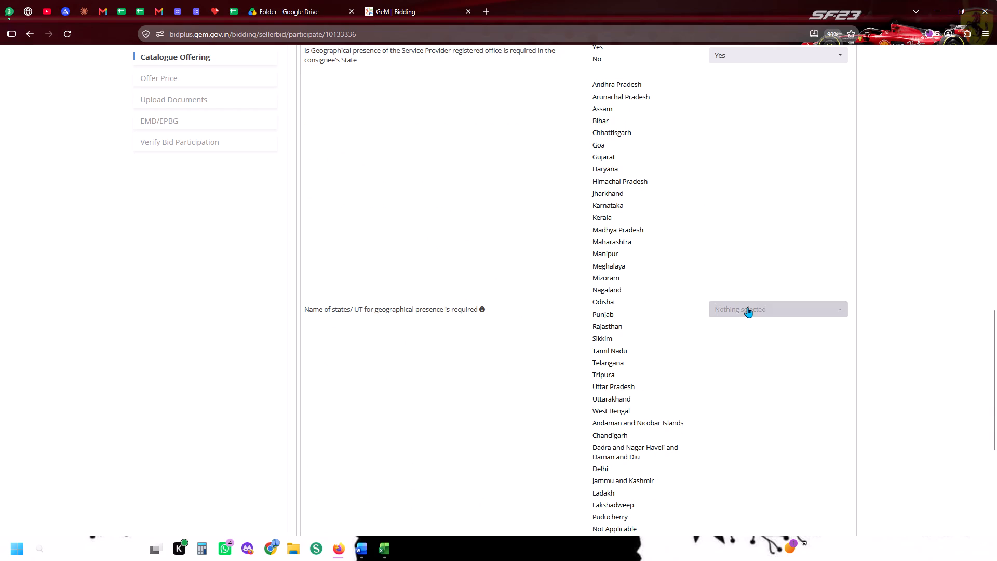
pyautogui.click(747, 307)
pyautogui.press('d')
pyautogui.click(728, 289)
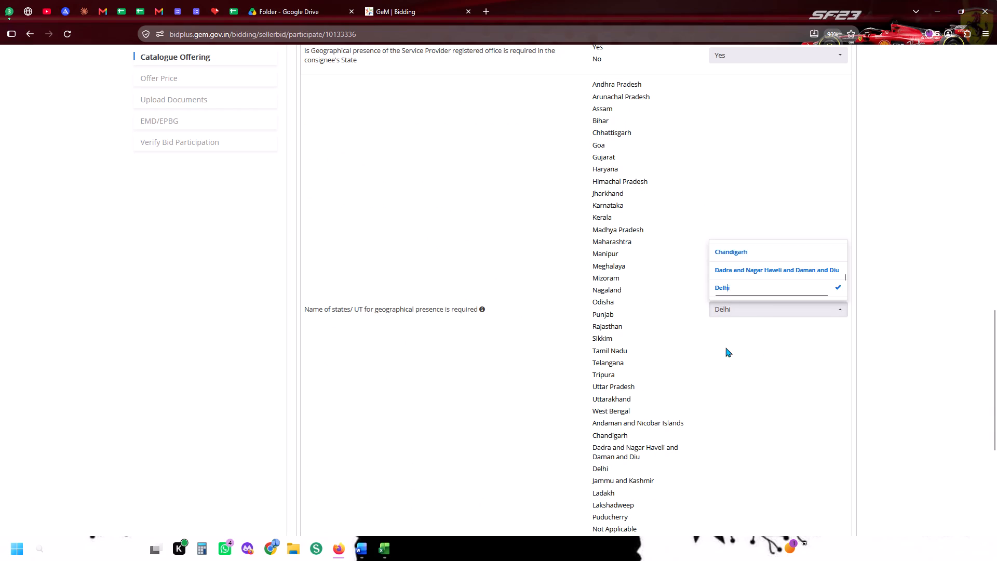
pyautogui.click(725, 348)
pyautogui.scroll(-7, 813, 382)
pyautogui.click(805, 292)
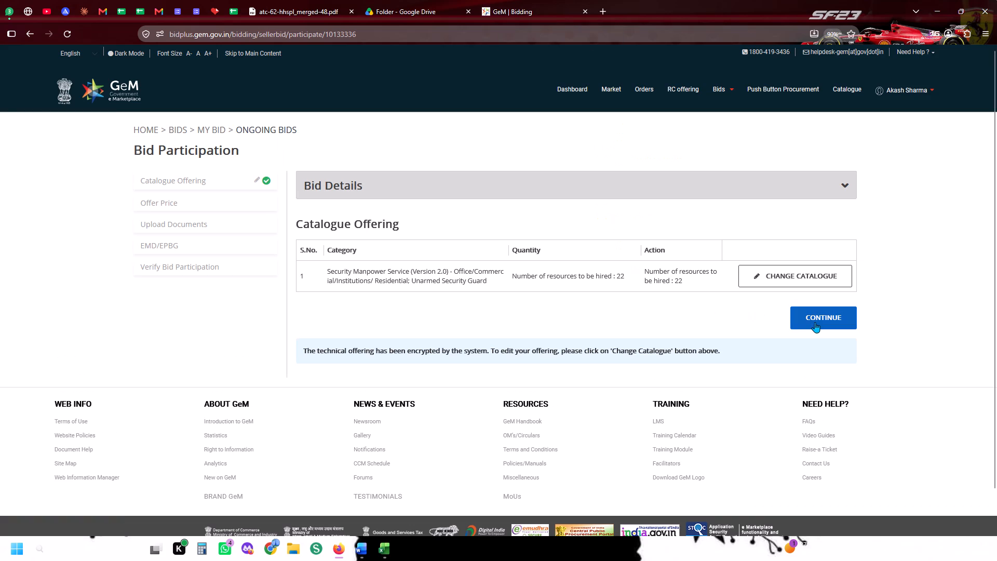
pyautogui.click(815, 322)
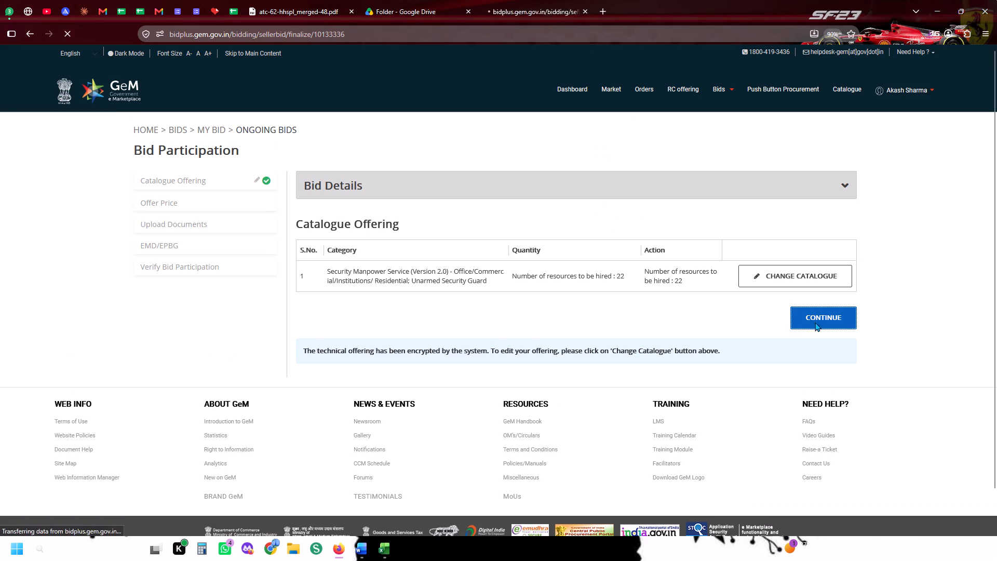
# Enter 3.85 as the service charge percentage and copy the total offer price from the estimate.
pyautogui.write('3.85')
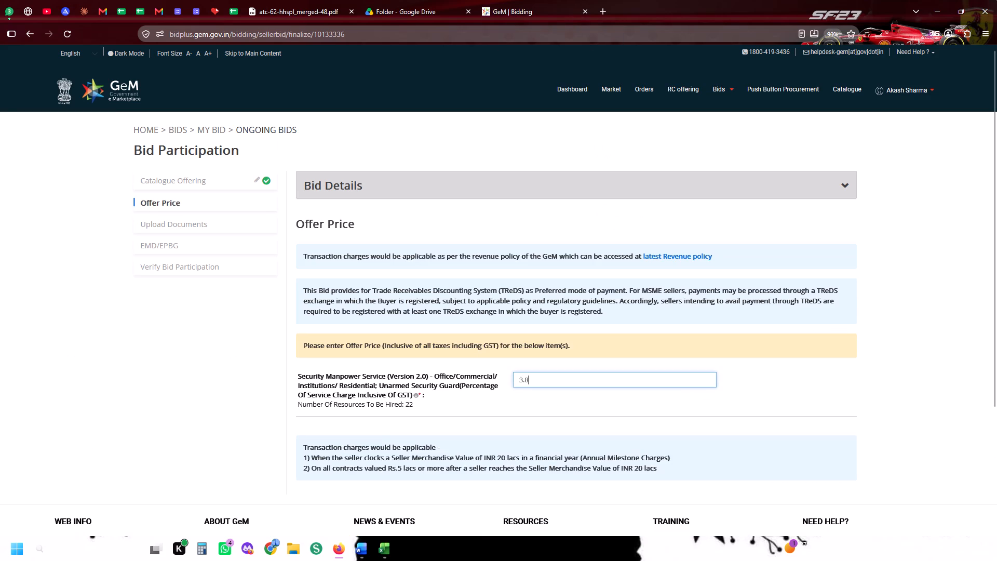
pyautogui.press('Tab')
pyautogui.click(804, 257)
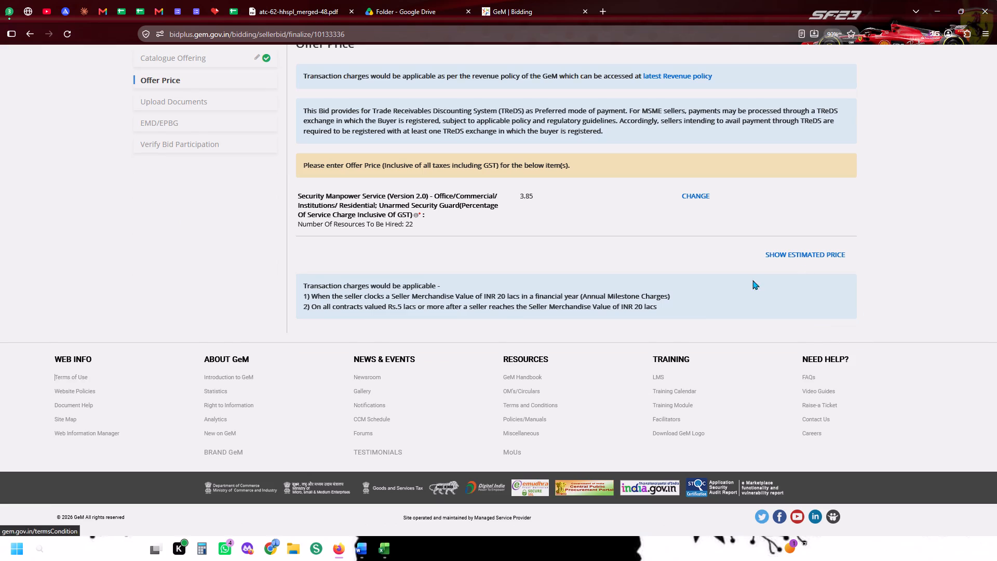
pyautogui.scroll(-5, 752, 282)
pyautogui.moveTo(649, 247); pyautogui.dragTo(674, 247)
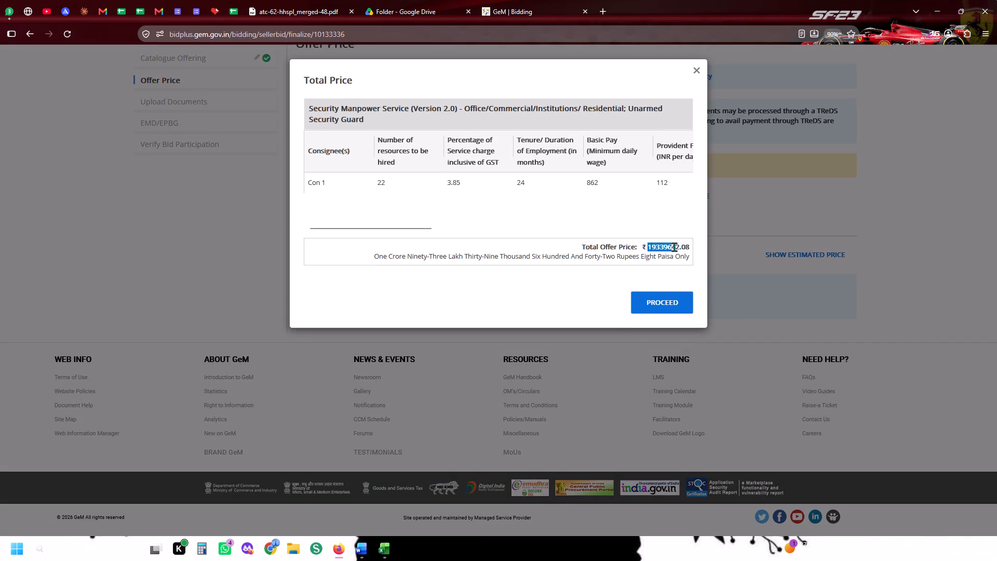
pyautogui.moveTo(674, 247); pyautogui.dragTo(692, 244)
pyautogui.hotkey('ctrl', 'c')
pyautogui.hotkey('ctrl', 'c')
pyautogui.hotkey('ctrl', 'c')
# Accept the total price, encrypt and save the financial quote.
pyautogui.click(645, 296)
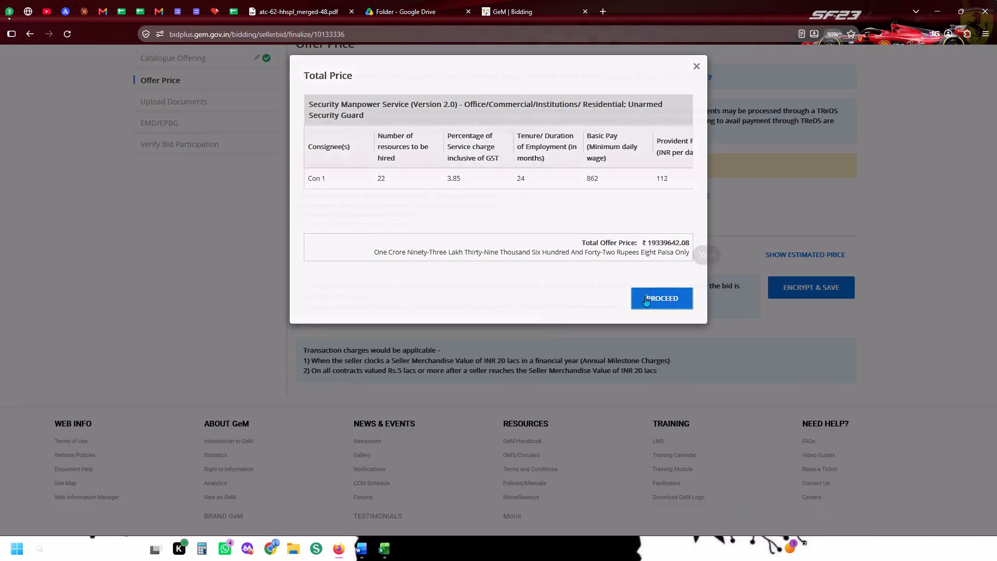
pyautogui.click(795, 297)
pyautogui.click(523, 322)
pyautogui.click(529, 322)
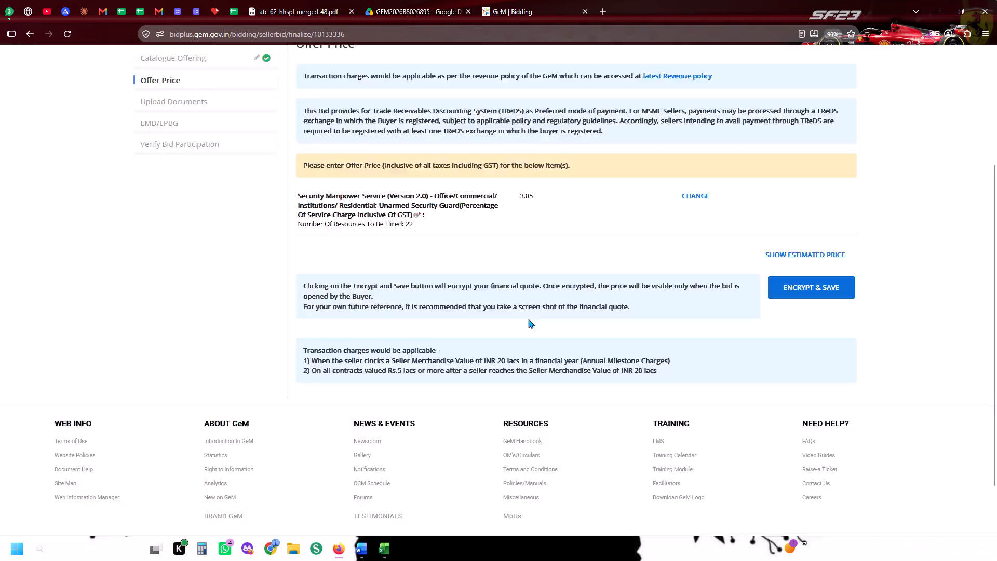
# In row 333 of the tender sheet, enter service charge 3.85, bid value 19339642.08, and payment NONE filled down from the row above.
pyautogui.click(222, 3)
pyautogui.click(230, 3)
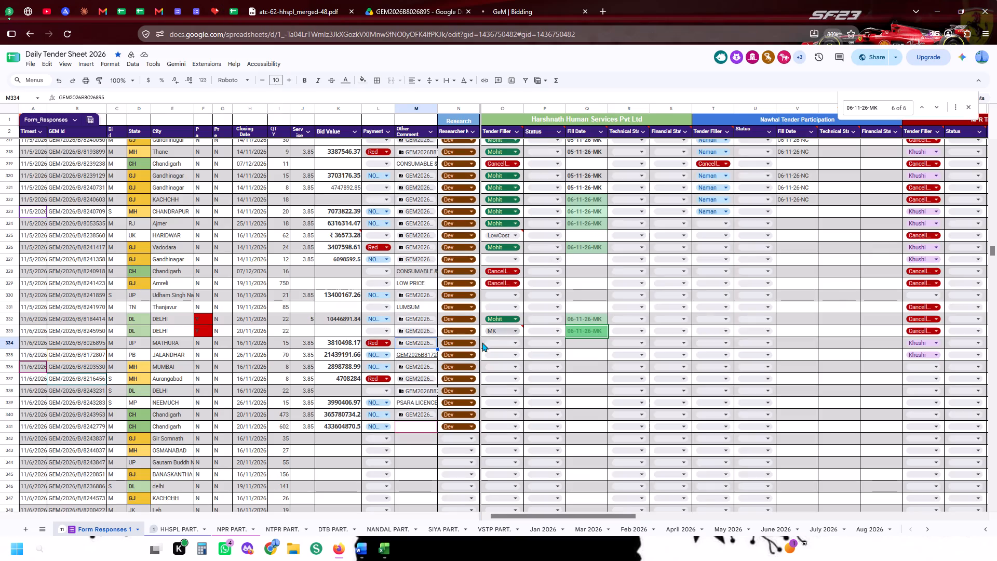
pyautogui.click(314, 333)
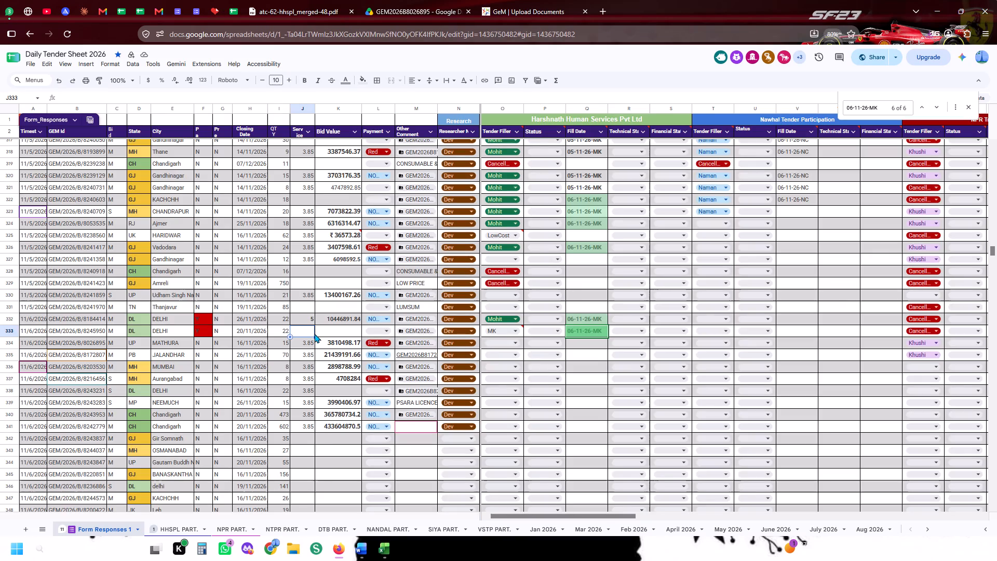
pyautogui.write('30.85')
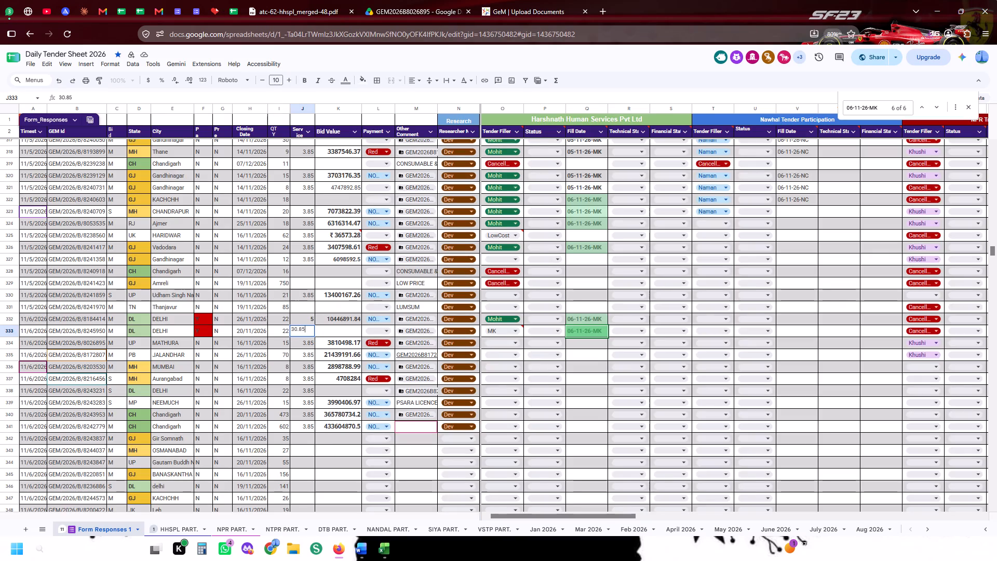
pyautogui.press('BackSpace')
pyautogui.press('BackSpace')
pyautogui.press('BackSpace')
pyautogui.press('BackSpace')
pyautogui.press('BackSpace')
pyautogui.write('3.85')
pyautogui.press('Tab')
pyautogui.hotkey('ctrl', 'v')
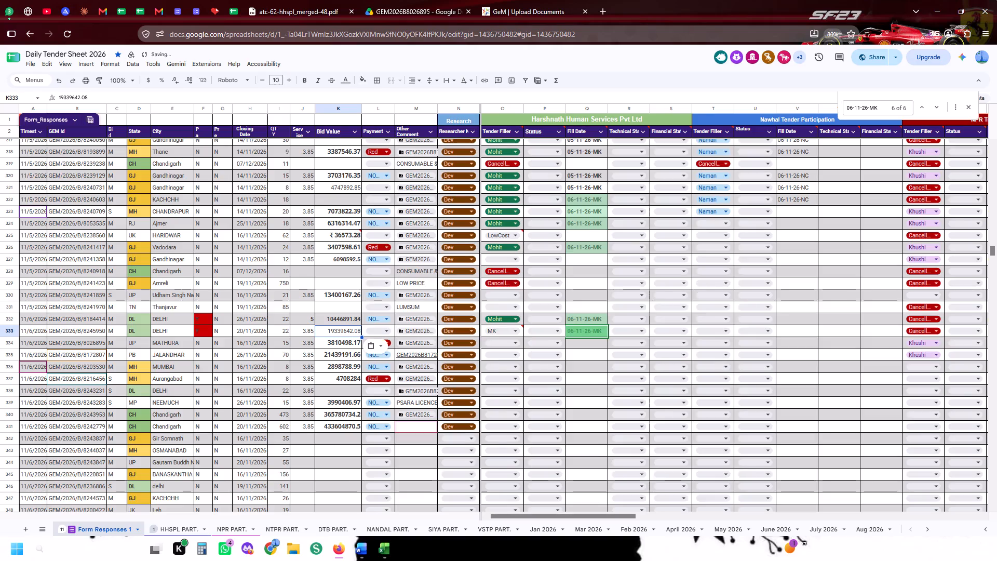
pyautogui.press('Tab')
pyautogui.hotkey('ctrl', 'd')
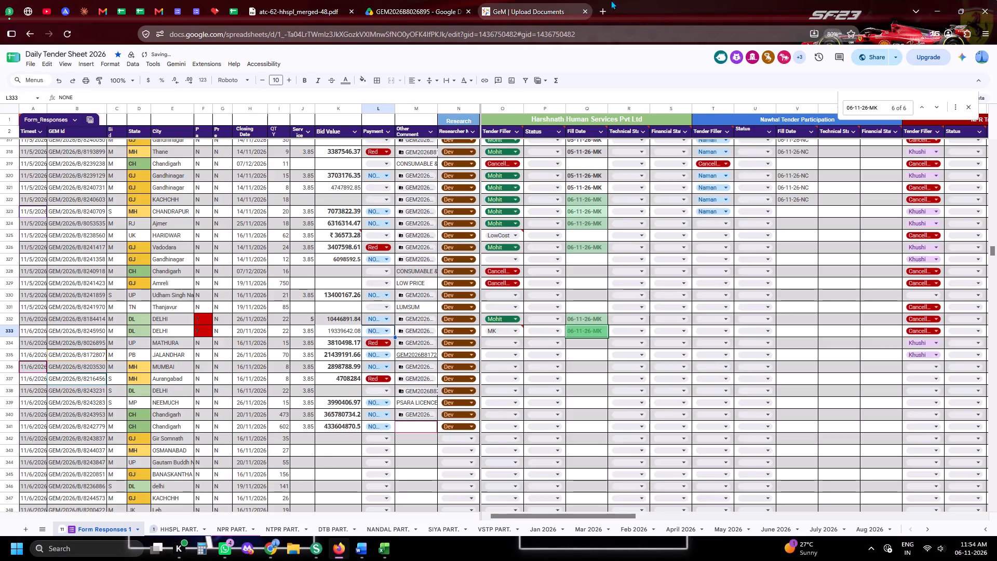
# Back on GeM, upload experience-ceretera-hhspl for Experience Criteria.
pyautogui.click(620, 0)
pyautogui.click(540, 0)
pyautogui.click(581, 254)
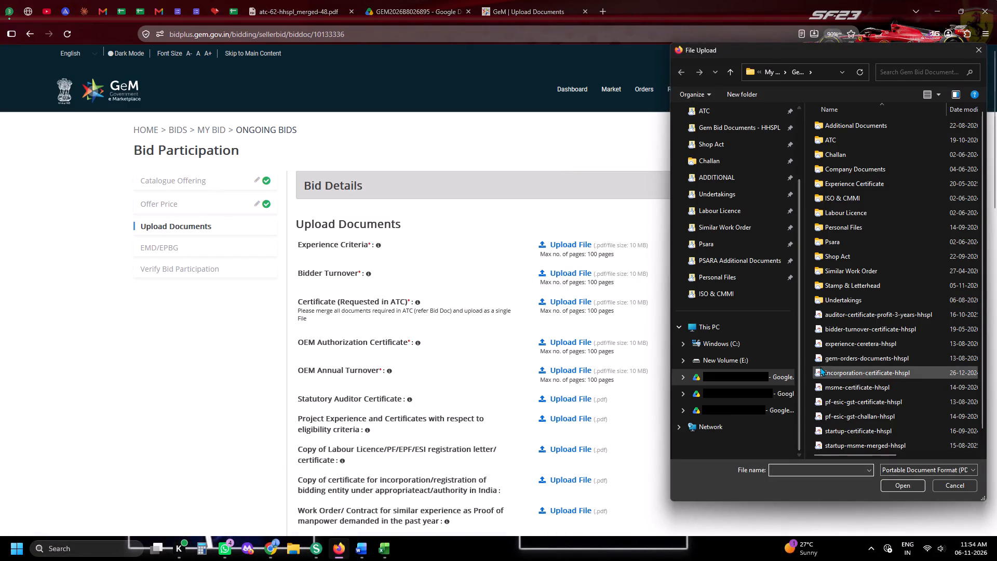
pyautogui.doubleClick(833, 342)
# Upload the bidder turnover certificate for the Bidder Turnover requirement.
pyautogui.click(553, 273)
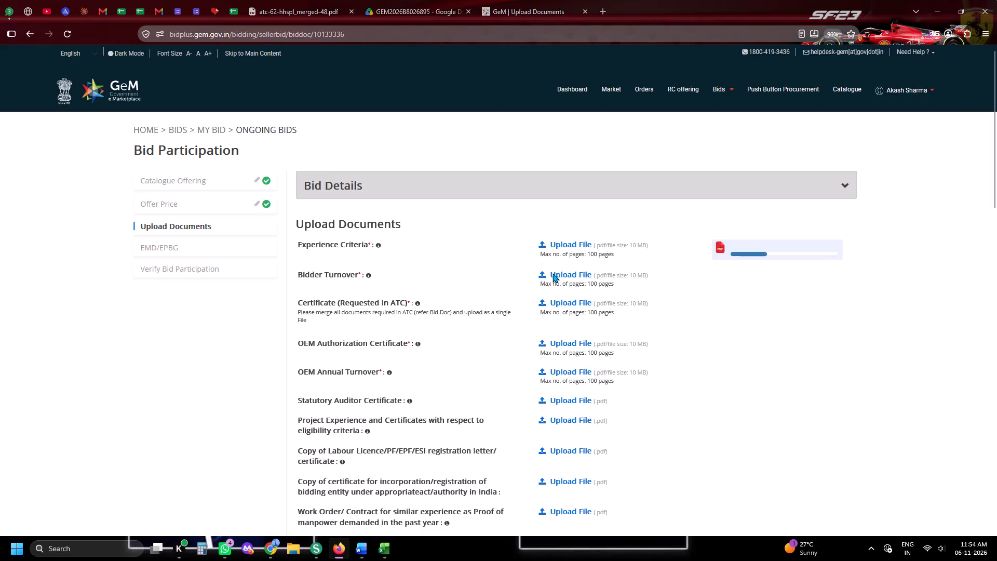
pyautogui.scroll(-1, 876, 291)
pyautogui.doubleClick(856, 309)
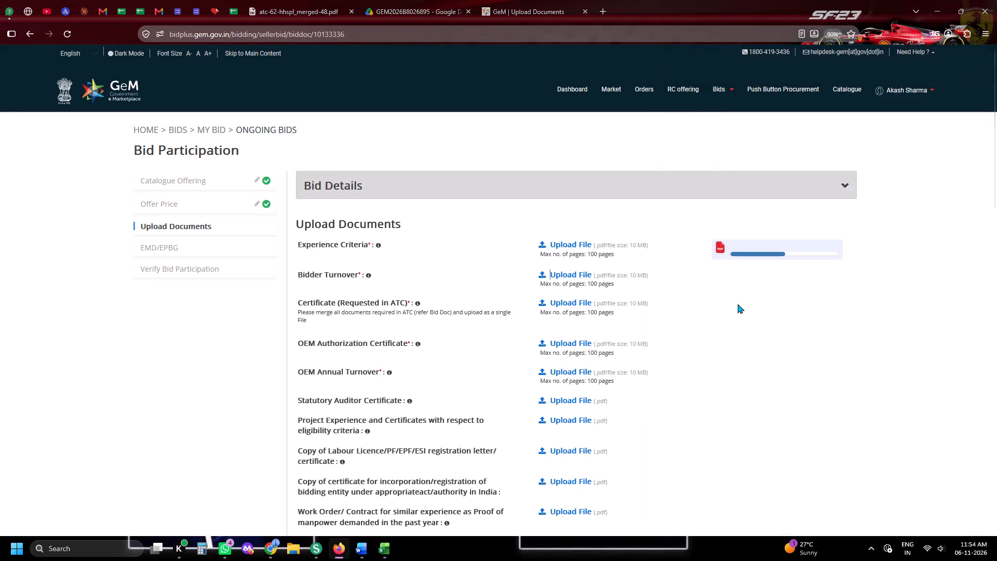
# Upload atc-62-hhspl_merged-48 from Downloads for the Certificate (Requested in ATC) requirement.
pyautogui.click(626, 306)
pyautogui.scroll(4, 704, 243)
pyautogui.click(726, 196)
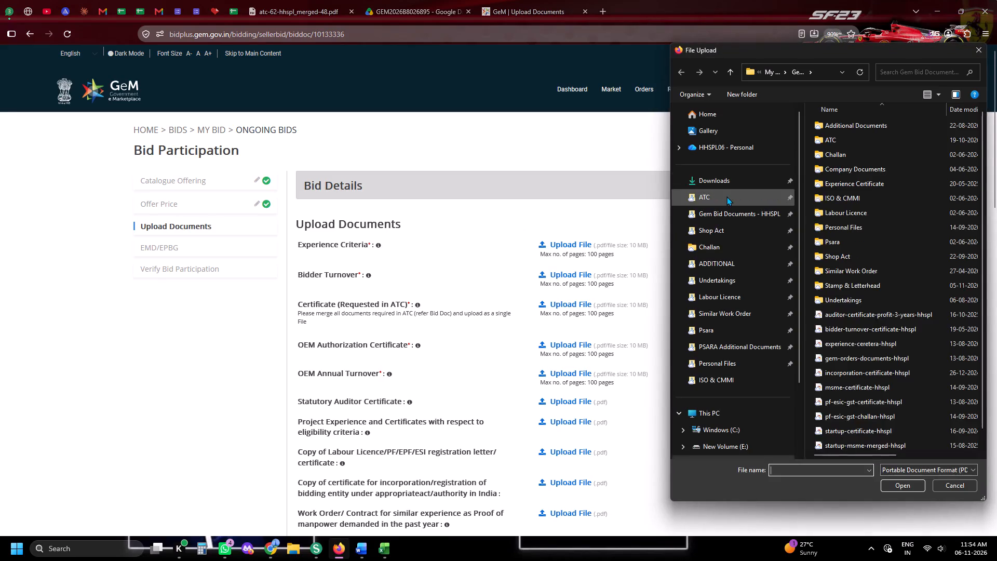
pyautogui.click(728, 186)
pyautogui.click(834, 144)
pyautogui.scroll(-1, 709, 213)
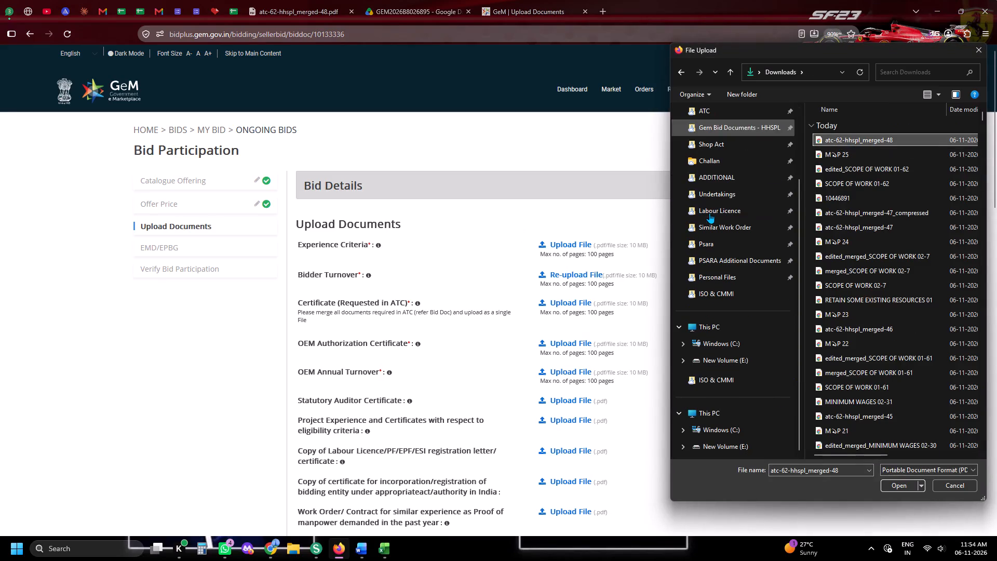
pyautogui.doubleClick(862, 141)
# Upload undertaking-oem-authorization-hhspl from the Undertakings folder for the OEM Authorization Certificate requirement.
pyautogui.scroll(-2, 746, 195)
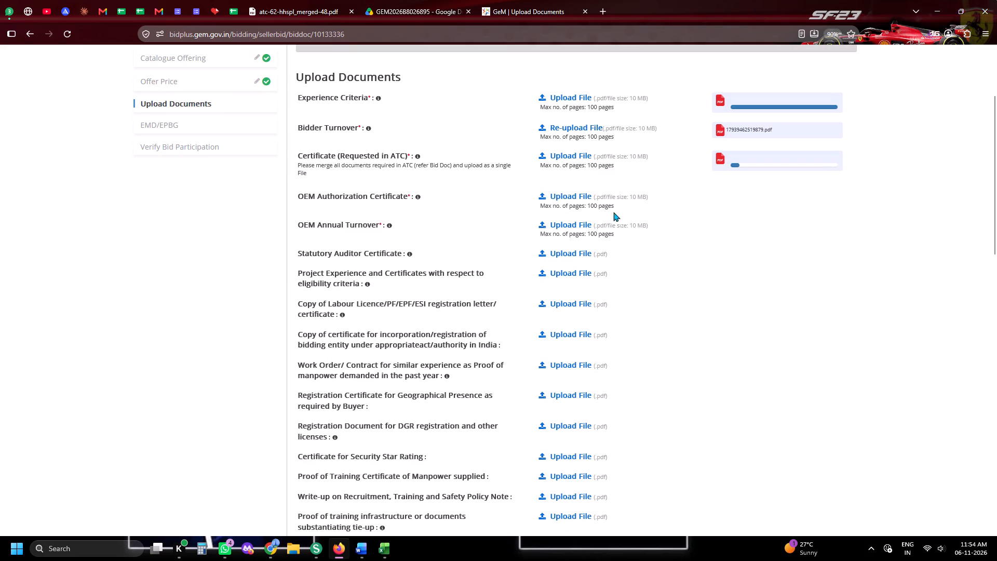
pyautogui.click(597, 207)
pyautogui.scroll(4, 751, 272)
pyautogui.click(750, 272)
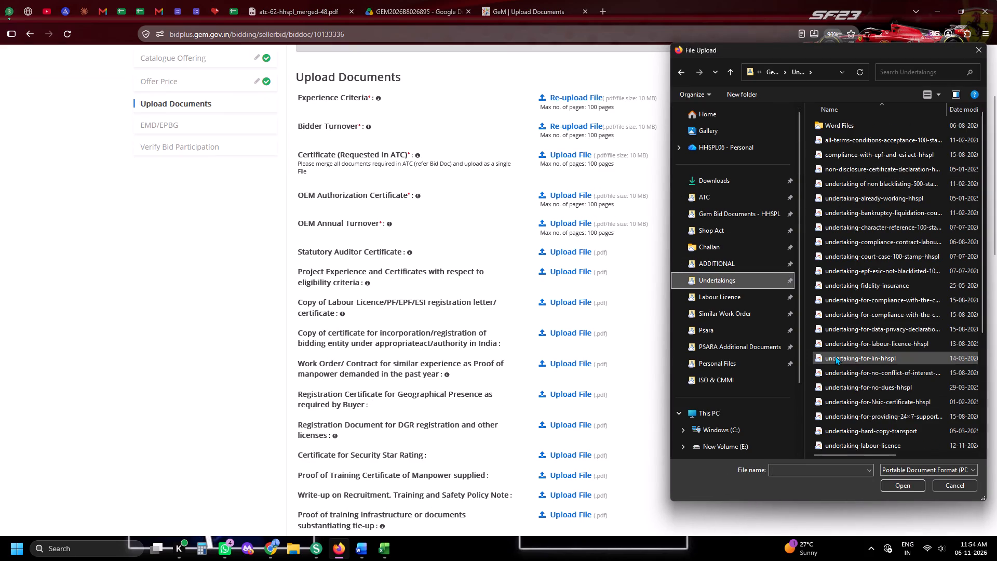
pyautogui.scroll(-6, 852, 261)
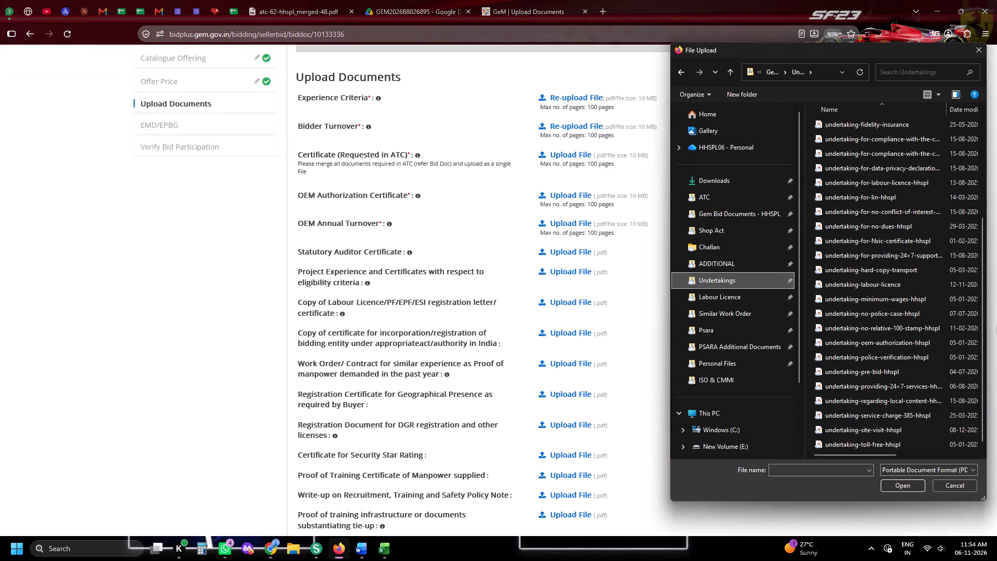
pyautogui.doubleClick(853, 348)
# Upload statutory-auditor-certificate-hhspl from the Gem Bid Documents - HHSPL folder for the Statutory Auditor Certificate.
pyautogui.click(575, 249)
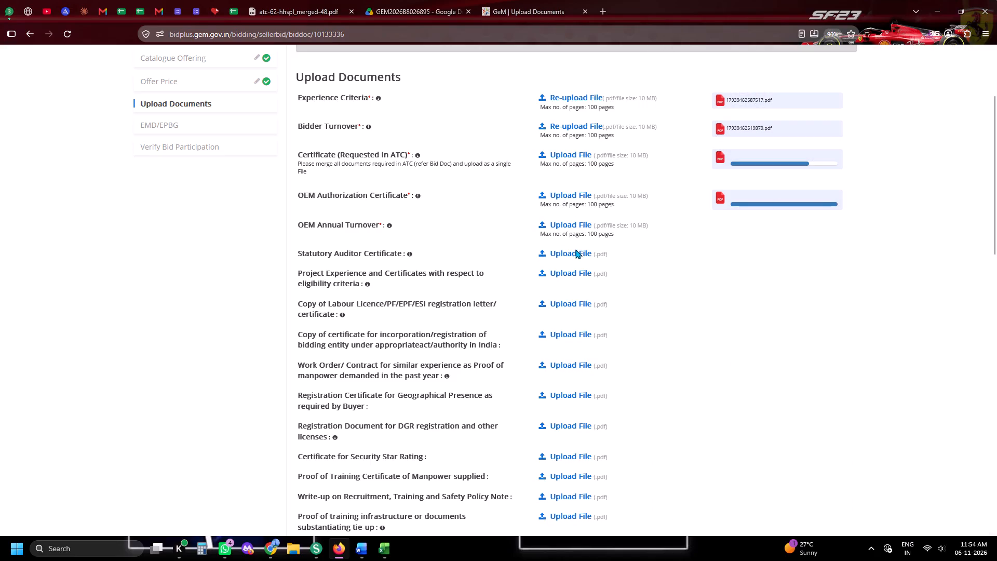
pyautogui.scroll(4, 755, 306)
pyautogui.click(762, 223)
pyautogui.click(762, 221)
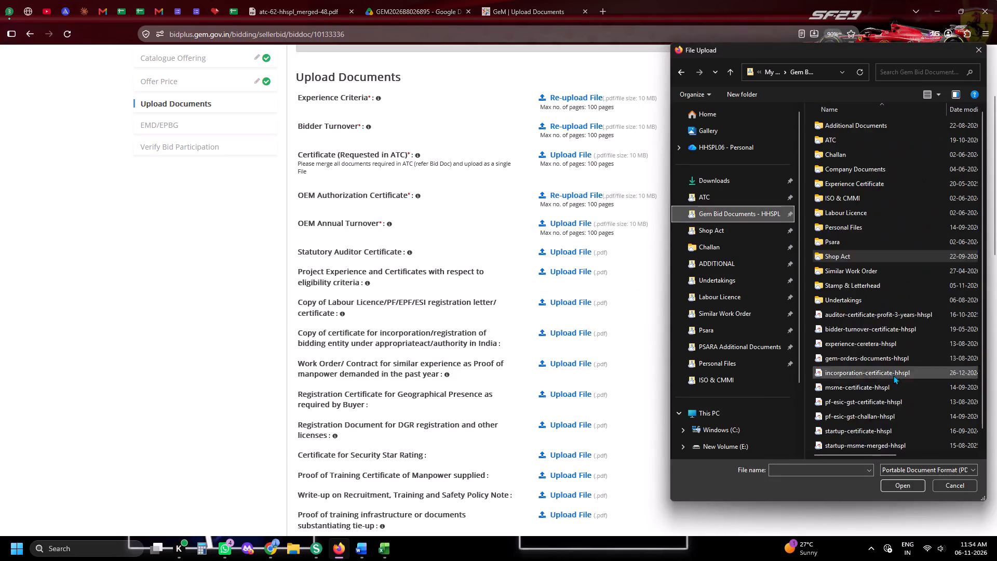
pyautogui.scroll(-5, 890, 388)
pyautogui.doubleClick(848, 439)
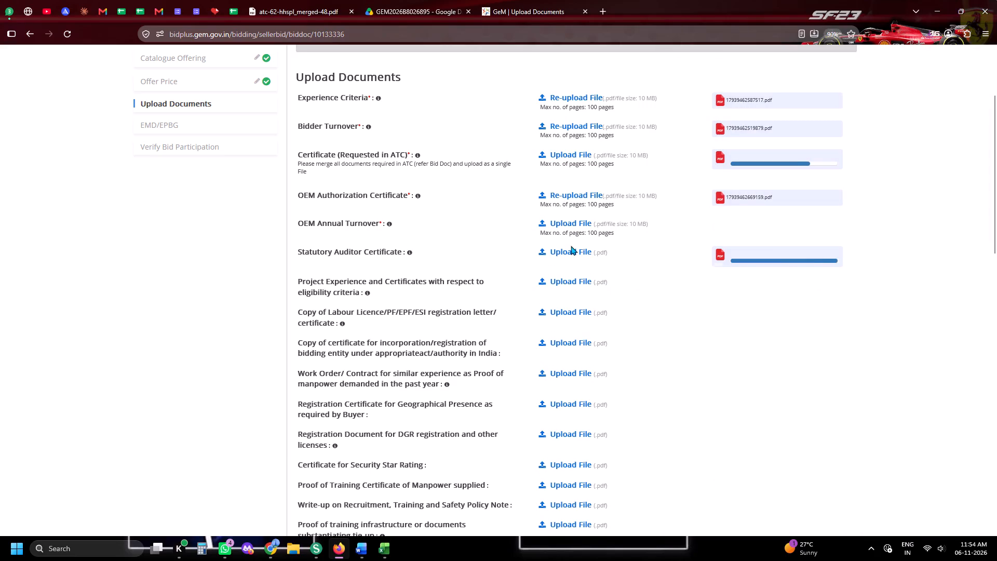
# Upload bidder-turnover-certificate-hhspl from the Gem Bid Documents - HHSPL folder for the OEM Annual Turnover requirement.
pyautogui.click(577, 222)
pyautogui.scroll(4, 755, 329)
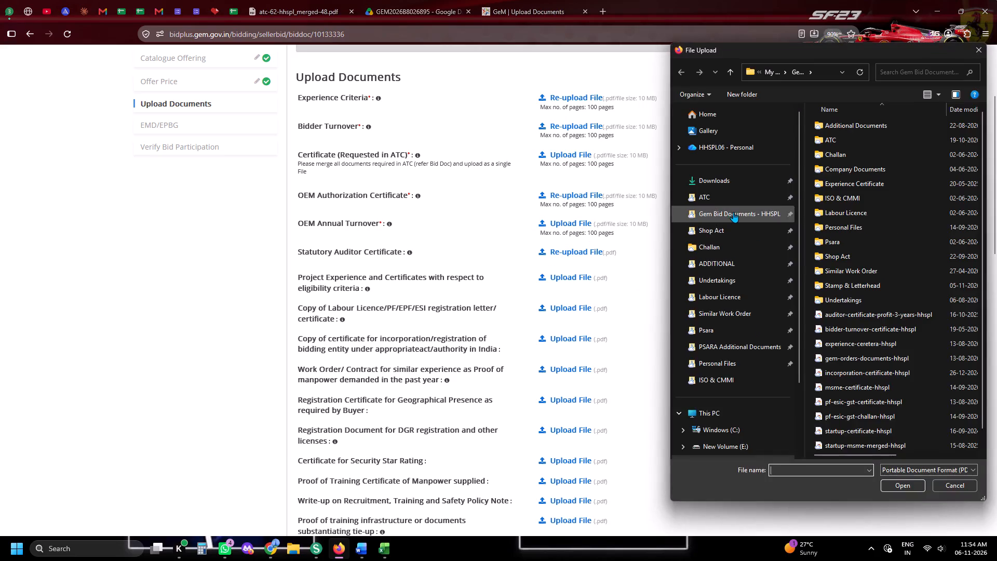
pyautogui.click(733, 212)
pyautogui.click(826, 337)
pyautogui.doubleClick(825, 330)
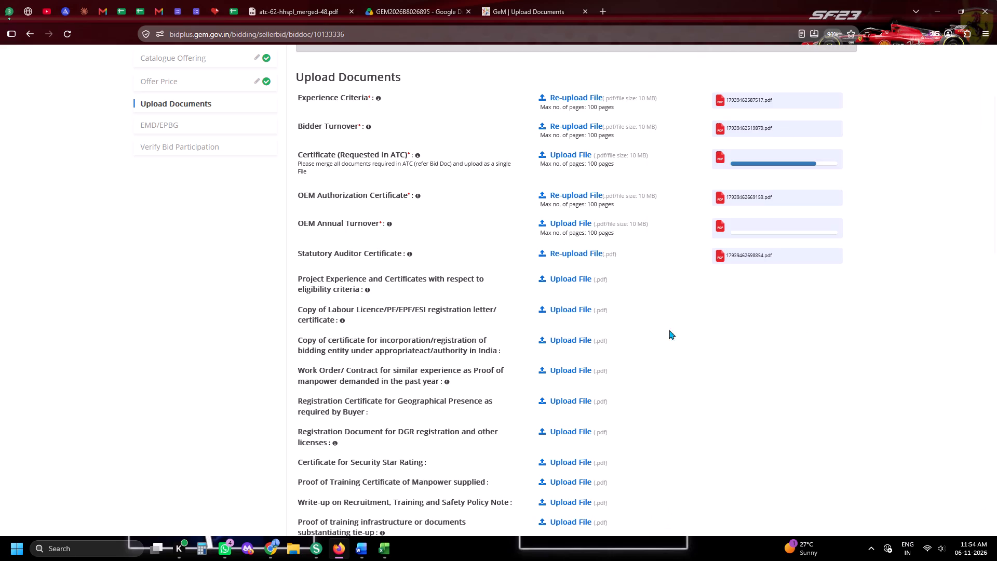
# Upload gem-orders-documents-hhspl for Project Experience and Certificates with respect to eligibility criteria.
pyautogui.click(590, 284)
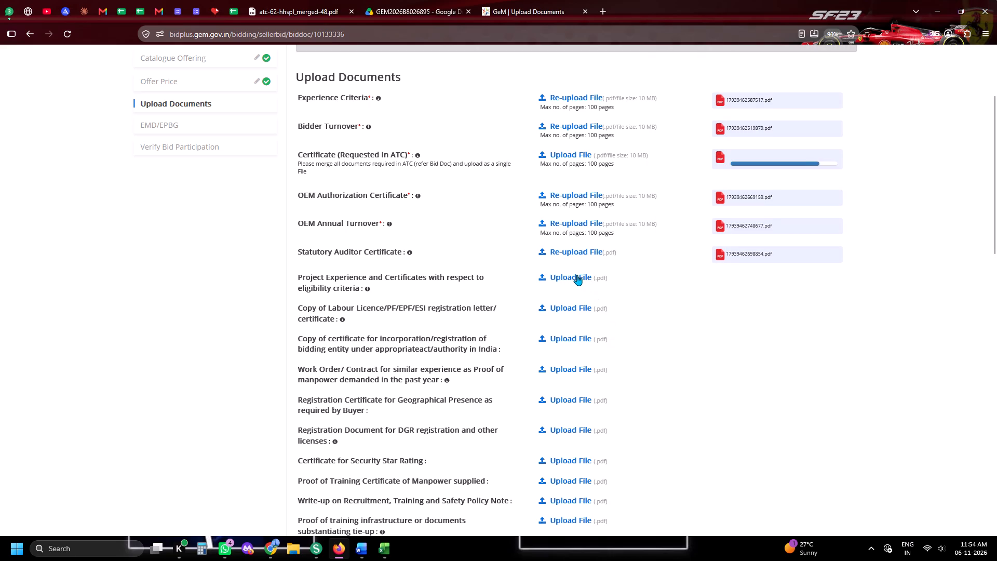
pyautogui.click(577, 275)
pyautogui.scroll(4, 747, 275)
pyautogui.click(750, 218)
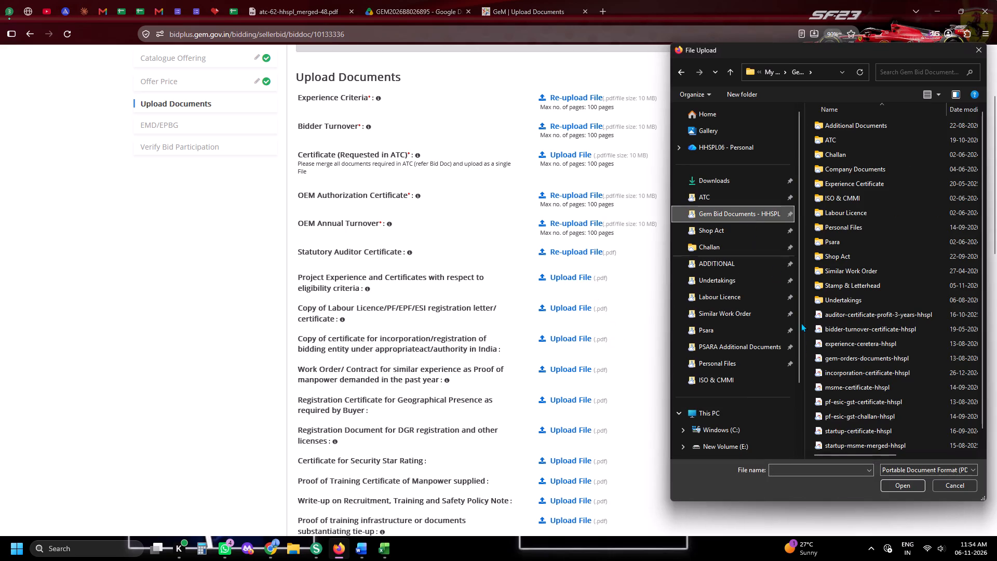
pyautogui.click(813, 356)
pyautogui.doubleClick(817, 354)
# Upload pf-esic-gst-certificate-hhspl for the Labour Licence/PF/EPF/ESI registration requirement.
pyautogui.click(572, 308)
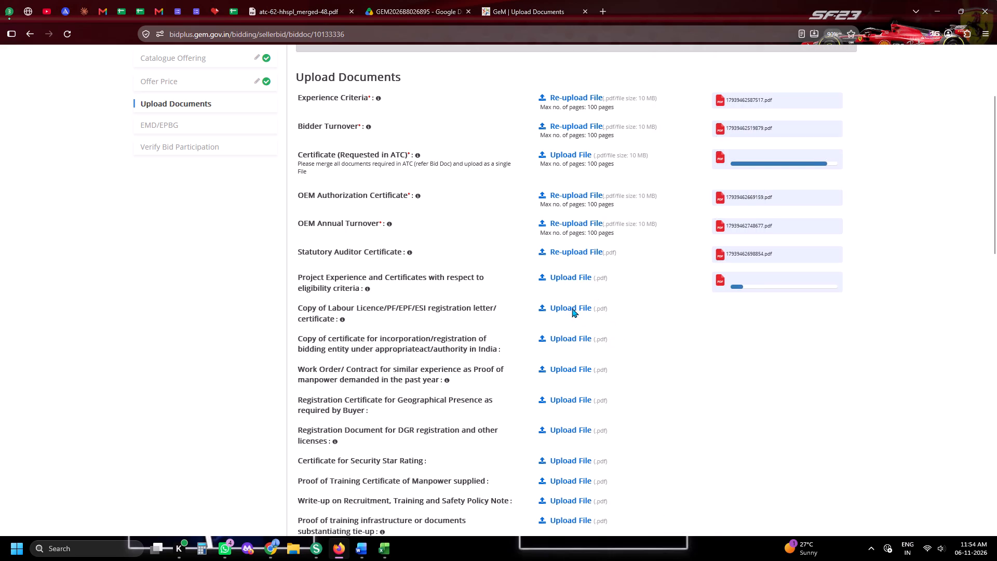
pyautogui.scroll(-5, 907, 348)
pyautogui.scroll(-3, 901, 390)
pyautogui.doubleClick(852, 382)
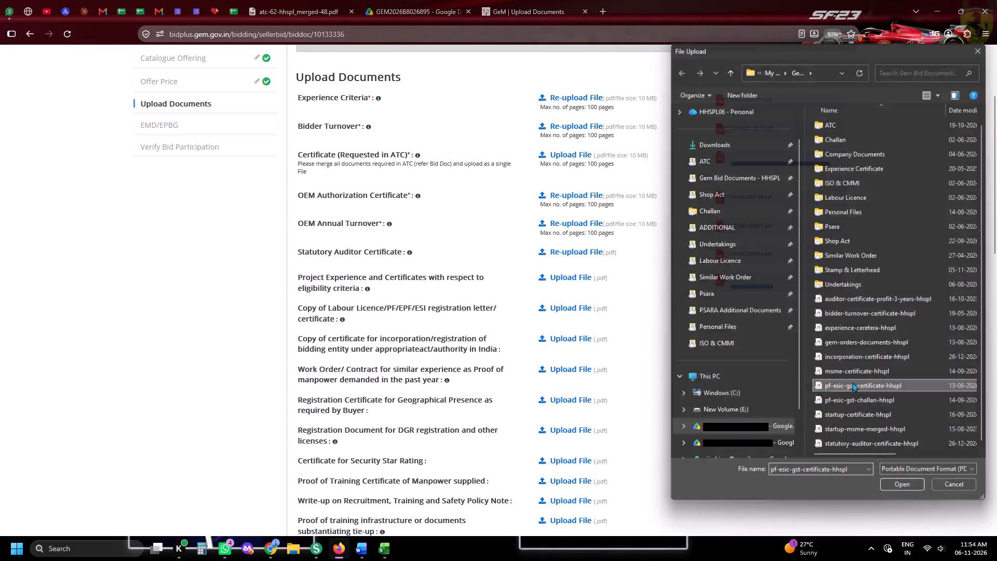
# Upload incorporation-certificate-hhspl for the bidding entity's certificate of incorporation/registration.
pyautogui.click(563, 345)
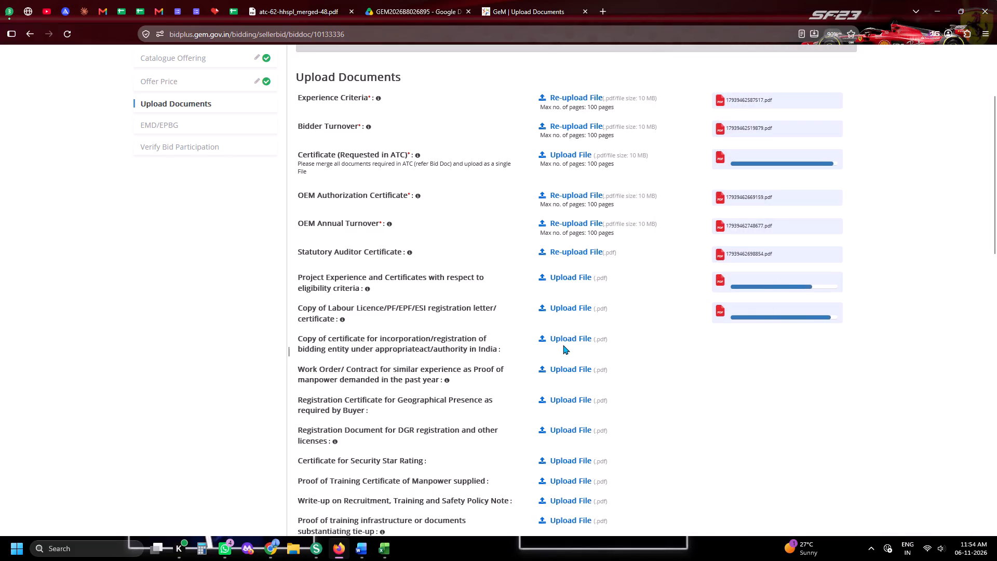
pyautogui.click(563, 342)
pyautogui.scroll(-5, 847, 336)
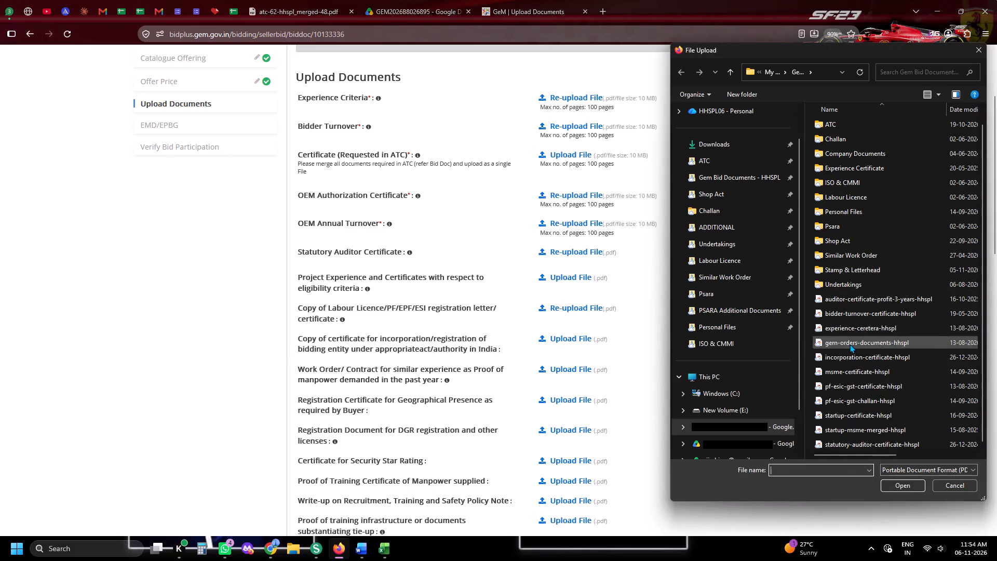
pyautogui.tripleClick(837, 362)
# Upload Similar Work Order Security Guard from the Similar Work Order folder for the similar-experience Work Order/Contract requirement.
pyautogui.scroll(-2, 615, 377)
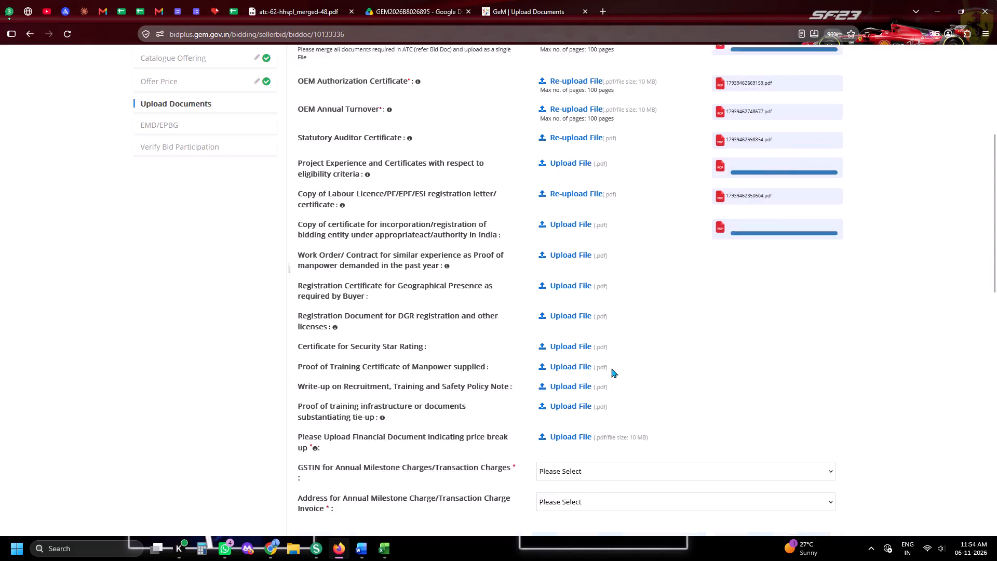
pyautogui.click(572, 243)
pyautogui.click(567, 231)
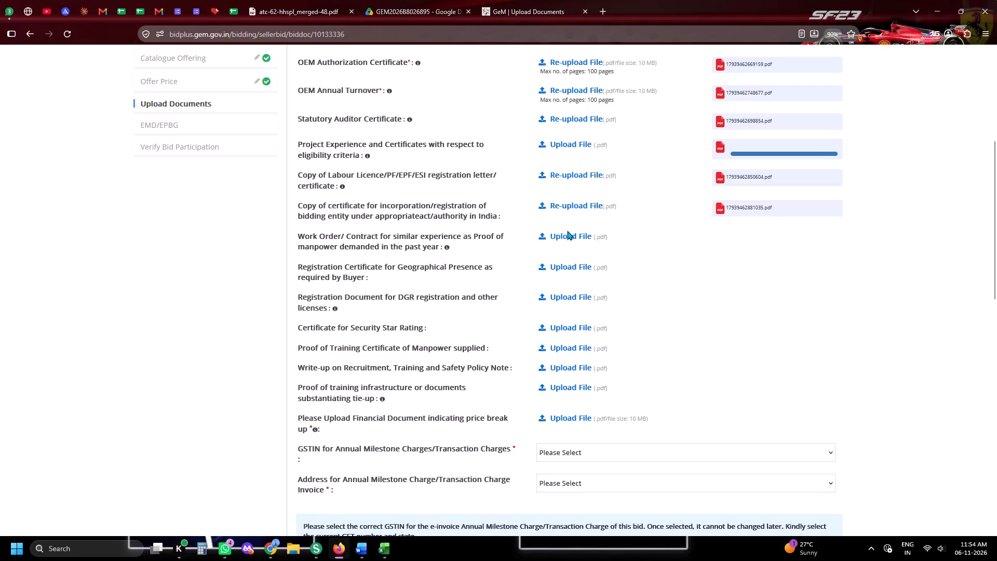
pyautogui.scroll(3, 712, 299)
pyautogui.click(728, 315)
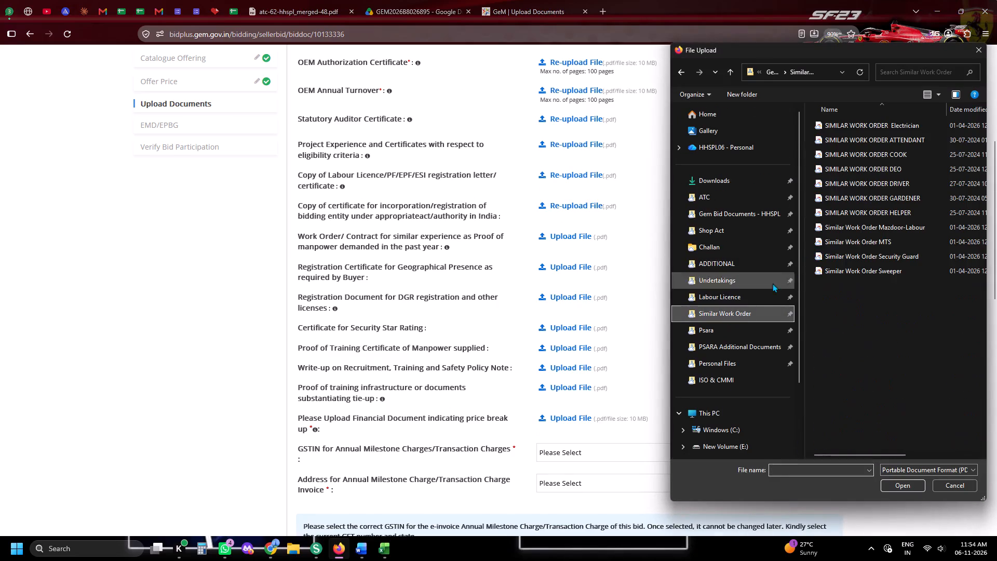
pyautogui.doubleClick(845, 258)
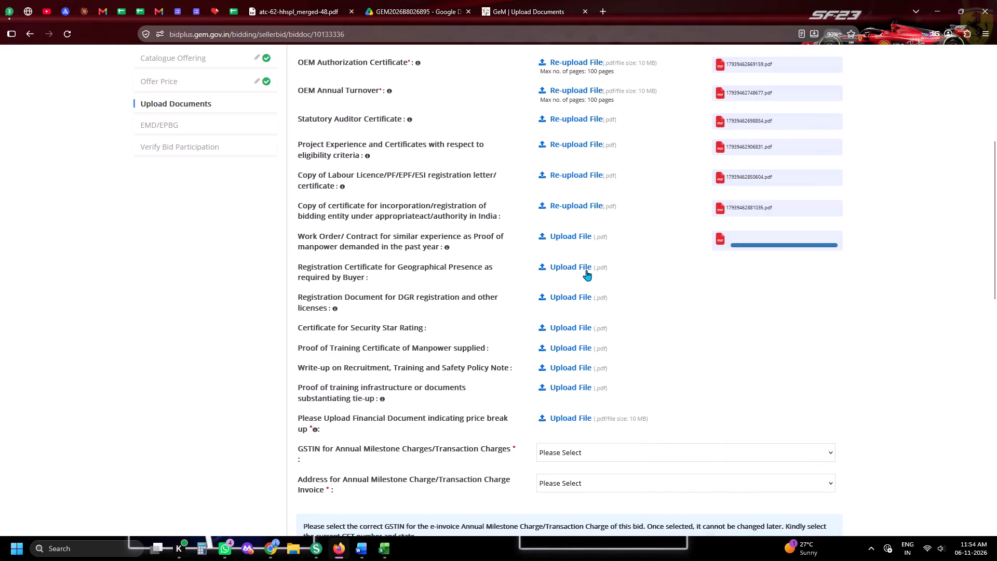
# Upload delhi-shopact-hhspl from the Shop Act folder for the Registration Certificate for Geographical Presence.
pyautogui.click(586, 270)
pyautogui.scroll(4, 762, 291)
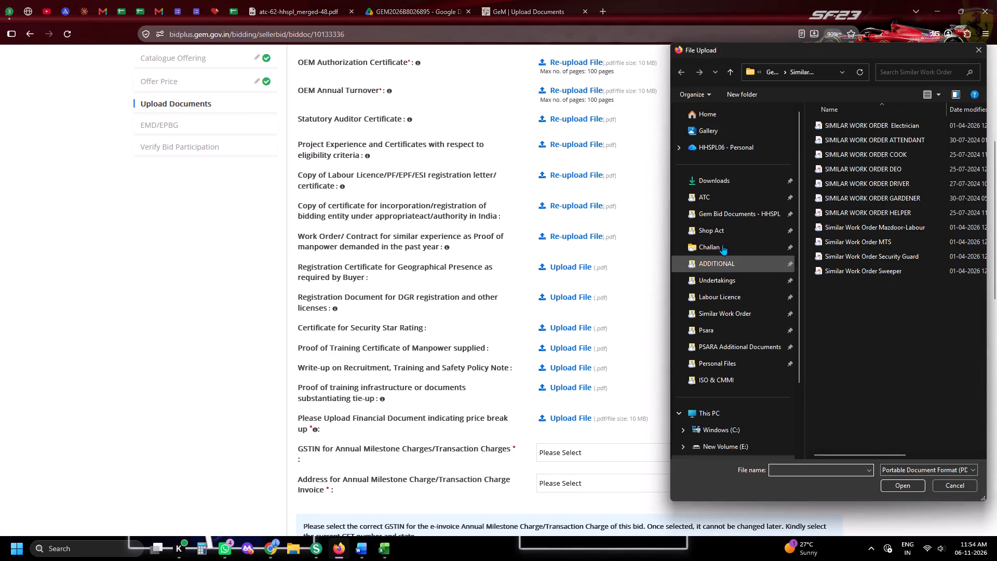
pyautogui.click(722, 235)
pyautogui.doubleClick(834, 183)
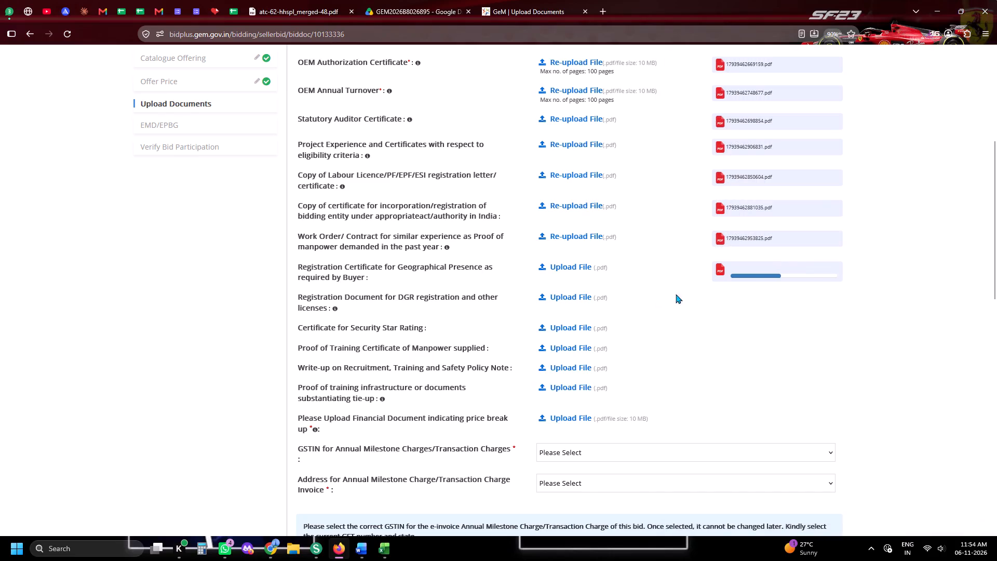
# Upload delhi-psara-hhspl from the Psara folder for the DGR registration and other licenses requirement.
pyautogui.click(578, 300)
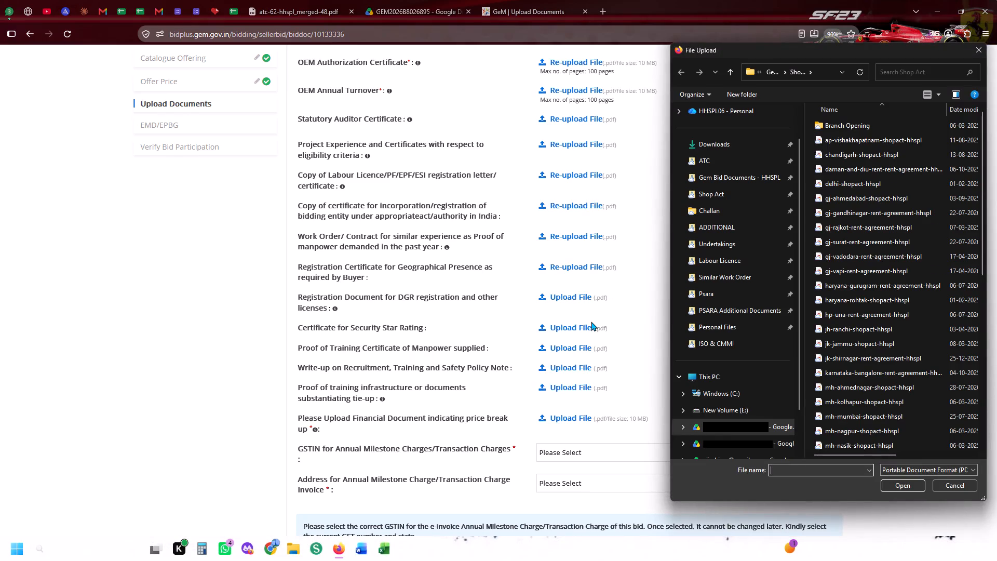
pyautogui.click(731, 295)
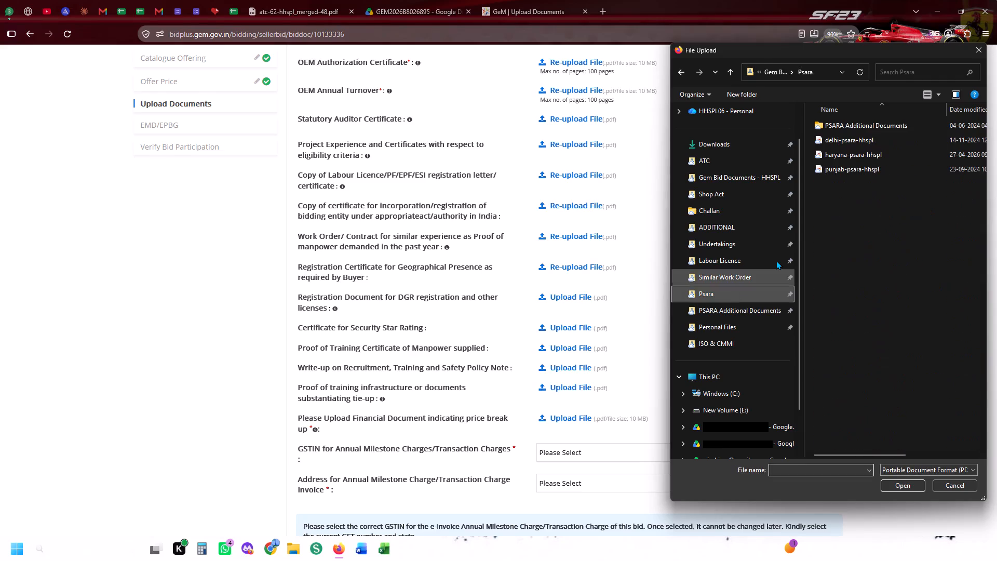
pyautogui.doubleClick(834, 139)
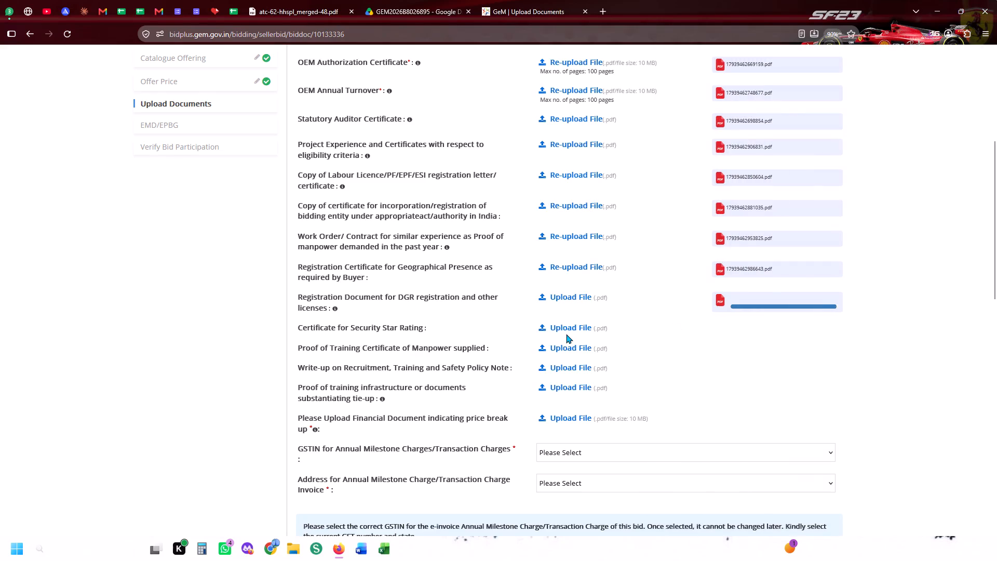
# Upload training-certificate-hhspl from the PSARA Additional Documents folder for the Certificate for Security Star Rating.
pyautogui.click(566, 334)
pyautogui.click(568, 327)
pyautogui.scroll(4, 763, 300)
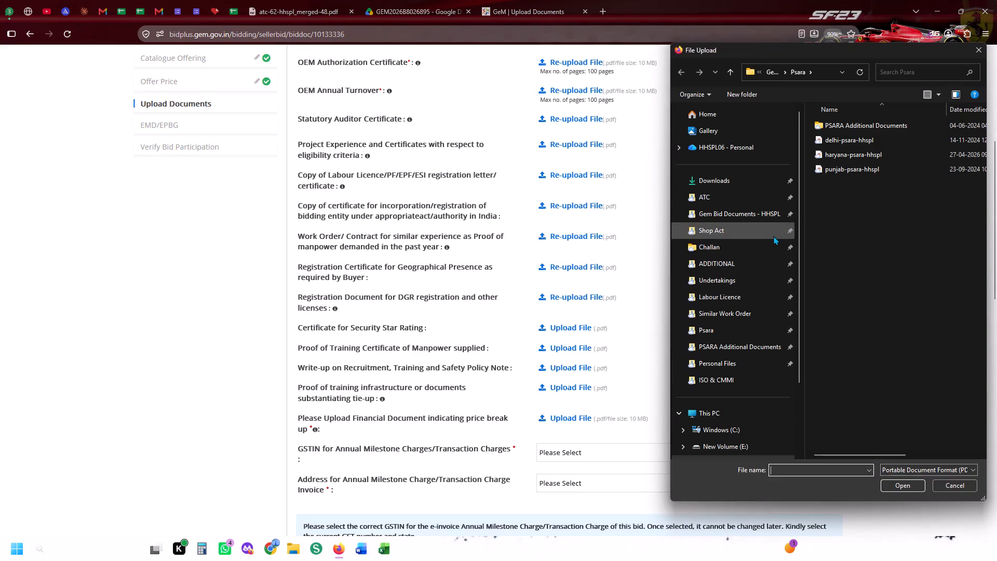
pyautogui.click(766, 222)
pyautogui.click(765, 218)
pyautogui.scroll(-4, 877, 372)
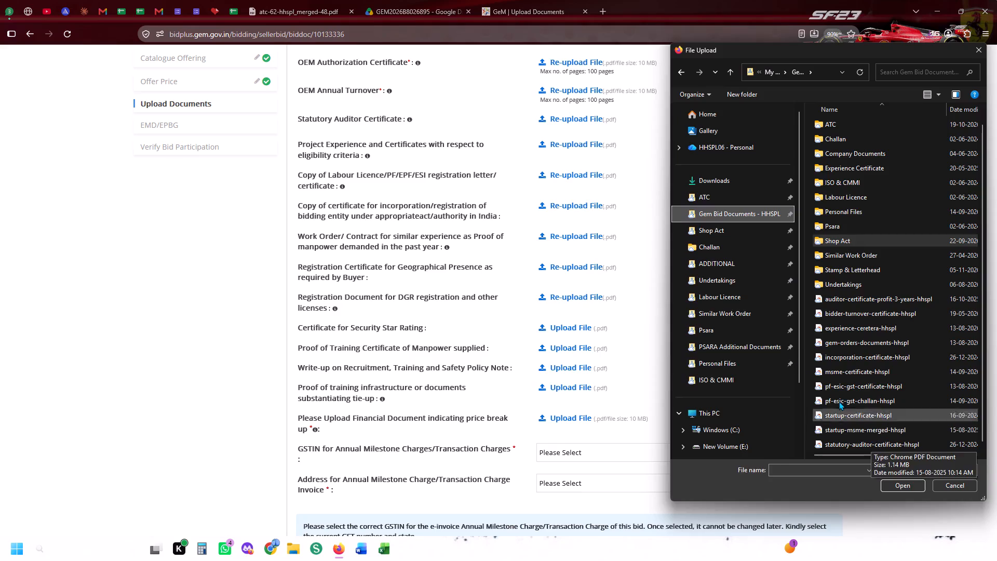
pyautogui.click(713, 351)
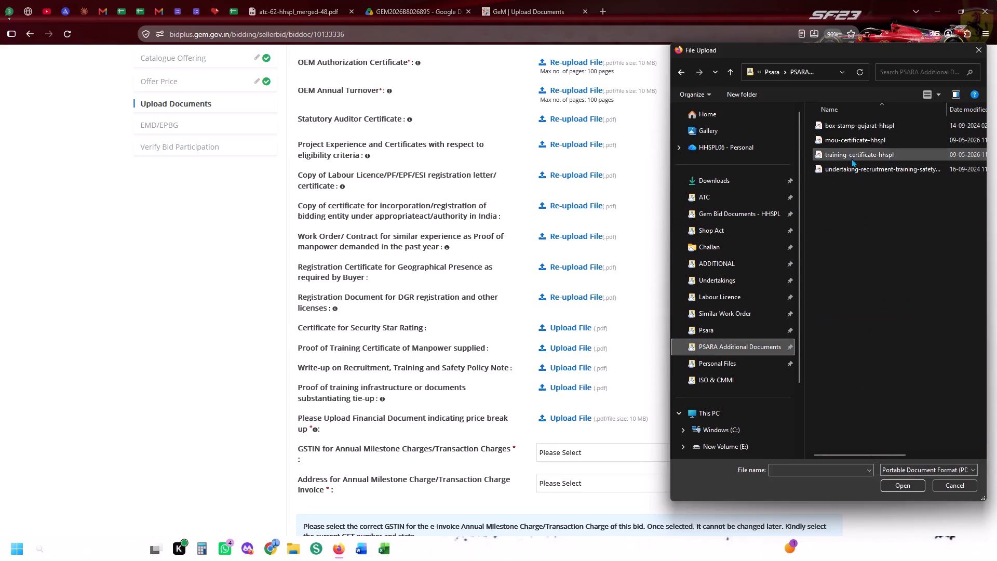
pyautogui.doubleClick(847, 152)
# Upload training-certificate-hhspl for Proof of Training Certificate of Manpower supplied.
pyautogui.click(592, 357)
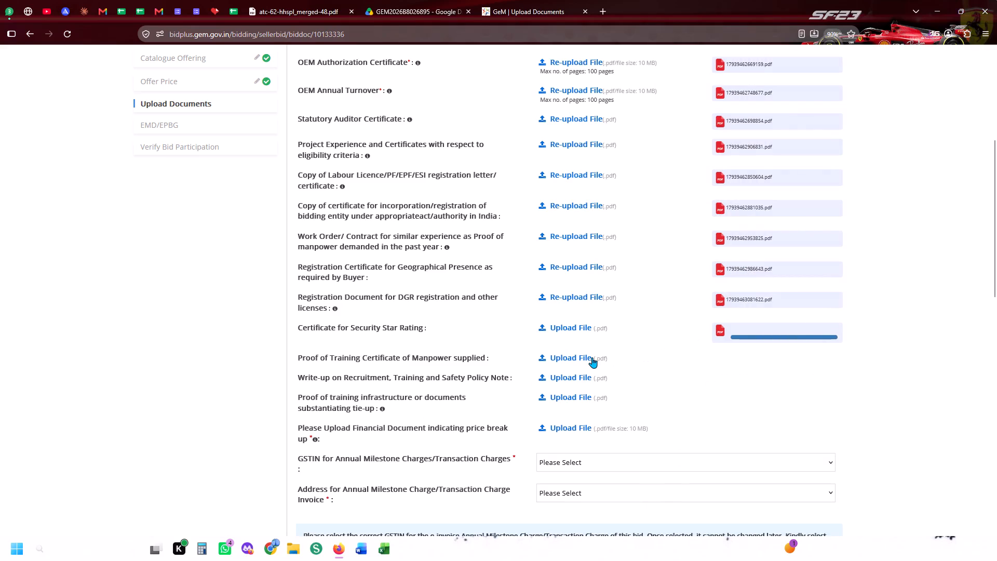
pyautogui.doubleClick(837, 159)
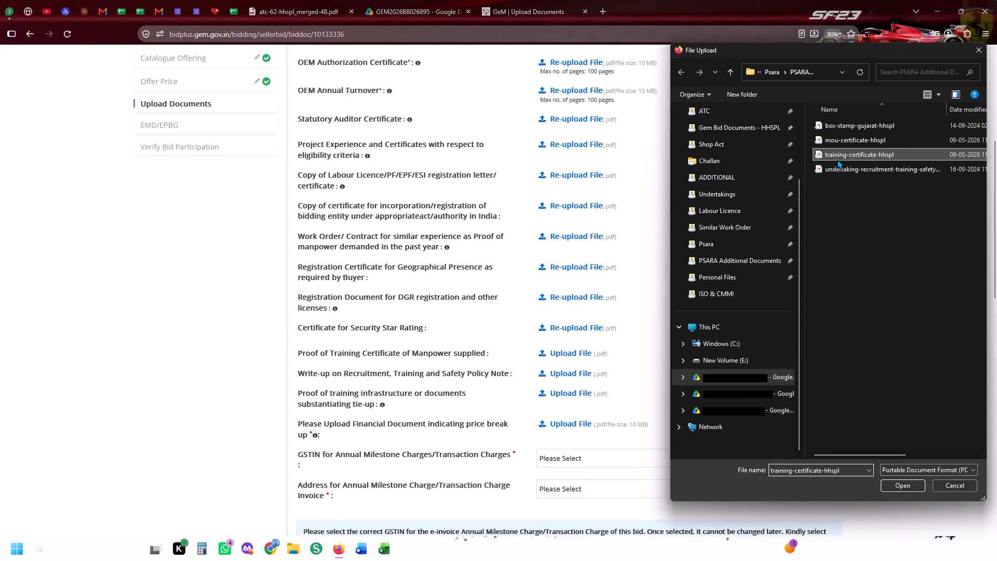
# Upload the undertaking-recruitment-training-safety file for the Write-up on Recruitment, Training and Safety Policy Note.
pyautogui.click(576, 382)
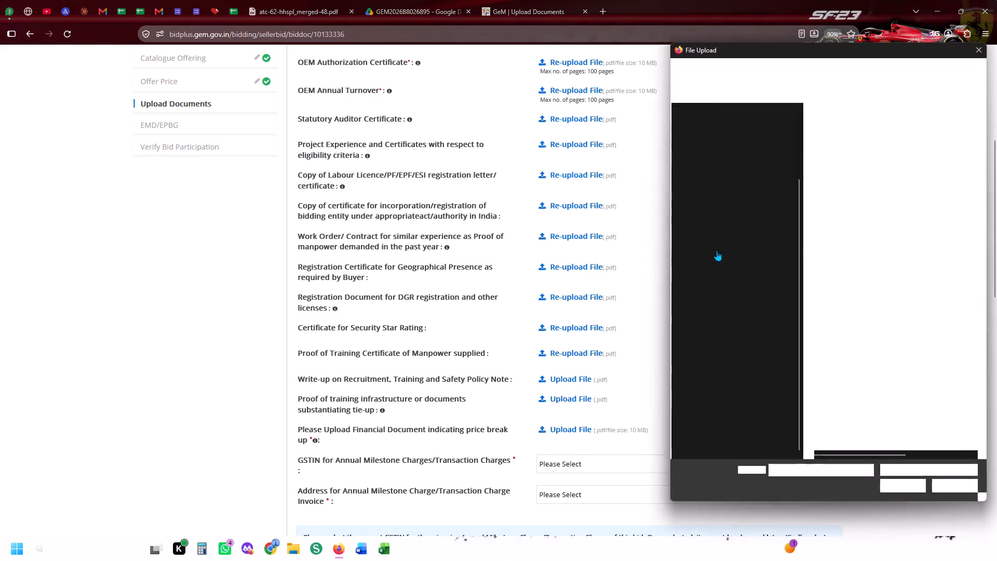
pyautogui.click(856, 159)
pyautogui.doubleClick(858, 165)
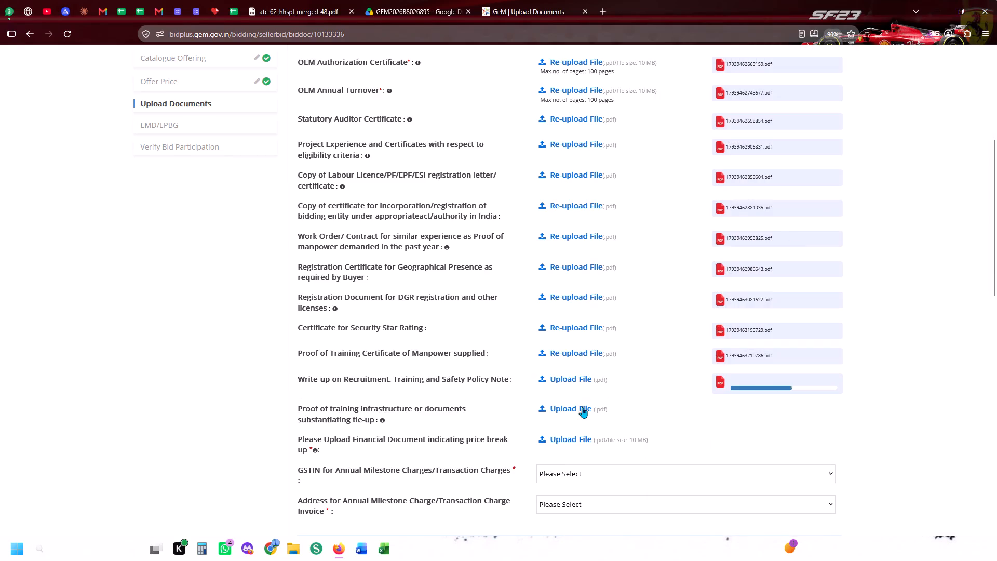
# Upload mou-certificate-hhspl for the proof of training infrastructure or tie-up documents.
pyautogui.click(582, 407)
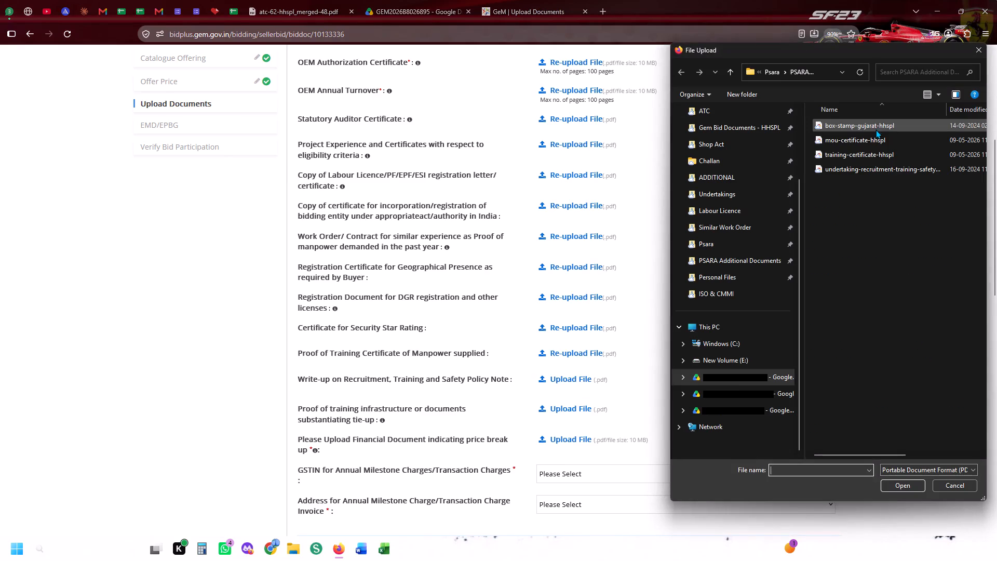
pyautogui.click(875, 129)
pyautogui.click(874, 133)
pyautogui.doubleClick(872, 135)
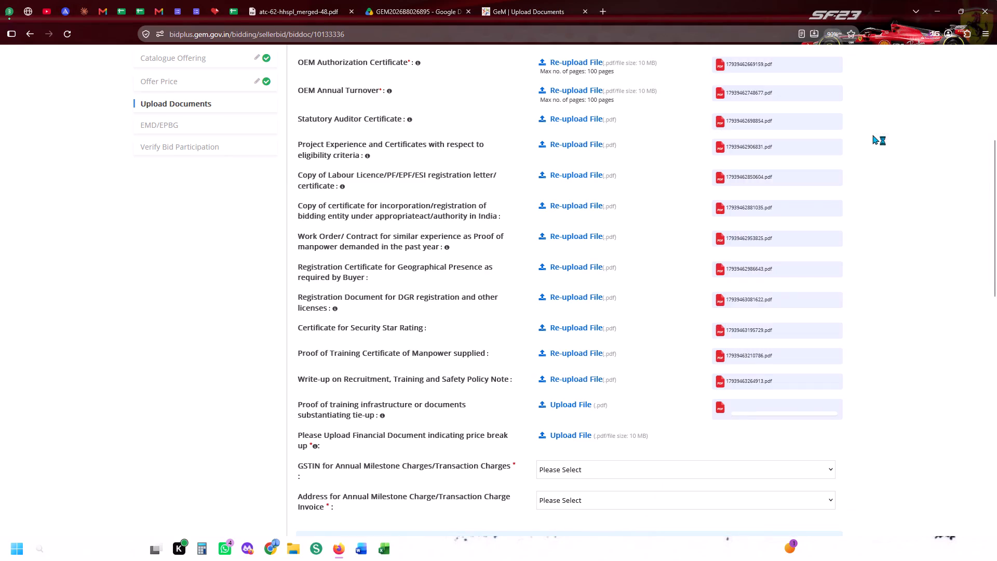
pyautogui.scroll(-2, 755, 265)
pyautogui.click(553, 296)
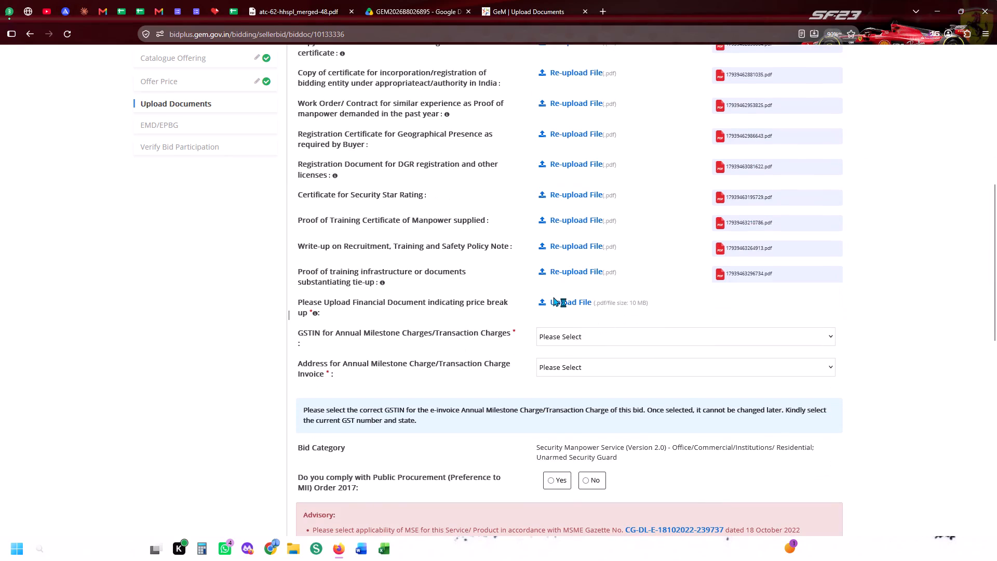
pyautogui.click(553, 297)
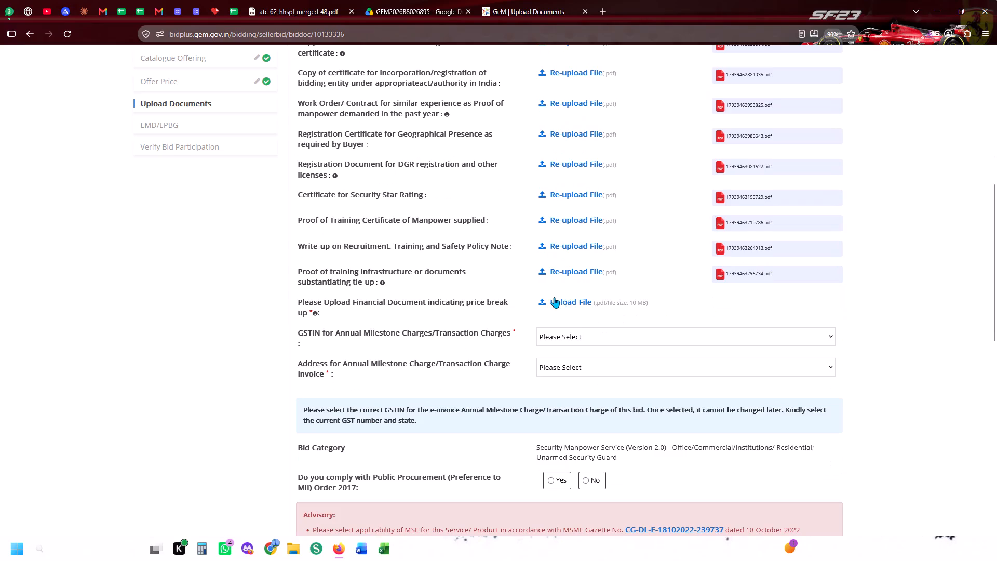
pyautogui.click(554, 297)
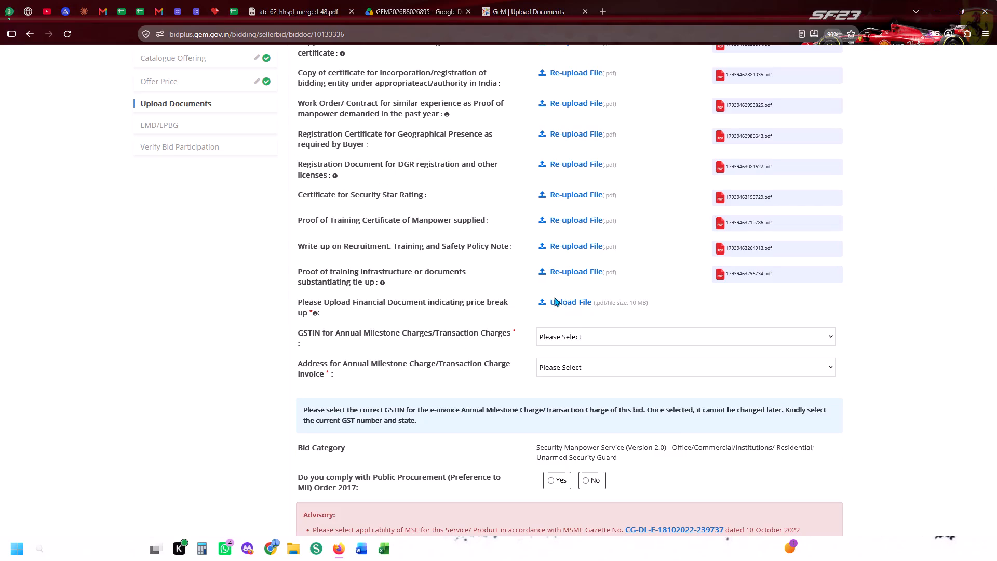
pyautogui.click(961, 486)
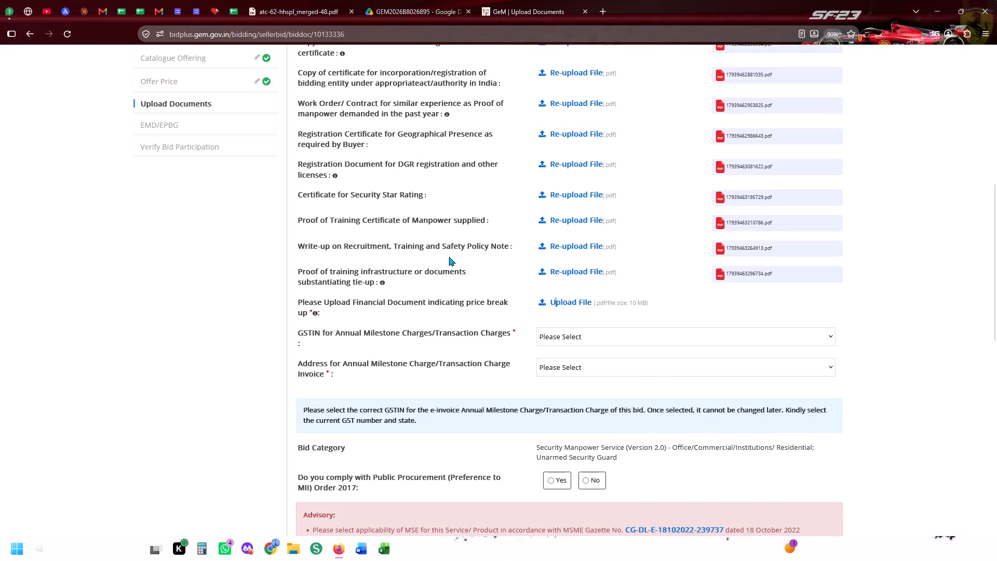
# Open the GEM2026B8245950 Drive folder from the tracking sheet and close the atc-62-hhspl_merged-48.pdf and GEM2026B8026895 tabs.
pyautogui.click(406, 1)
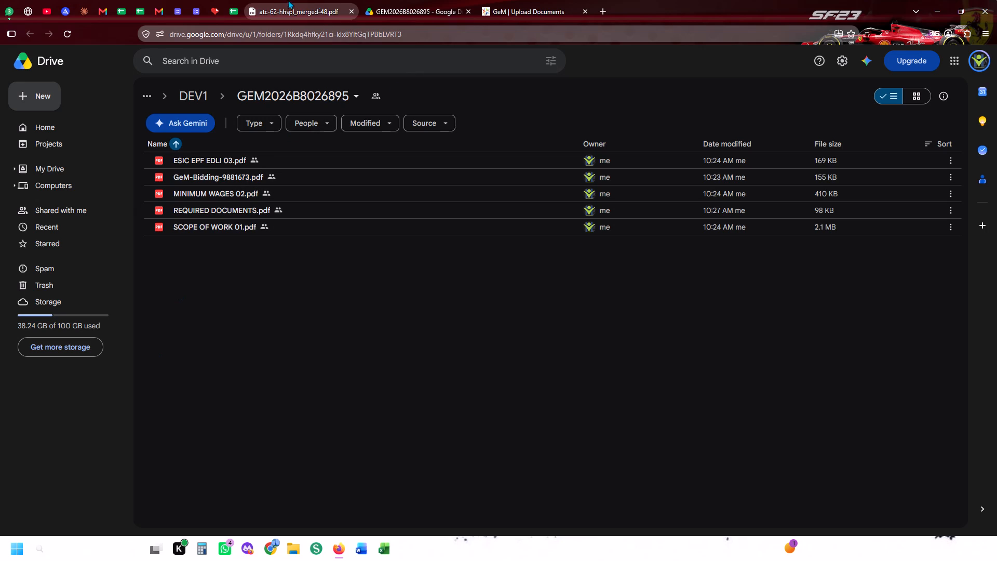
pyautogui.click(232, 0)
pyautogui.click(425, 329)
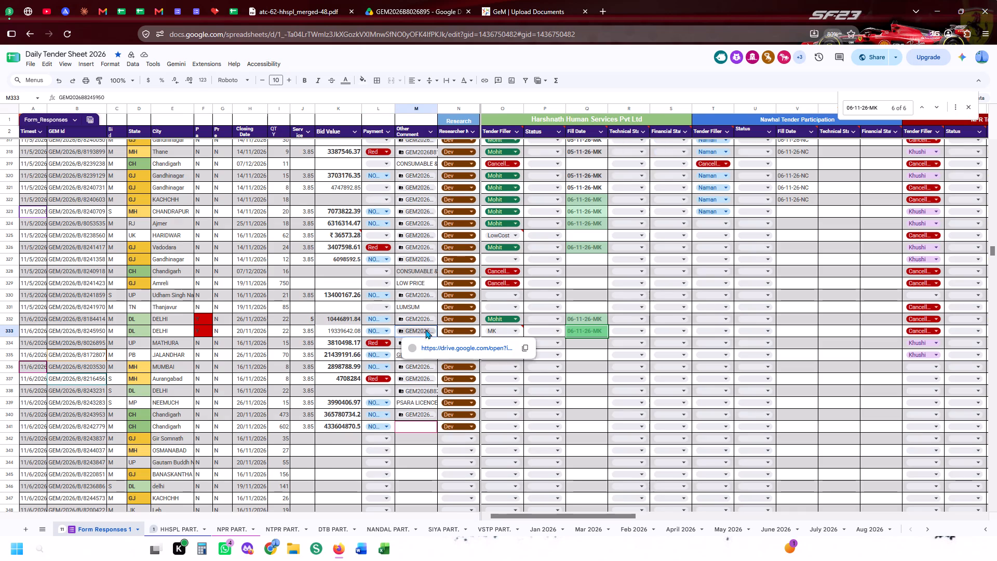
pyautogui.click(437, 384)
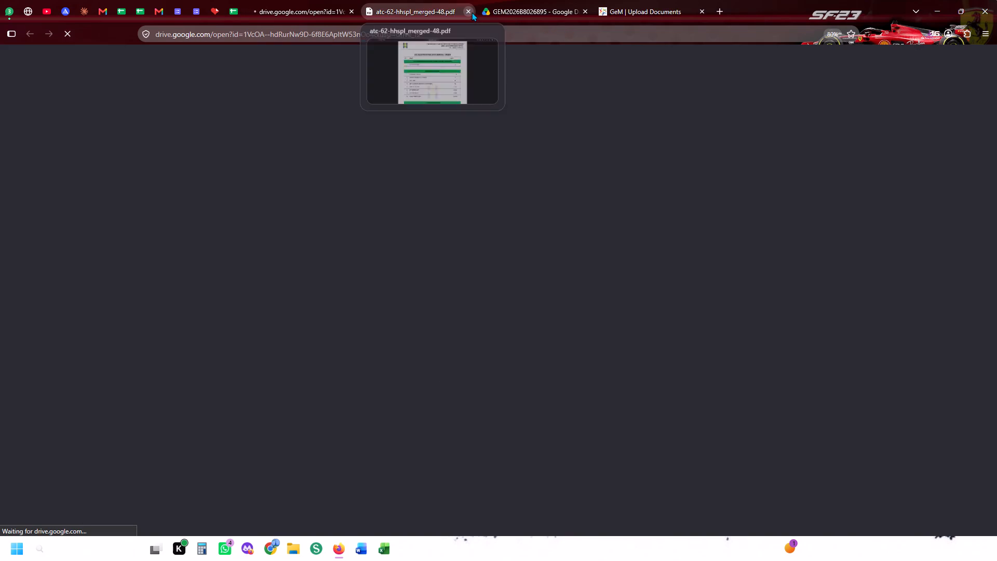
pyautogui.click(471, 12)
pyautogui.click(470, 12)
pyautogui.click(308, 0)
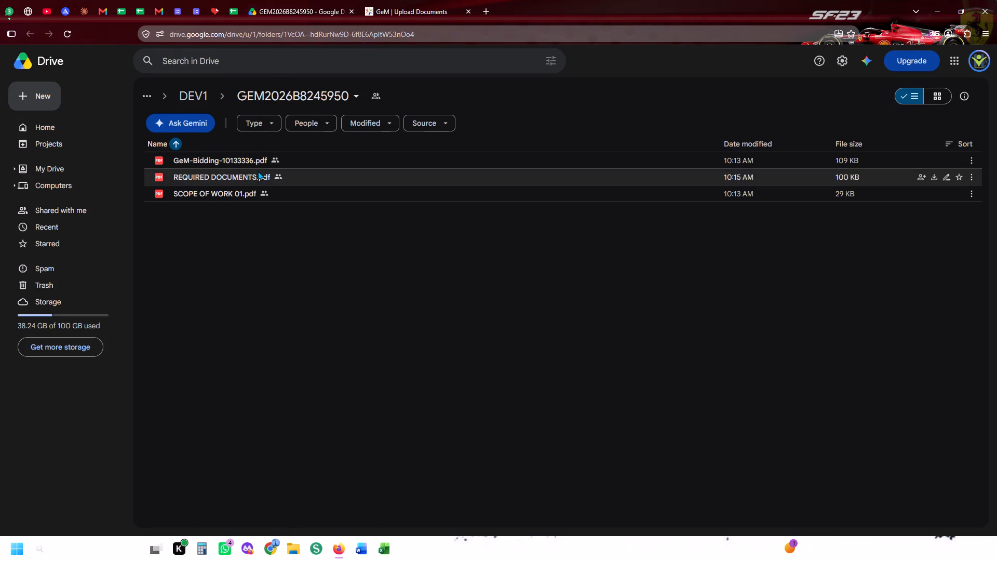
# Review the eligibility and document requirements in REQUIRED DOCUMENTS.pdf from the GEM2026B8245950 folder.
pyautogui.click(258, 171)
pyautogui.click(258, 173)
pyautogui.click(258, 173)
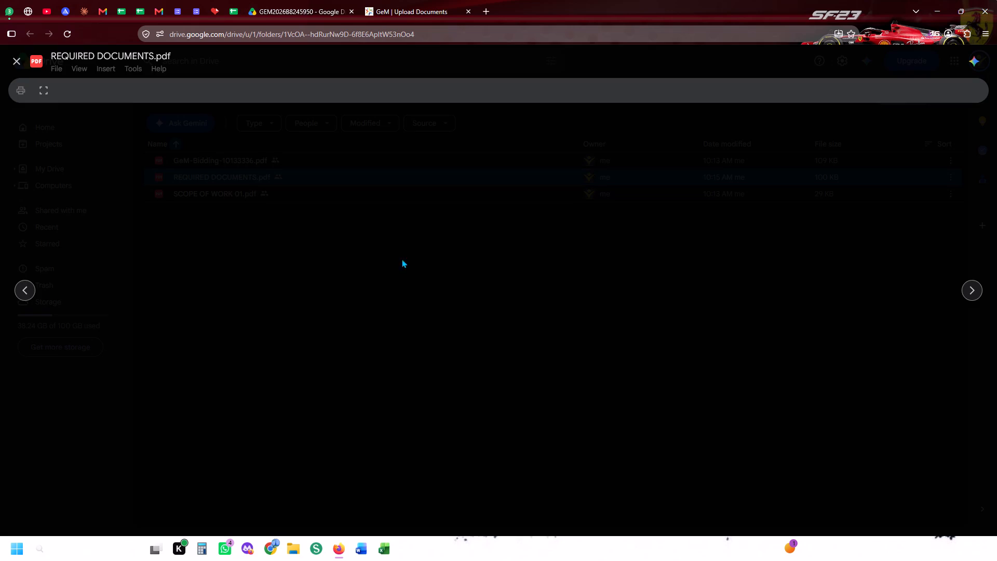
pyautogui.scroll(-3, 581, 275)
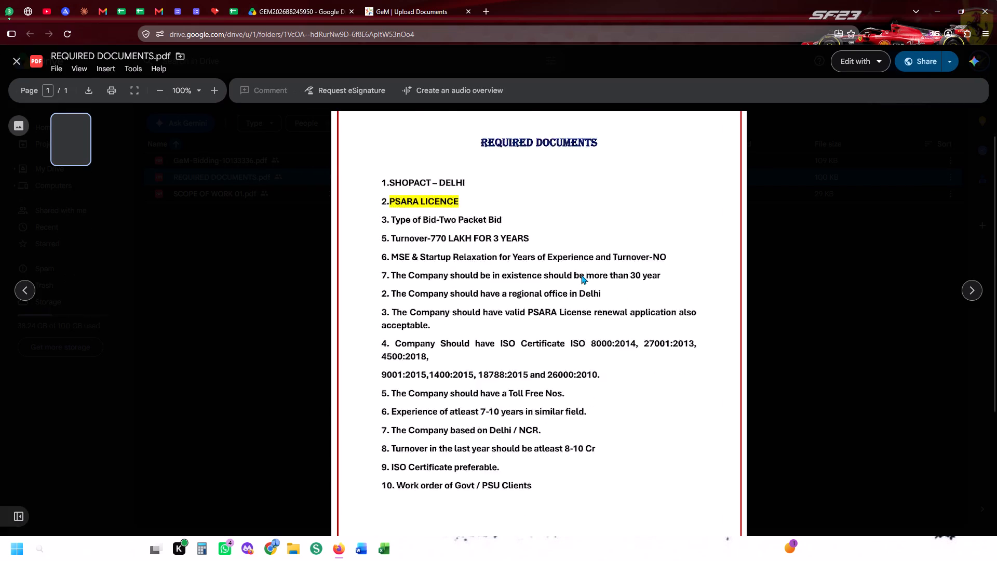
pyautogui.scroll(-2, 581, 275)
pyautogui.click(11, 64)
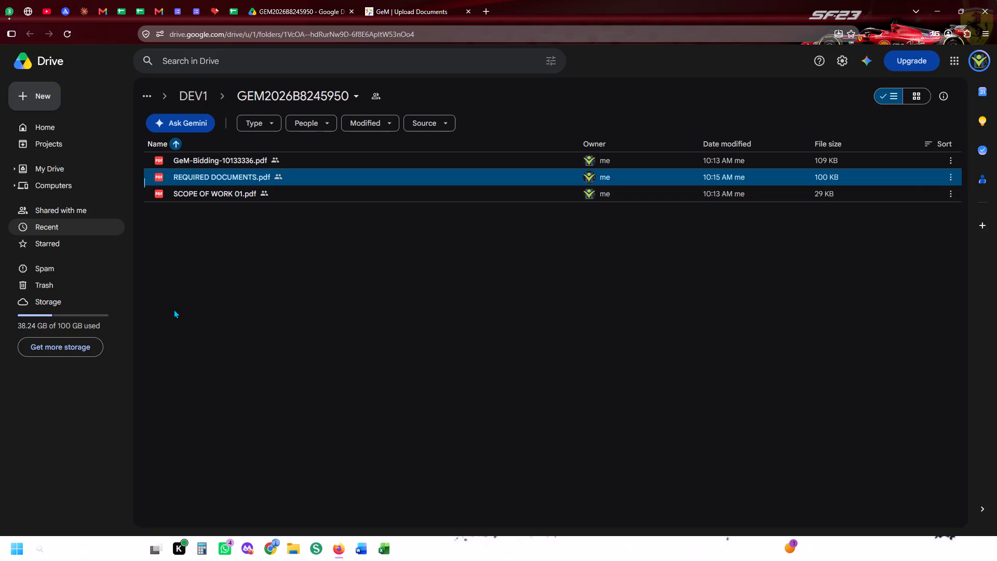
# Open the bid document GeM-Bidding-10133336.pdf from the GEM2026B8245950 folder.
pyautogui.tripleClick(206, 166)
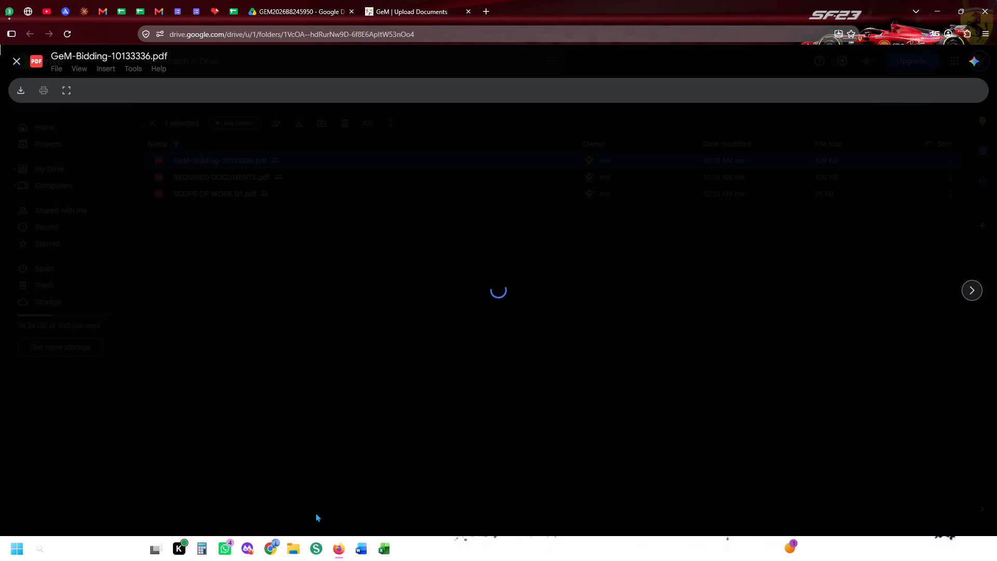
# Select the registered GSTIN for the Annual Milestone/Transaction Charges on the GeM Upload Documents page.
pyautogui.click(389, 0)
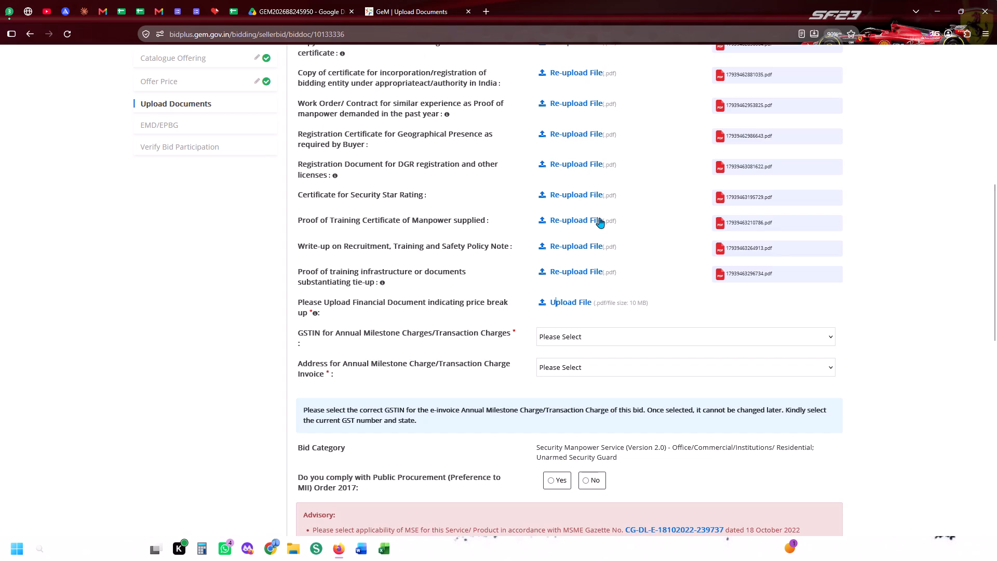
pyautogui.doubleClick(578, 324)
pyautogui.click(578, 330)
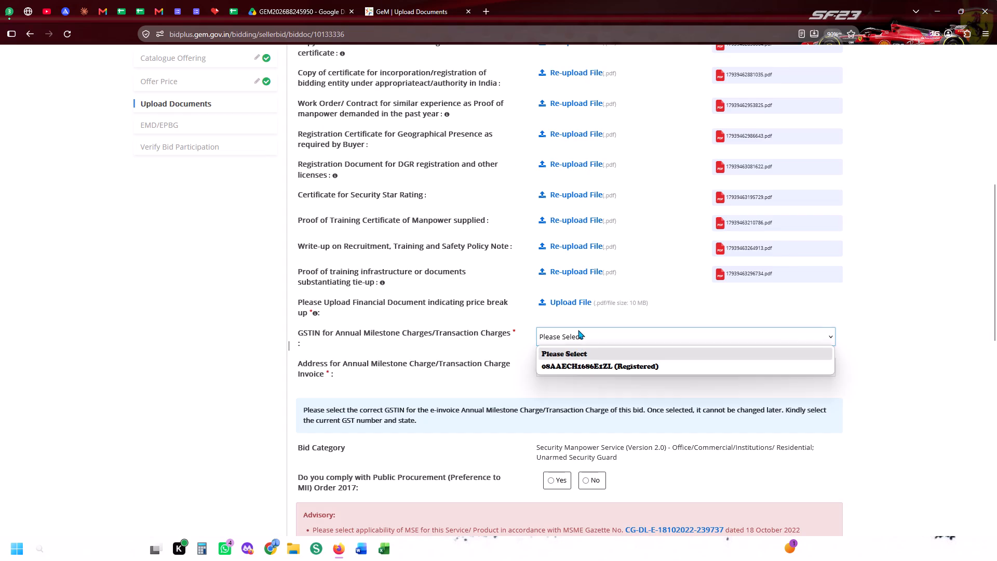
pyautogui.click(578, 367)
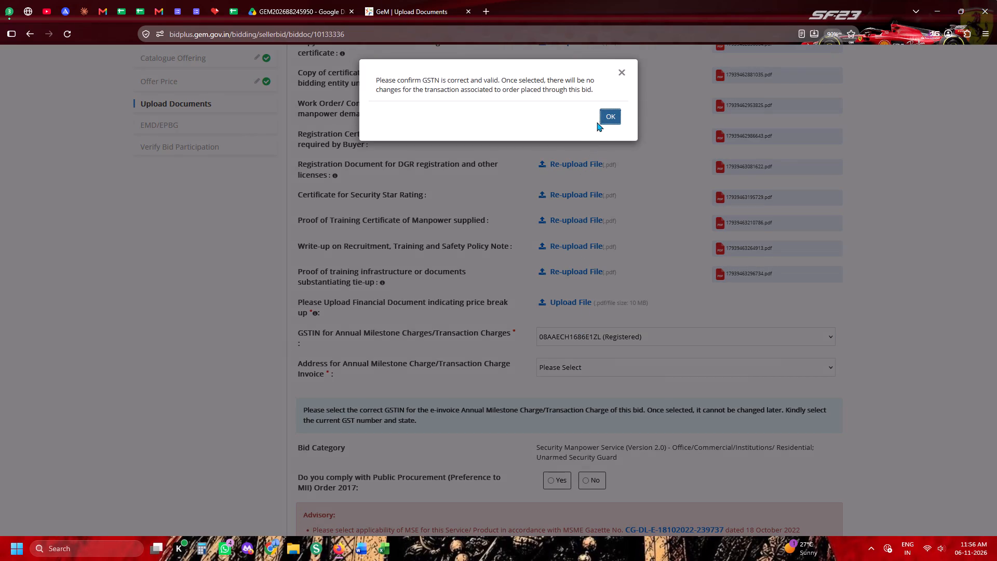
pyautogui.click(597, 122)
pyautogui.click(610, 116)
# Select the company's Jaipur, Rajasthan address for the Annual Milestone/Transaction Charge Invoice.
pyautogui.click(580, 357)
pyautogui.click(580, 371)
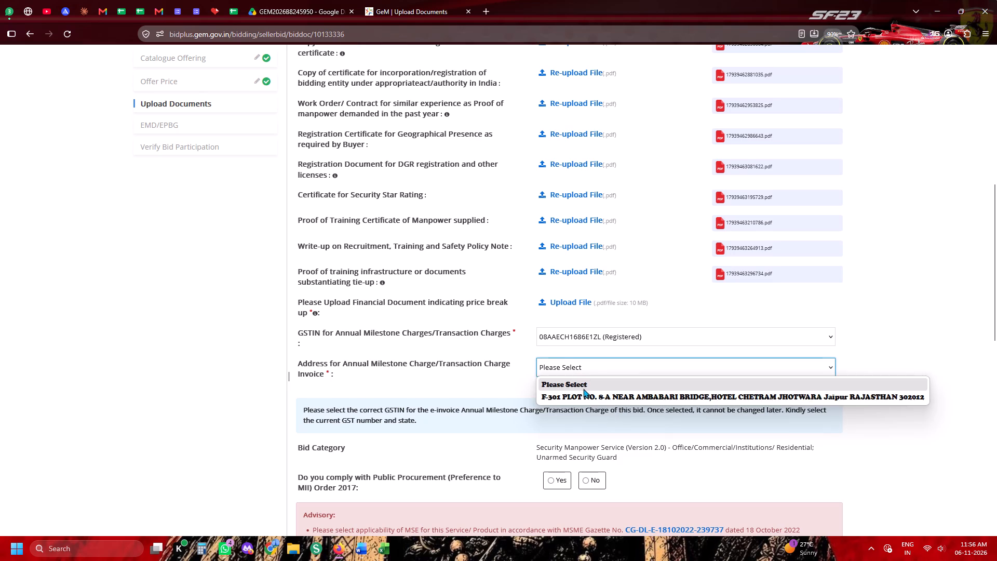
pyautogui.click(585, 393)
pyautogui.click(609, 124)
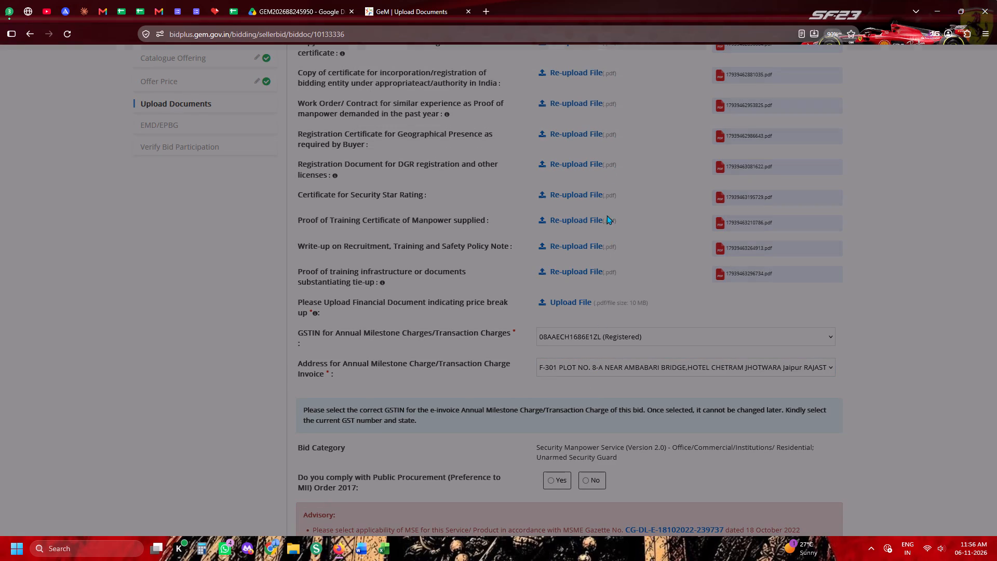
# Answer Yes to Public Procurement (MII) Order 2017 compliance, MSE Purchase Preference eligibility and the EMD Exemption request.
pyautogui.scroll(-4, 605, 282)
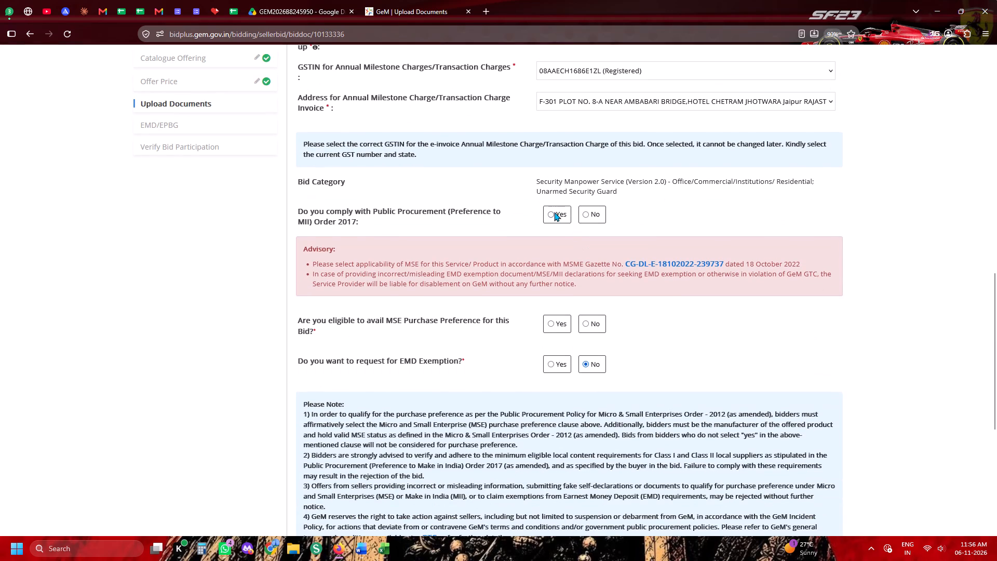
pyautogui.click(554, 212)
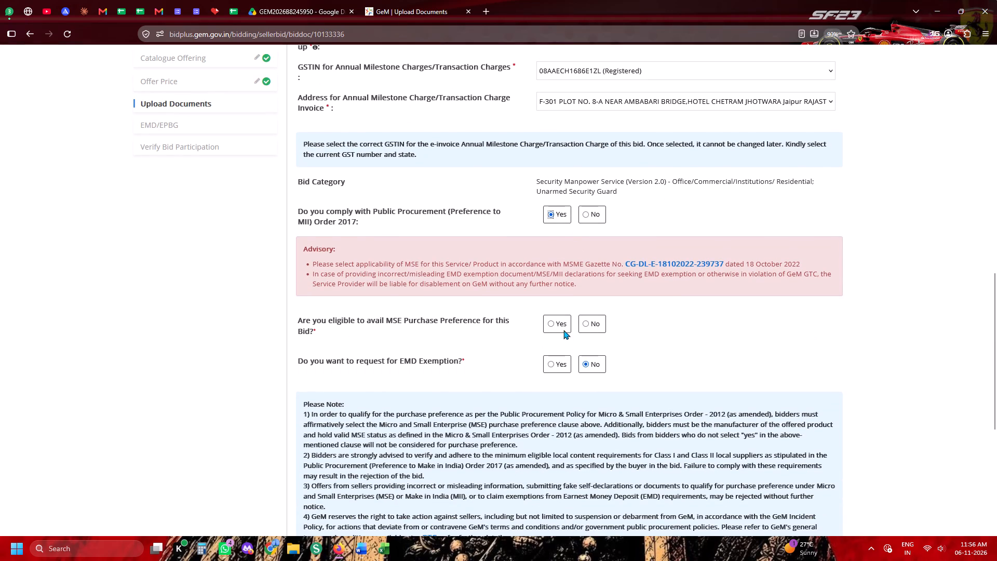
pyautogui.click(563, 330)
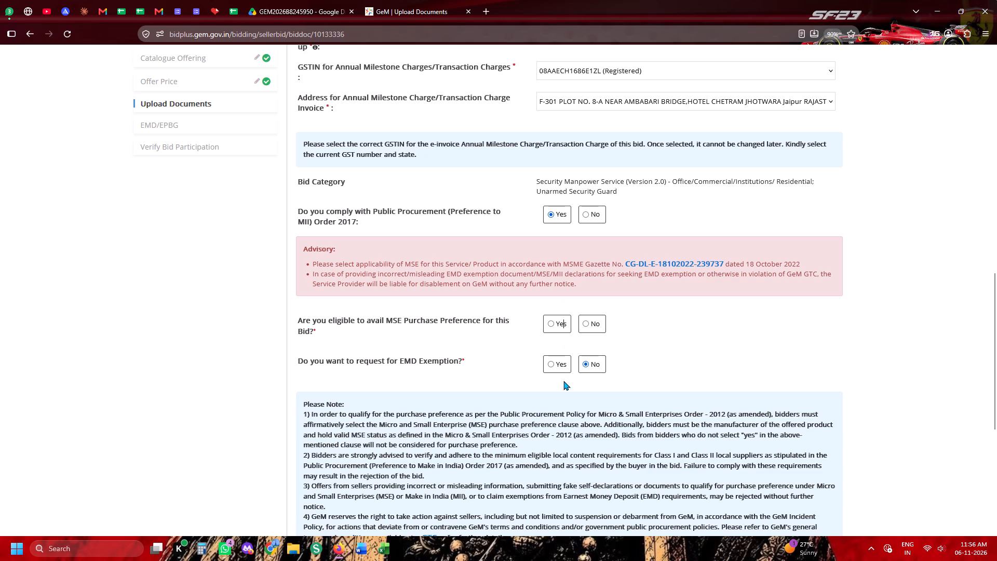
pyautogui.click(563, 381)
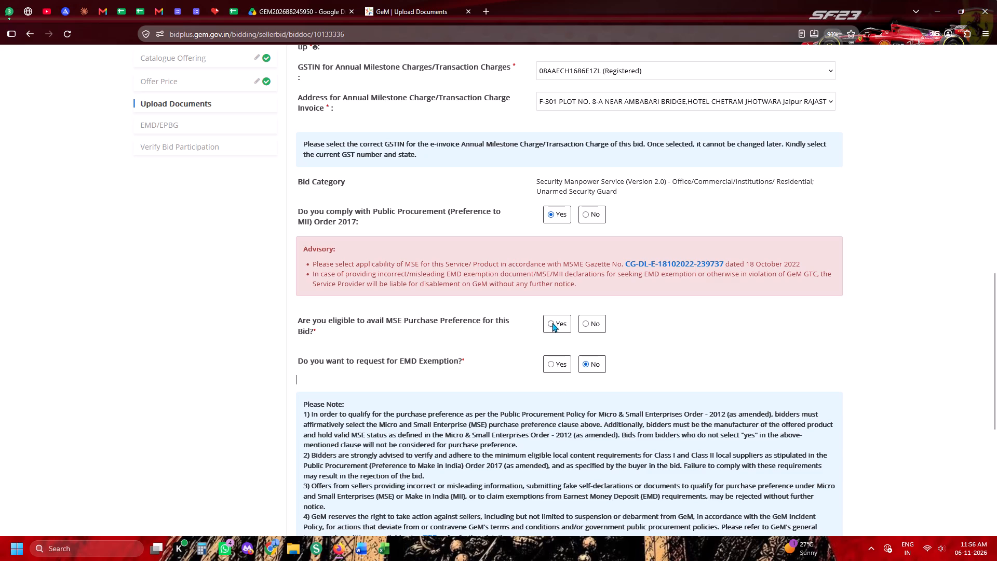
pyautogui.click(552, 323)
pyautogui.click(553, 382)
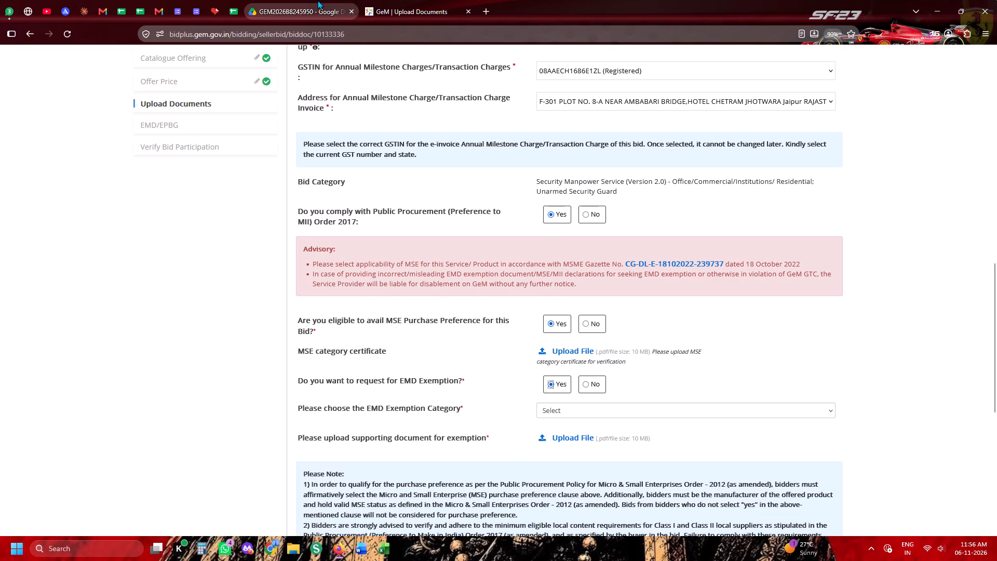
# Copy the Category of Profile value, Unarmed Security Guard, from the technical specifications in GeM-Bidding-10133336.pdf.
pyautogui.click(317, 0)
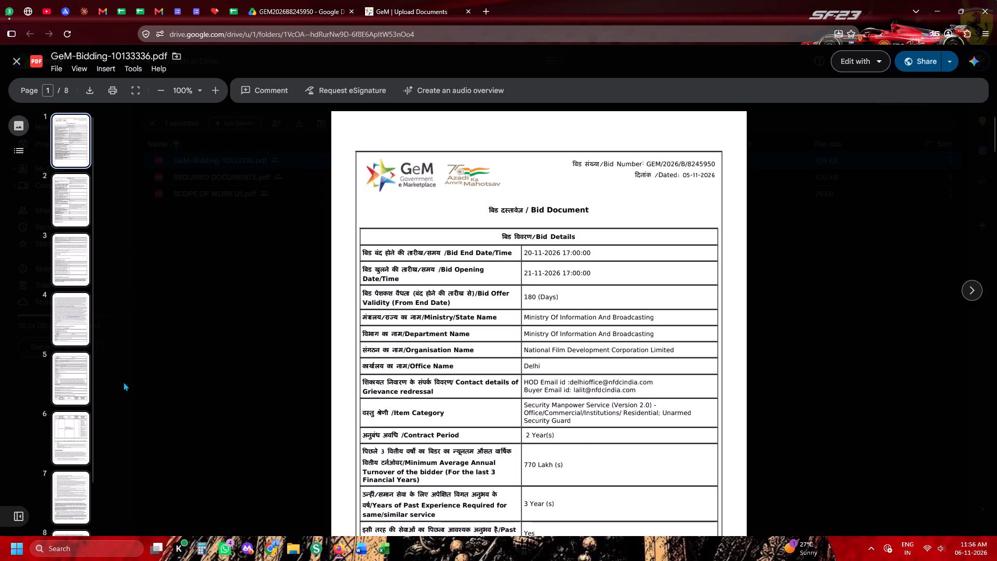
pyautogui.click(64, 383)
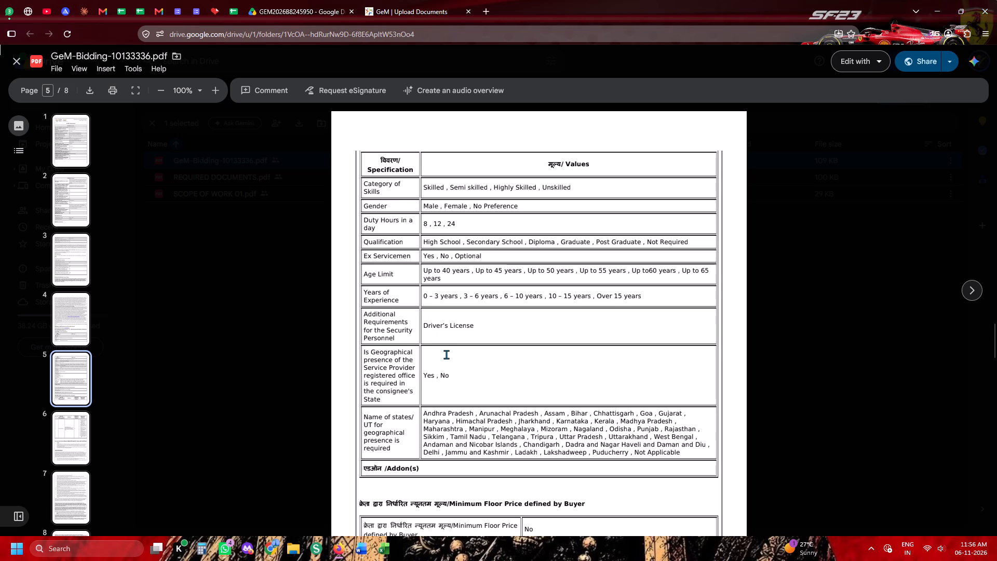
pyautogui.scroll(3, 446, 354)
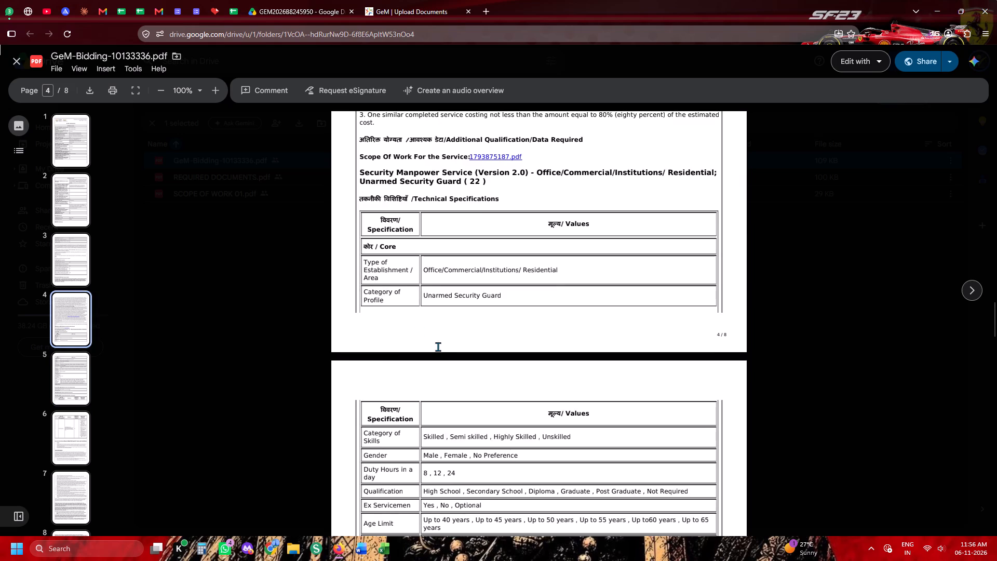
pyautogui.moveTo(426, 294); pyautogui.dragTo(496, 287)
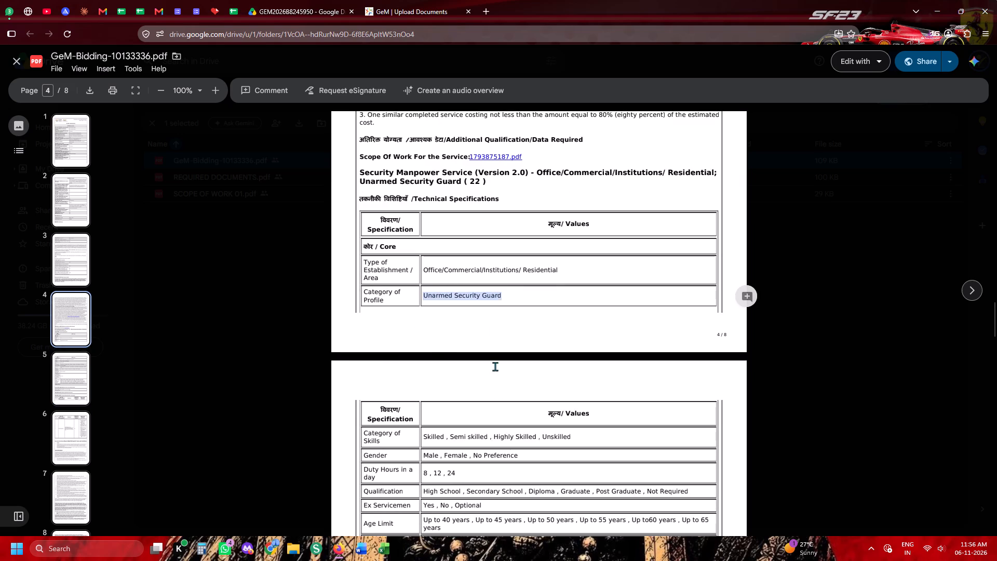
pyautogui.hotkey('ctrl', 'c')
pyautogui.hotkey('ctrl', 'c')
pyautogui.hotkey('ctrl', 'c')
# In the Excel financial breakup's DAILY sheet, clear serial rows 2 to 6 from the Category through PF columns.
pyautogui.click(383, 549)
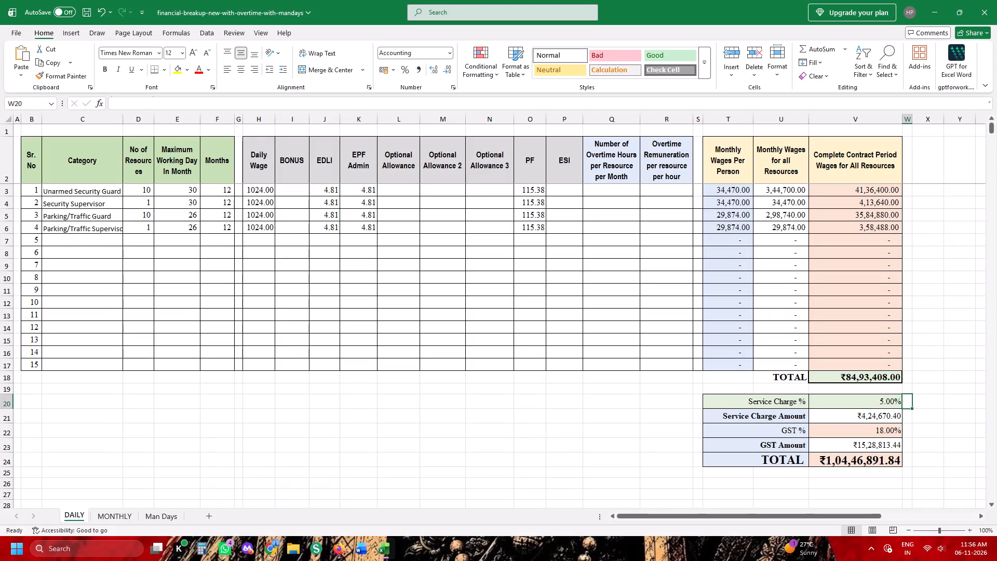
pyautogui.moveTo(105, 207); pyautogui.dragTo(532, 251)
pyautogui.press('Delete')
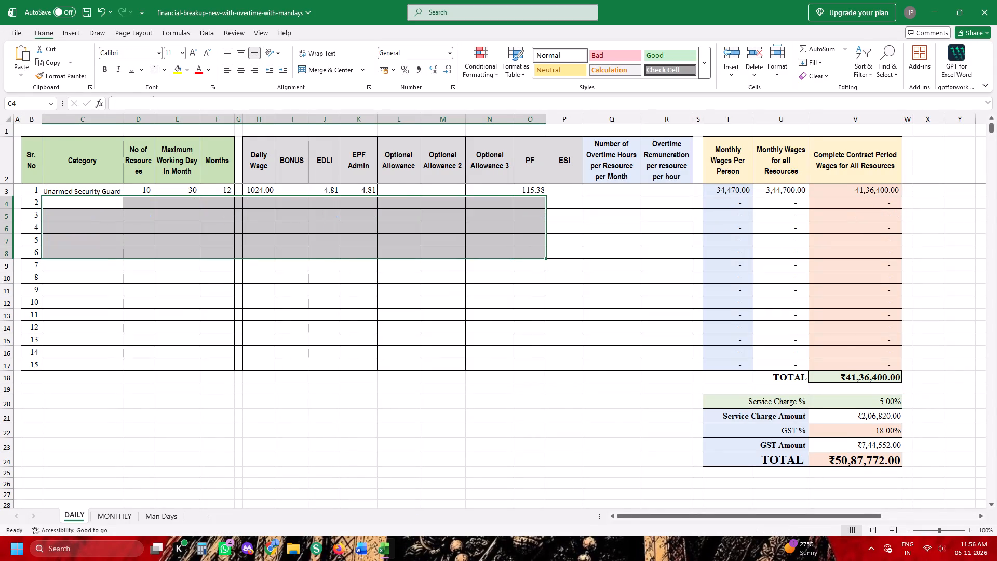
# Copy the minimum daily wage, 862, from the consignee requirements table in the bid document.
pyautogui.hotkey('alt', 'Tab')
pyautogui.scroll(-10, 580, 420)
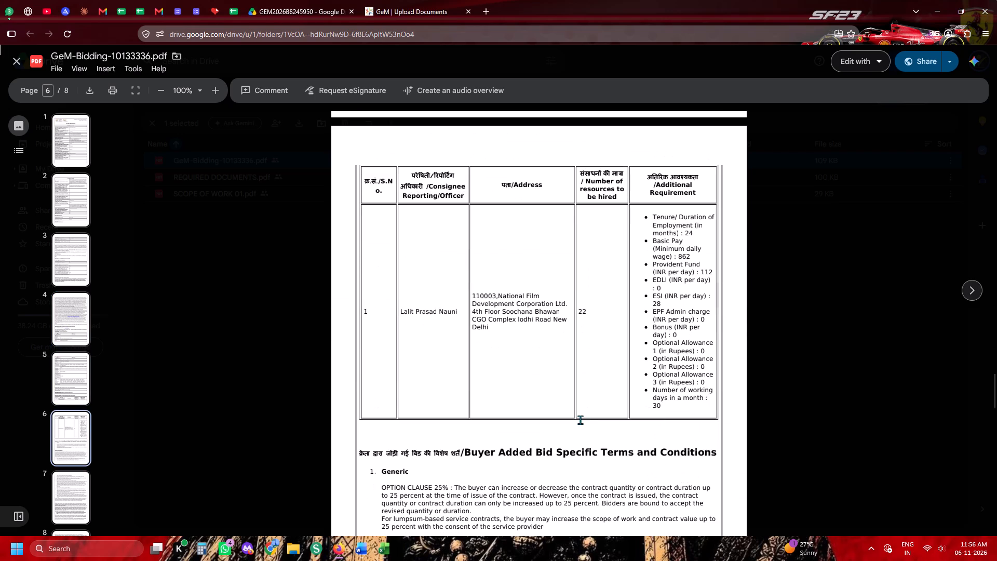
pyautogui.moveTo(694, 255); pyautogui.dragTo(688, 257)
pyautogui.hotkey('ctrl', 'c')
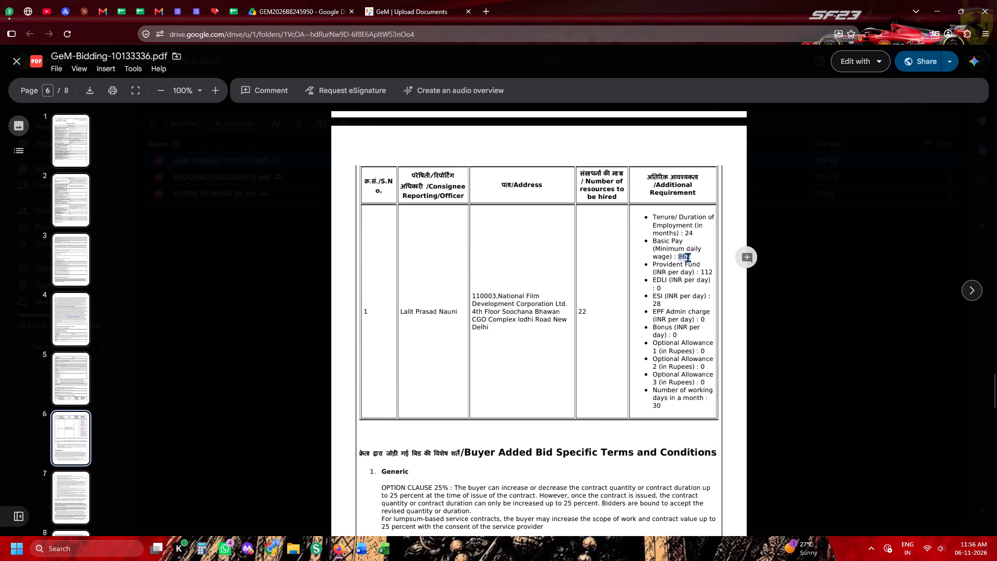
pyautogui.hotkey('ctrl', 'c')
pyautogui.hotkey('ctrl', 'c')
pyautogui.hotkey('alt', 'Tab')
# Fill the Unarmed Security Guard row with 22 resources, 30 working days, 24 months and a daily wage of 862.
pyautogui.click(142, 195)
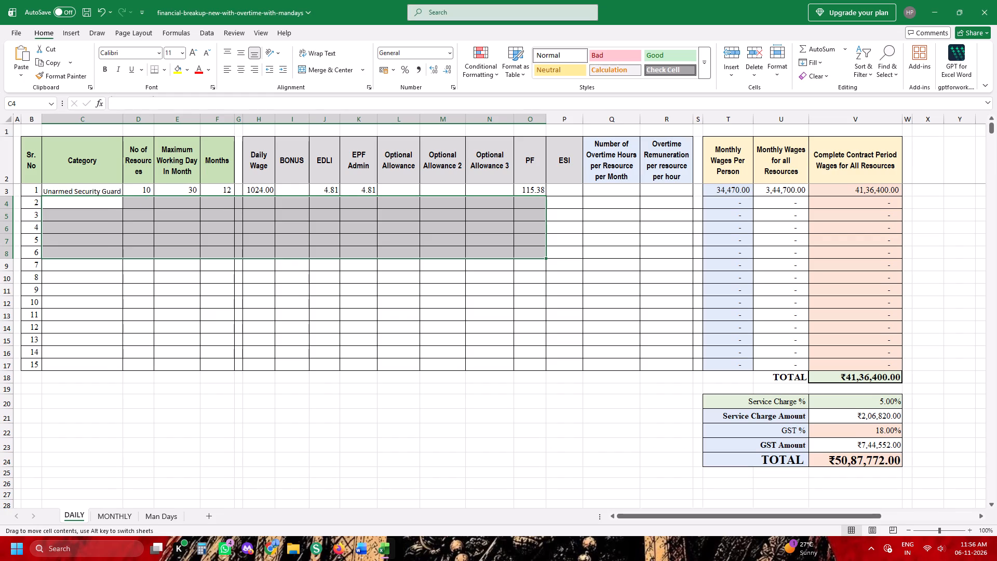
pyautogui.click(142, 194)
pyautogui.click(142, 194)
pyautogui.write('22')
pyautogui.press('Tab')
pyautogui.write('30')
pyautogui.press('Tab')
pyautogui.write('24')
pyautogui.press('Tab')
pyautogui.press('Tab')
pyautogui.hotkey('ctrl', 'v')
pyautogui.press('Tab')
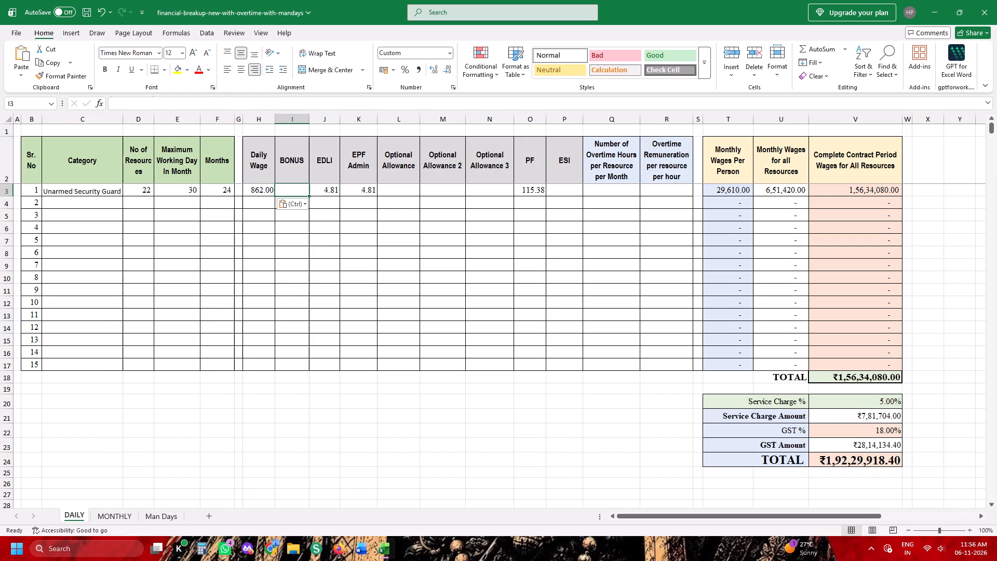
# Copy the daily Provident Fund amount, 112, from the bid document into the Unarmed Security Guard row's PF cell in Excel.
pyautogui.hotkey('alt', 'Tab')
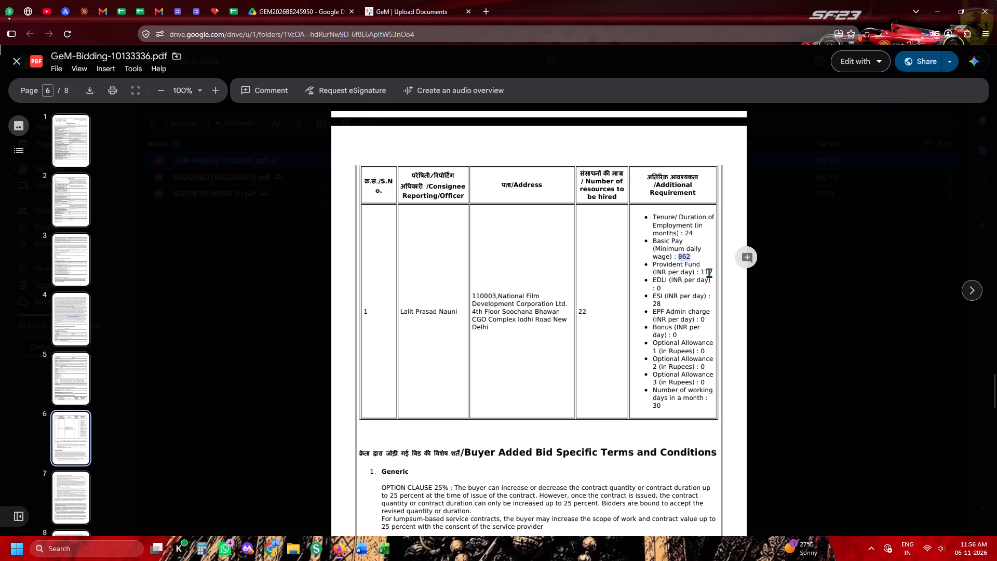
pyautogui.moveTo(709, 273); pyautogui.dragTo(704, 273)
pyautogui.hotkey('ctrl', 'c')
pyautogui.hotkey('ctrl', 'c')
pyautogui.hotkey('alt', 'Tab')
pyautogui.press('Tab')
pyautogui.press('Tab')
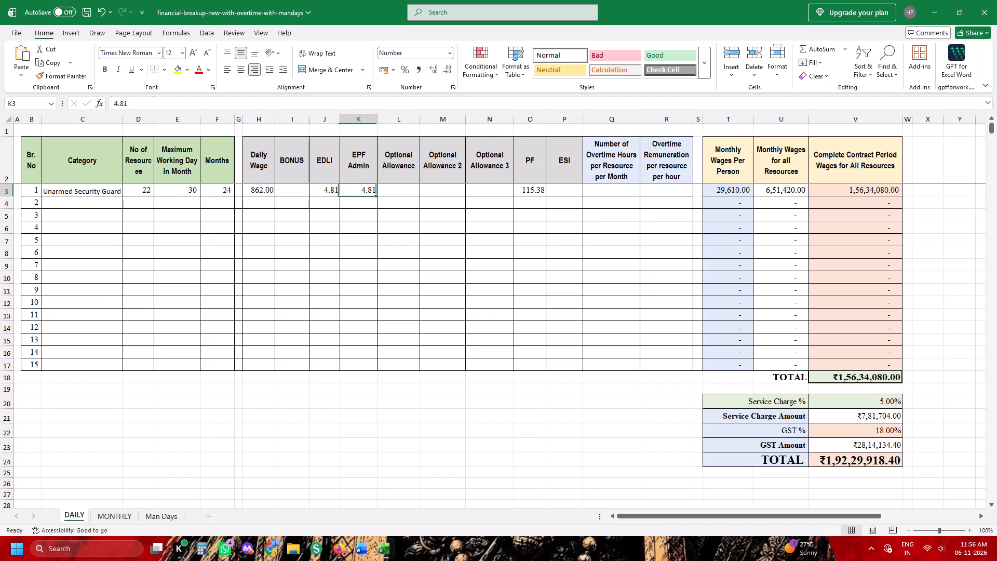
pyautogui.press('Tab')
pyautogui.click(531, 193)
pyautogui.hotkey('ctrl', 'v')
# Copy the daily ESI amount, 28, from the bid document into the Unarmed Security Guard row's ESI cell in Excel.
pyautogui.hotkey('alt', 'Tab')
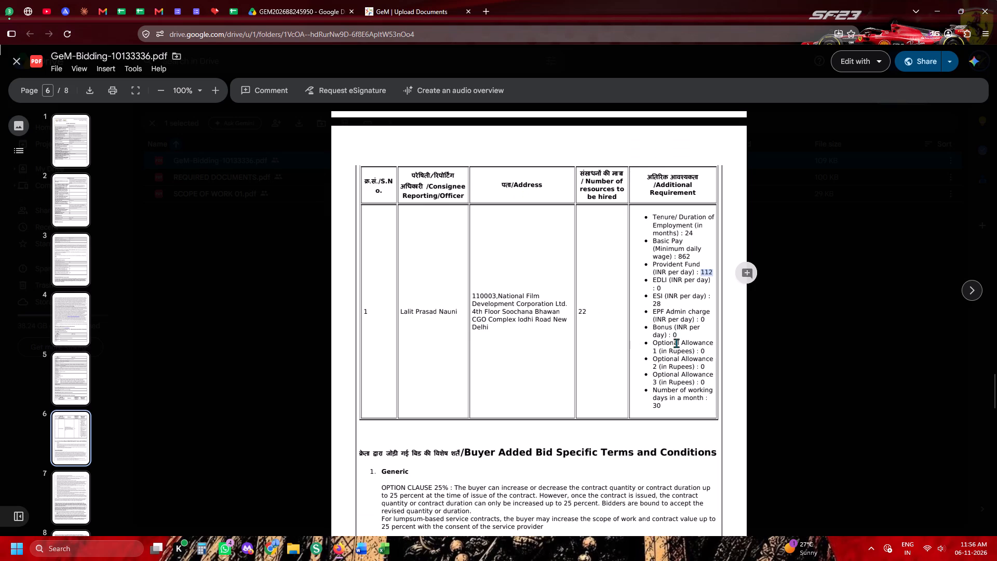
pyautogui.moveTo(668, 303); pyautogui.dragTo(661, 307)
pyautogui.hotkey('ctrl', 'c')
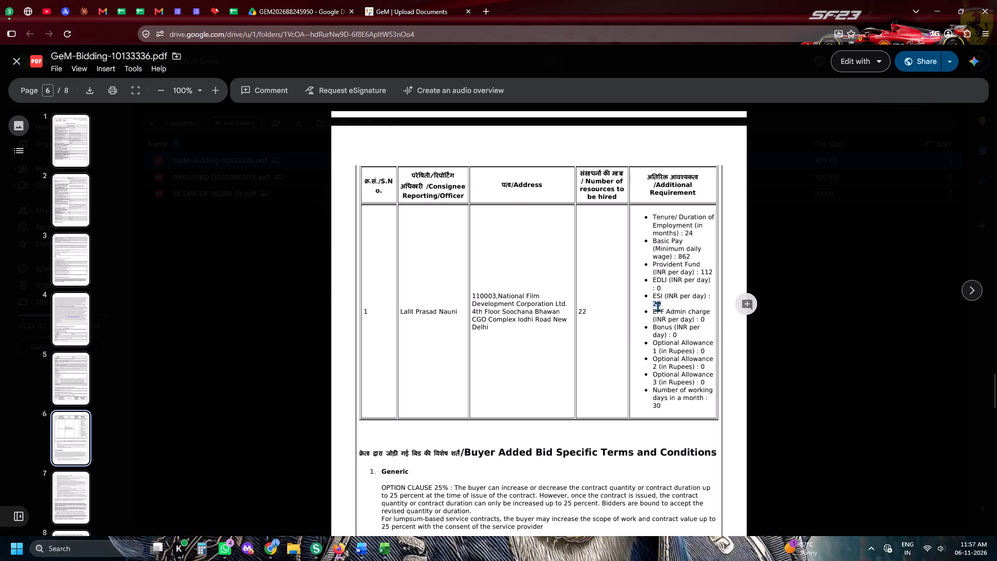
pyautogui.hotkey('ctrl', 'c')
pyautogui.hotkey('alt', 'Tab')
pyautogui.press('Tab')
pyautogui.hotkey('ctrl', 'v')
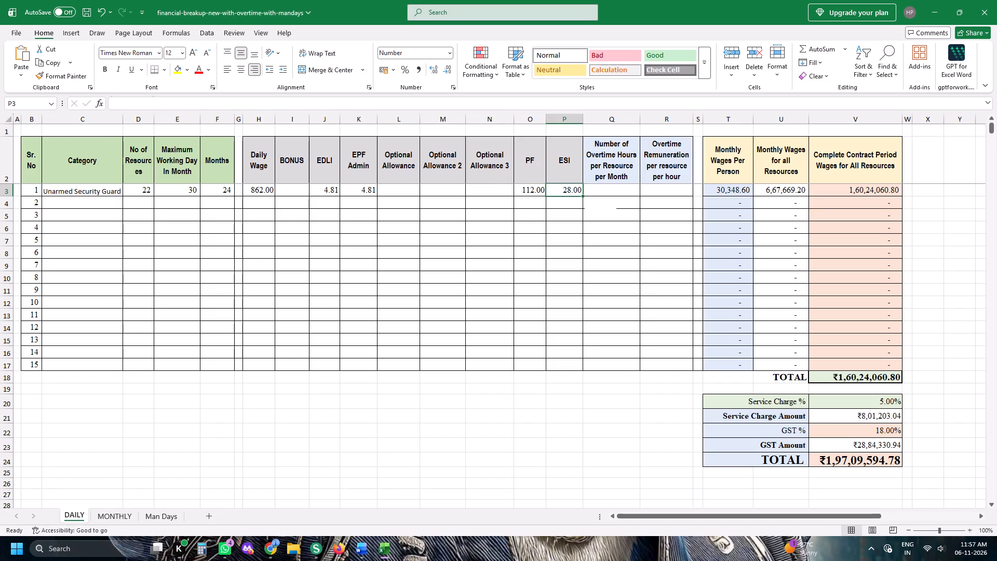
# Check the remaining charges in the bid document, and clear the EDLI and EPF Admin amounts from the Unarmed Security Guard row.
pyautogui.hotkey('alt', 'Tab')
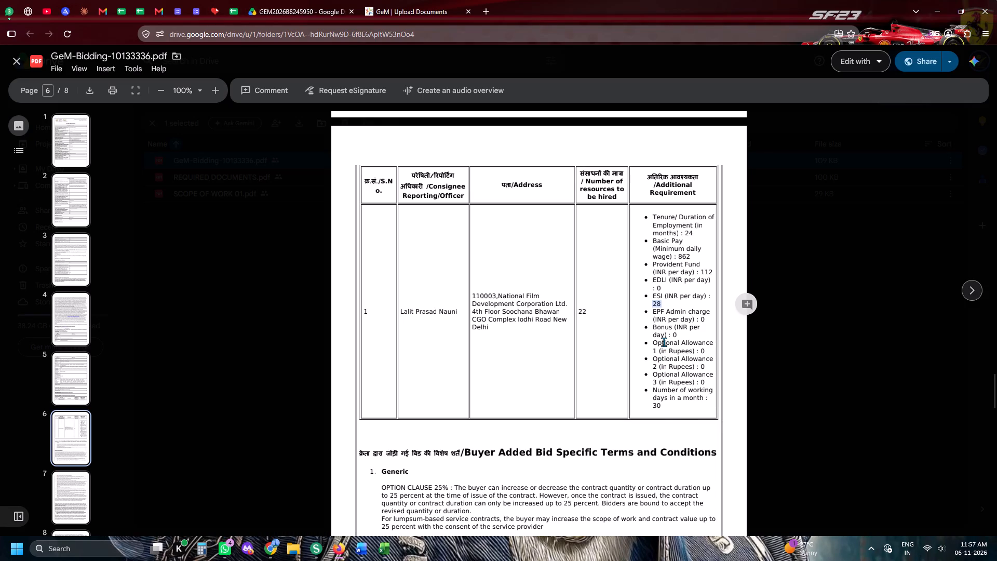
pyautogui.hotkey('alt', 'Tab')
pyautogui.moveTo(317, 185); pyautogui.dragTo(375, 216)
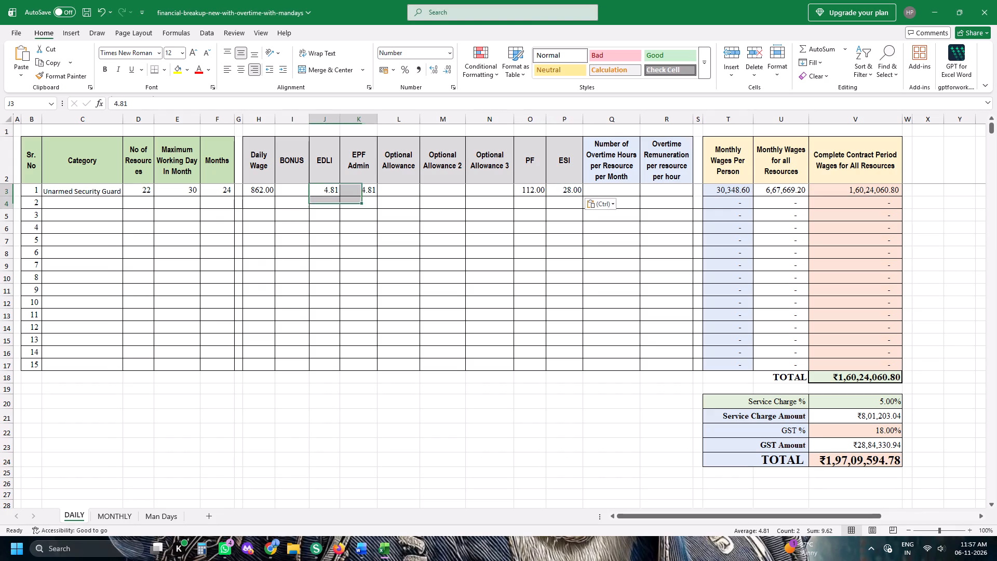
pyautogui.moveTo(375, 216); pyautogui.dragTo(384, 220)
pyautogui.press('Delete')
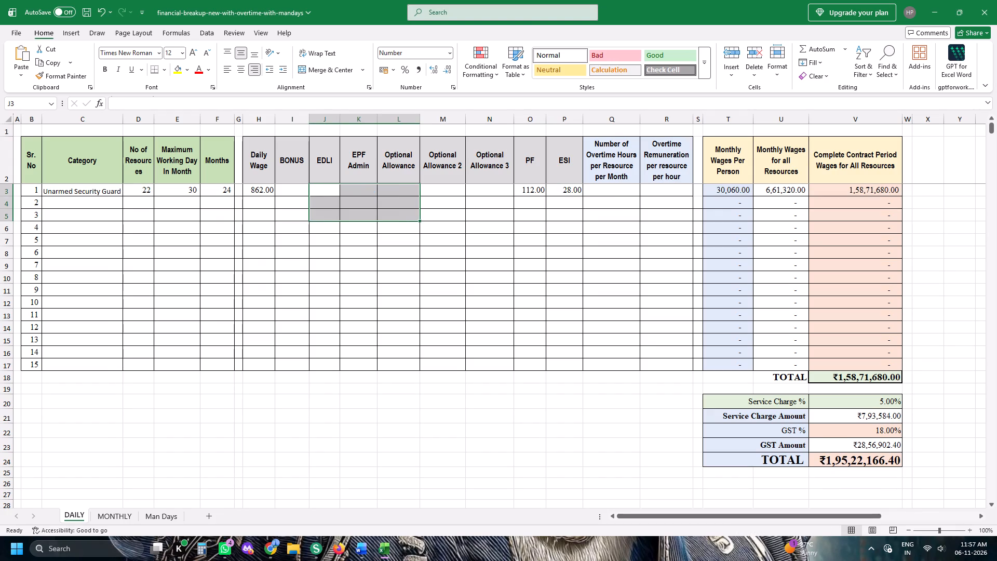
# Set the Service Charge % in the DAILY sheet to 3.85%.
pyautogui.doubleClick(888, 403)
pyautogui.write('3.8')
pyautogui.press('Tab')
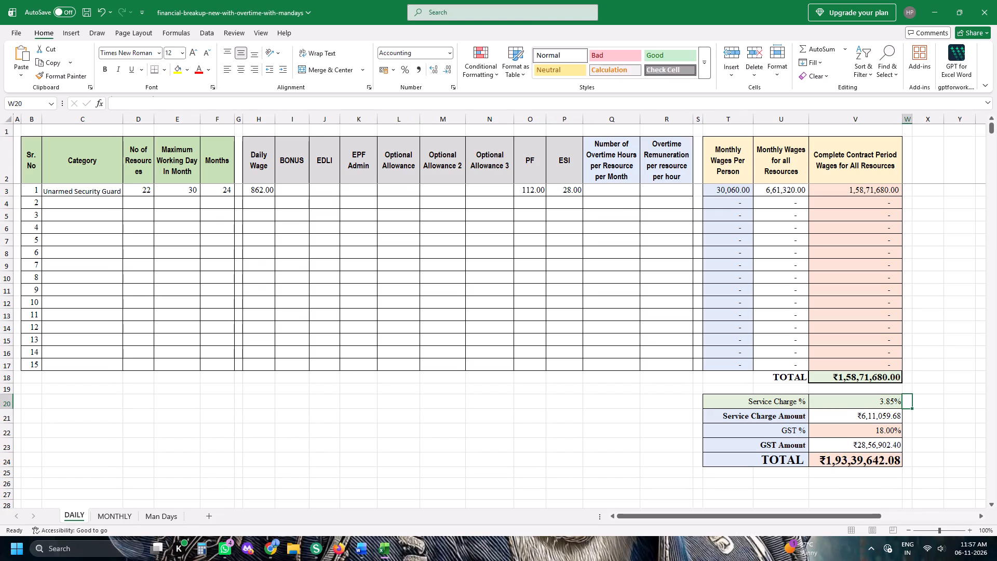
# In the Daily Tender Sheet 2026, copy 19339642, the Bid Value without decimals, from the GEM/2026/B/8245950 row.
pyautogui.hotkey('alt', 'Tab')
pyautogui.click(226, 13)
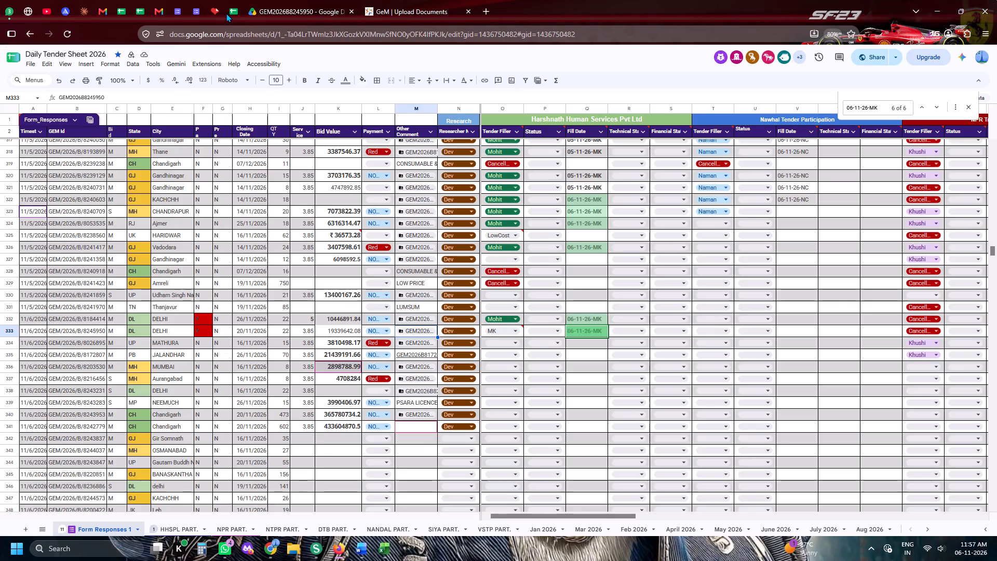
pyautogui.click(334, 333)
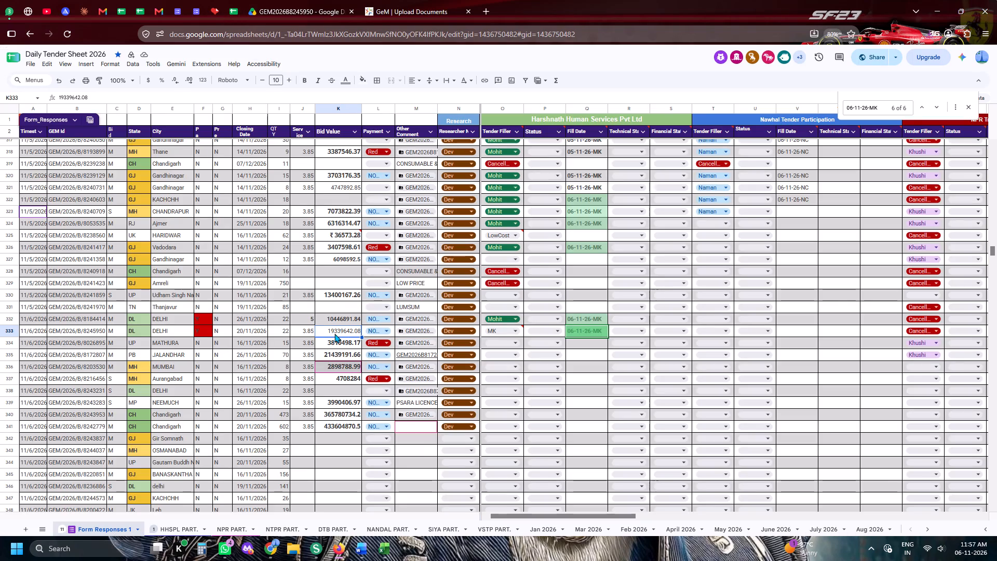
pyautogui.hotkey('alt', 'Tab')
pyautogui.hotkey('alt', 'Tab')
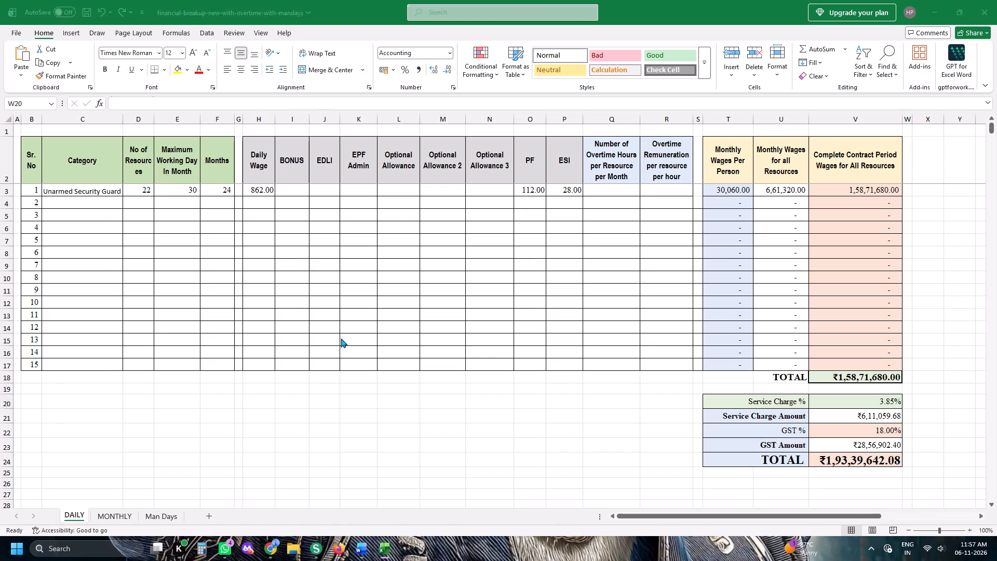
pyautogui.doubleClick(342, 334)
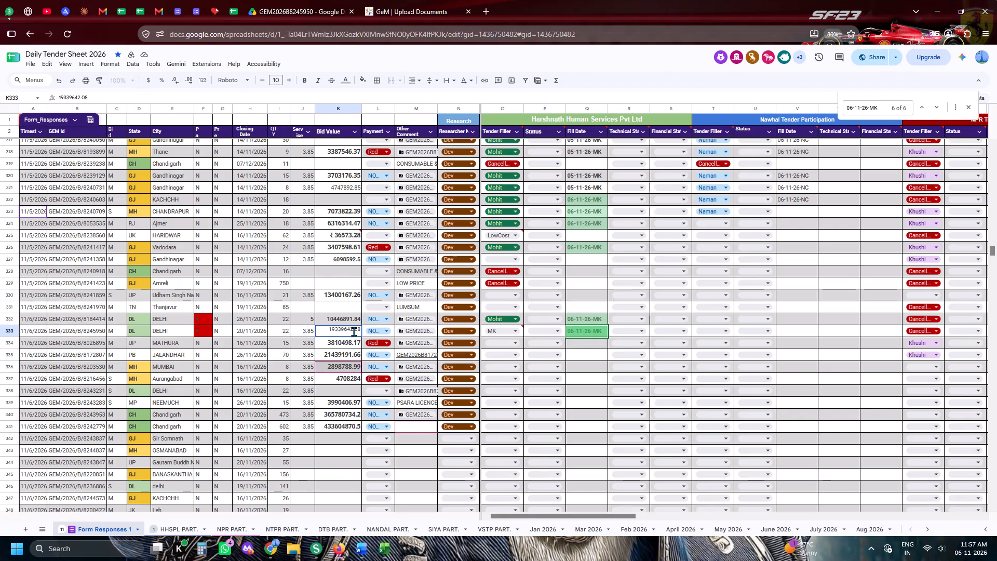
pyautogui.moveTo(354, 331); pyautogui.dragTo(327, 324)
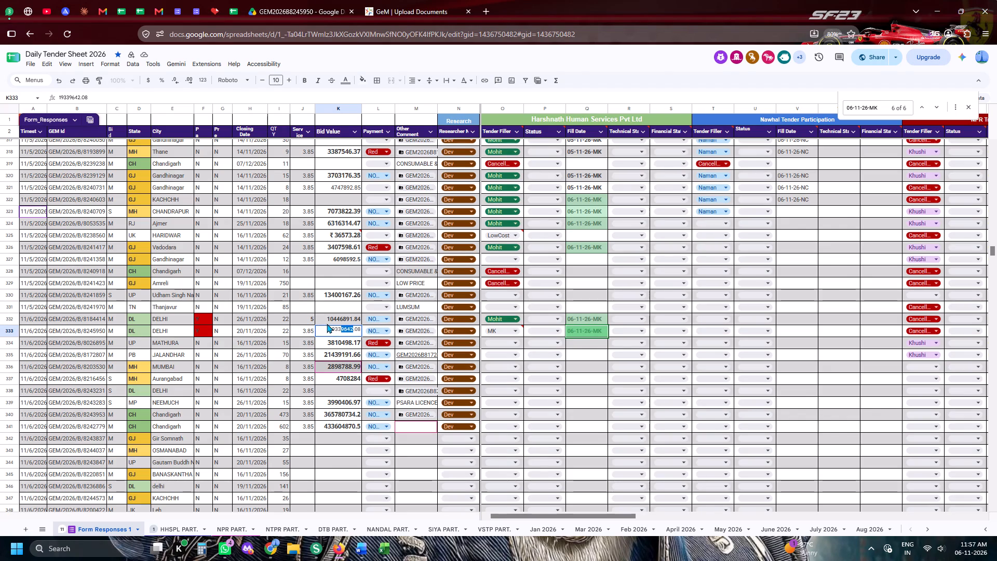
pyautogui.moveTo(327, 324); pyautogui.dragTo(326, 332)
pyautogui.hotkey('ctrl', 'c')
pyautogui.hotkey('ctrl', 'c')
pyautogui.hotkey('ctrl', 'c')
# Publish the Excel DAILY financial breakup as a PDF named 19339642 in the Downloads folder.
pyautogui.hotkey('alt', 'Tab')
pyautogui.hotkey('alt', 'f')
pyautogui.hotkey('alt', 'e')
pyautogui.hotkey('alt', 'a')
pyautogui.scroll(5, 126, 277)
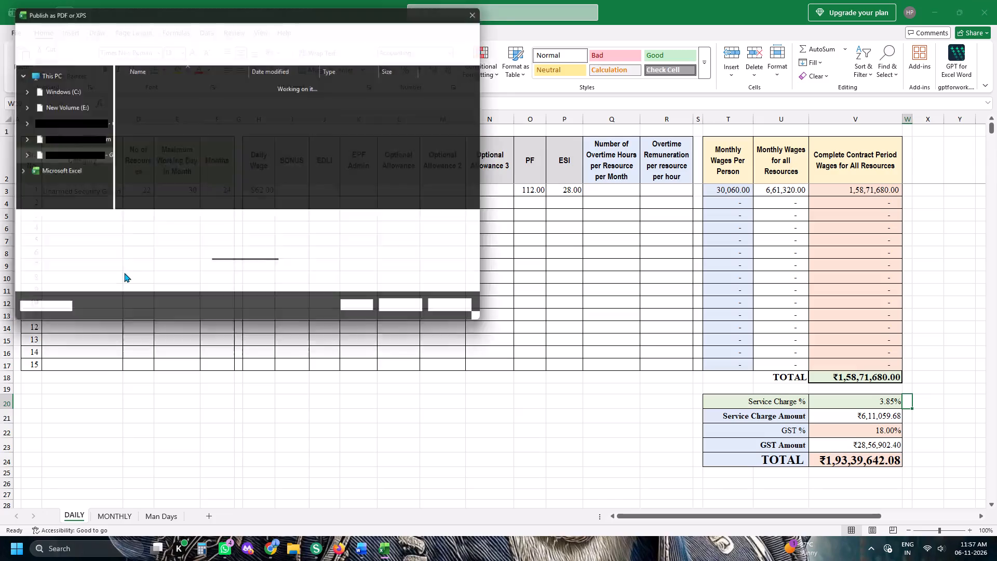
pyautogui.scroll(4, 124, 273)
pyautogui.scroll(4, 88, 157)
pyautogui.click(62, 142)
pyautogui.click(250, 216)
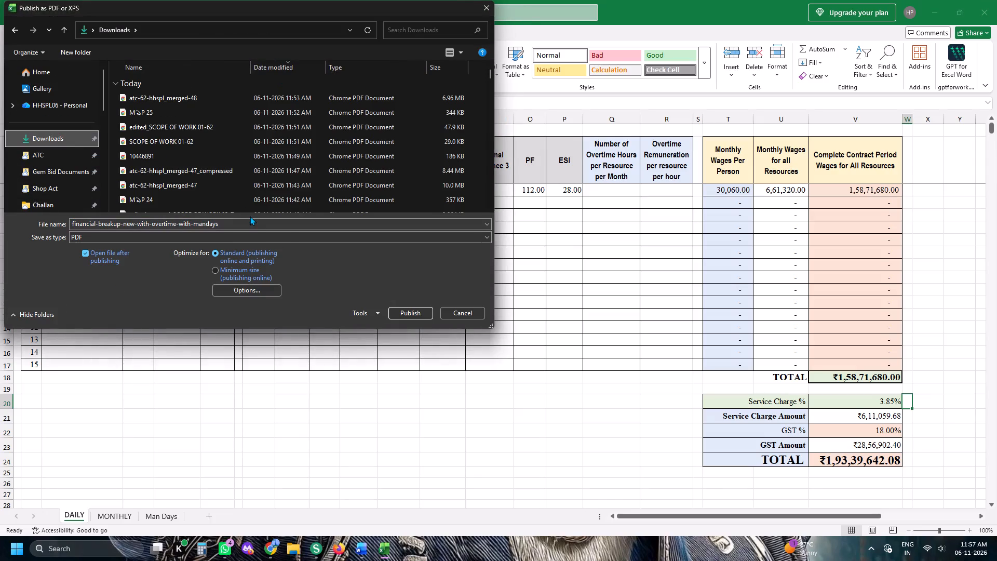
pyautogui.click(247, 226)
pyautogui.hotkey('ctrl', 'v')
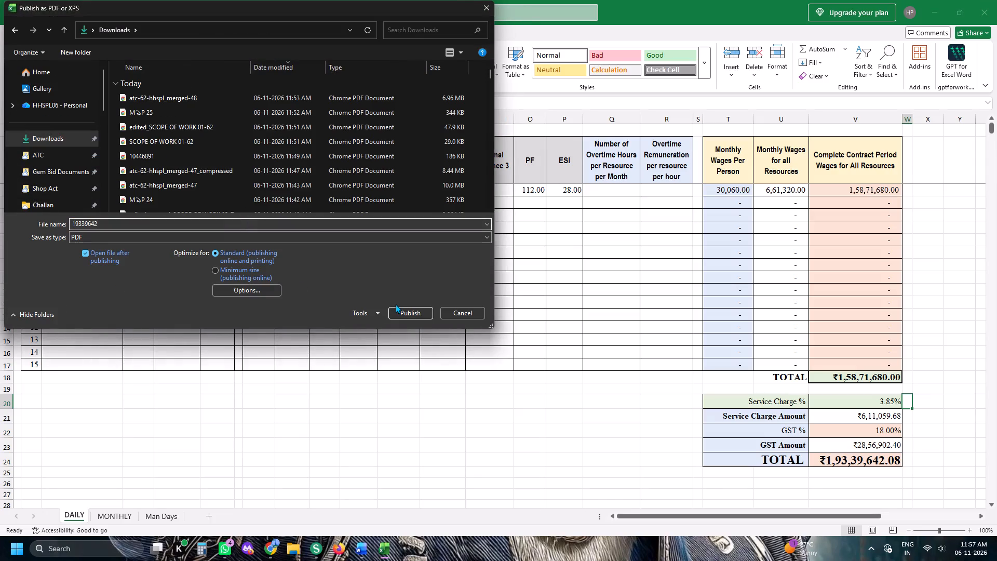
pyautogui.click(395, 304)
pyautogui.click(401, 314)
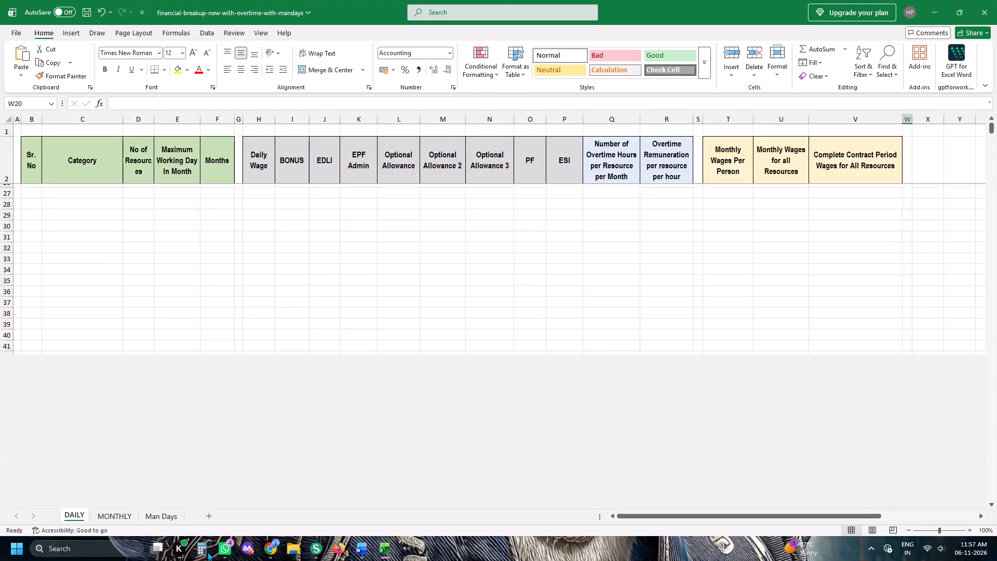
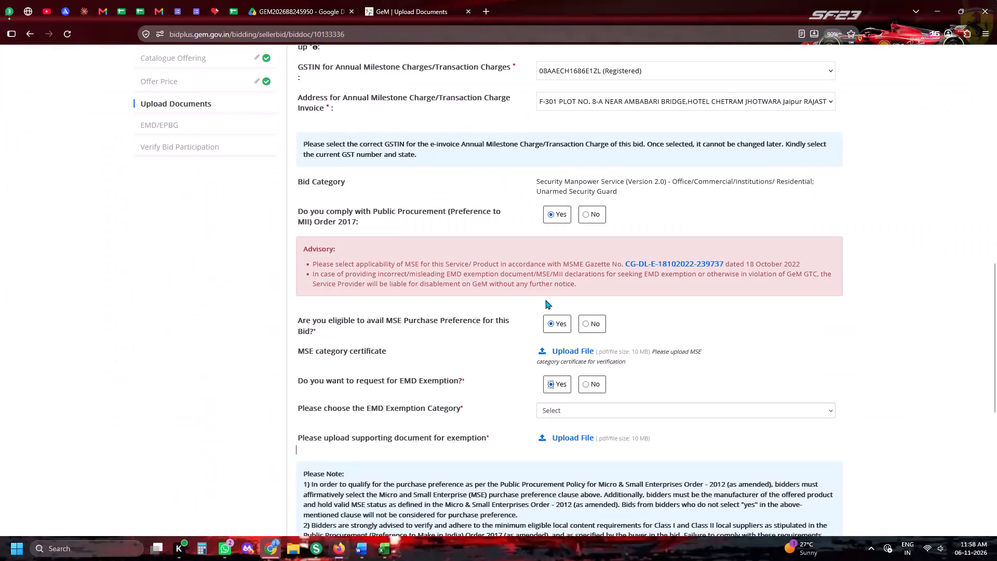
# Set the EMD Exemption Category to Start-up.
pyautogui.click(565, 404)
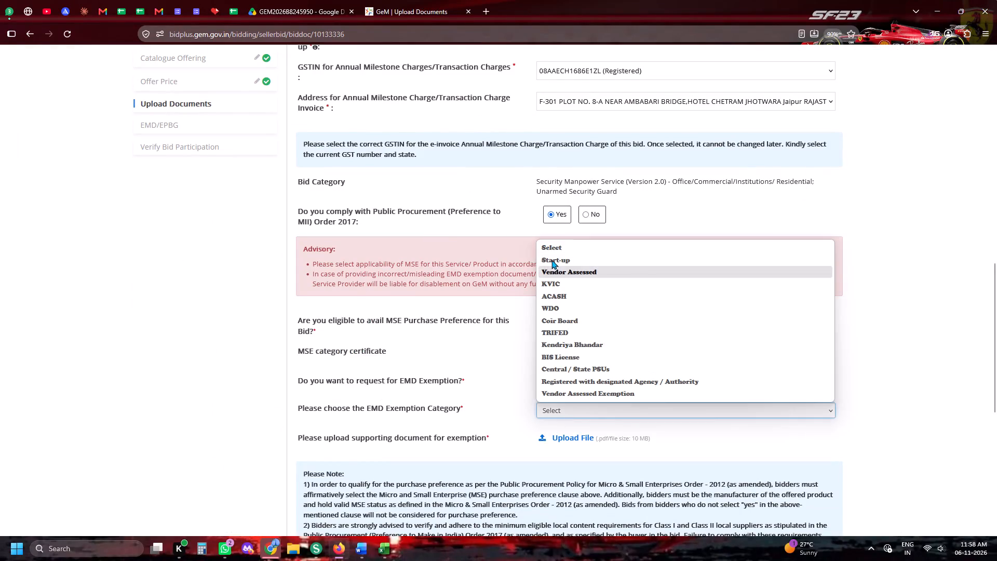
pyautogui.click(551, 260)
# Upload the 19339642 PDF from the Downloads folder as the financial document indicating the price break-up.
pyautogui.scroll(4, 559, 399)
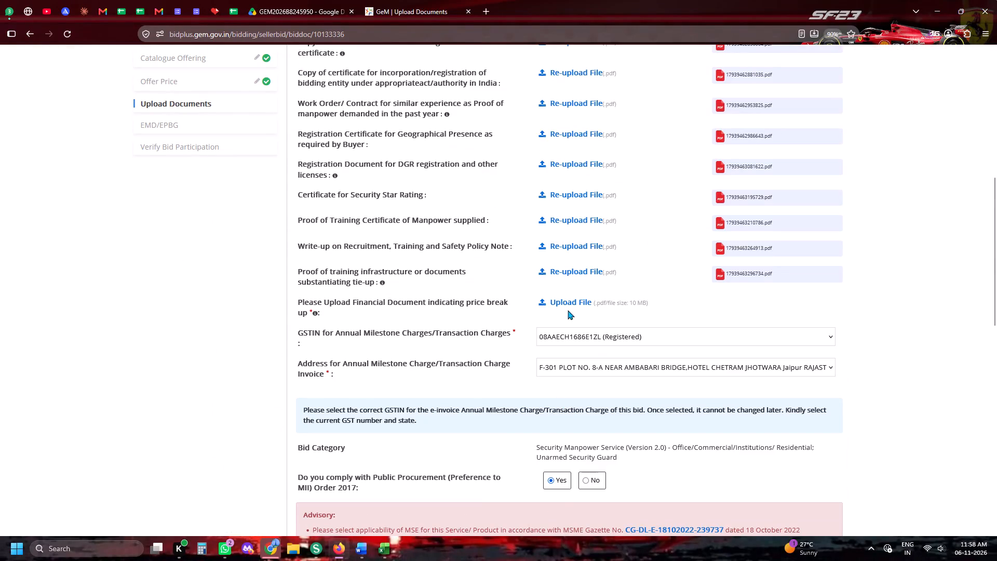
pyautogui.click(568, 298)
pyautogui.scroll(5, 731, 241)
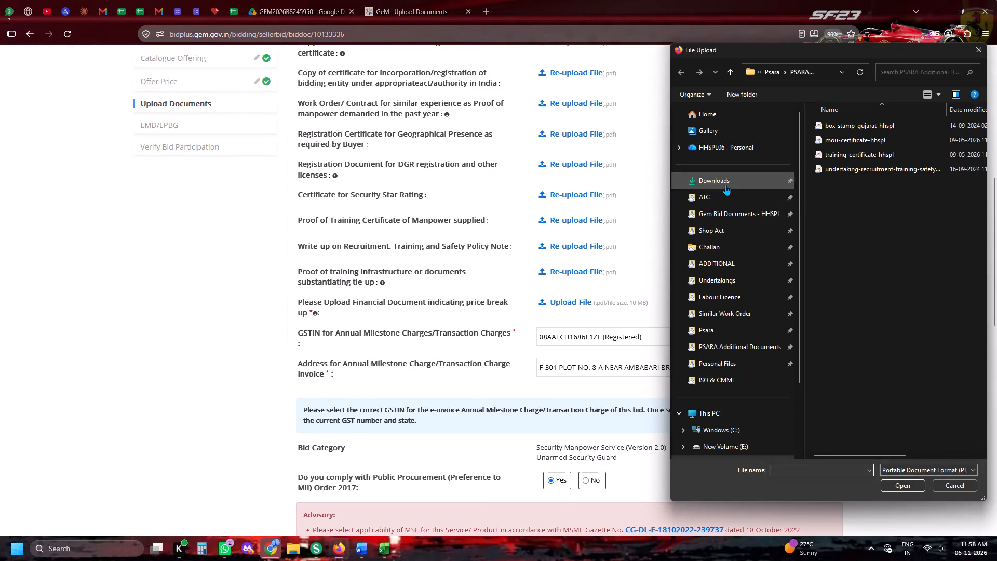
pyautogui.click(725, 185)
pyautogui.doubleClick(841, 142)
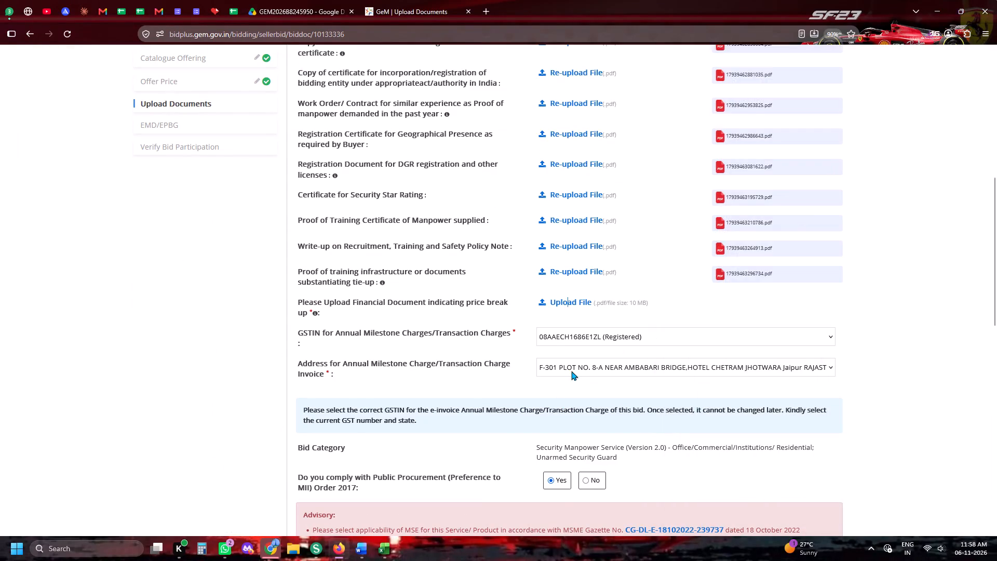
pyautogui.scroll(-5, 582, 309)
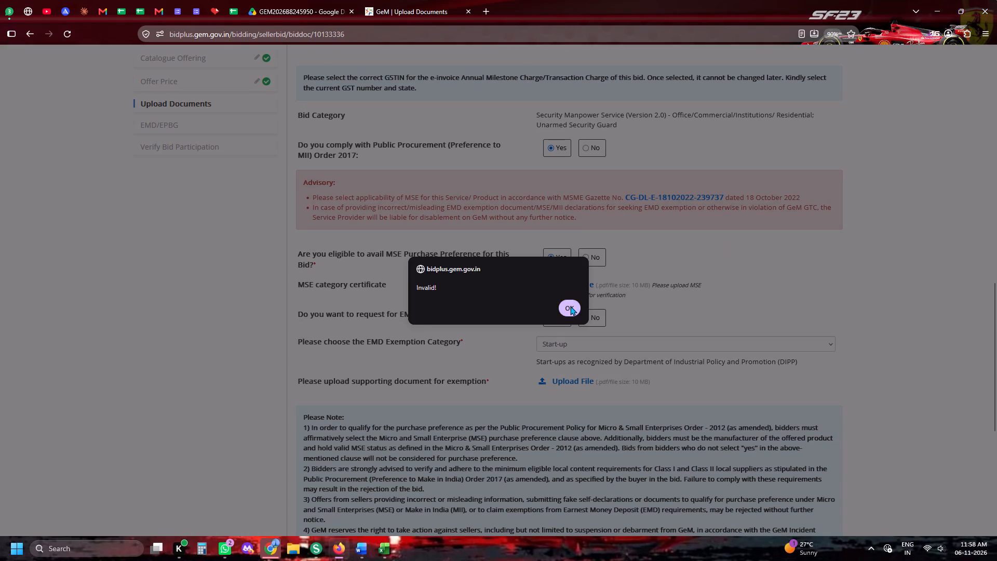
pyautogui.click(570, 306)
# Upload the MSE category certificate from the Gem Bid Documents - HHSPL folder.
pyautogui.click(577, 281)
pyautogui.scroll(4, 738, 255)
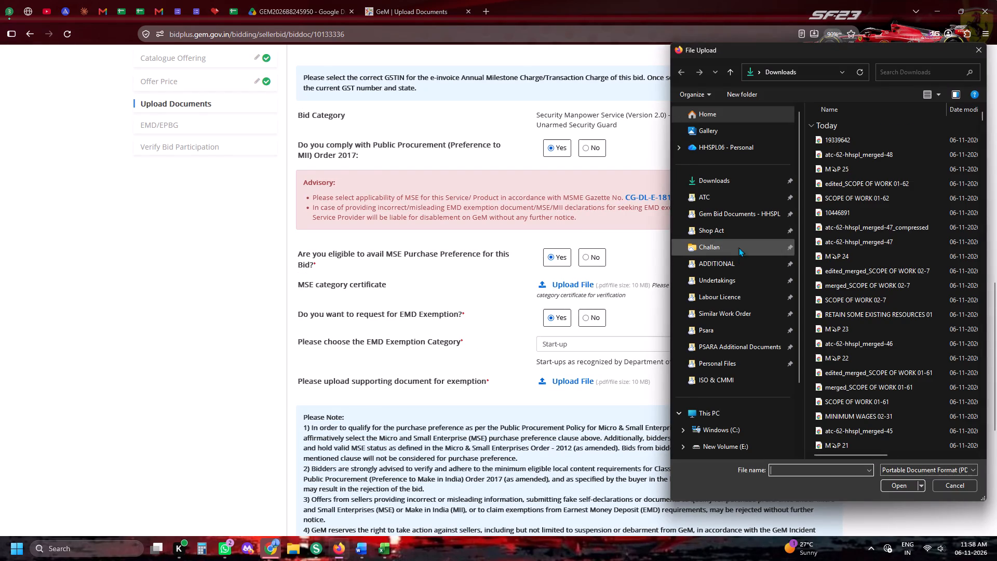
pyautogui.click(740, 226)
pyautogui.click(740, 222)
pyautogui.click(757, 208)
pyautogui.scroll(-4, 823, 295)
pyautogui.tripleClick(823, 367)
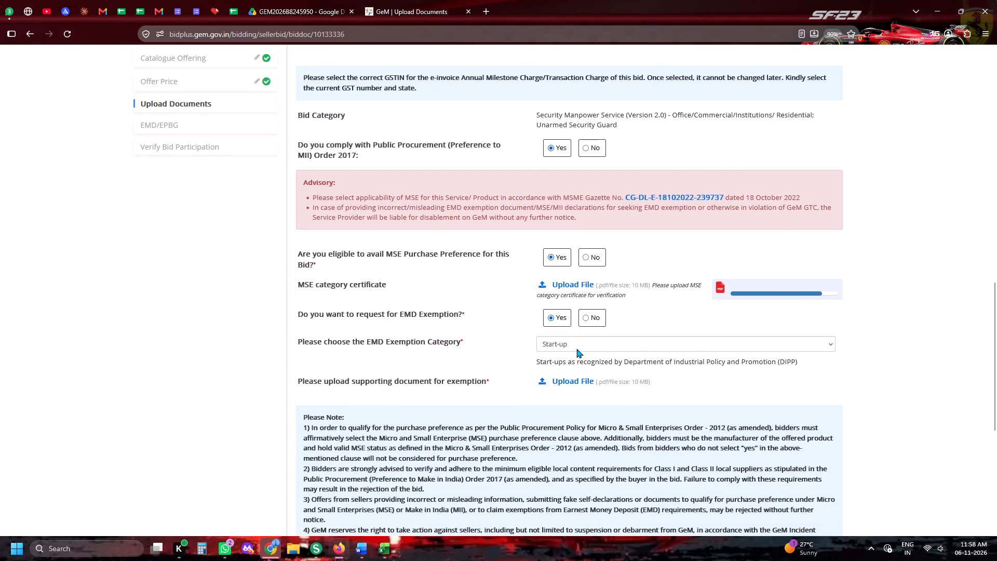
# Keep Start-up as the EMD exemption category and upload the supporting document for the exemption.
pyautogui.click(599, 349)
pyautogui.click(589, 379)
pyautogui.click(571, 312)
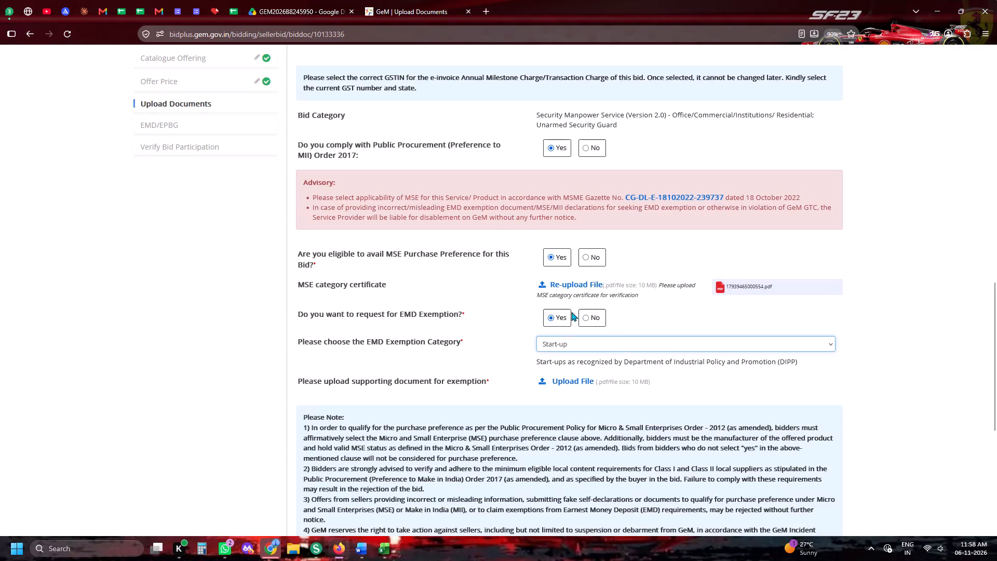
pyautogui.click(552, 341)
pyautogui.click(553, 377)
pyautogui.click(564, 382)
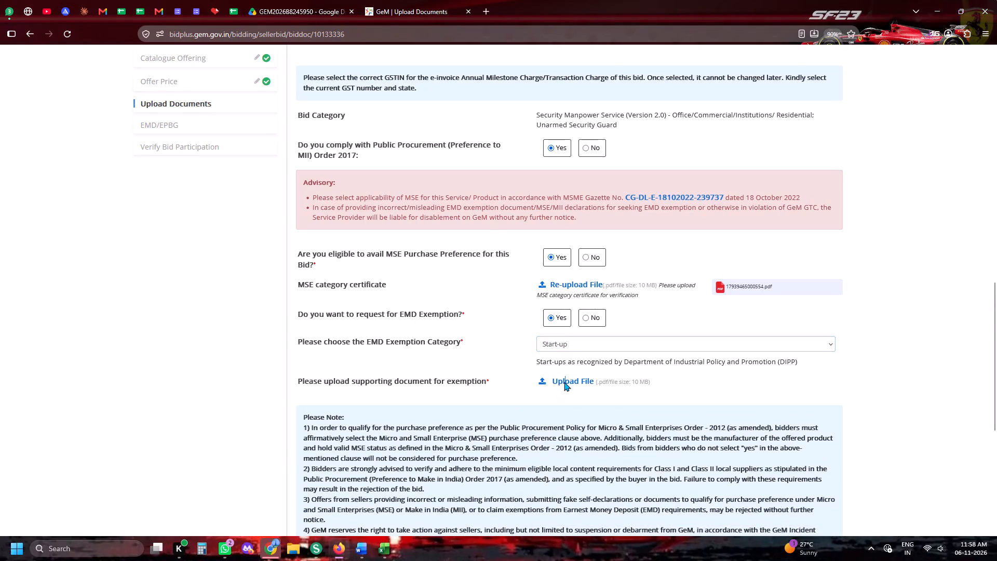
pyautogui.scroll(-5, 865, 378)
pyautogui.doubleClick(854, 425)
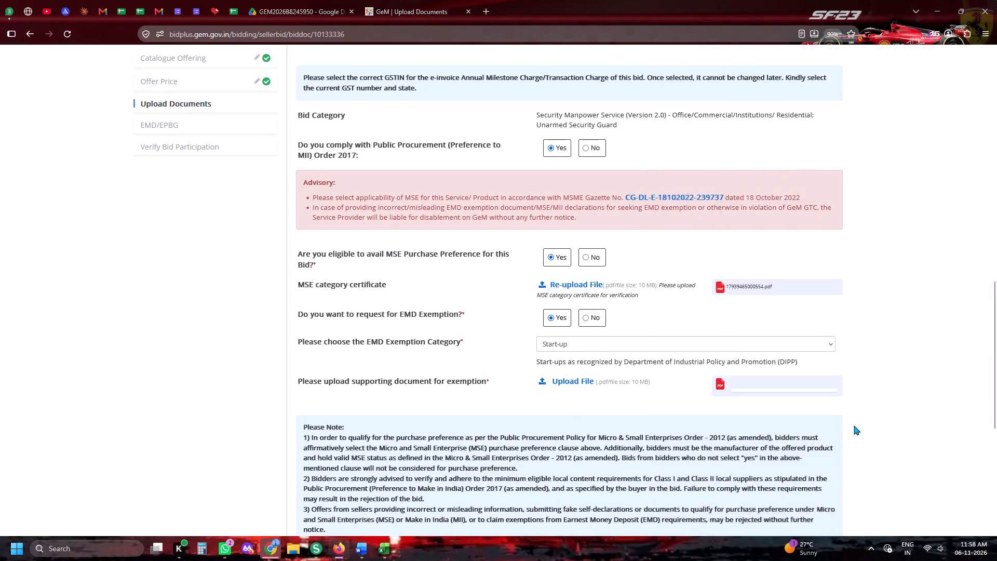
# Check the upload status of the bid documents, including the financial price break-up.
pyautogui.scroll(7, 854, 425)
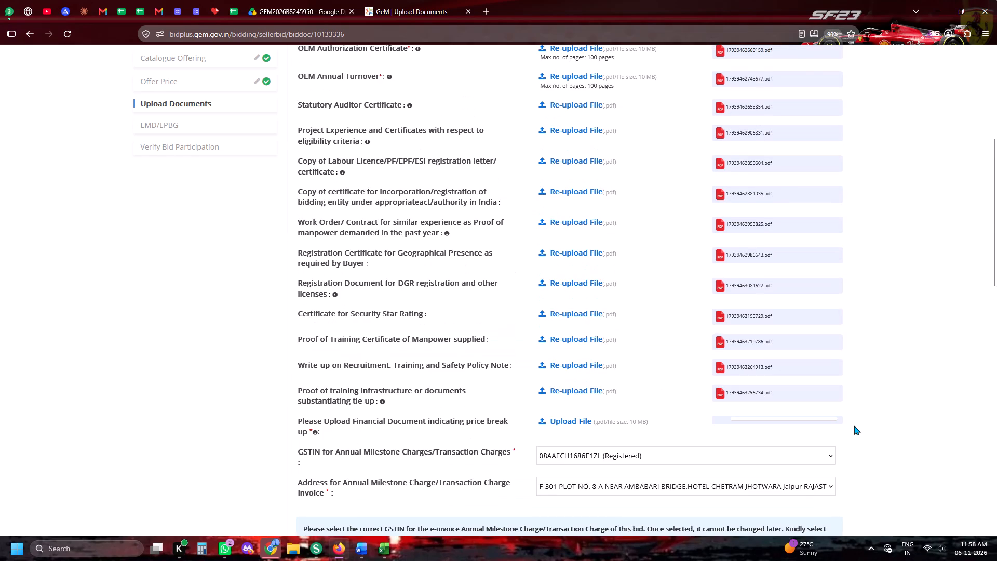
pyautogui.scroll(5, 854, 425)
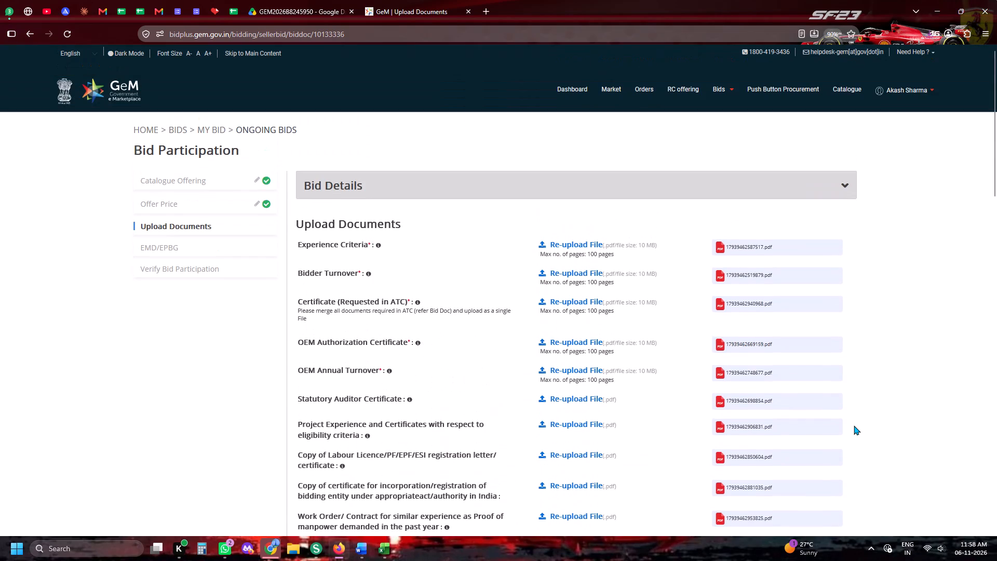
pyautogui.scroll(-4, 854, 425)
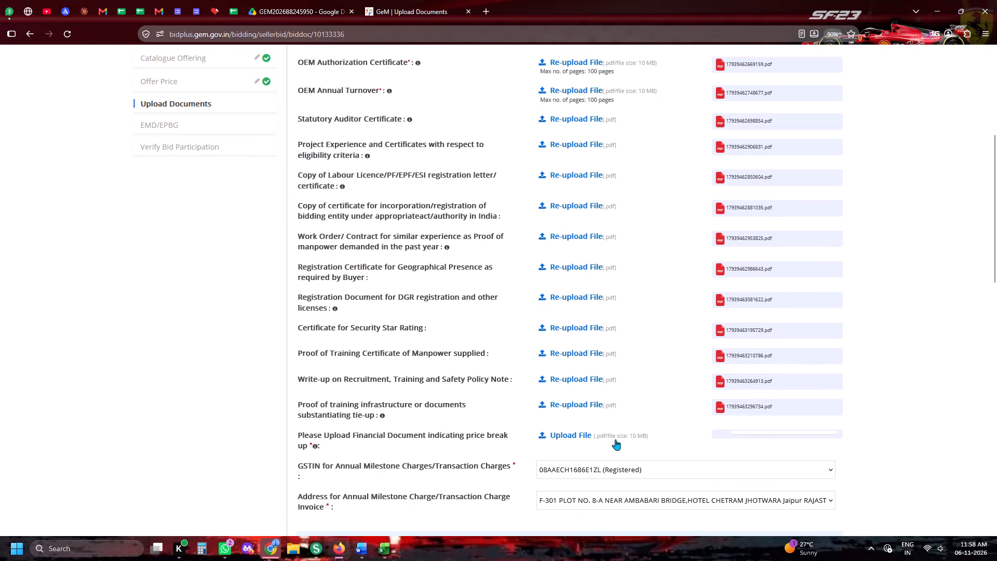
pyautogui.click(350, 8)
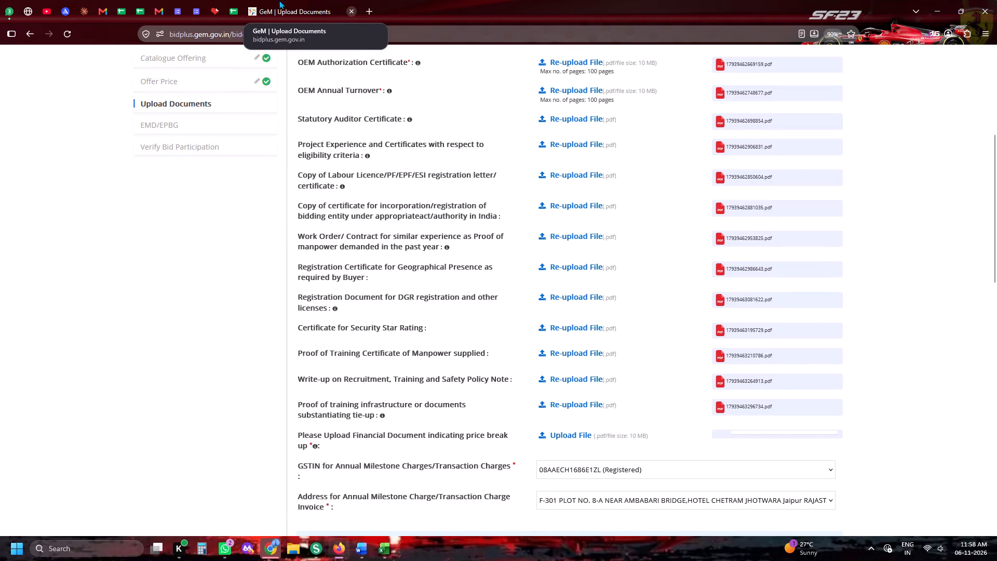
# In the Daily Tender Sheet 2026, set the Harshnath Tender Filler for GEM/2026/B/8245950 to Mohit.
pyautogui.click(235, 6)
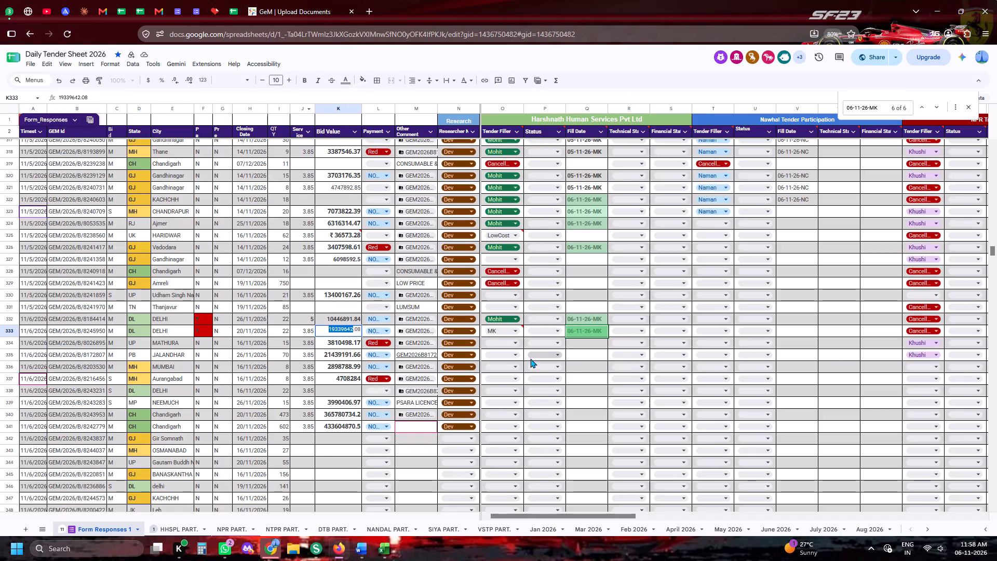
pyautogui.click(306, 484)
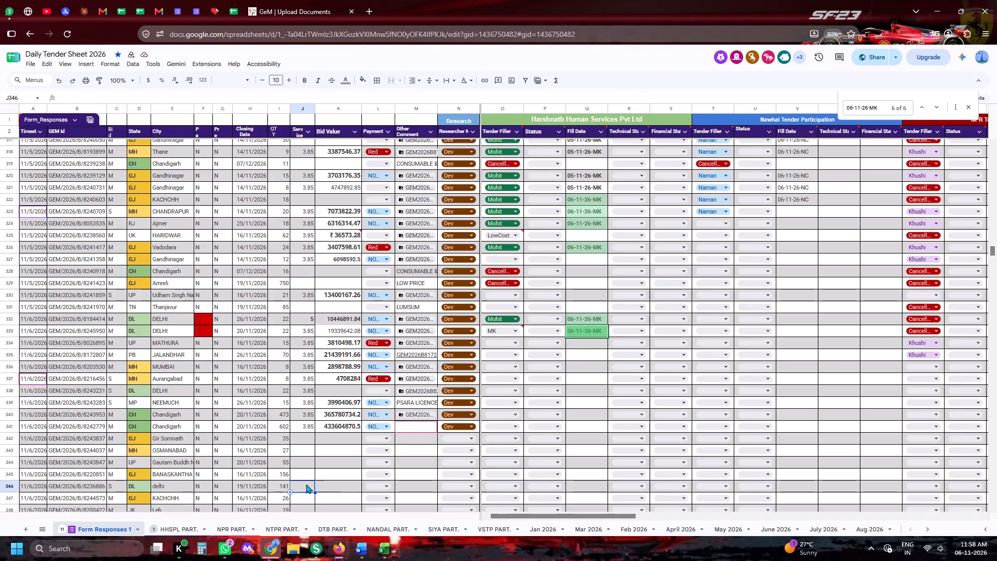
pyautogui.click(500, 336)
pyautogui.click(500, 335)
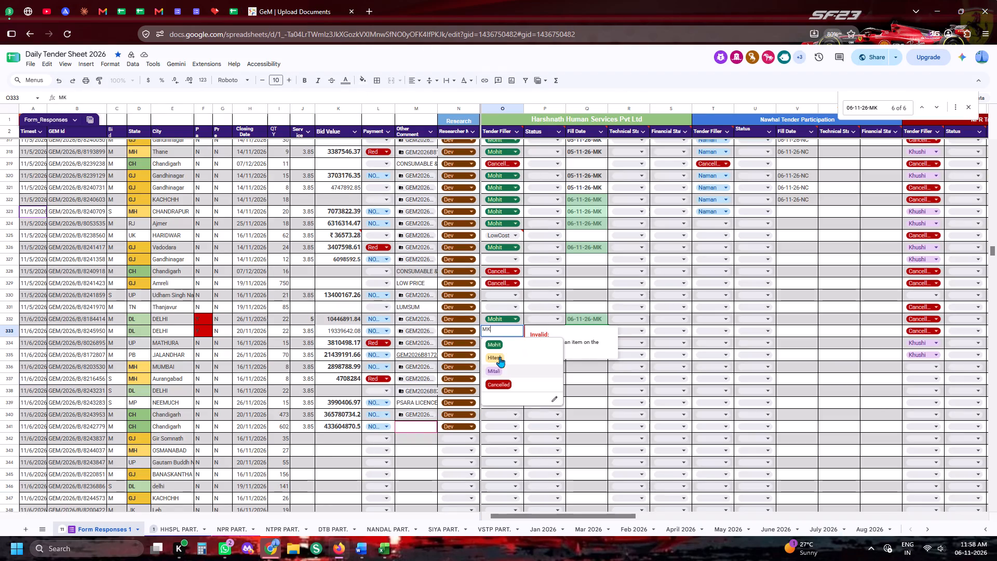
pyautogui.click(500, 349)
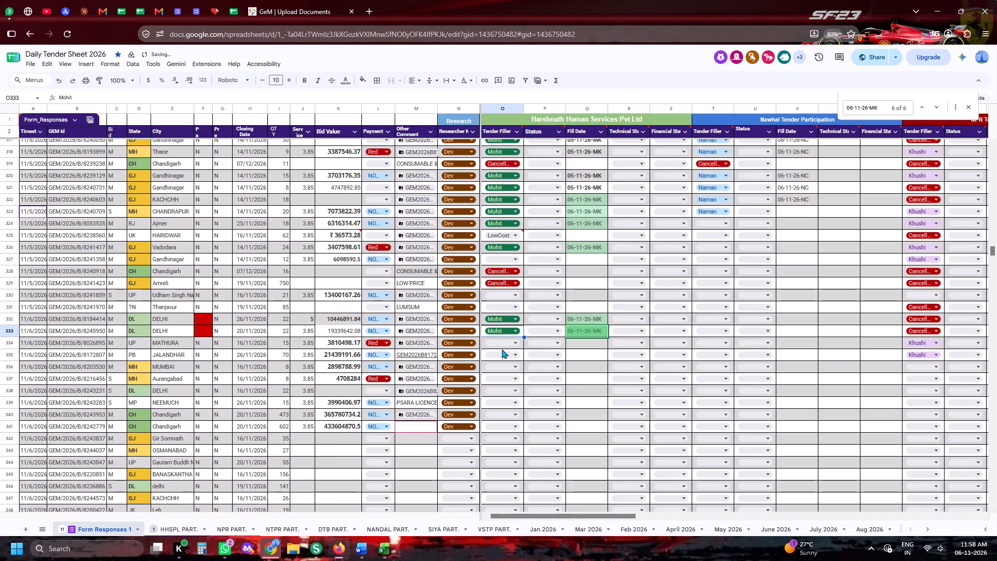
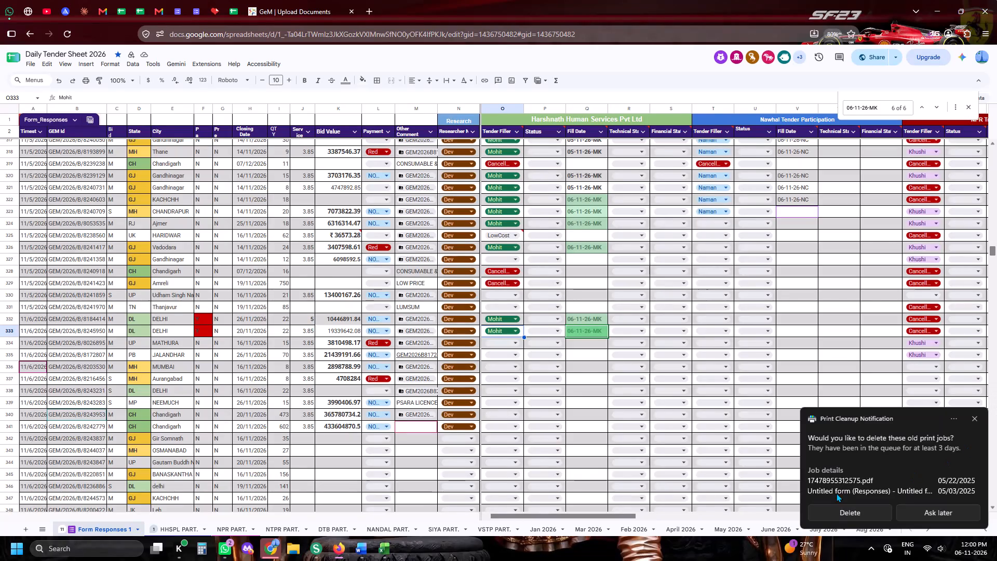
# Delete the old queued print jobs offered for removal in the Print Cleanup notification.
pyautogui.click(857, 517)
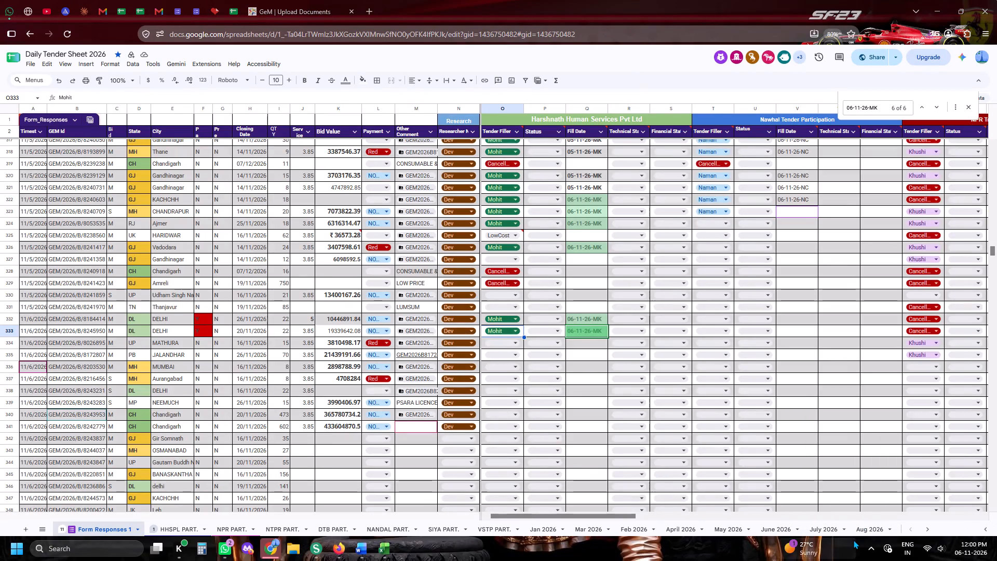
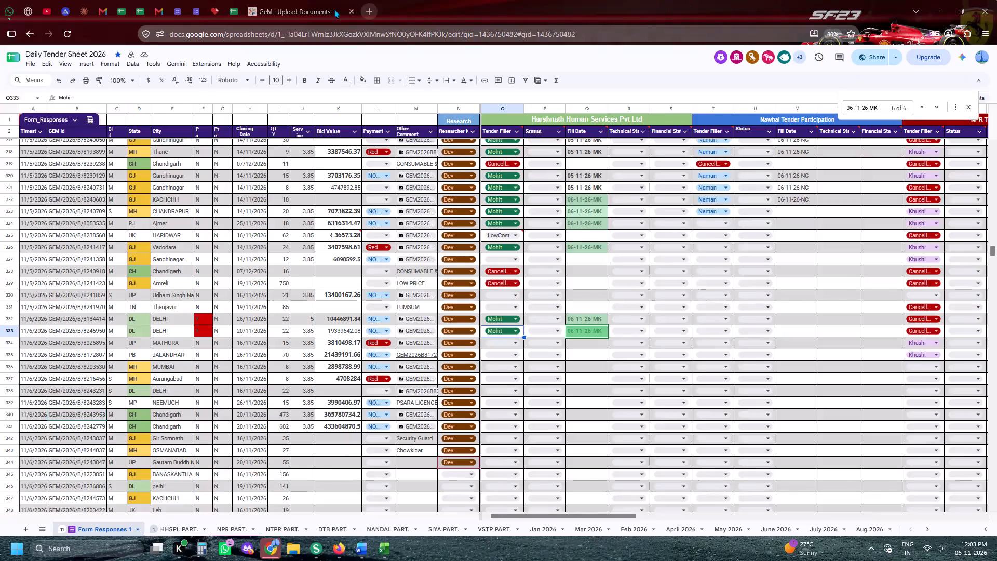
# Upload the PDF whose name begins with 1933964 from Downloads as the financial document indicating price break up for the GeM bid.
pyautogui.click(274, 0)
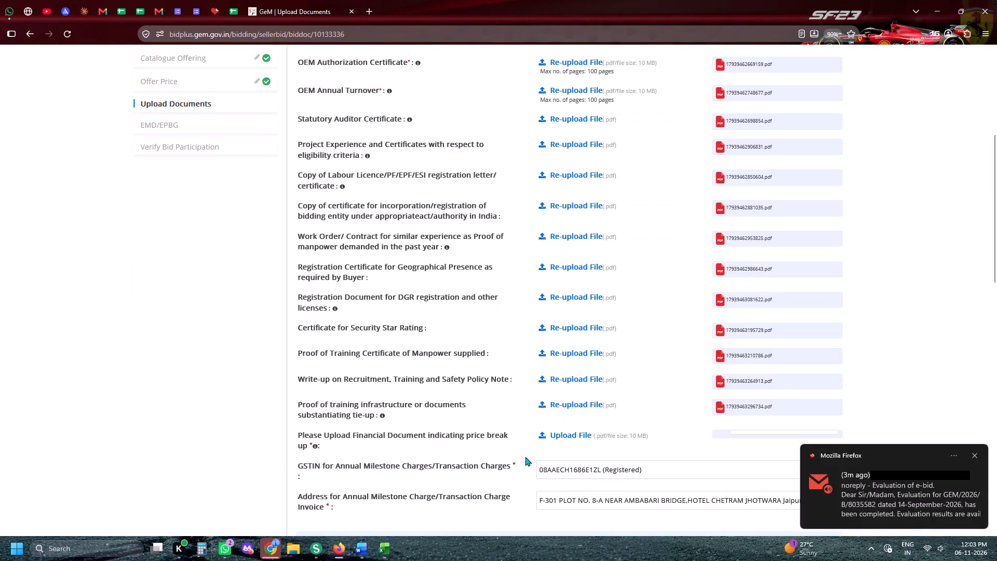
pyautogui.click(573, 440)
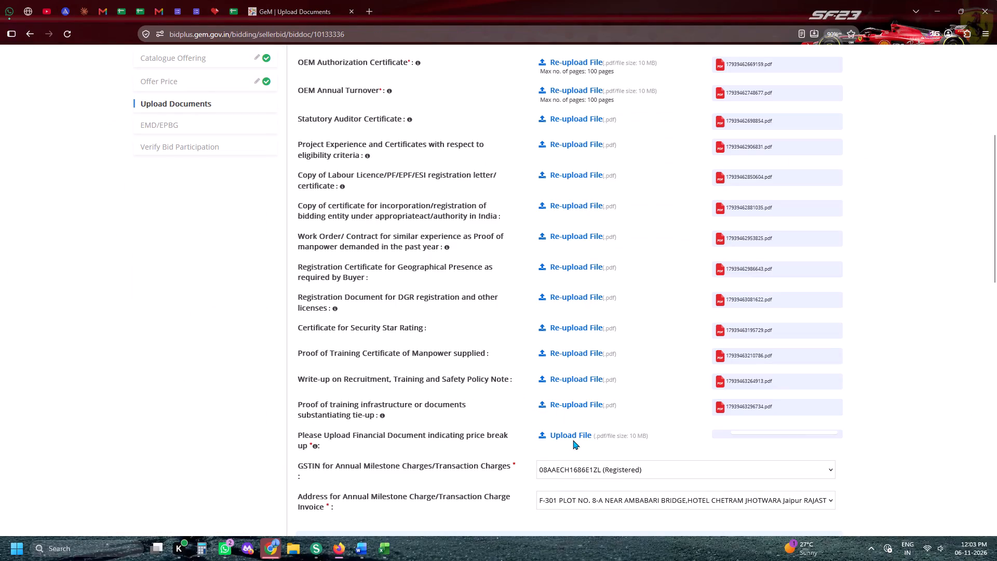
pyautogui.scroll(3, 765, 279)
pyautogui.click(748, 186)
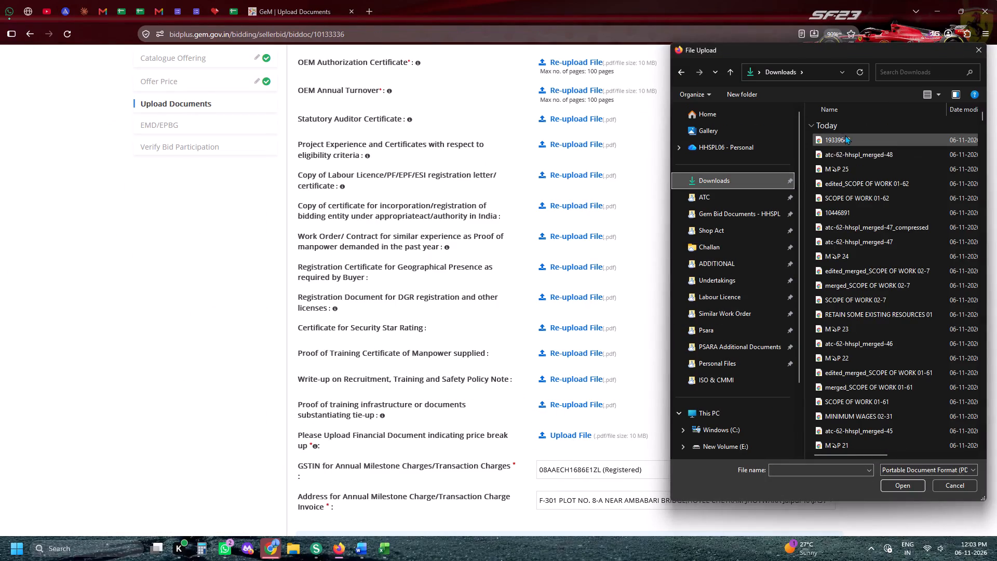
pyautogui.doubleClick(844, 135)
pyautogui.scroll(4, 759, 369)
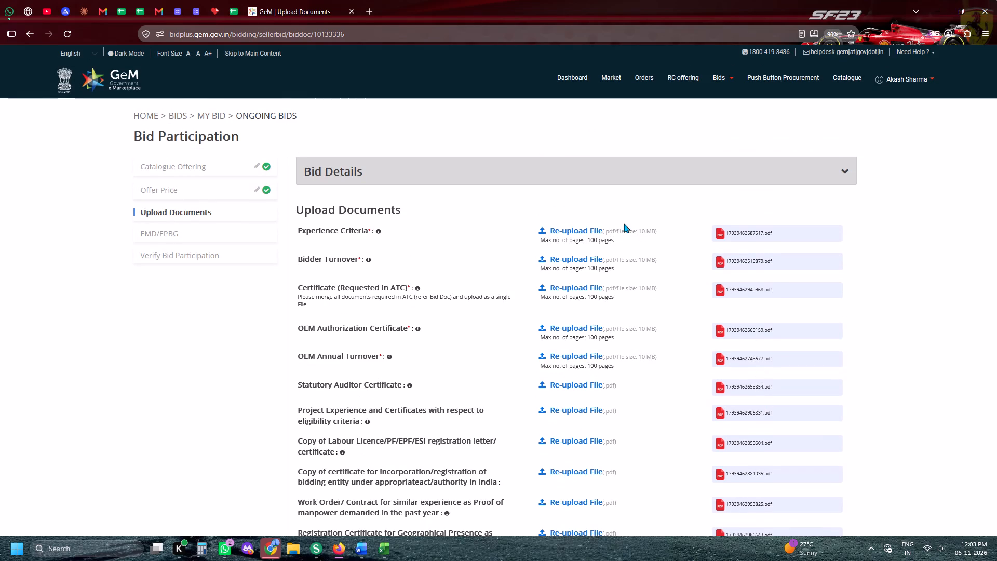
pyautogui.click(573, 313)
pyautogui.scroll(-7, 734, 251)
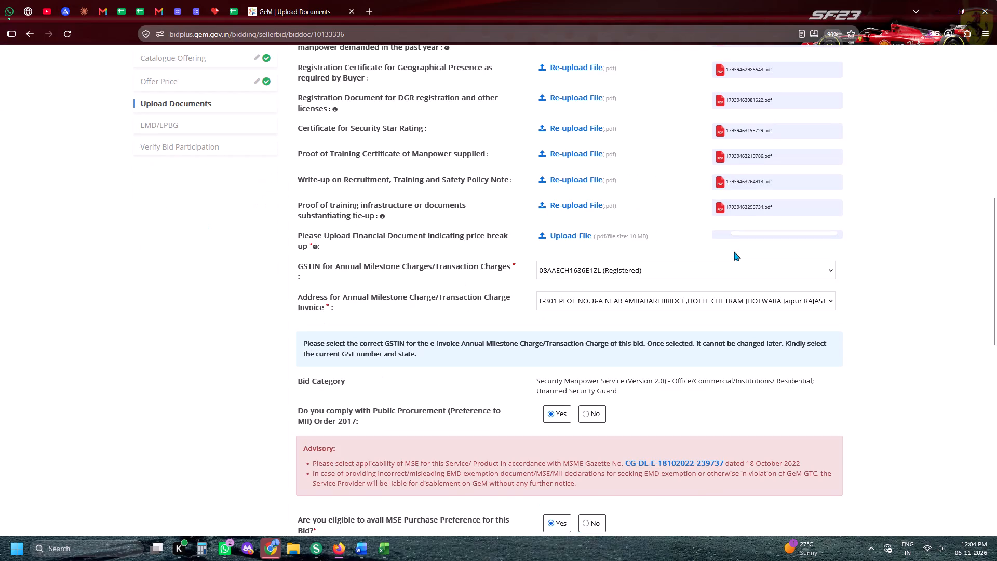
pyautogui.click(266, 0)
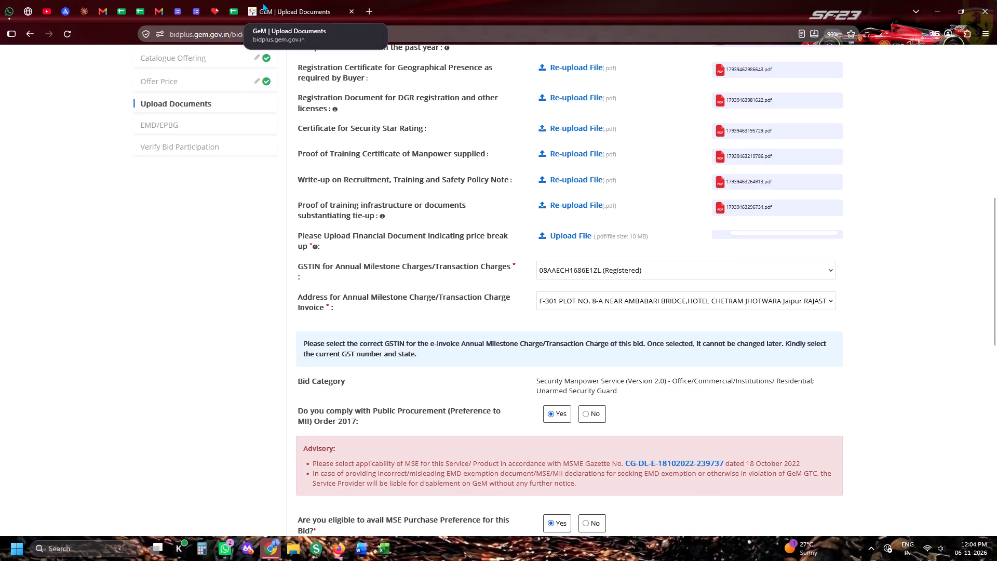
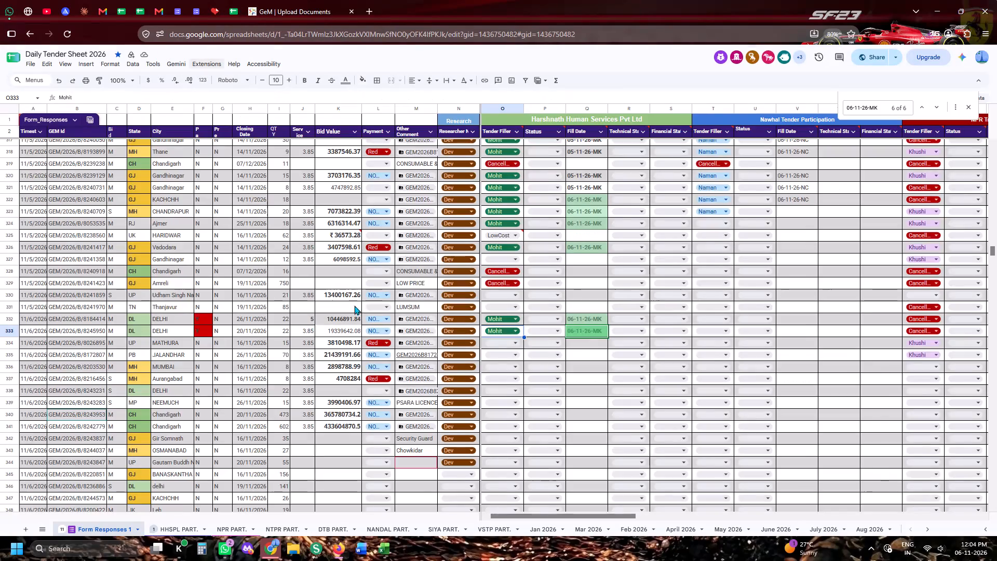
# Review the tender filler and fill date entries for Harshnath Human Services across the earlier rows of the Daily Tender Sheet.
pyautogui.scroll(6, 420, 335)
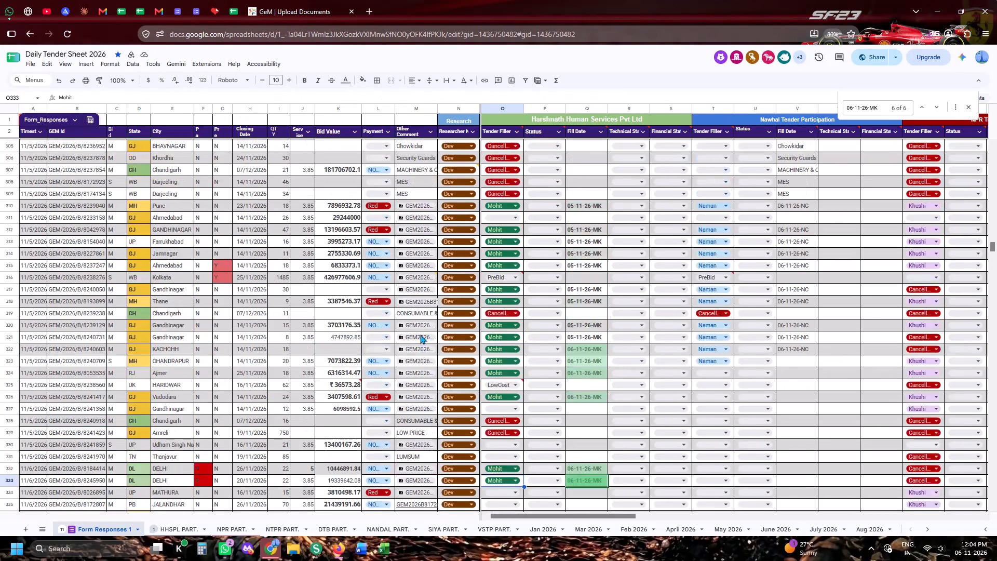
pyautogui.scroll(20, 420, 335)
pyautogui.scroll(8, 420, 335)
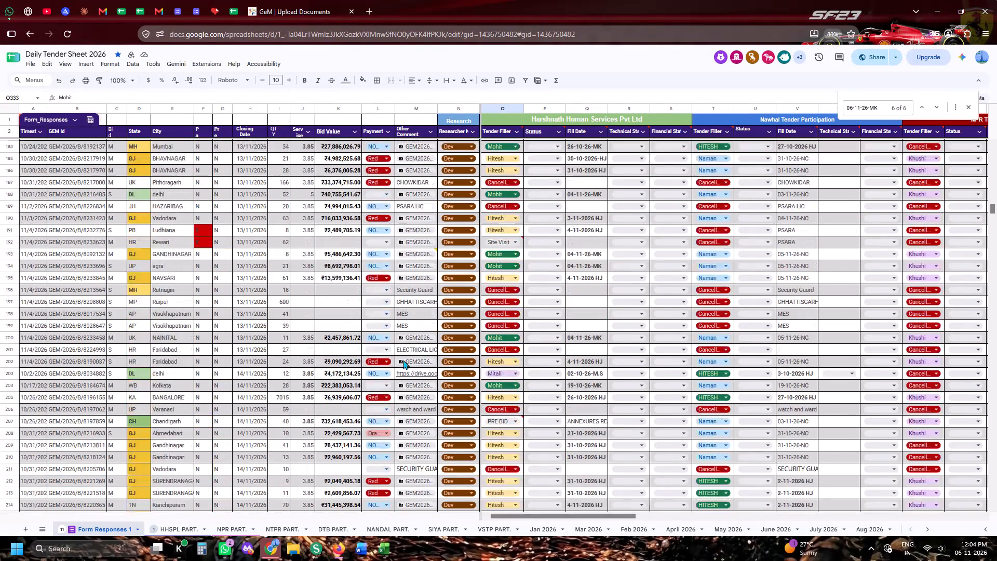
pyautogui.scroll(7, 403, 360)
pyautogui.scroll(8, 326, 327)
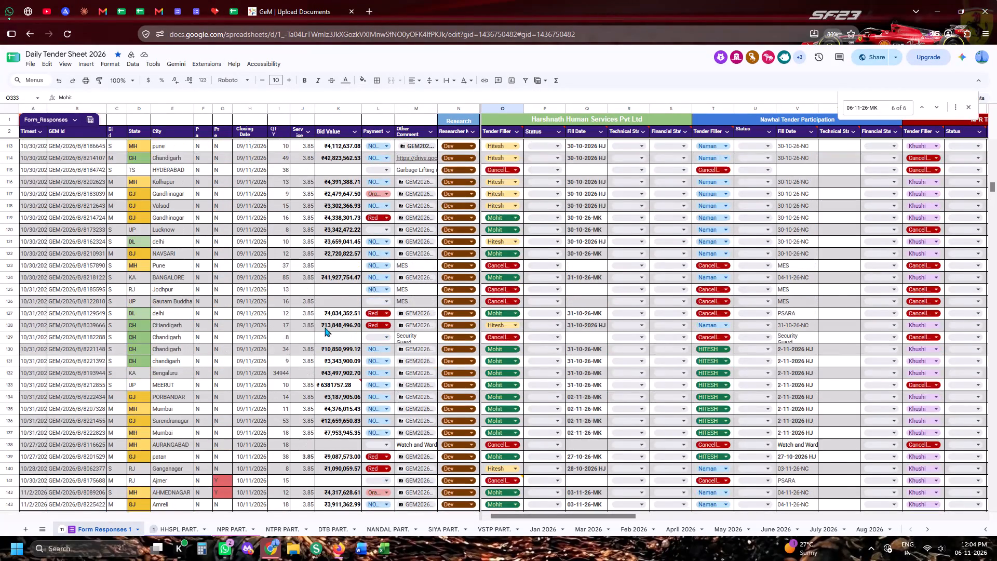
pyautogui.scroll(10, 325, 327)
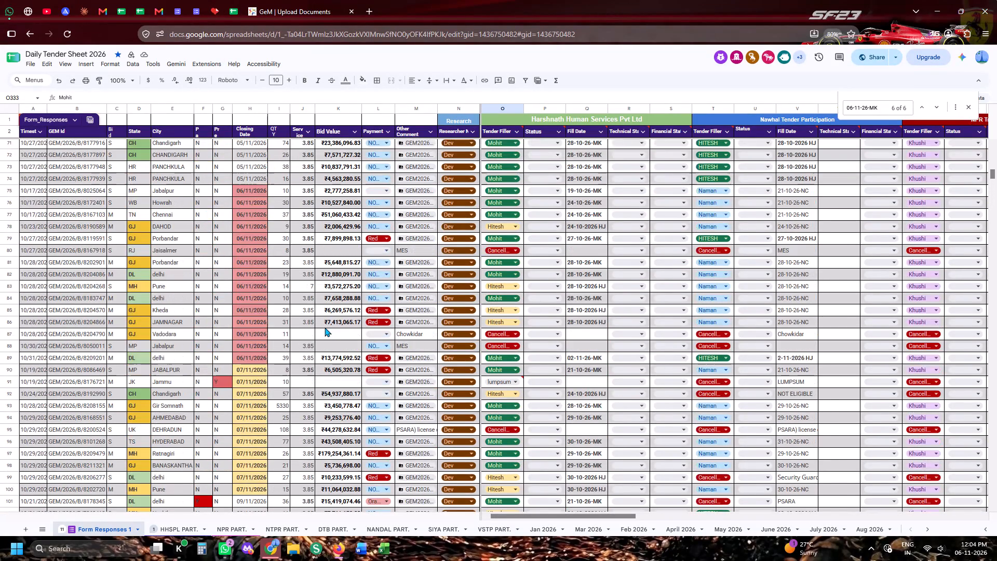
pyautogui.scroll(-6, 325, 327)
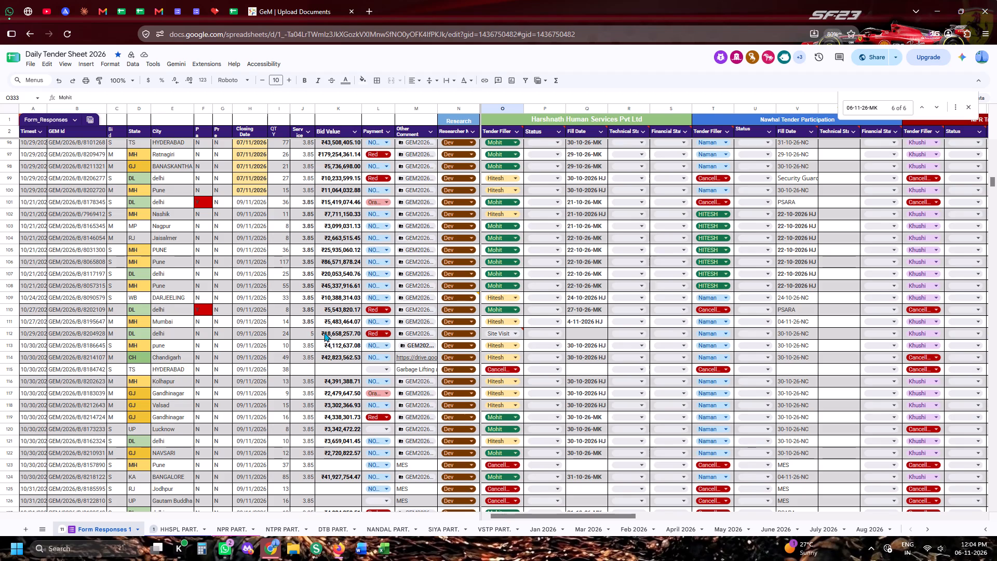
pyautogui.click(0, 327)
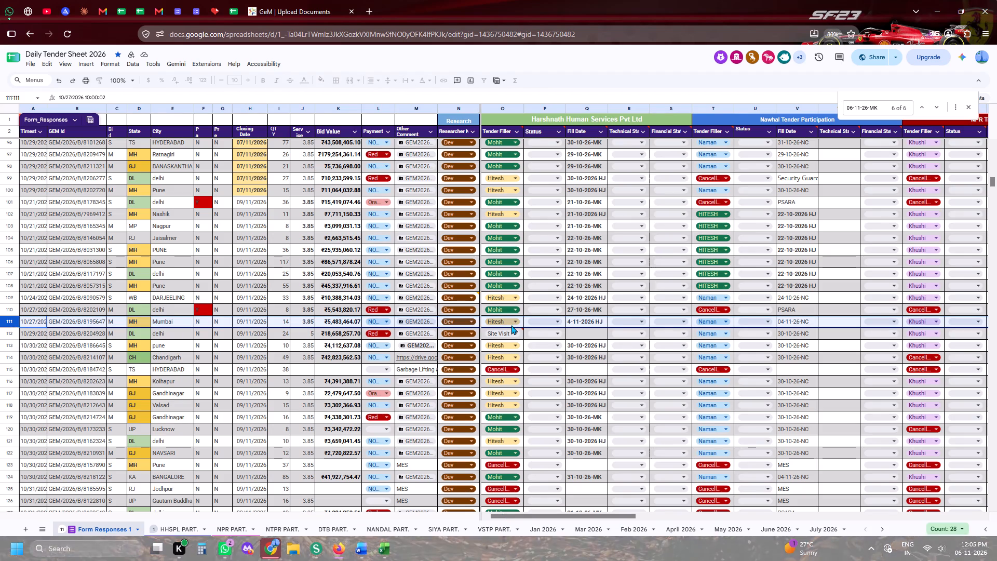
pyautogui.scroll(5, 516, 332)
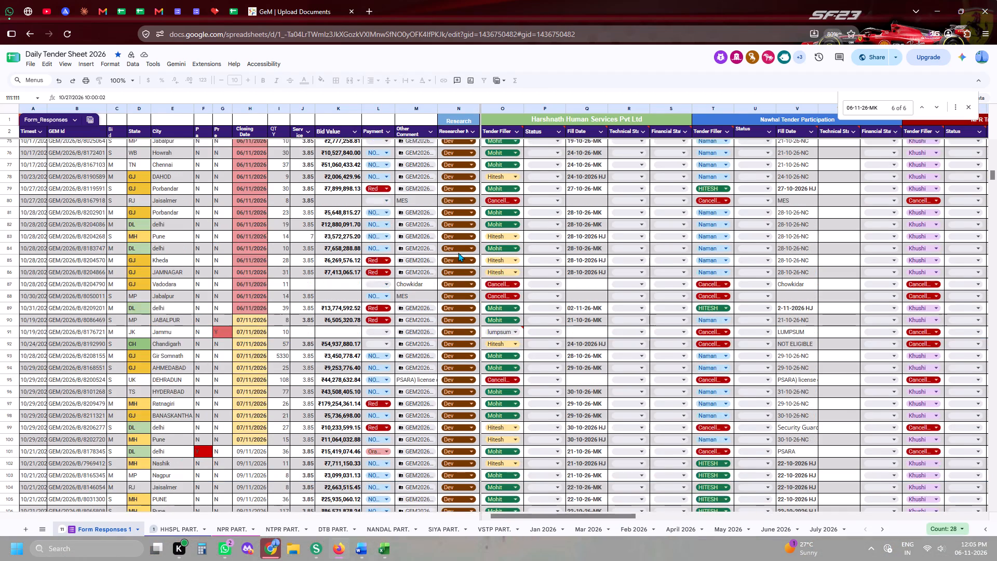
pyautogui.scroll(-4, 465, 285)
pyautogui.scroll(-13, 495, 375)
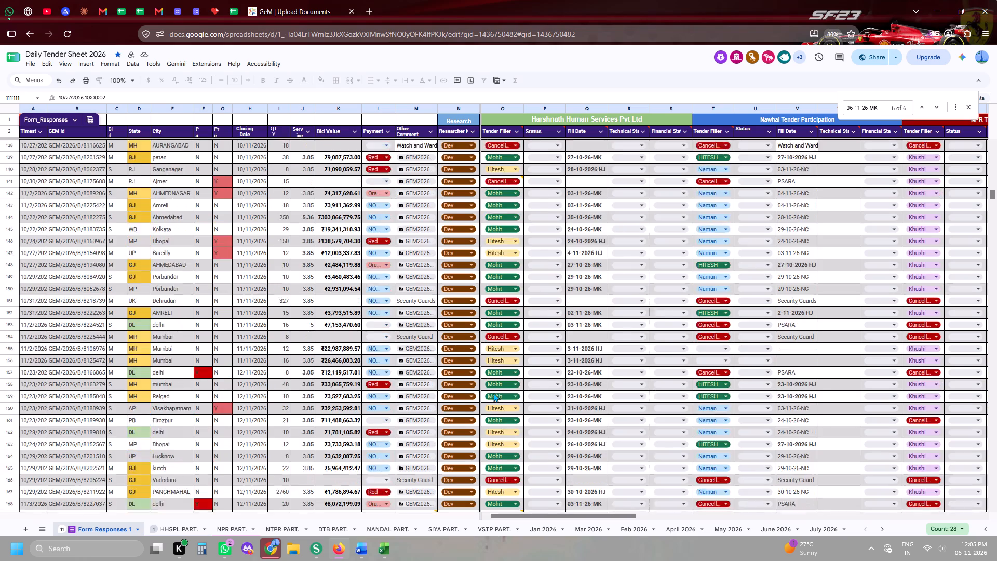
pyautogui.scroll(-2, 493, 393)
# Check the financial document upload on the GeM page, and review the newest Harshnath rows in the Daily Tender Sheet.
pyautogui.click(317, 0)
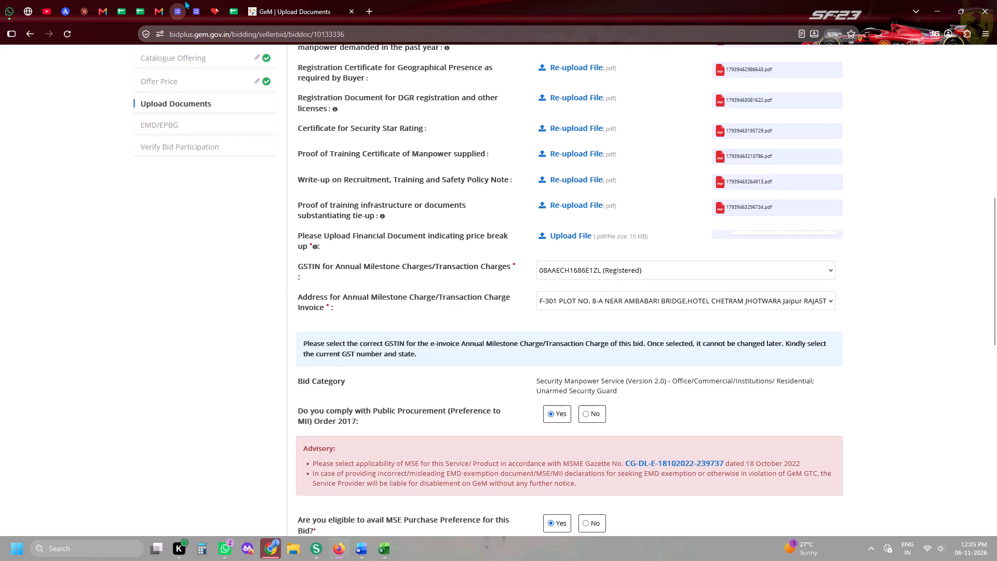
pyautogui.click(224, 3)
pyautogui.click(230, 5)
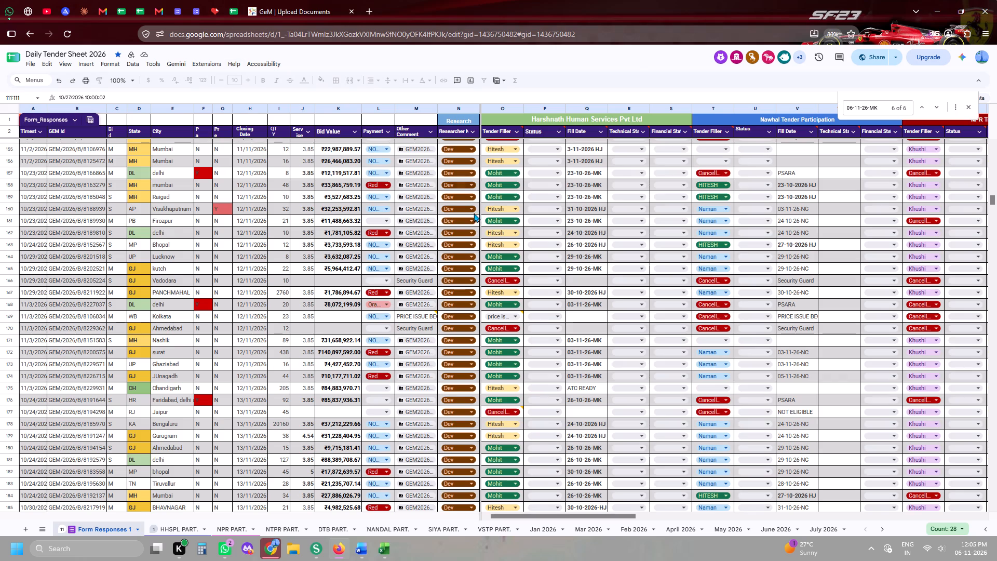
pyautogui.scroll(-20, 489, 266)
pyautogui.scroll(-4, 489, 266)
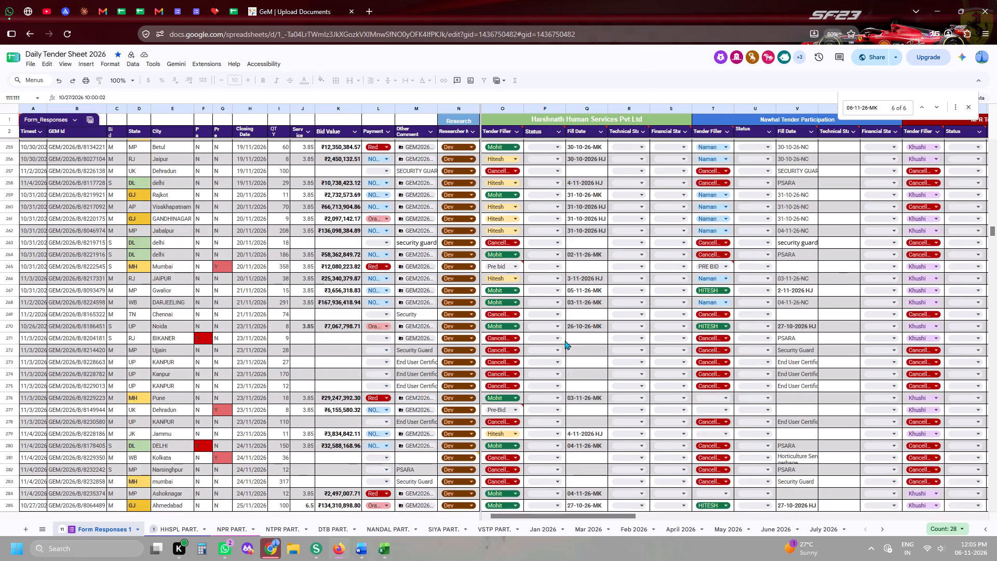
pyautogui.scroll(-17, 583, 341)
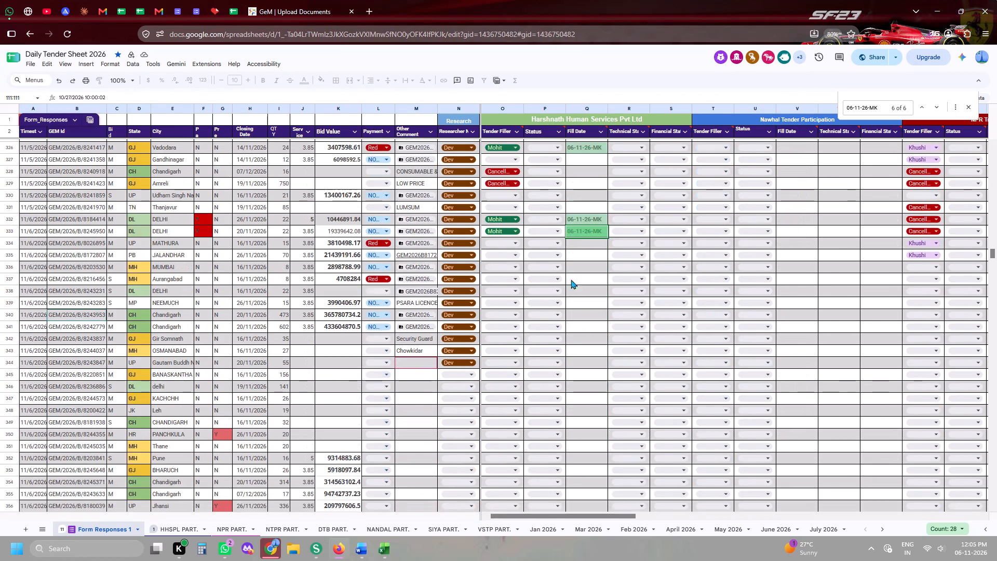
# Duplicate the GeM Upload Documents page in a second browser tab.
pyautogui.click(305, 0)
pyautogui.scroll(6, 631, 409)
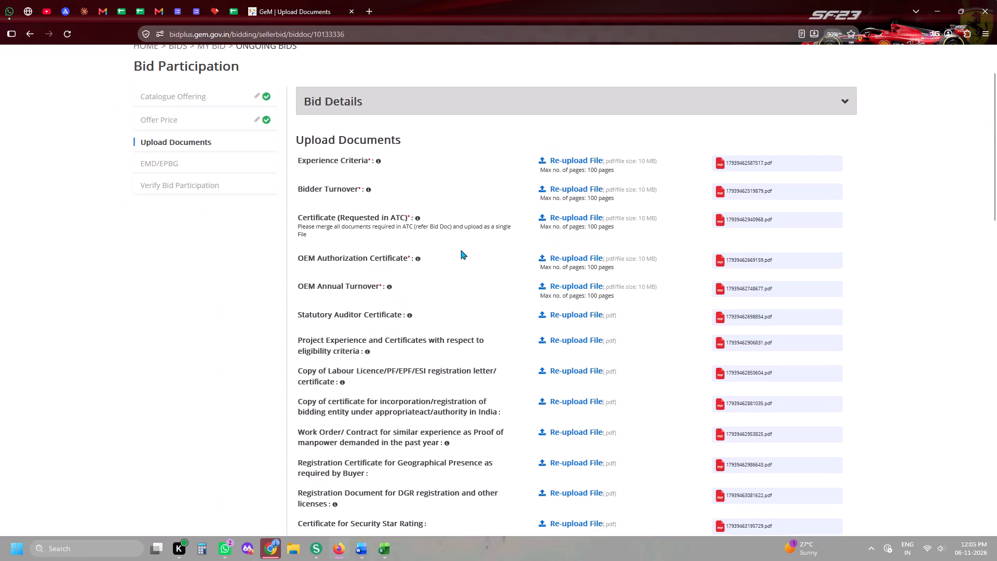
pyautogui.rightClick(336, 0)
pyautogui.click(382, 129)
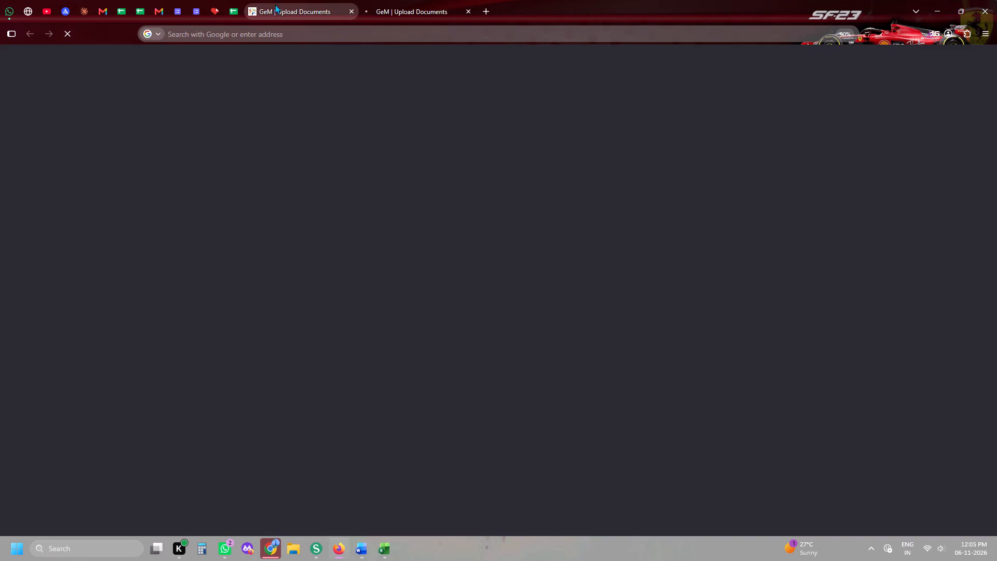
# In the Daily Tender Sheet, set Harshnath's tender filler to Cancelled for the Gir Somnath and Osmanabad bids in rows 342 and 343.
pyautogui.click(225, 0)
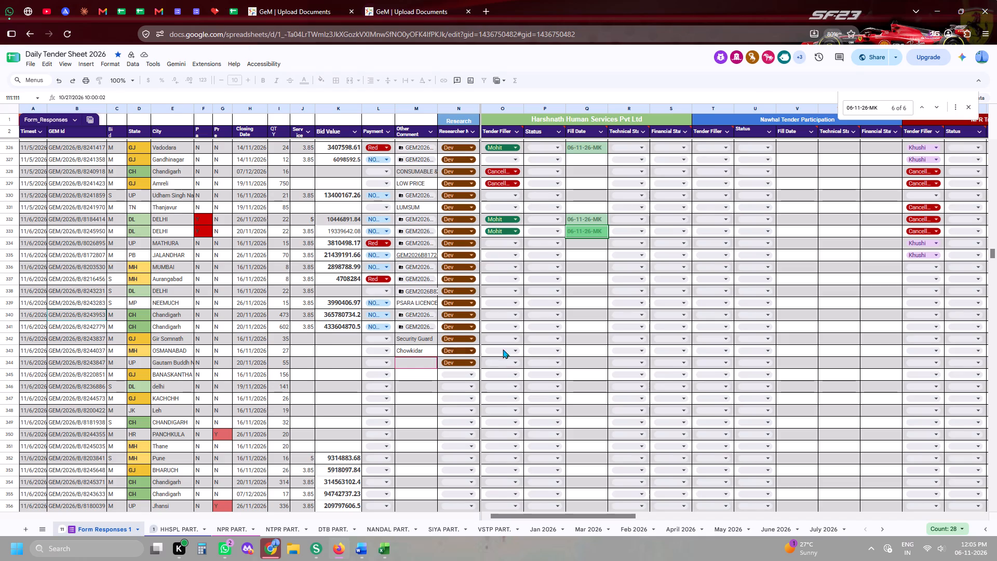
pyautogui.click(508, 341)
pyautogui.click(516, 388)
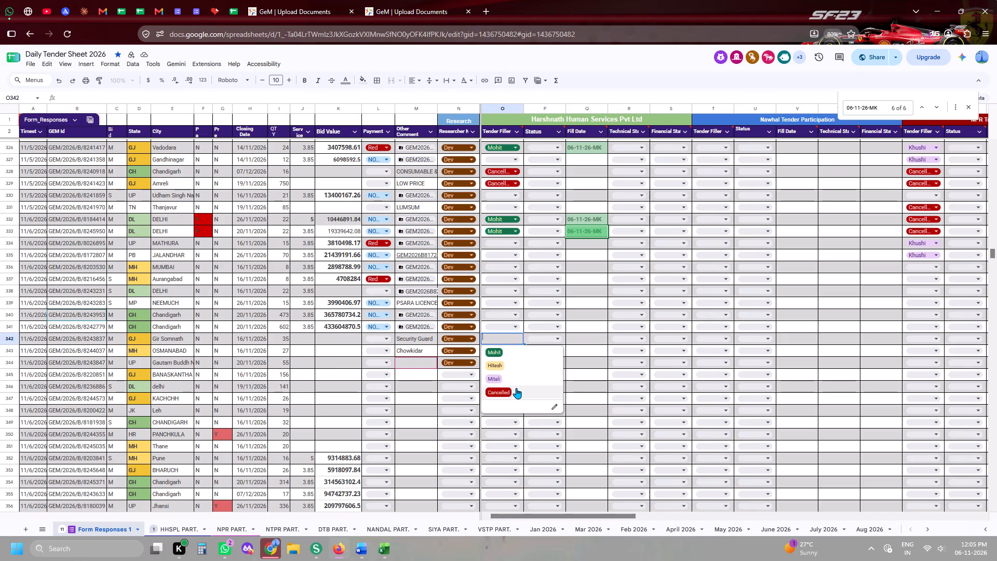
pyautogui.click(499, 352)
pyautogui.click(500, 394)
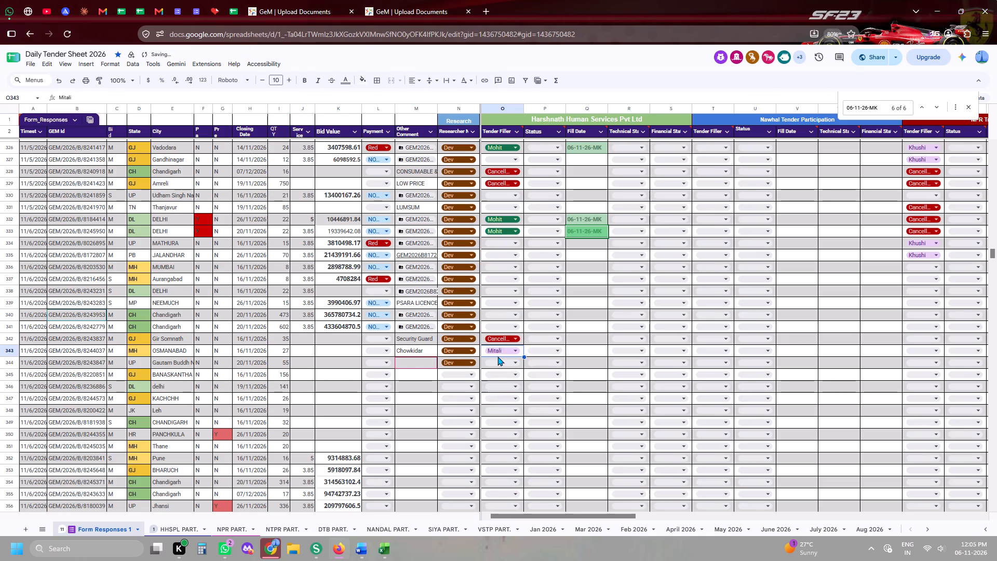
pyautogui.click(495, 352)
pyautogui.click(501, 405)
pyautogui.click(410, 396)
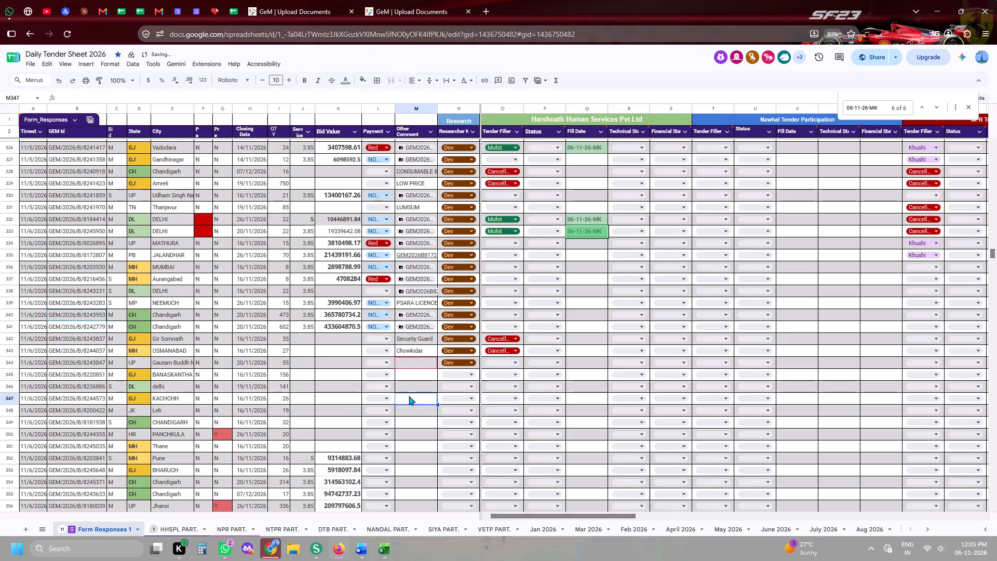
# For the Mathura bid in row 334, enter MK as Harshnath's tender filler and fill the date 06-11-26-MK down from above.
pyautogui.scroll(-6, 409, 396)
pyautogui.scroll(4, 409, 396)
pyautogui.scroll(-3, 409, 396)
pyautogui.scroll(10, 409, 396)
pyautogui.scroll(-4, 409, 396)
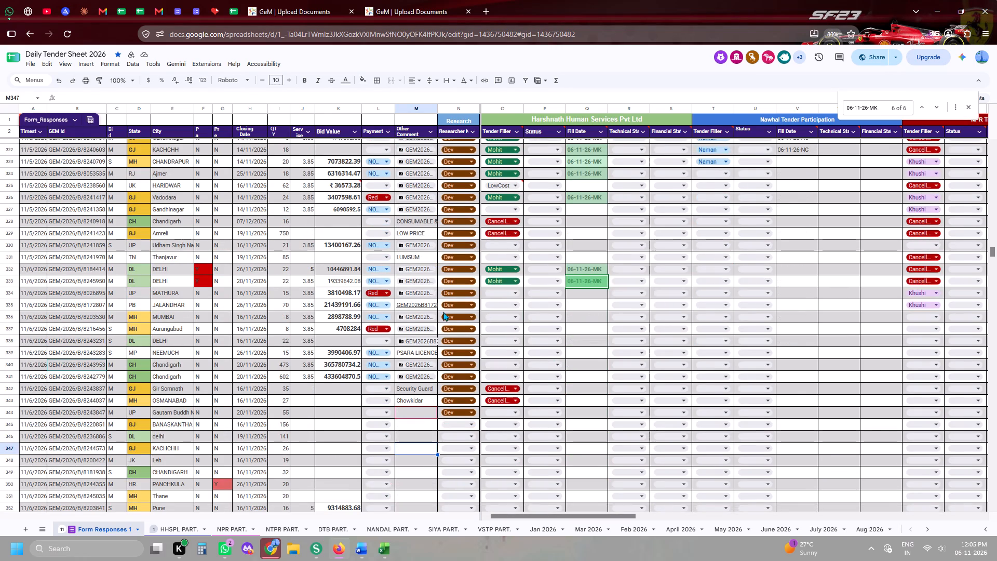
pyautogui.click(507, 291)
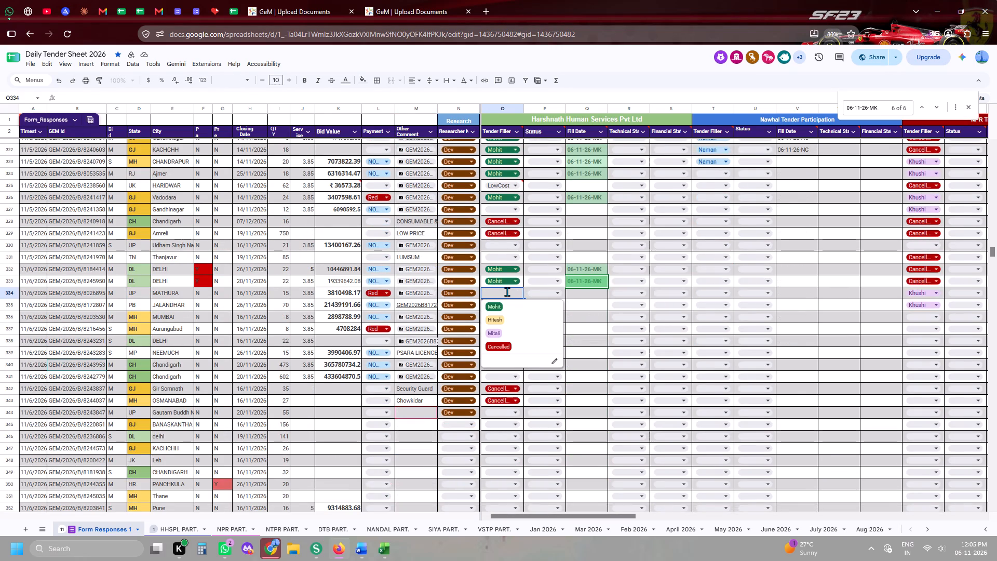
pyautogui.write('MK')
pyautogui.press('Tab')
pyautogui.press('Tab')
pyautogui.hotkey('ctrl', 'f')
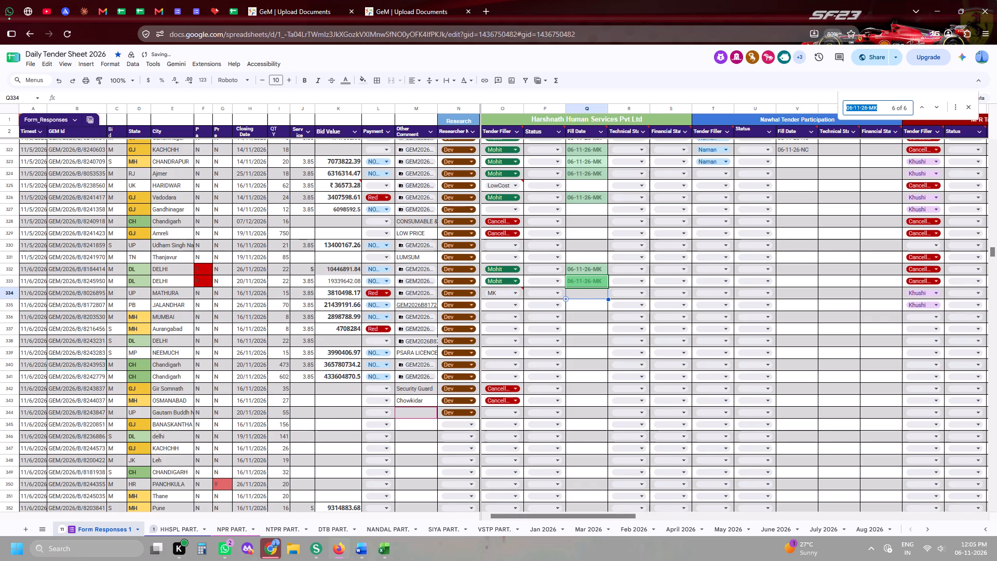
pyautogui.hotkey('ctrl', 'd')
# Copy the Mathura bid's GEM ID, GEM/2026/B/8026895, from row 334 and switch to the duplicated GeM tab.
pyautogui.click(0, 300)
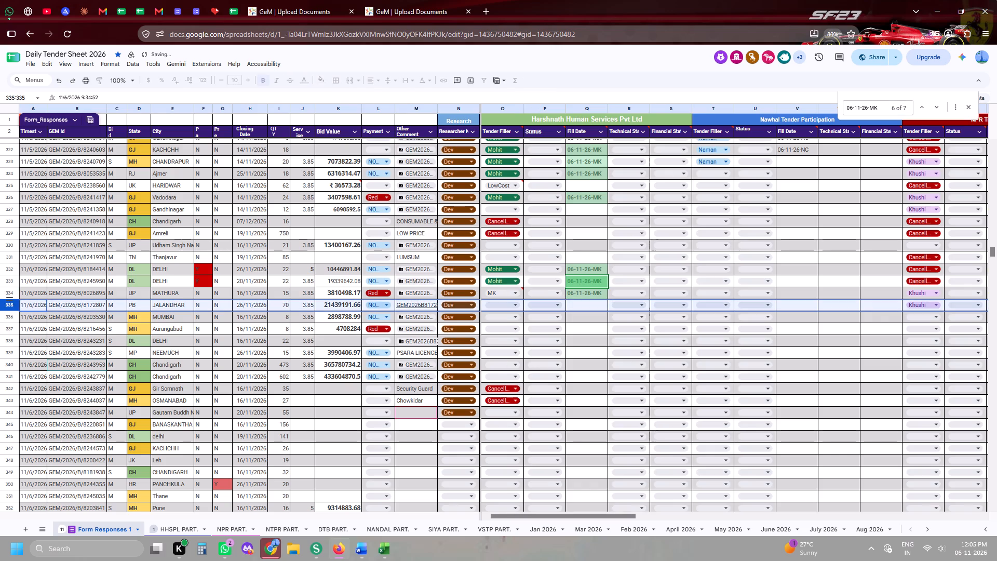
pyautogui.click(0, 292)
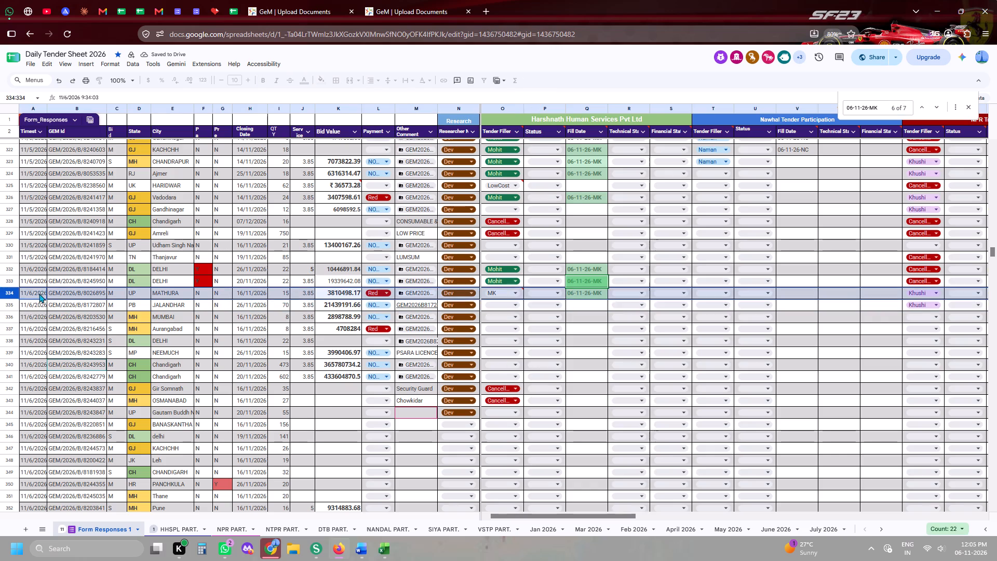
pyautogui.click(72, 285)
pyautogui.click(76, 289)
pyautogui.hotkey('ctrl', 'c')
pyautogui.hotkey('ctrl', 'c')
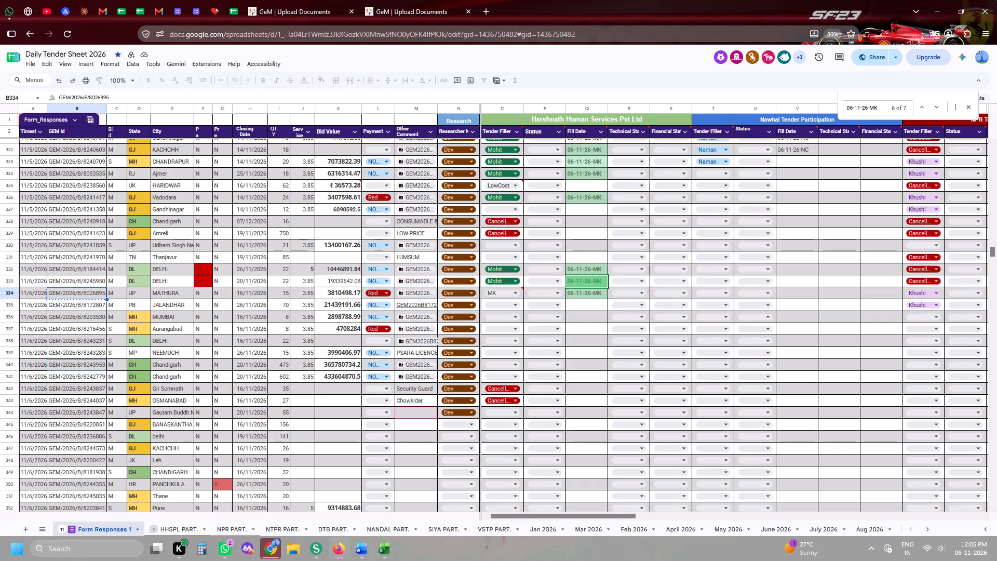
pyautogui.hotkey('ctrl', 'c')
pyautogui.click(423, 0)
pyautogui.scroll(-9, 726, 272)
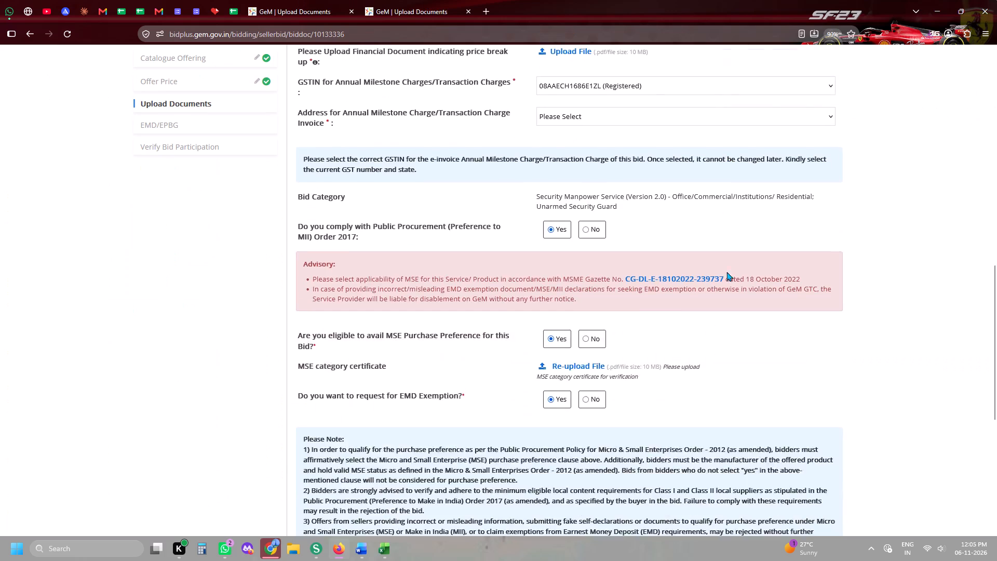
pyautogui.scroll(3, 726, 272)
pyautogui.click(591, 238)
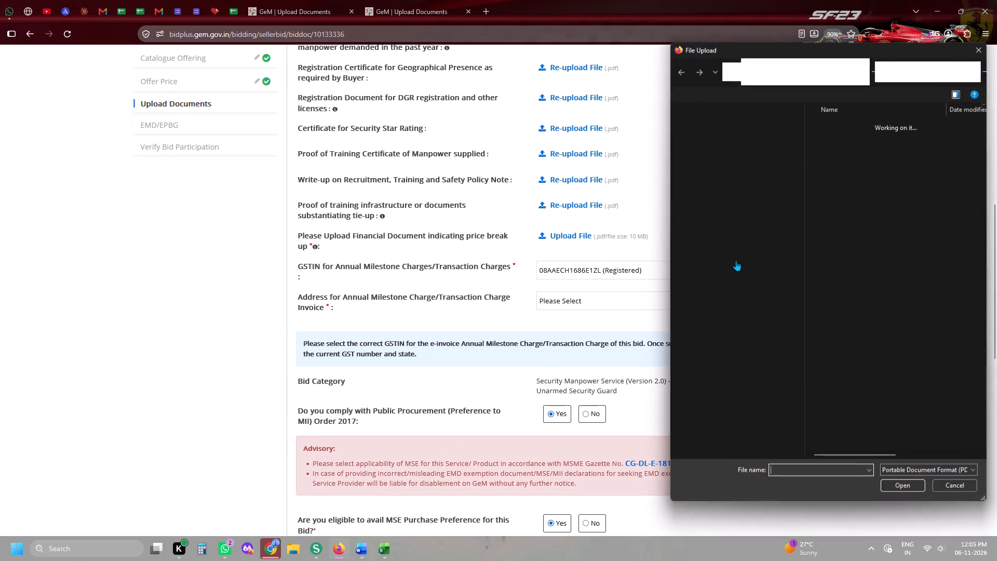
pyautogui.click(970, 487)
# Try to open the bids listing from the duplicated GeM page, checking the pending document upload in the original tab meanwhile.
pyautogui.scroll(9, 832, 343)
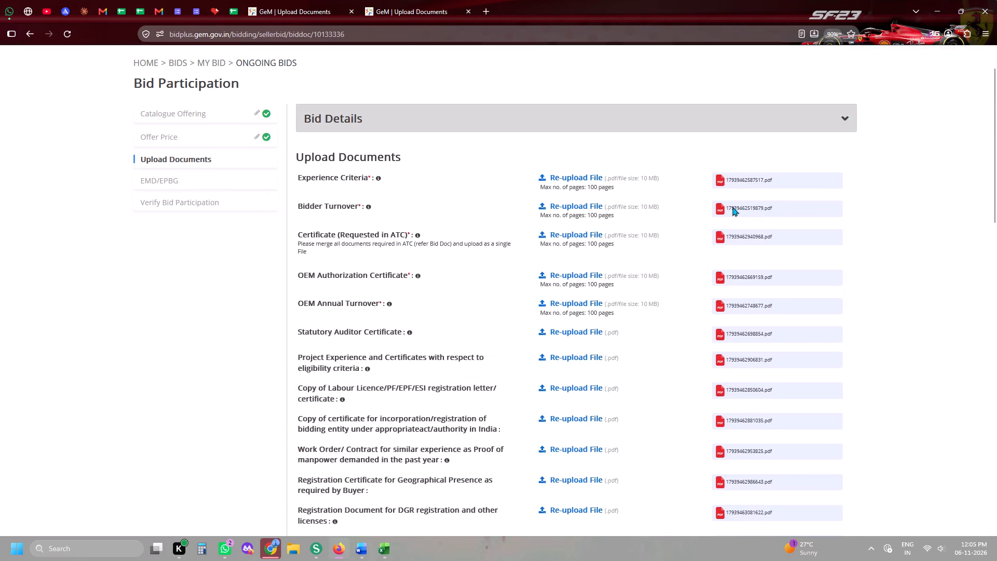
pyautogui.click(743, 83)
pyautogui.click(730, 83)
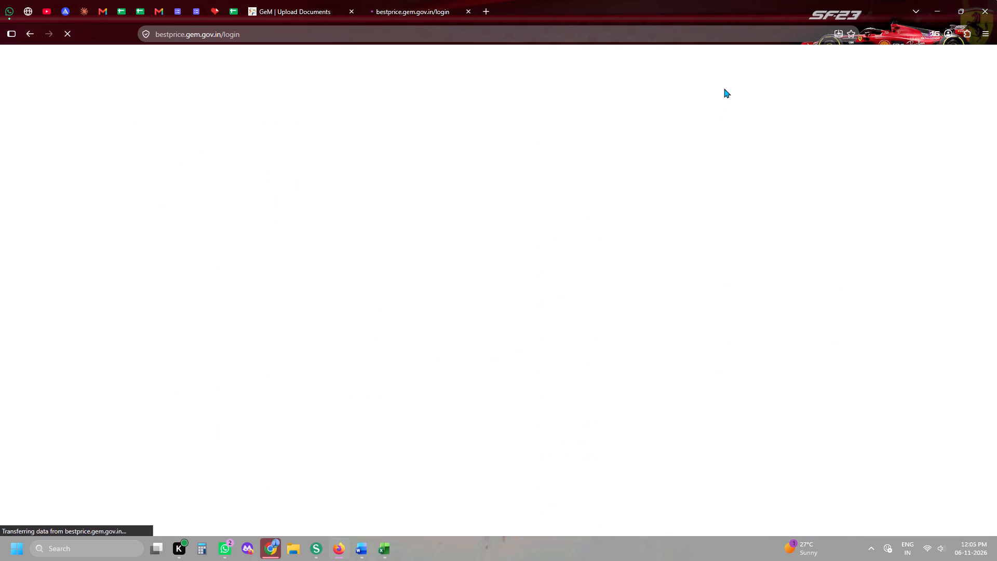
pyautogui.click(724, 88)
pyautogui.click(280, 0)
pyautogui.scroll(-6, 647, 338)
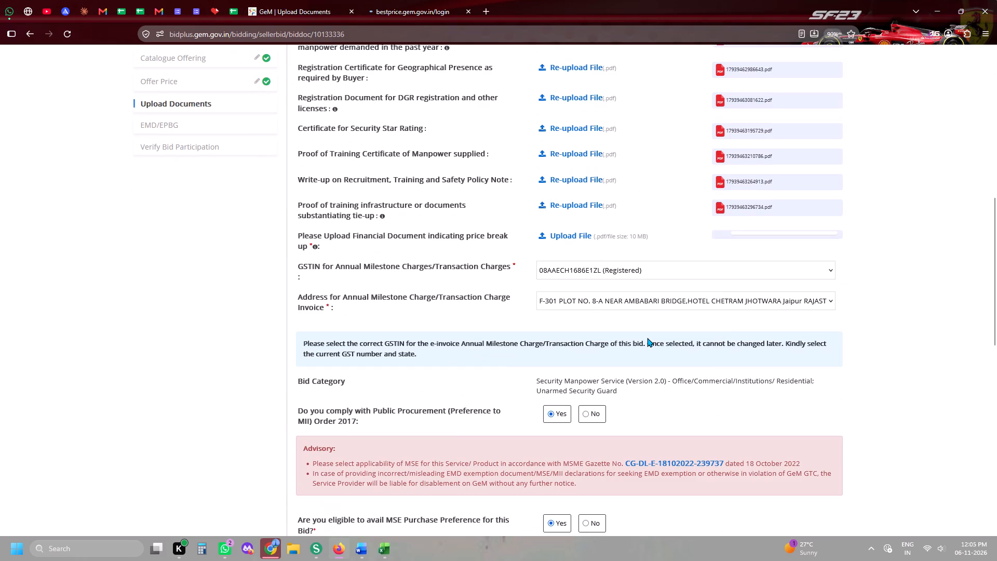
pyautogui.click(411, 0)
pyautogui.scroll(8, 716, 305)
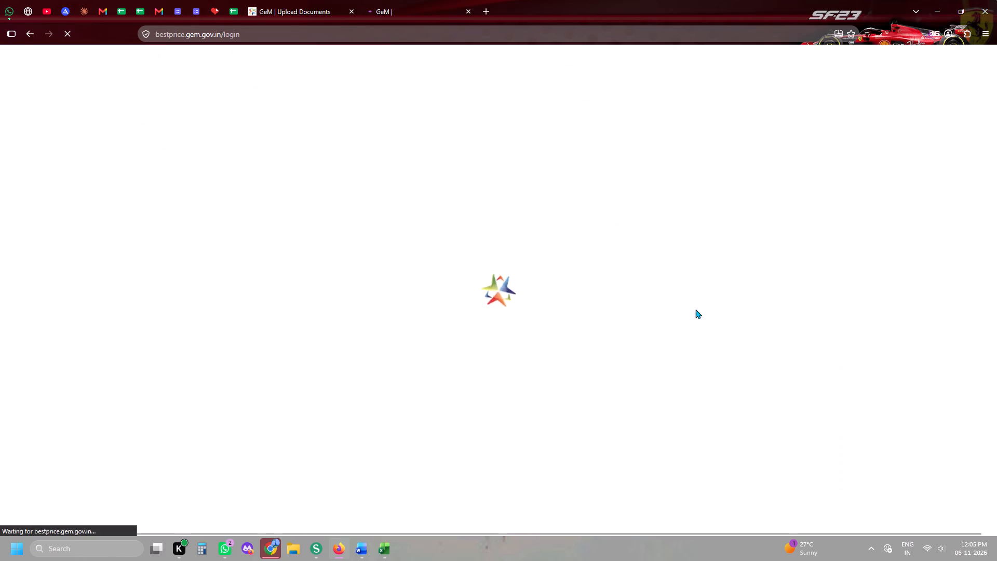
pyautogui.click(29, 36)
pyautogui.scroll(2, 786, 326)
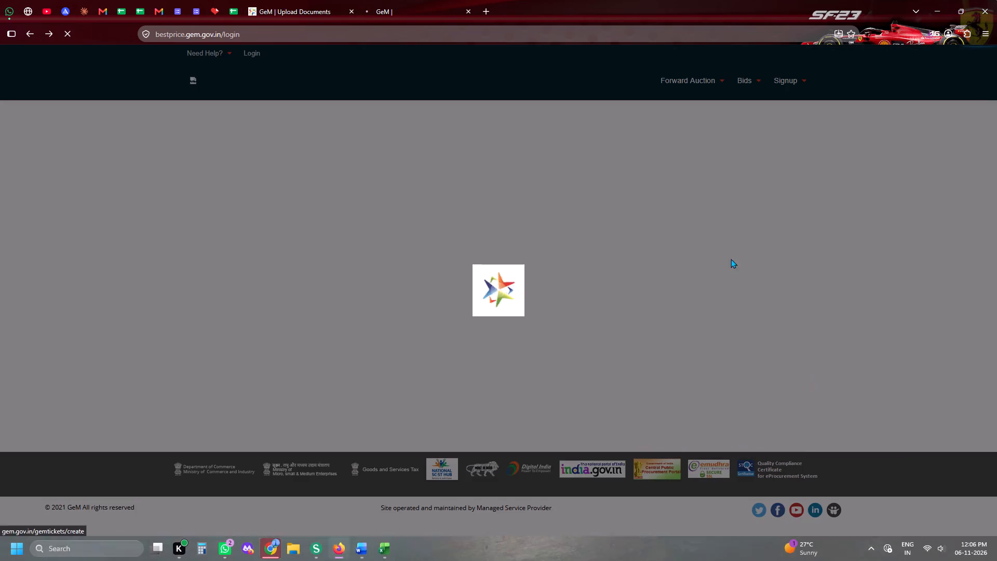
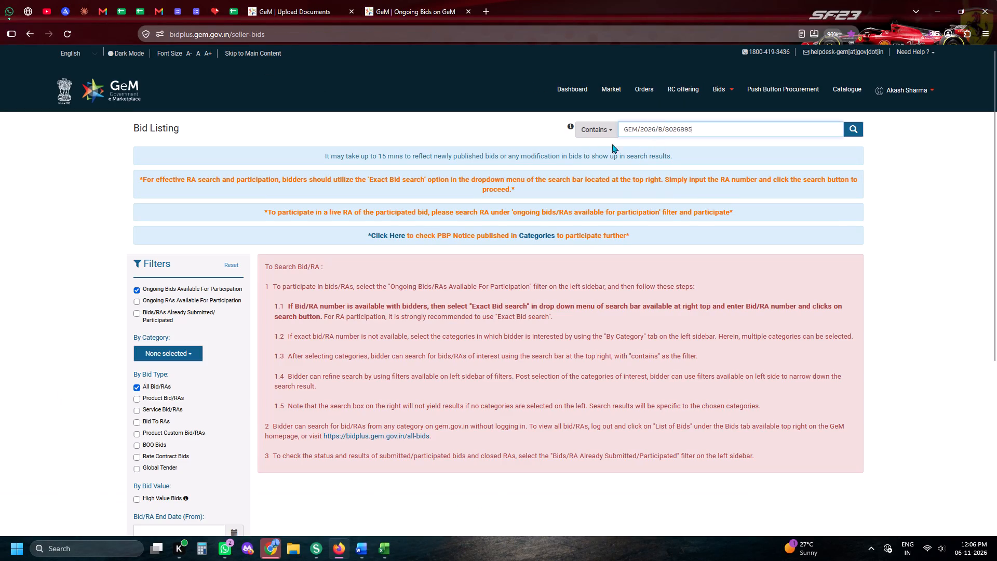
# Find bid GEM/2026/B/8026895 with the Exact Bid Search option and start participating in it.
pyautogui.click(588, 130)
pyautogui.click(604, 181)
pyautogui.click(867, 124)
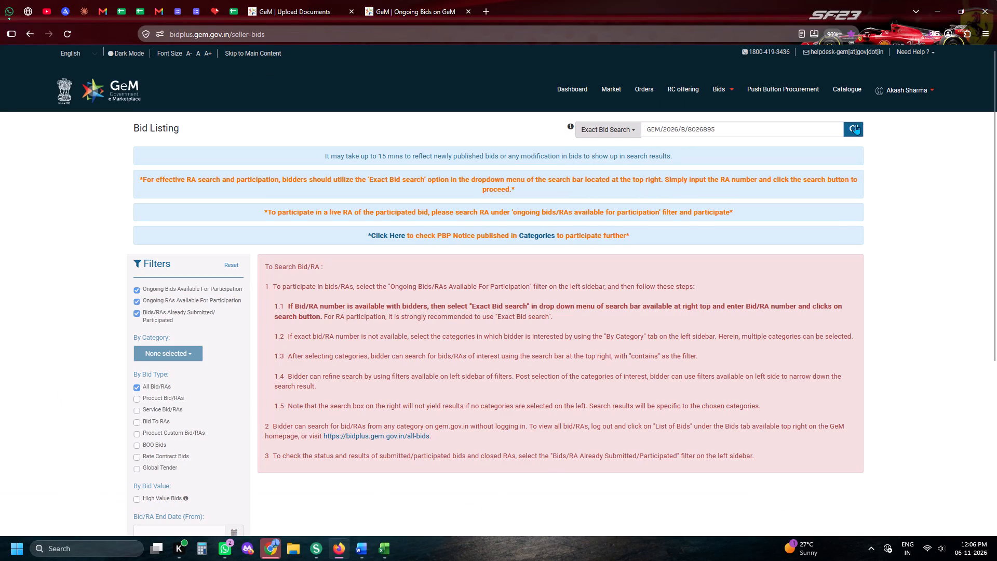
pyautogui.click(855, 124)
pyautogui.click(834, 352)
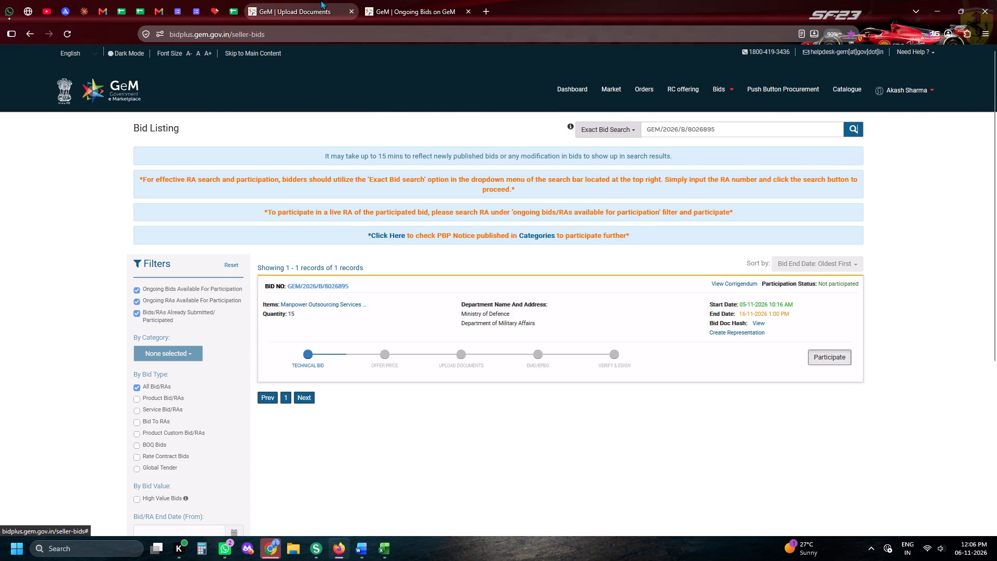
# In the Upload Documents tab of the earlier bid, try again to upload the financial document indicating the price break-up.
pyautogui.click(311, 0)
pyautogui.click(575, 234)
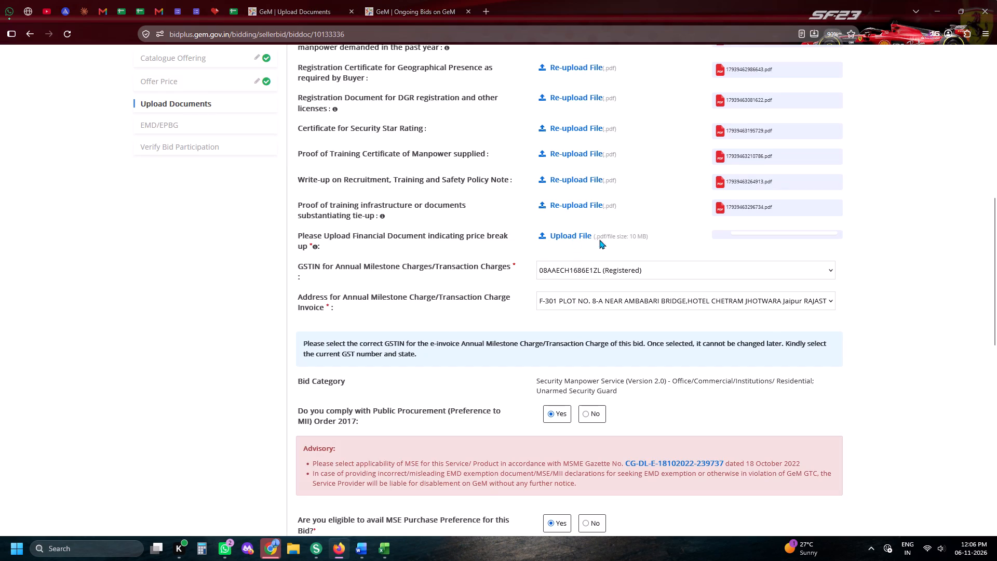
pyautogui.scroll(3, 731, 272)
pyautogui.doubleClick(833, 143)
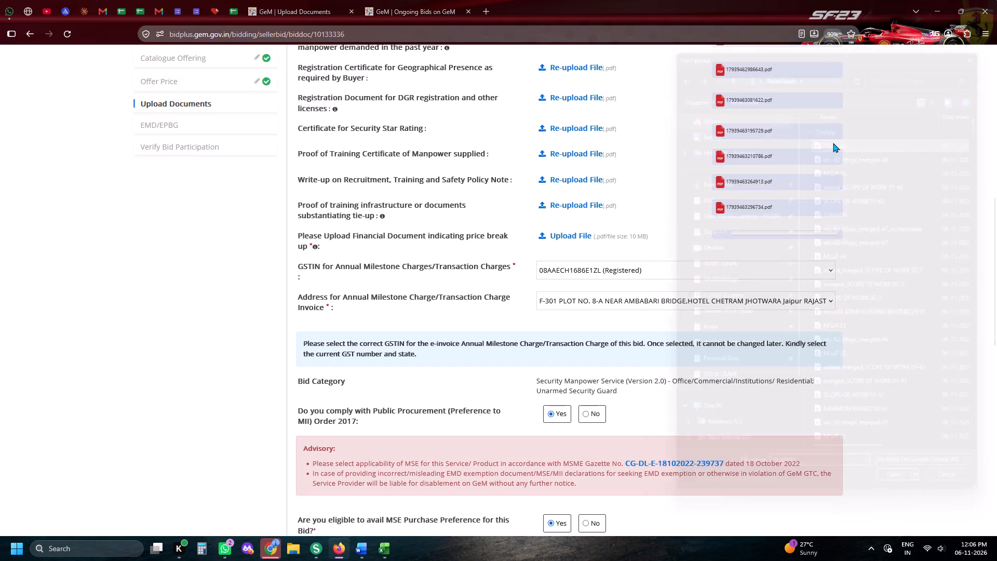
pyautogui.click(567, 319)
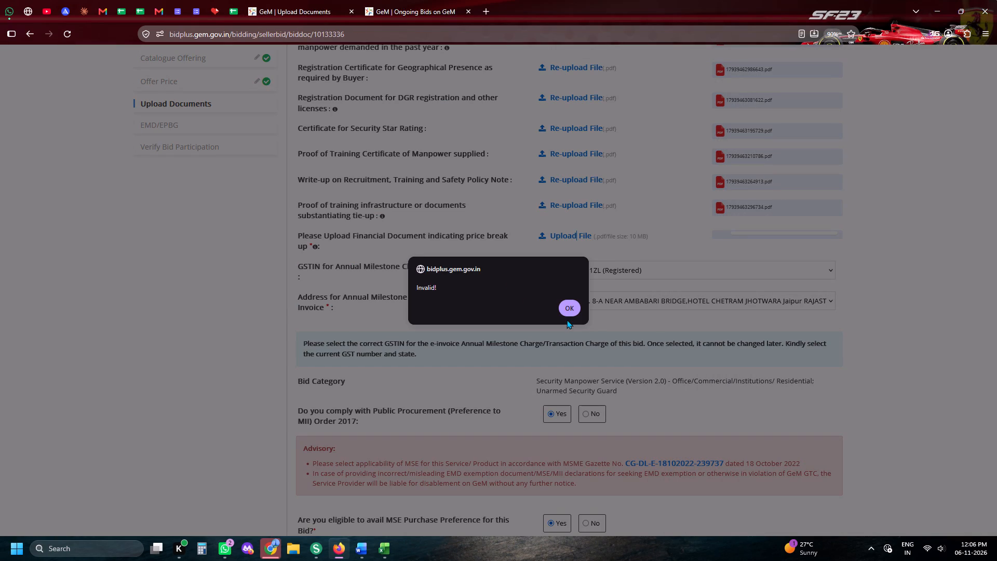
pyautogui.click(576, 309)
# In bid 8026895's compliance declaration, answer No to the first two statements and Yes to the third, and save.
pyautogui.click(428, 0)
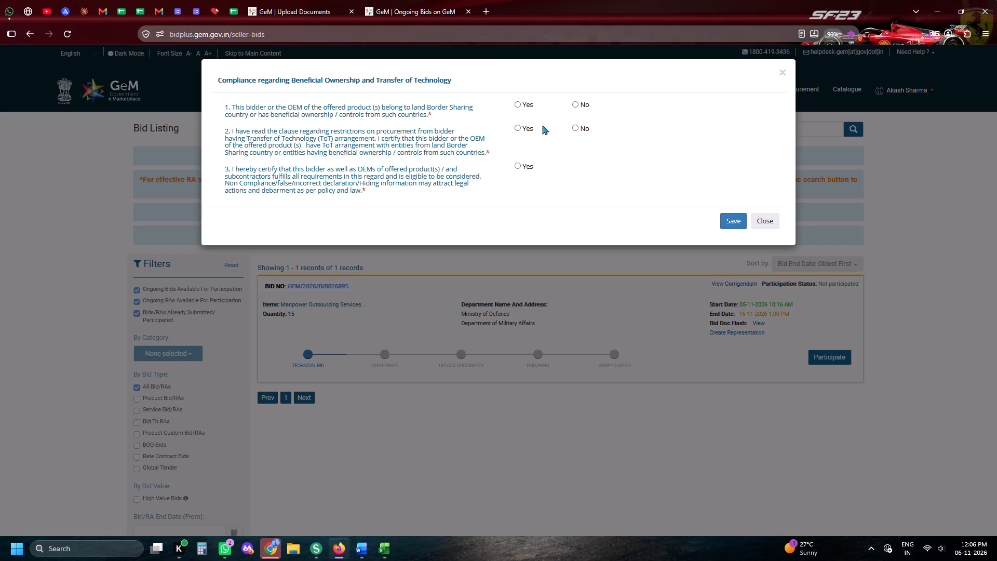
pyautogui.click(581, 125)
pyautogui.click(579, 103)
pyautogui.click(532, 169)
pyautogui.click(737, 224)
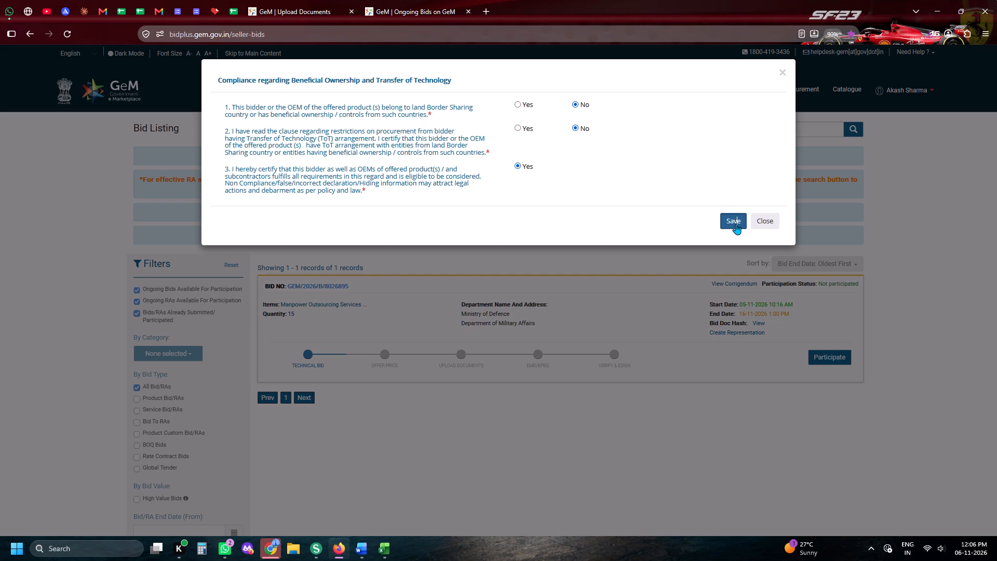
pyautogui.click(736, 224)
# Select the catalogue for item 1, Semi-skilled; Diploma; Others, while checking the earlier bid's document upload.
pyautogui.click(309, 0)
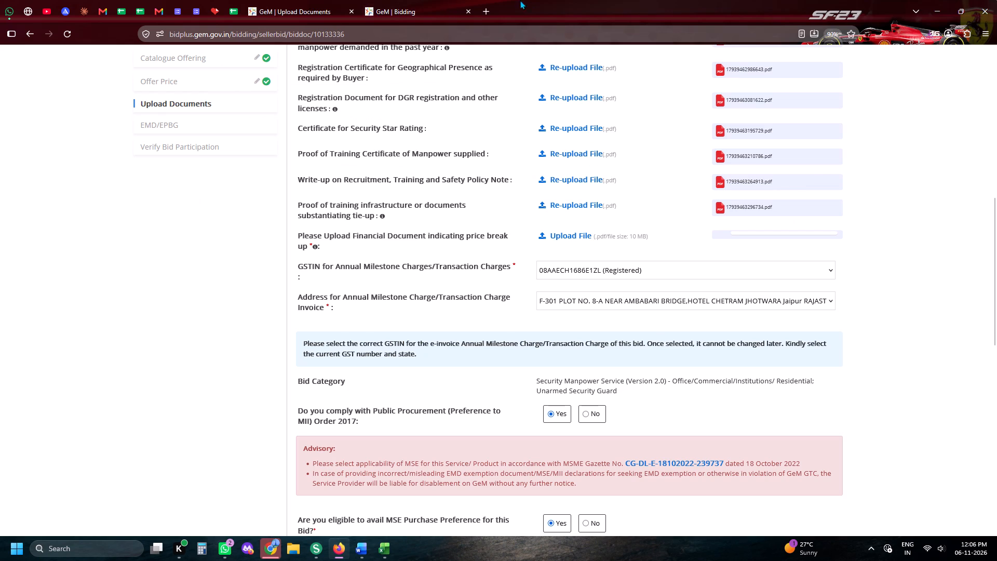
pyautogui.click(389, 0)
pyautogui.click(809, 268)
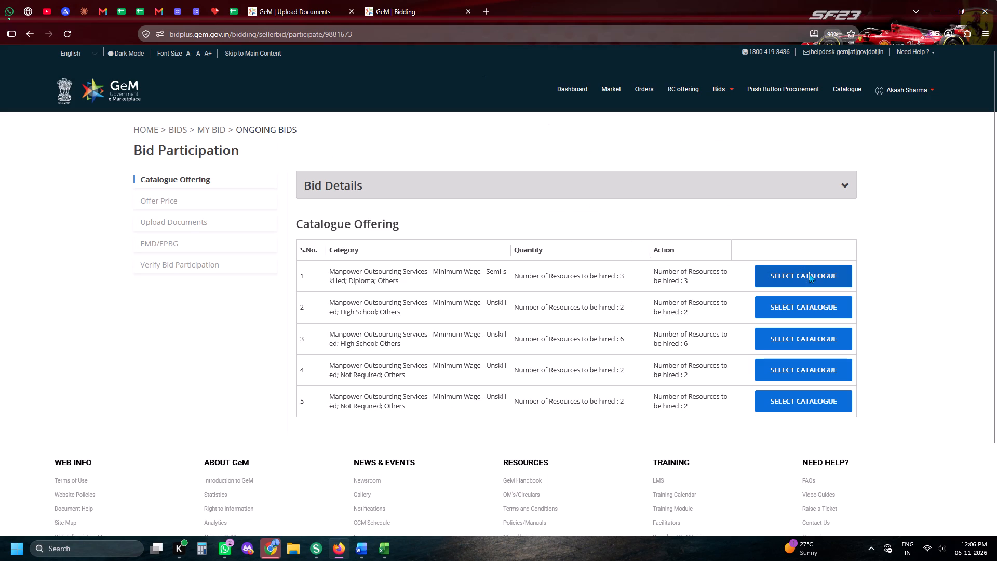
pyautogui.click(320, 0)
pyautogui.click(407, 0)
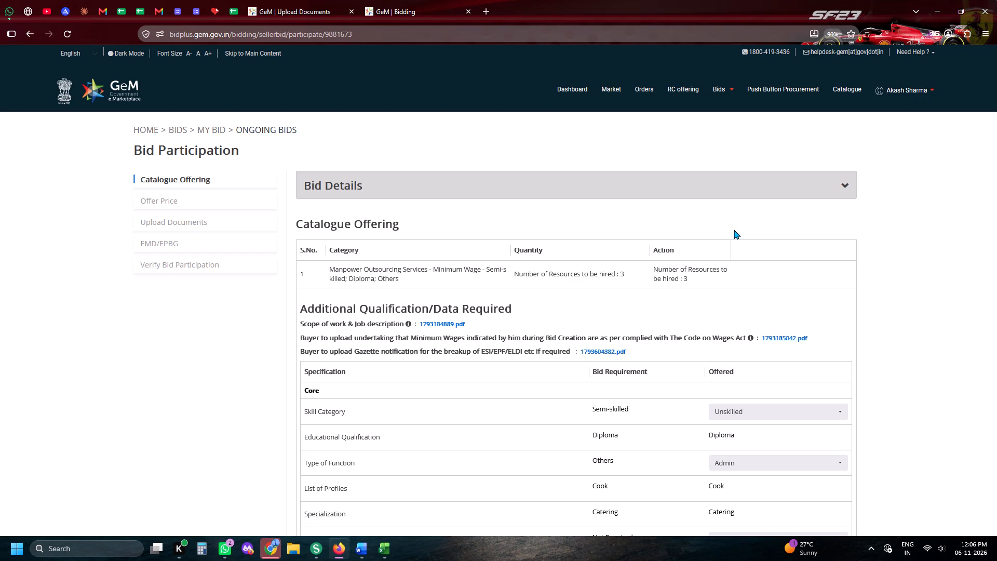
# Look through the Daily Tender Sheet's earlier rows, examining Harshnath's tender filler and fill date entries.
pyautogui.click(228, 1)
pyautogui.scroll(12, 518, 382)
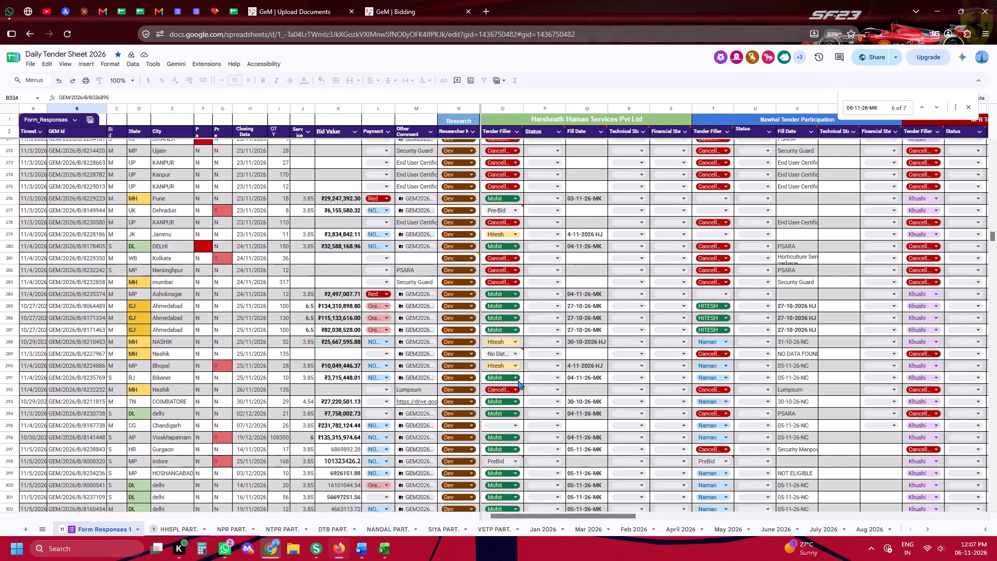
pyautogui.scroll(17, 518, 380)
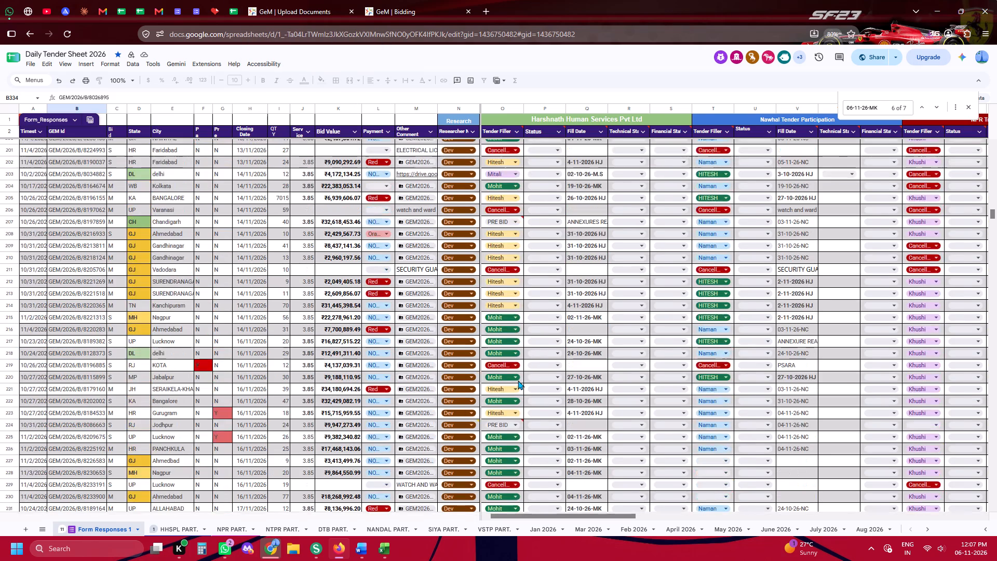
pyautogui.scroll(12, 518, 380)
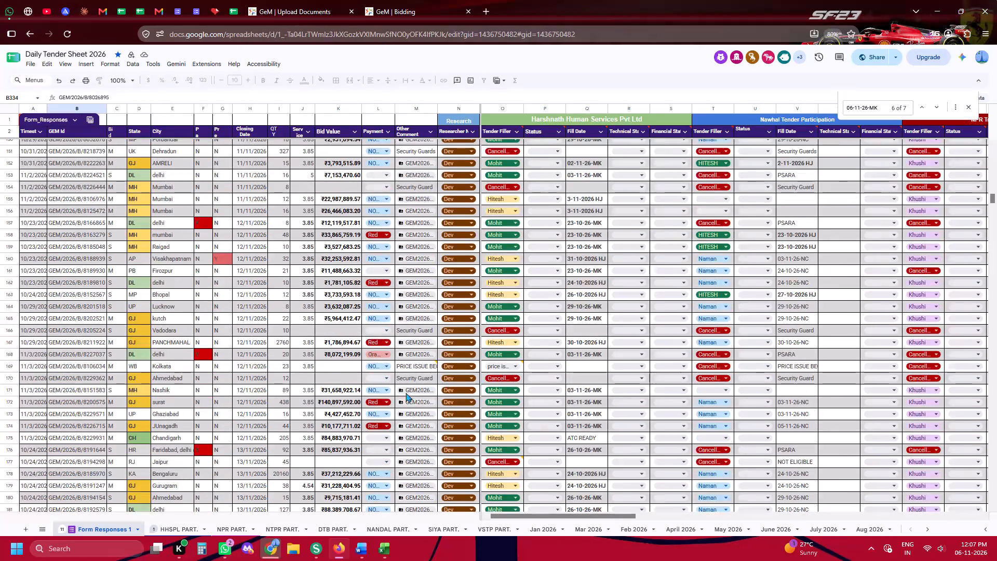
pyautogui.scroll(3, 533, 416)
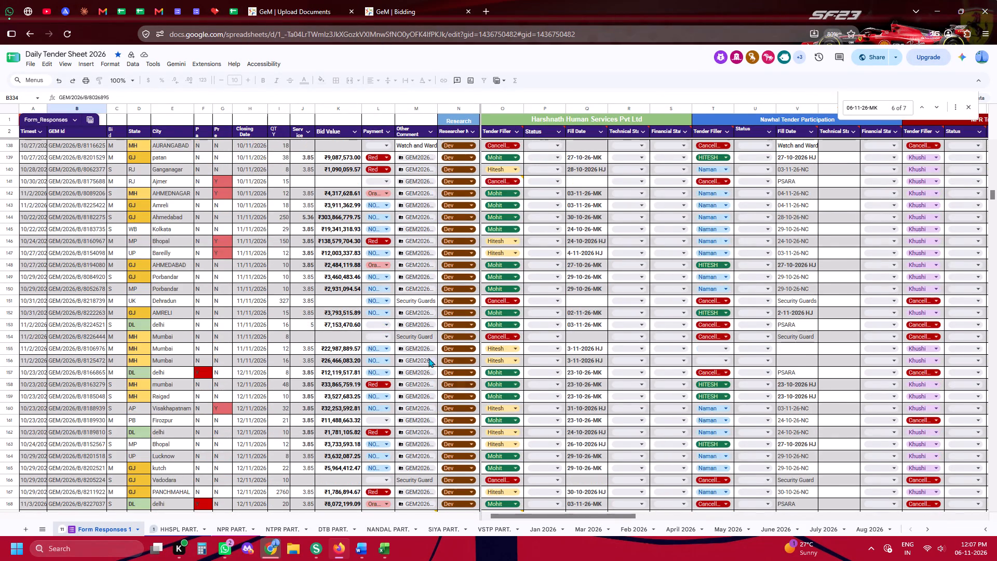
pyautogui.scroll(-4, 372, 333)
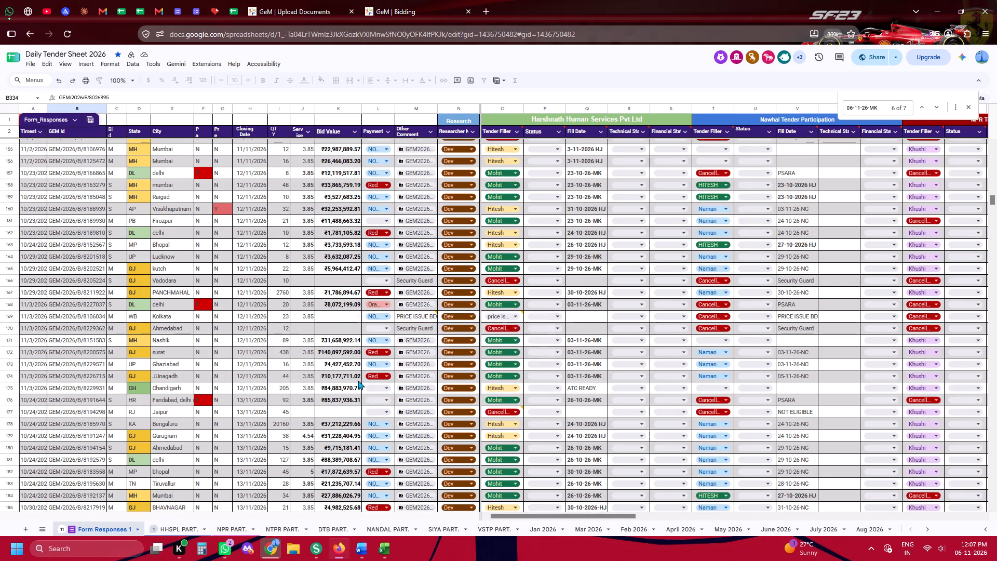
pyautogui.scroll(-10, 363, 360)
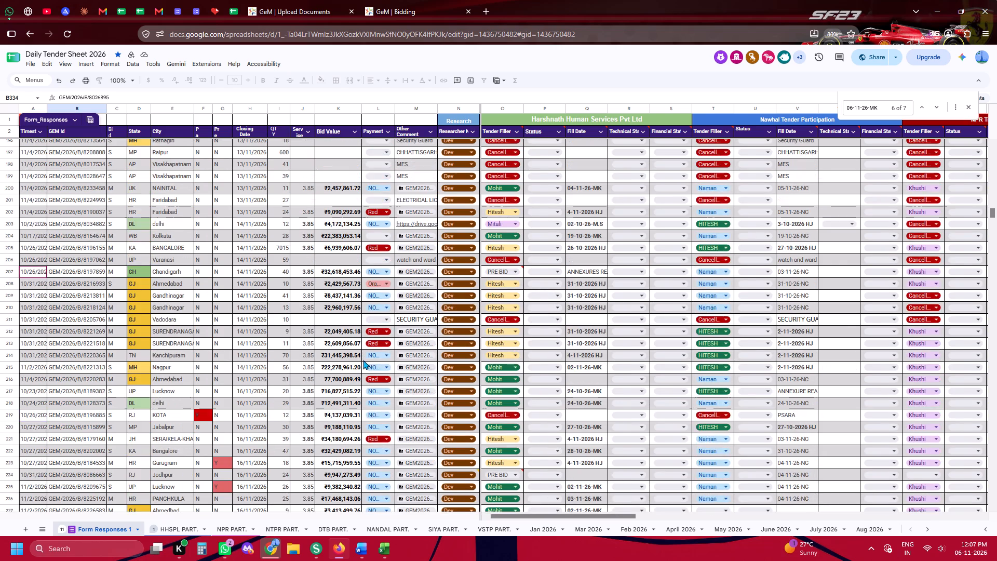
pyautogui.scroll(-6, 363, 360)
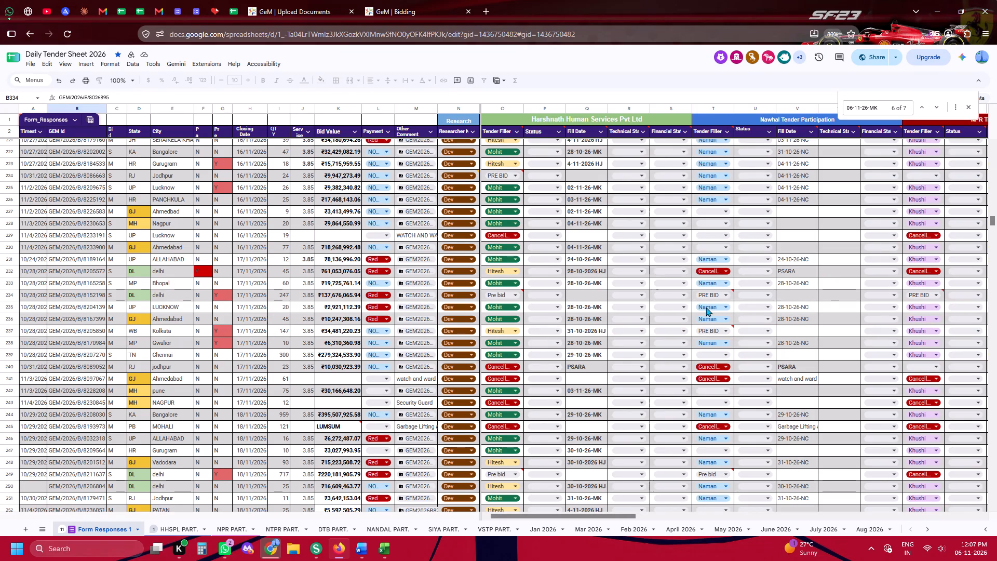
pyautogui.scroll(8, 572, 260)
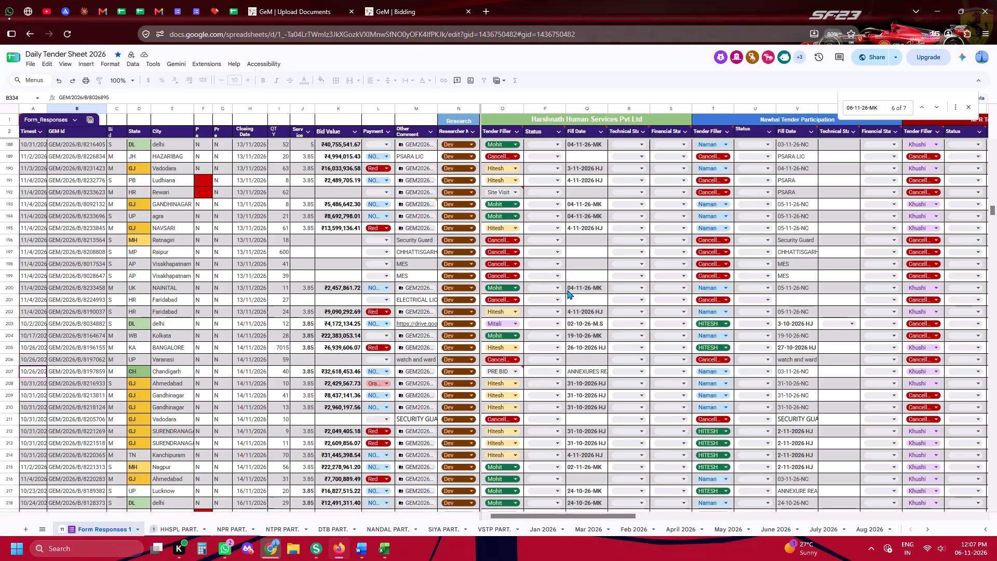
pyautogui.scroll(7, 567, 310)
# Back in the bid 8026895 participation tab, set item 1's offered type of function to Others.
pyautogui.click(440, 0)
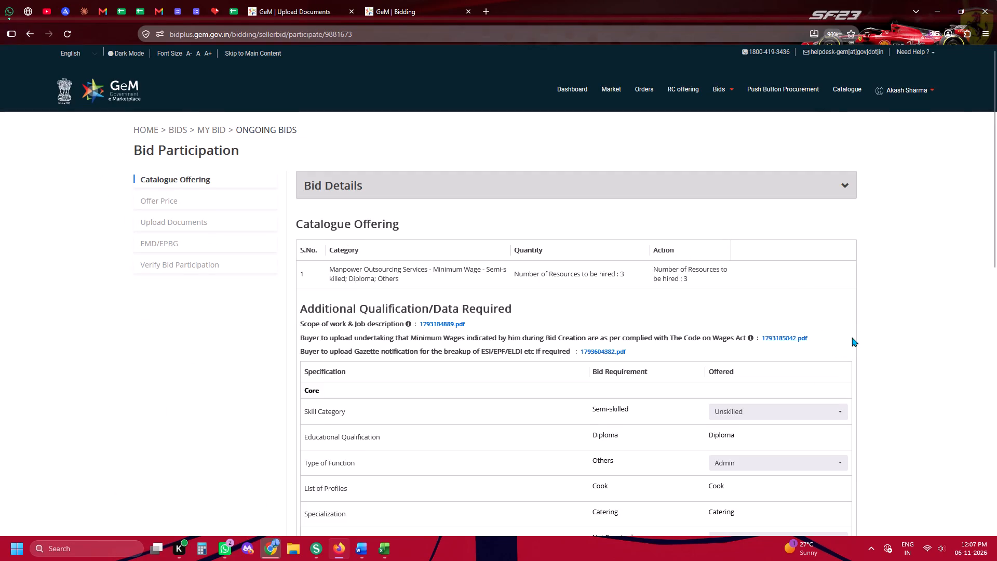
pyautogui.scroll(-4, 797, 273)
pyautogui.click(742, 191)
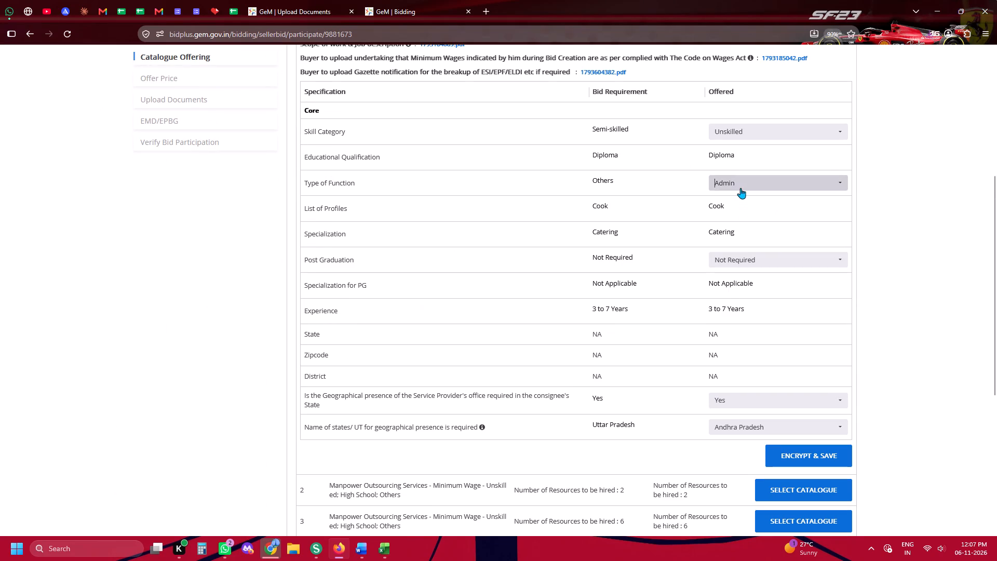
pyautogui.click(740, 188)
pyautogui.scroll(-4, 723, 237)
pyautogui.click(723, 237)
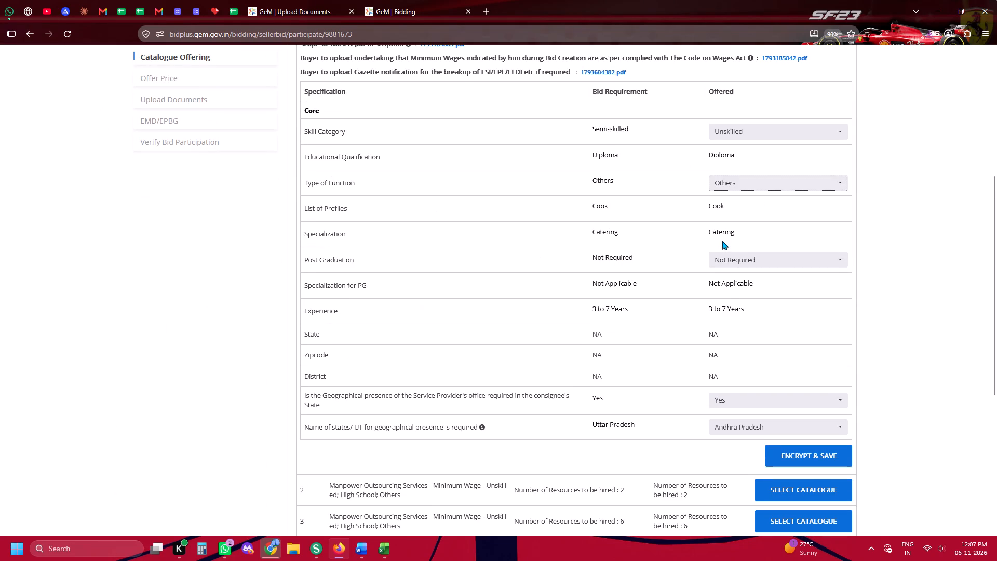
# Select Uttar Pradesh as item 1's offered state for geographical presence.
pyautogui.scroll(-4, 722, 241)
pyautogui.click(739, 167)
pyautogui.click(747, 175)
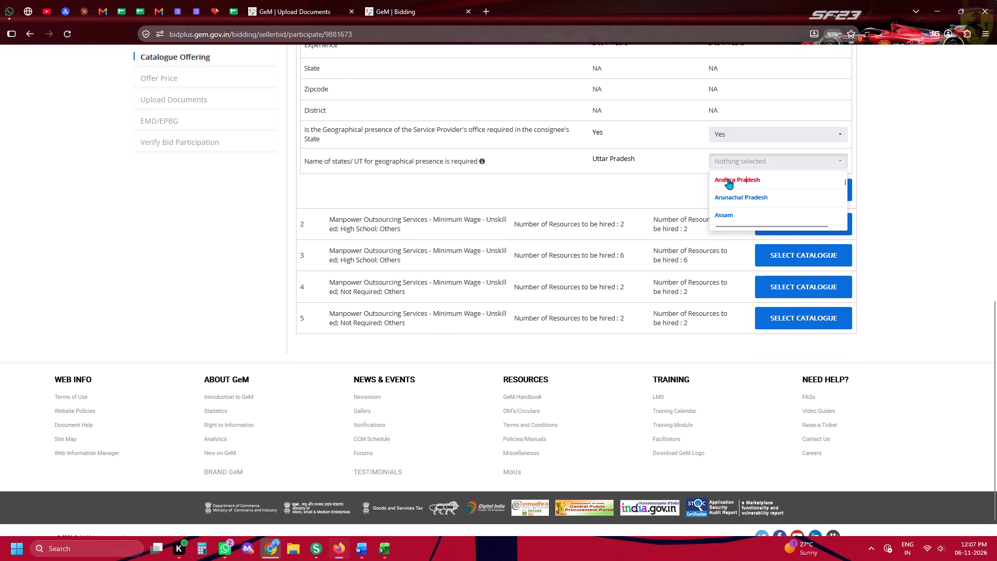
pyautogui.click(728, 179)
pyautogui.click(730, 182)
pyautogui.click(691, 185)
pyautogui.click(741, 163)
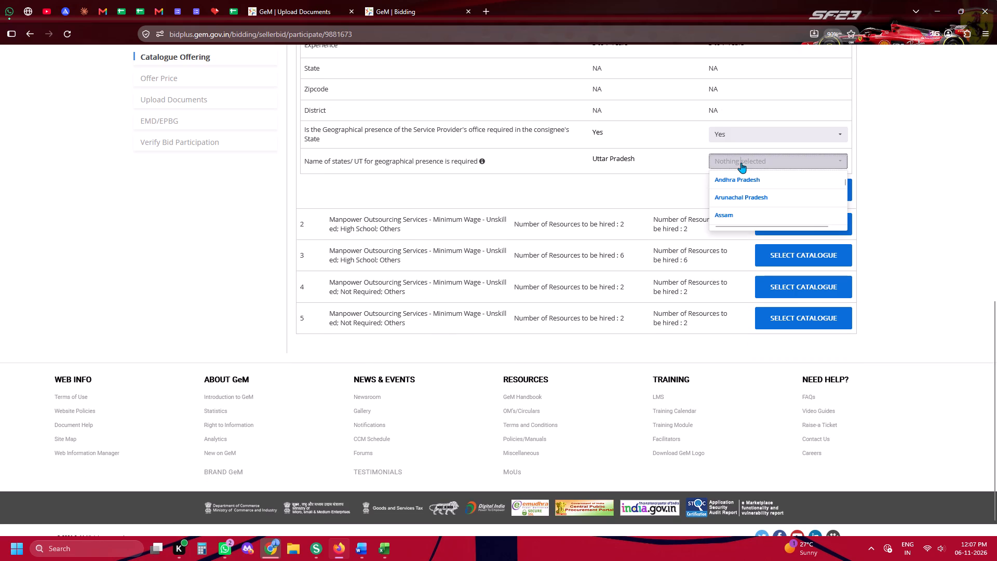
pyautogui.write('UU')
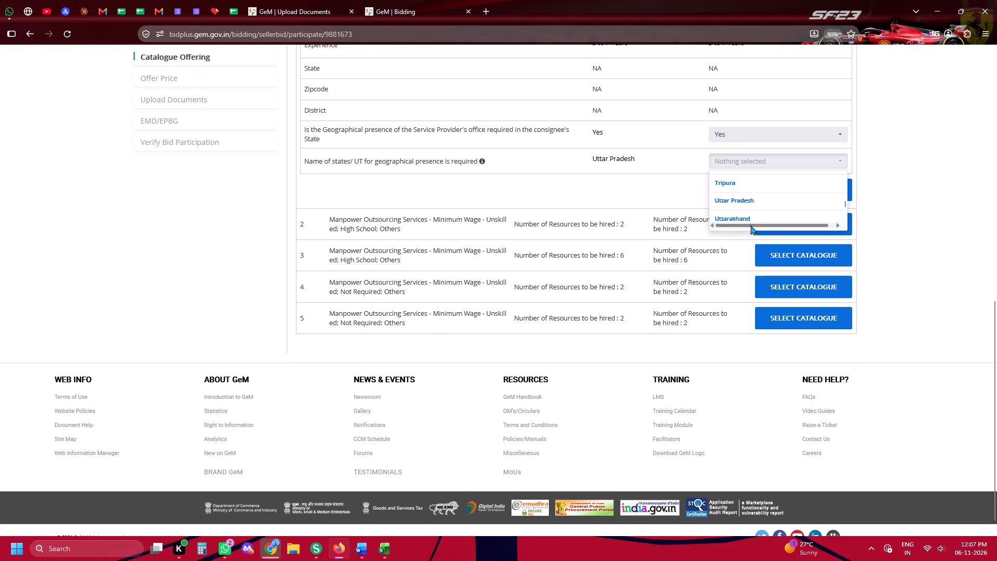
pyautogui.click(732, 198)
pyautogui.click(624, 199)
# Set item 1's offered skill category to Semi-skilled and select Uttar Pradesh again as its geographical presence state.
pyautogui.scroll(5, 732, 232)
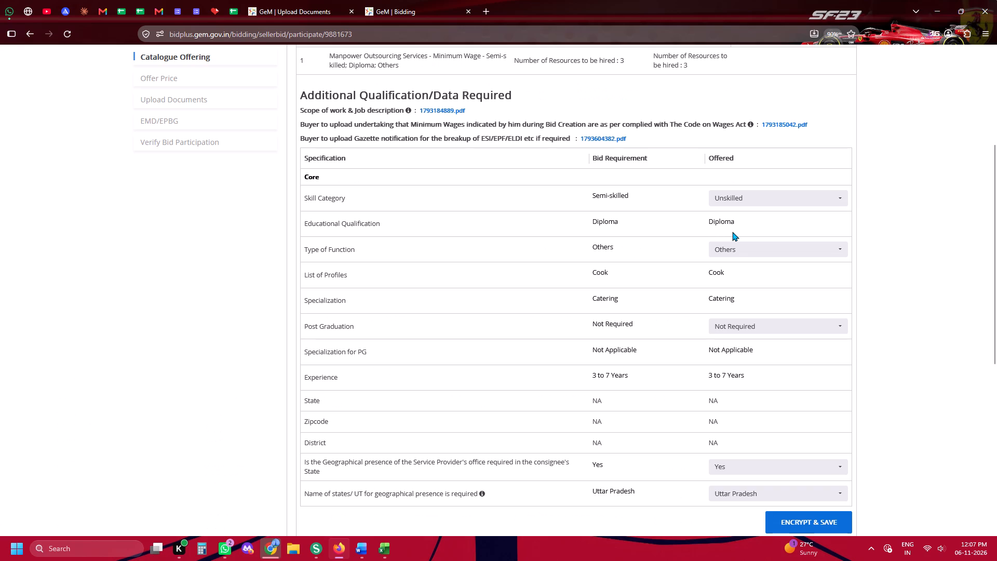
pyautogui.click(731, 193)
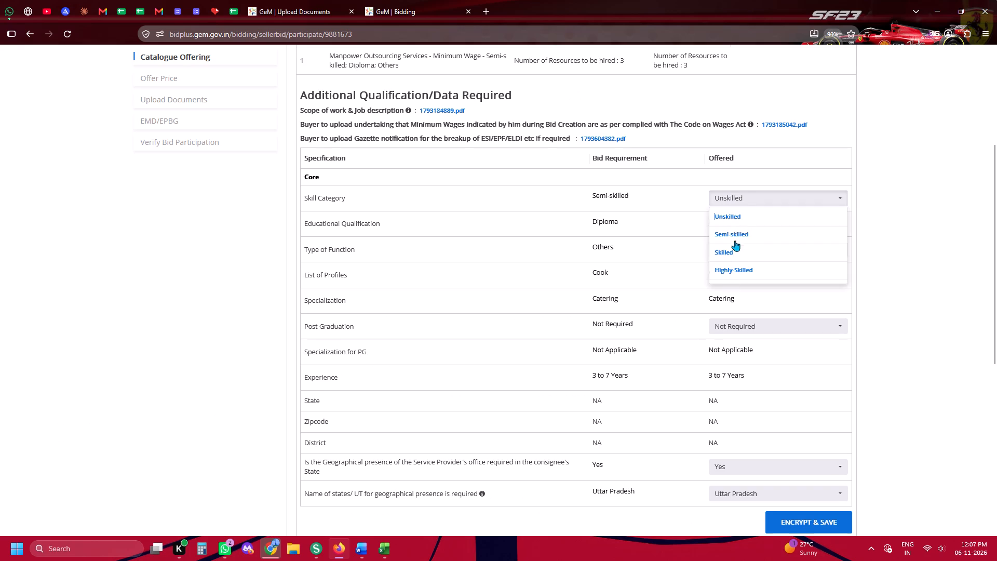
pyautogui.click(735, 234)
pyautogui.click(596, 224)
pyautogui.scroll(-6, 795, 339)
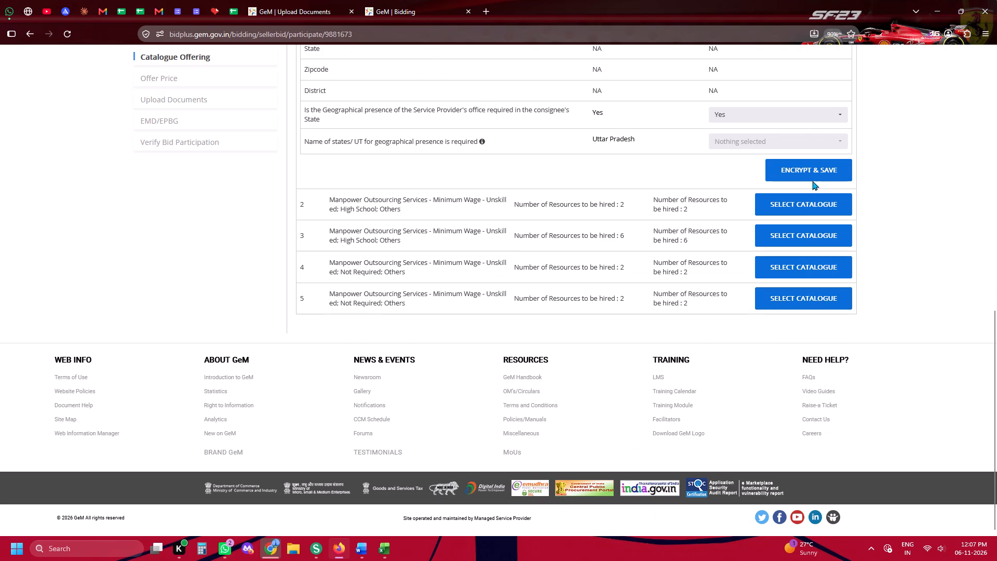
pyautogui.click(762, 139)
pyautogui.press('u')
pyautogui.press('u')
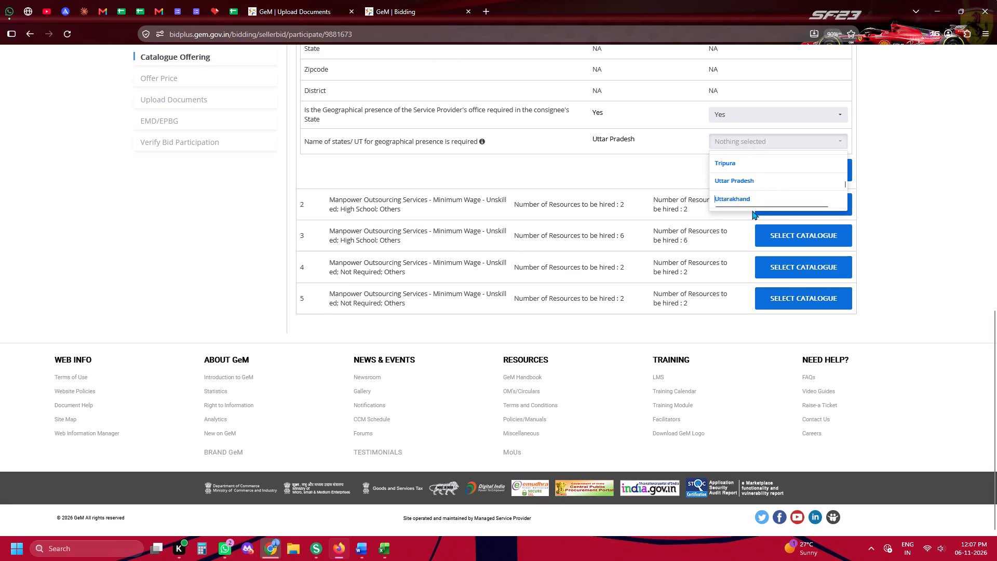
pyautogui.click(736, 183)
pyautogui.click(661, 170)
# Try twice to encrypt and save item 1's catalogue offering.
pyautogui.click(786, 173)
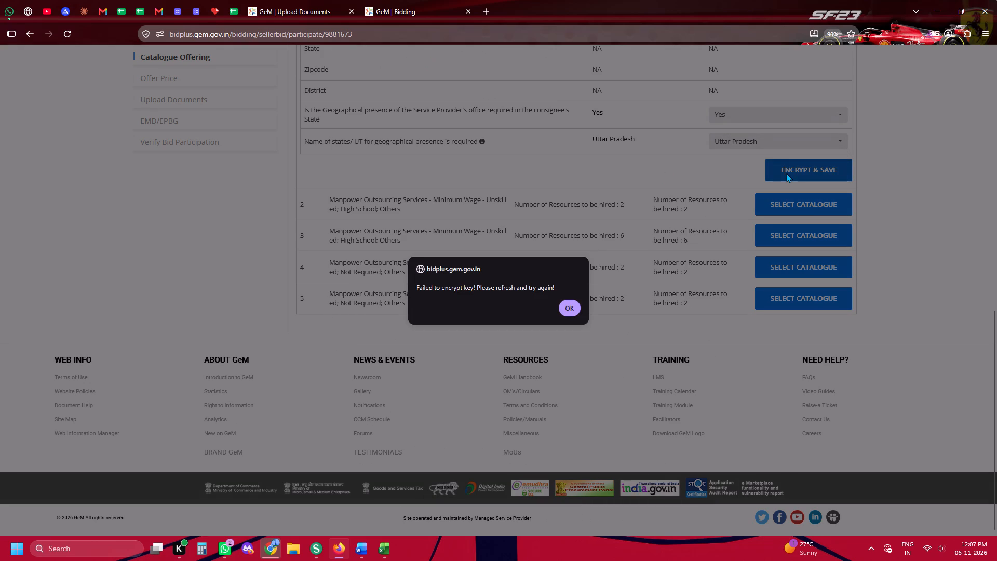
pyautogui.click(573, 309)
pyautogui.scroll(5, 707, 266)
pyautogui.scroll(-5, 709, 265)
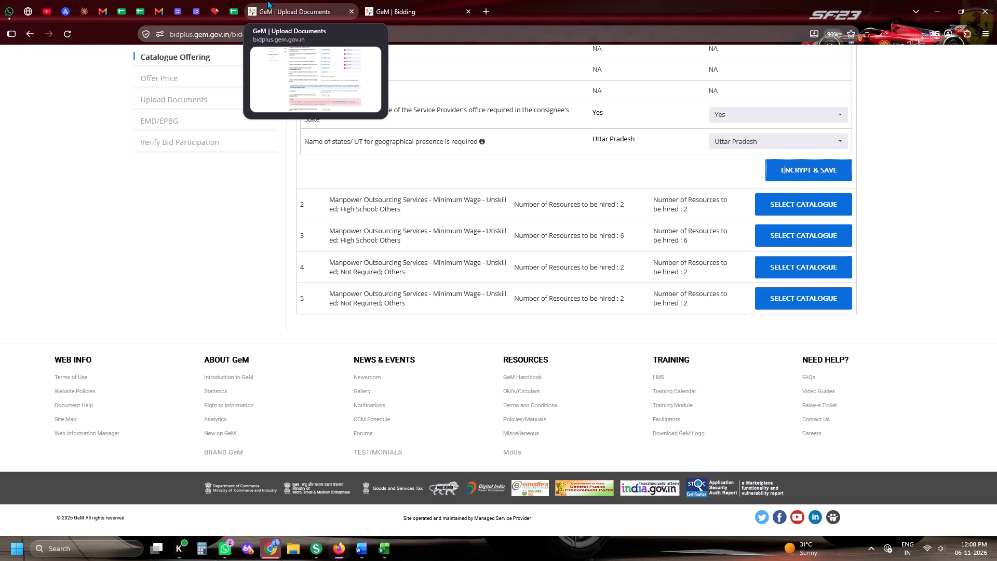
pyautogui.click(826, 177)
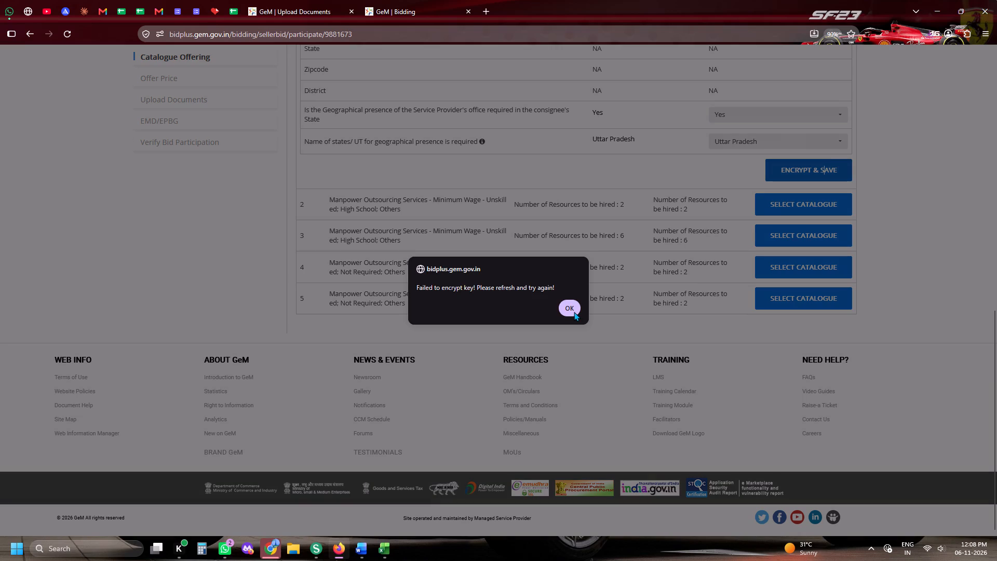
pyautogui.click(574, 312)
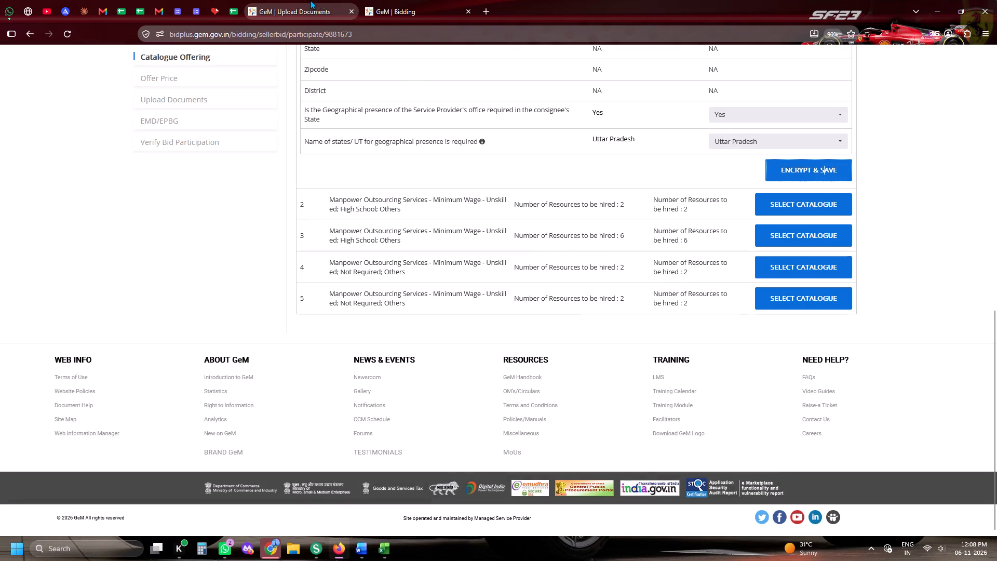
# In the Daily Tender Sheet, open the Mathura bid's linked Drive folder, GEM2026B8026895, from row 334.
pyautogui.click(234, 0)
pyautogui.scroll(-18, 517, 364)
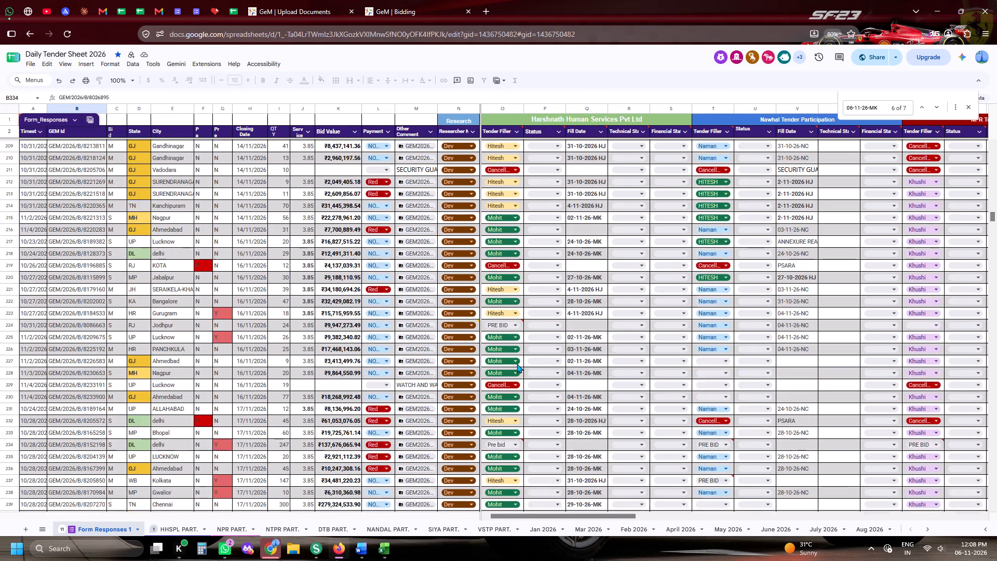
pyautogui.scroll(-18, 517, 364)
pyautogui.scroll(-5, 517, 364)
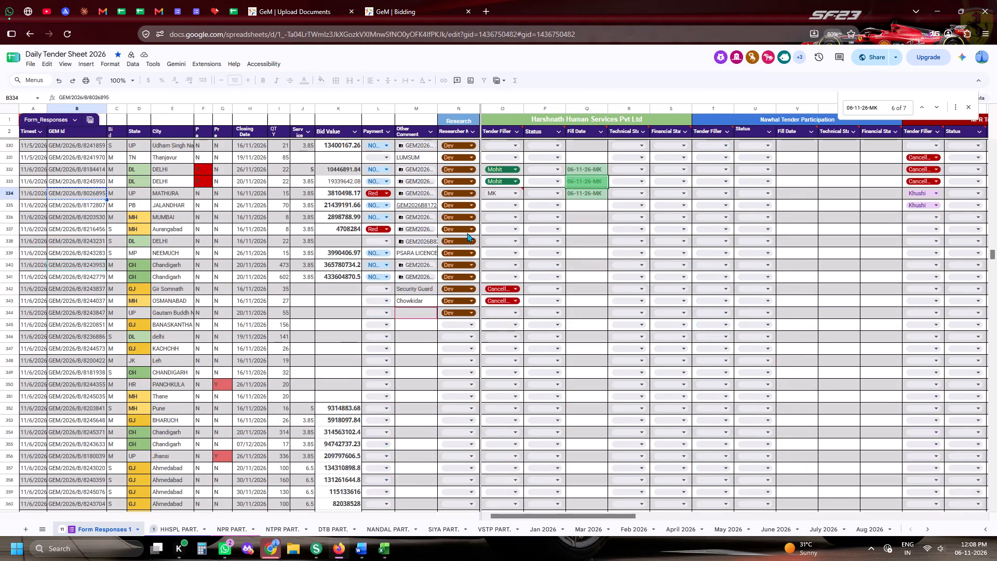
pyautogui.click(413, 195)
pyautogui.click(464, 315)
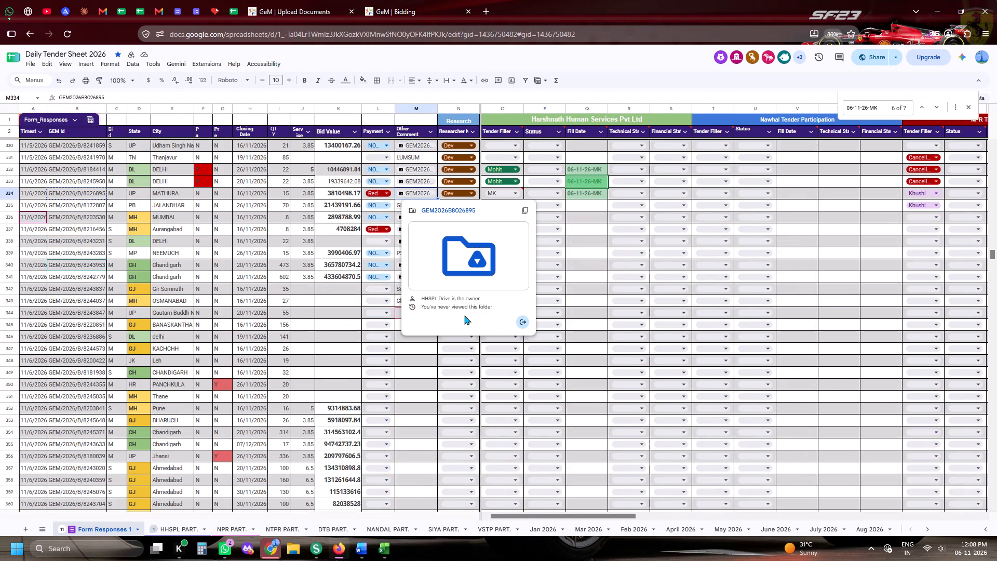
pyautogui.click(460, 288)
pyautogui.click(412, 0)
pyautogui.click(313, 0)
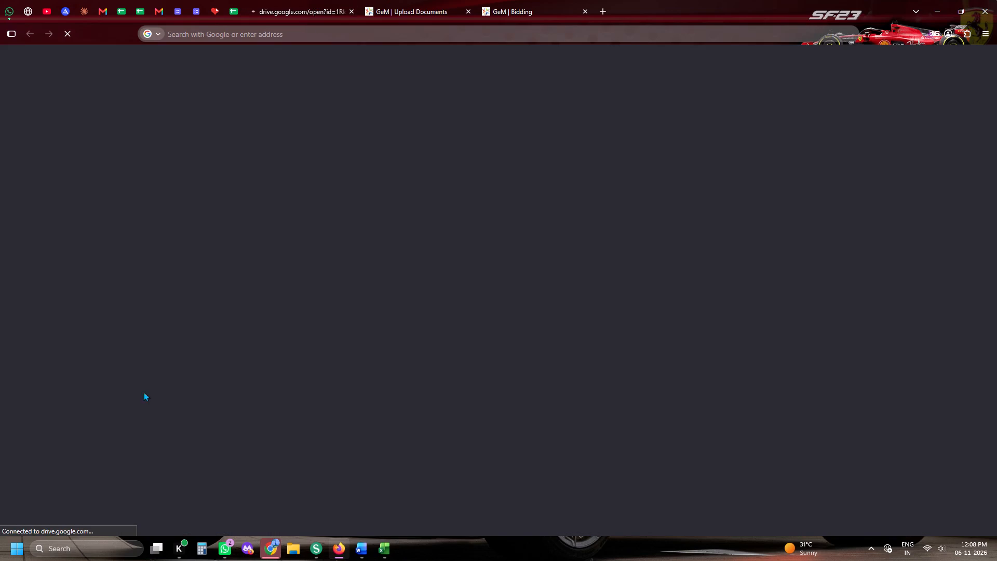
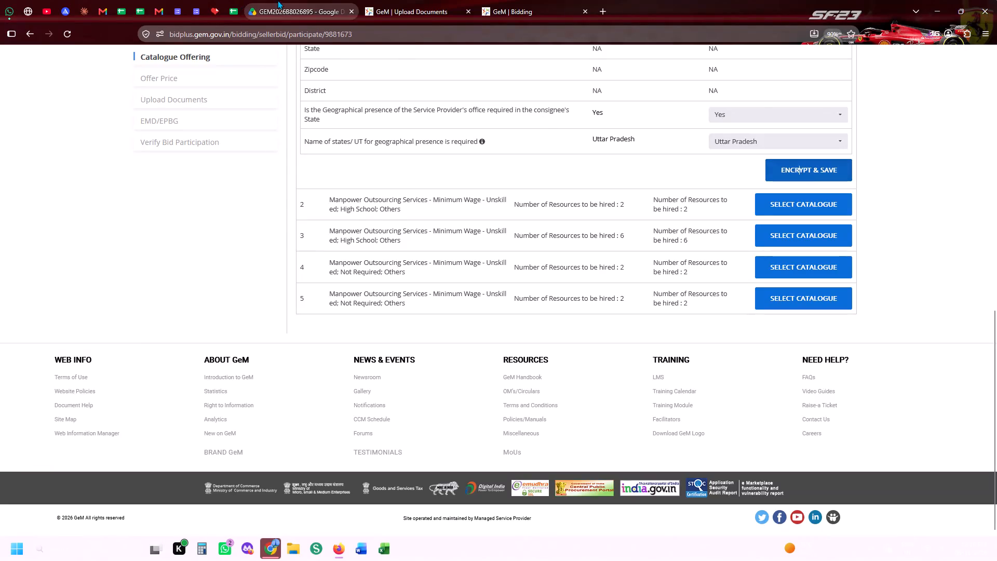
# Download ESIC EPF EDLI 03.pdf, MINIMUM WAGES 02.pdf and SCOPE OF WORK 01.pdf from the bid's Drive folder GEM2026B8026895.
pyautogui.click(447, 0)
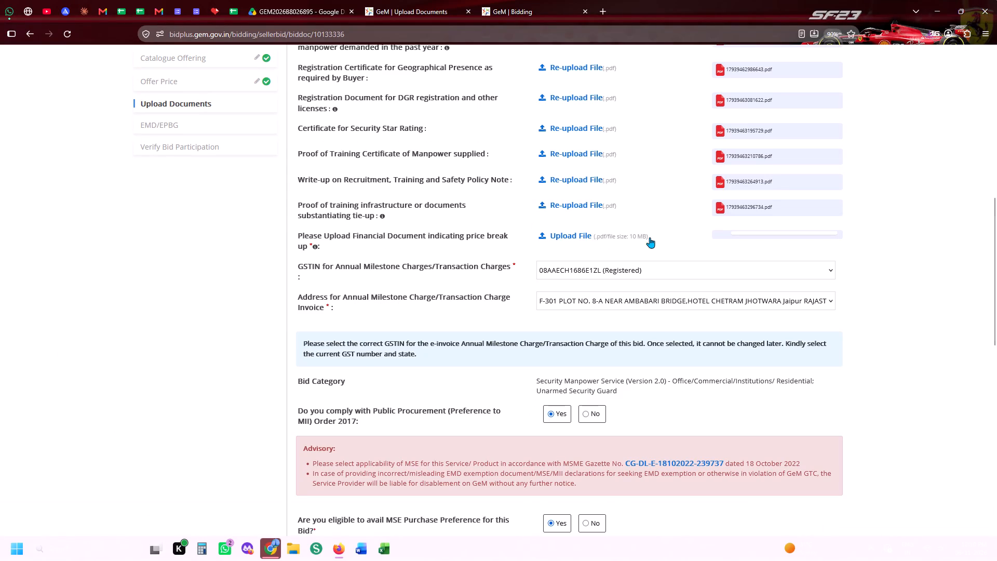
pyautogui.click(511, 0)
pyautogui.click(570, 309)
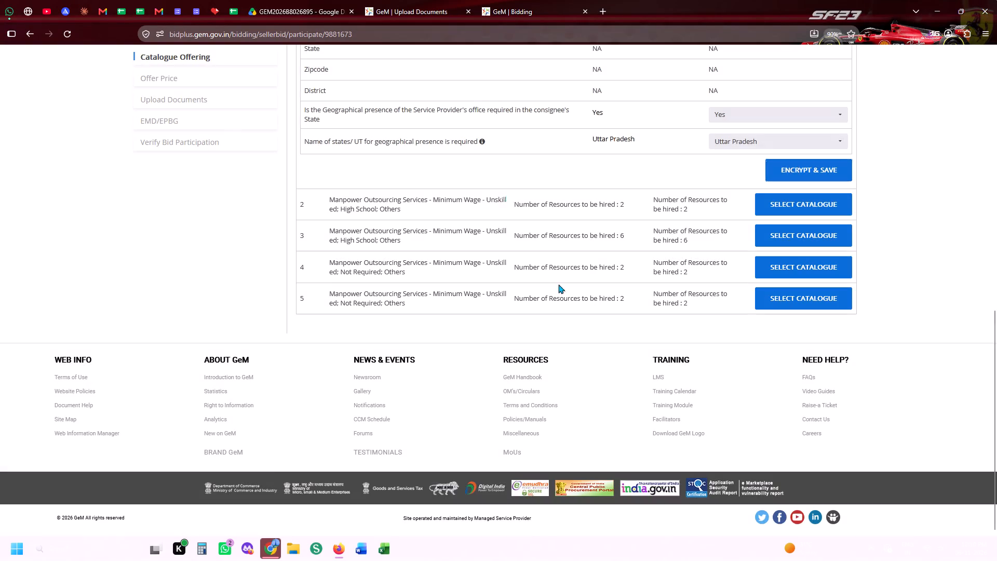
pyautogui.click(308, 0)
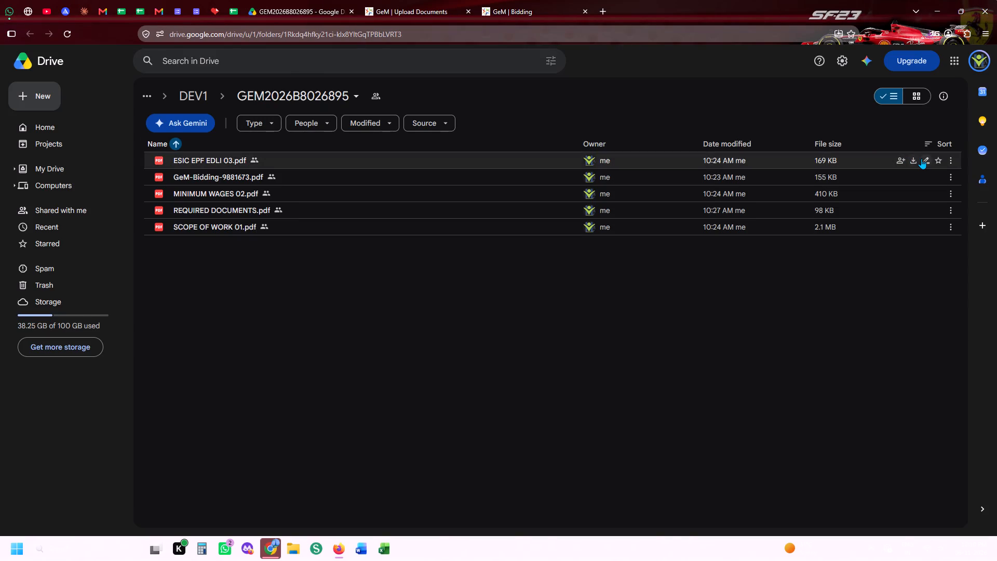
pyautogui.click(915, 160)
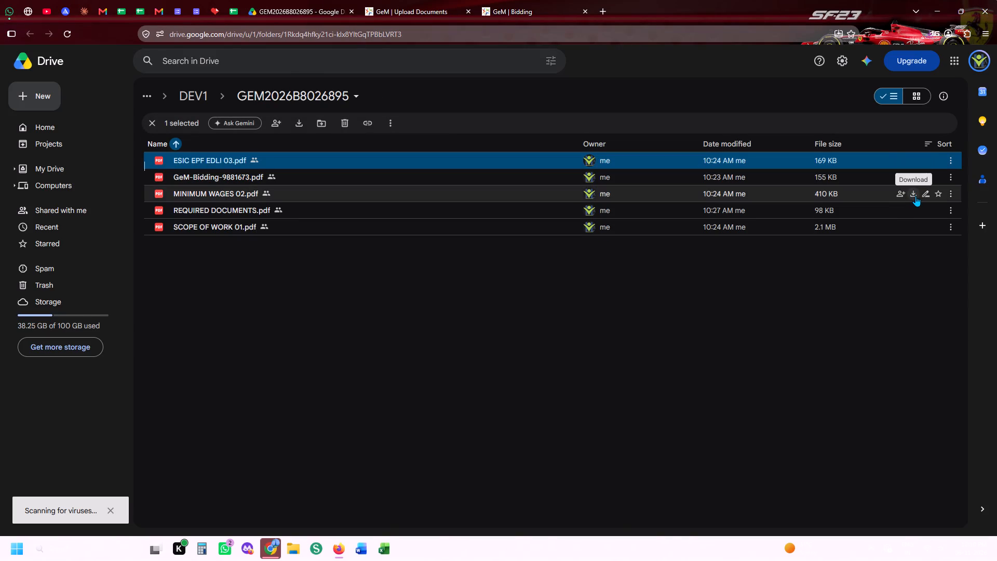
pyautogui.click(913, 196)
pyautogui.click(913, 230)
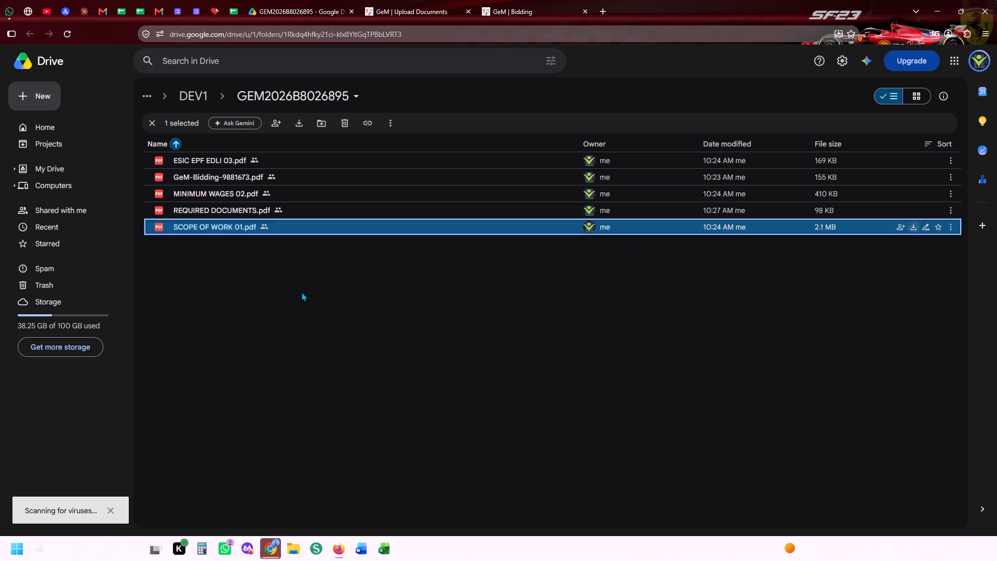
# In Sejda PDF Desktop, start a new merge with the downloaded ESIC EPF EDLI 03-2, MINIMUM WAGES 02-32 and SCOPE OF WORK 01-63 files.
pyautogui.click(308, 551)
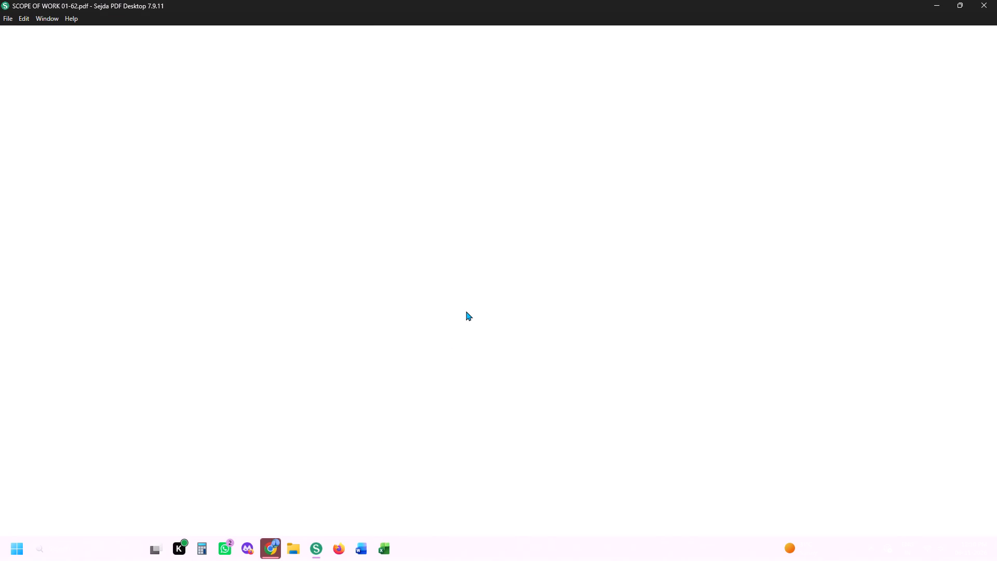
pyautogui.click(662, 359)
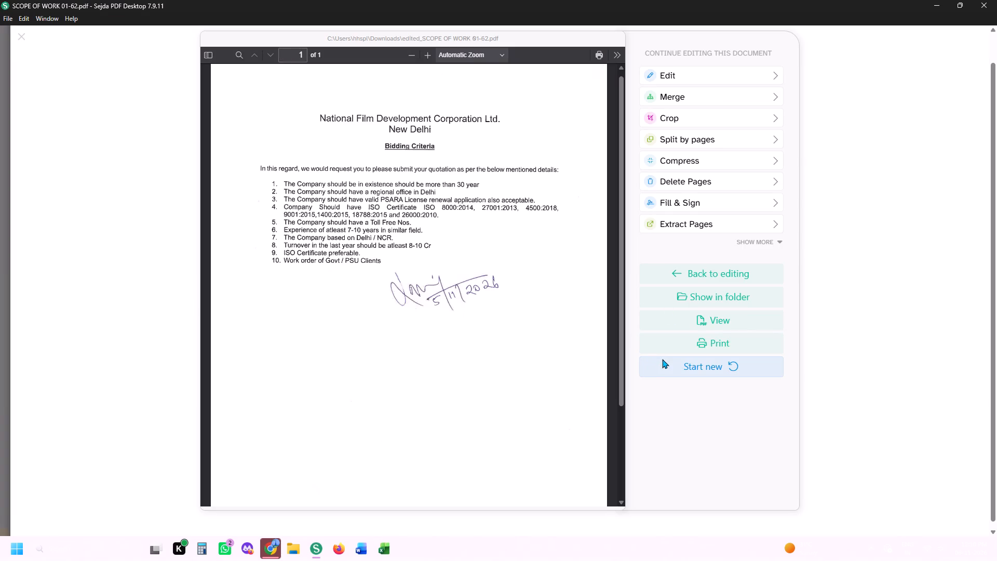
pyautogui.click(274, 36)
pyautogui.click(299, 35)
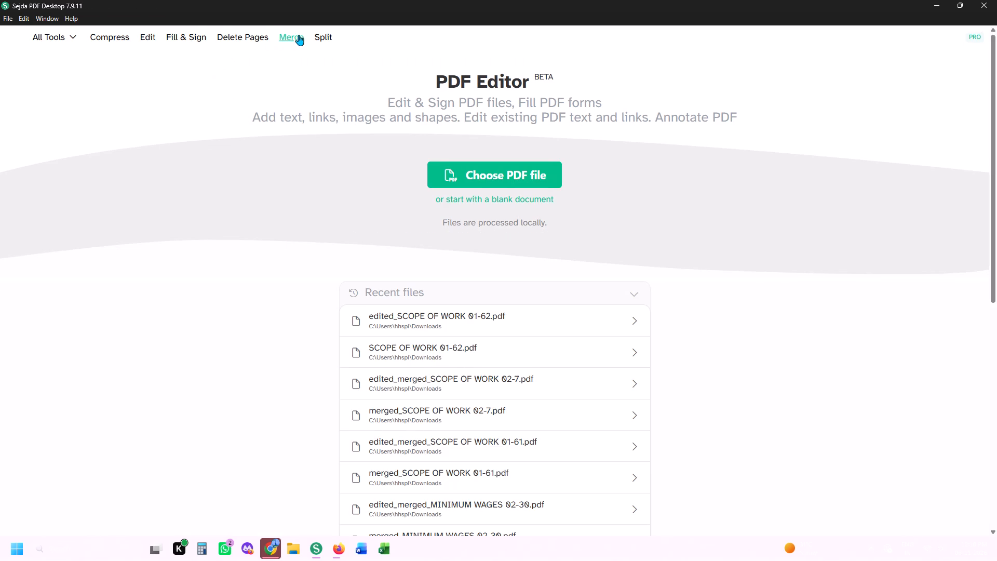
pyautogui.click(434, 177)
pyautogui.click(434, 171)
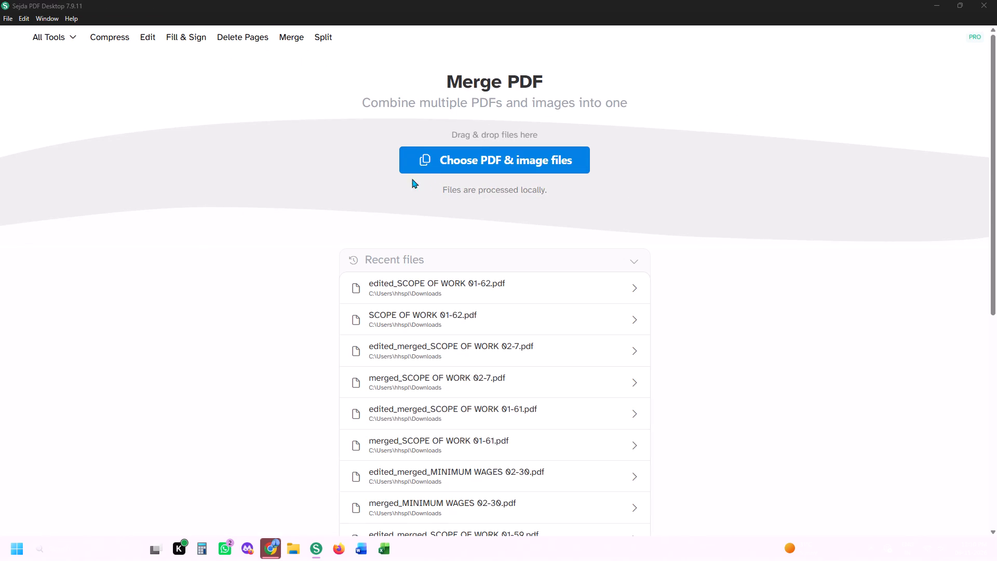
pyautogui.moveTo(144, 110); pyautogui.dragTo(159, 135)
pyautogui.click(250, 257)
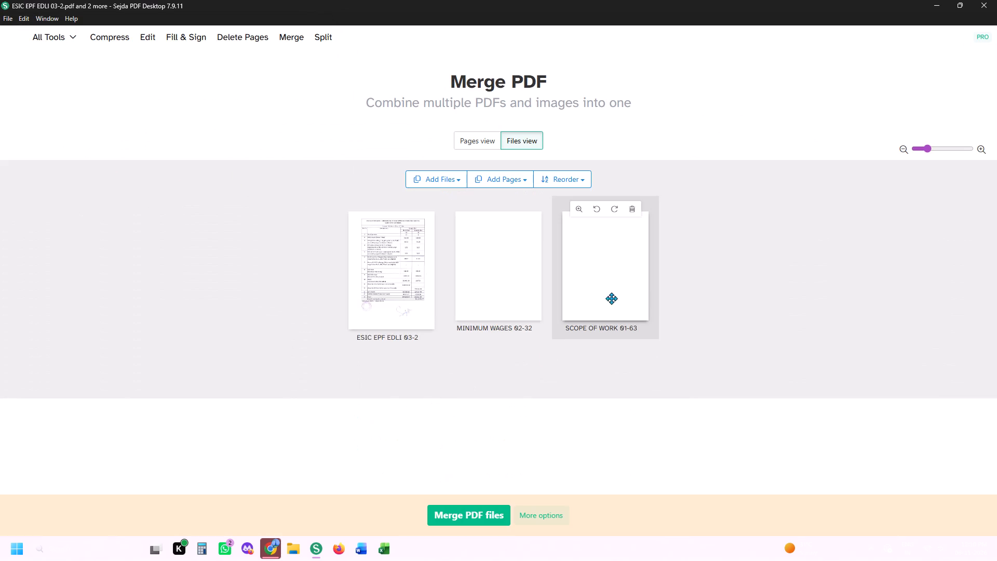
# Order the files as scope of work, minimum wages, ESIC EPF EDLI, and merge them into Downloads as merged_SCOPE OF WORK 01-63.
pyautogui.moveTo(622, 280); pyautogui.dragTo(276, 265)
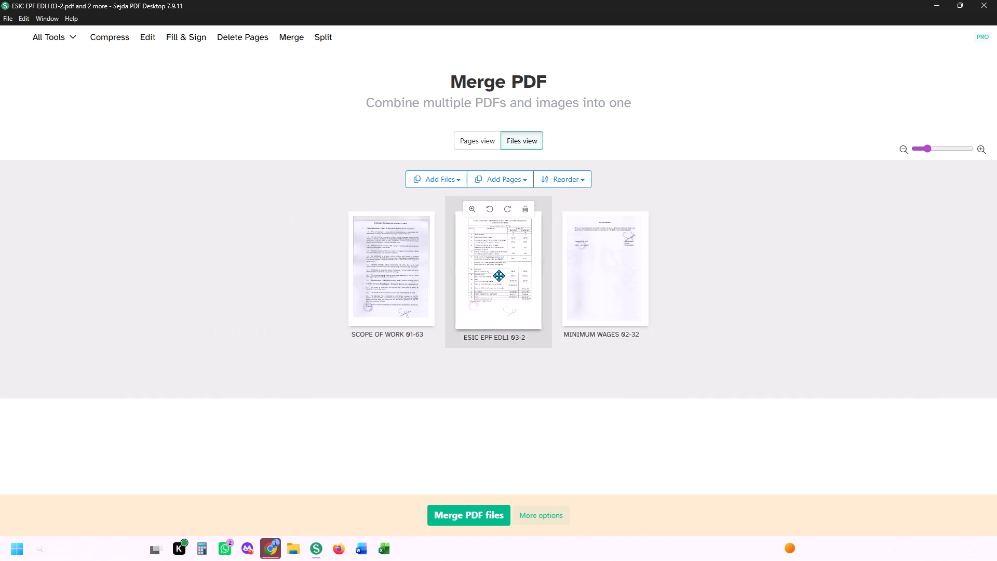
pyautogui.moveTo(510, 265); pyautogui.dragTo(694, 260)
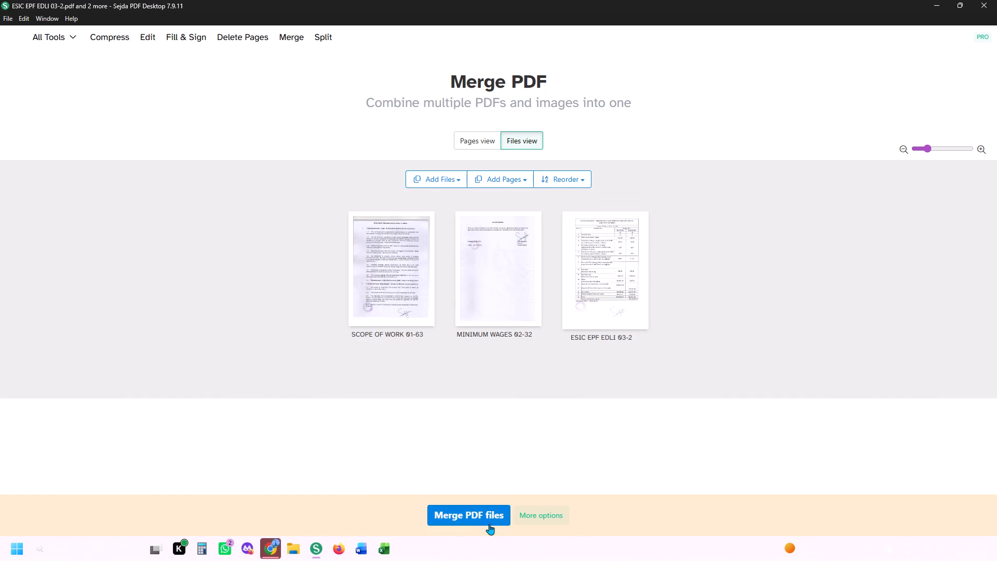
pyautogui.click(489, 524)
pyautogui.click(34, 114)
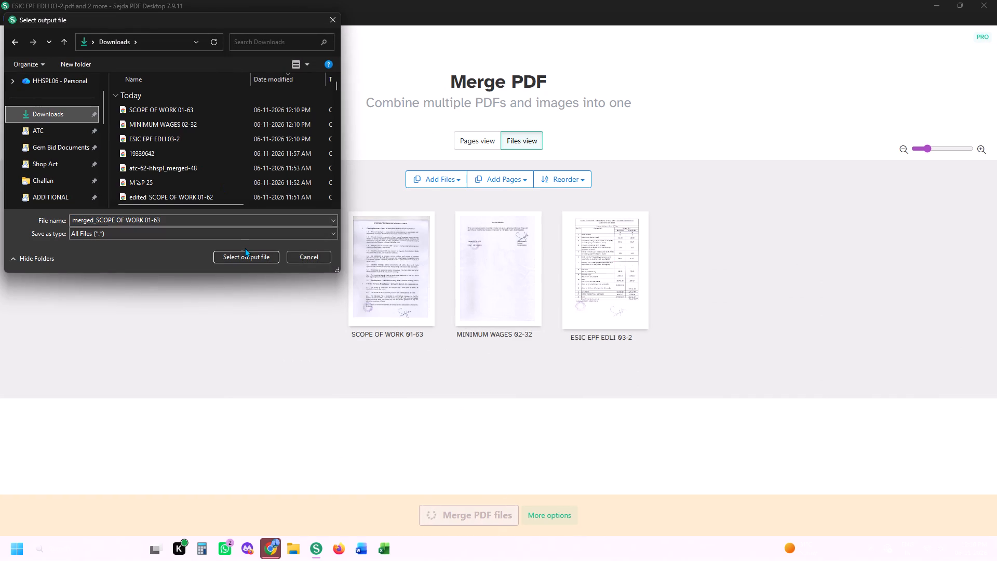
pyautogui.click(245, 248)
pyautogui.click(249, 263)
# Switch to Firefox and open a fresh iLovePDF Merge PDF page.
pyautogui.click(338, 551)
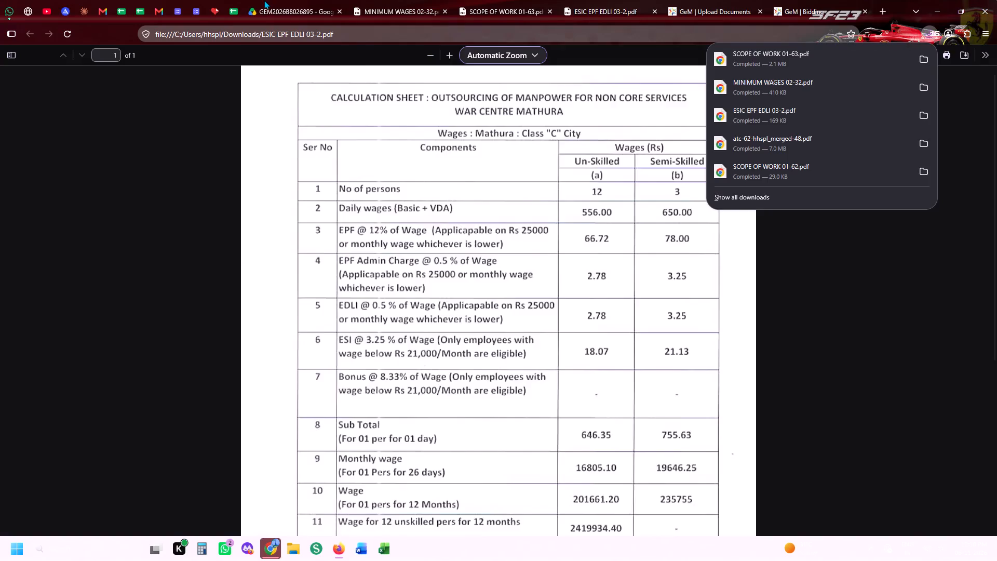
pyautogui.click(205, 0)
pyautogui.click(209, 0)
pyautogui.click(144, 61)
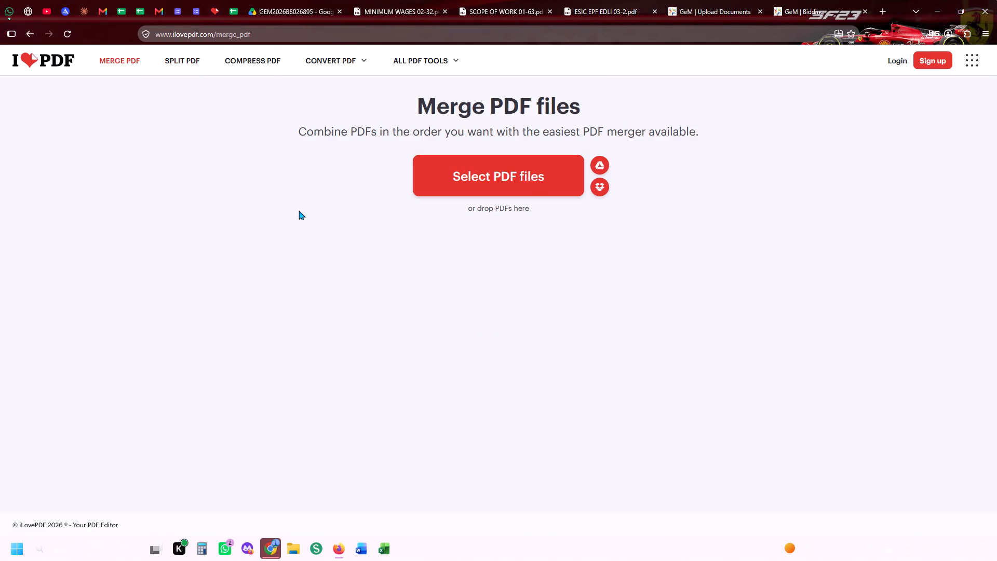
pyautogui.click(317, 0)
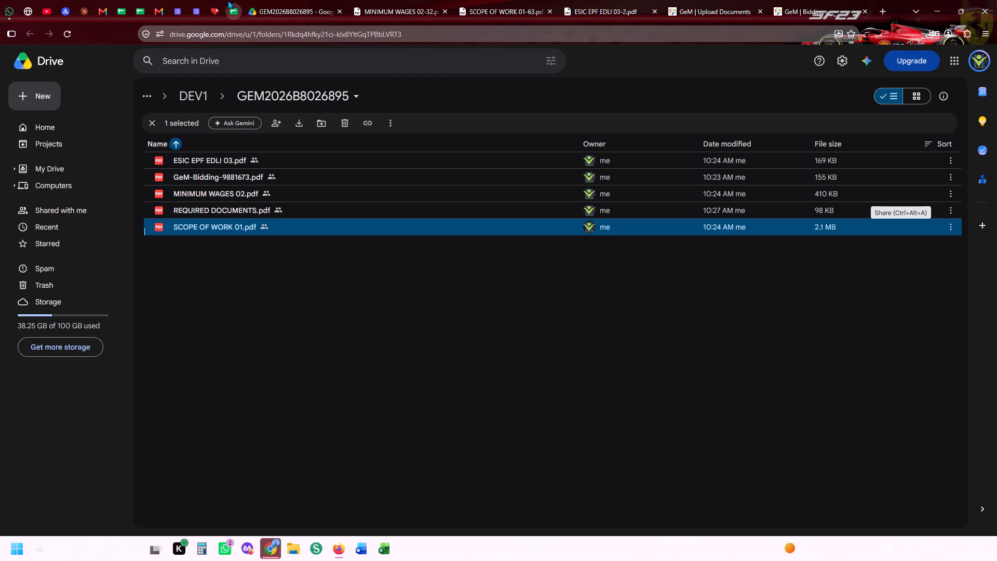
# In Sejda, edit the merged PDF and place the Harshnath stamp and director signature at the bottom of page 1, beside the buyer's signature.
pyautogui.click(314, 550)
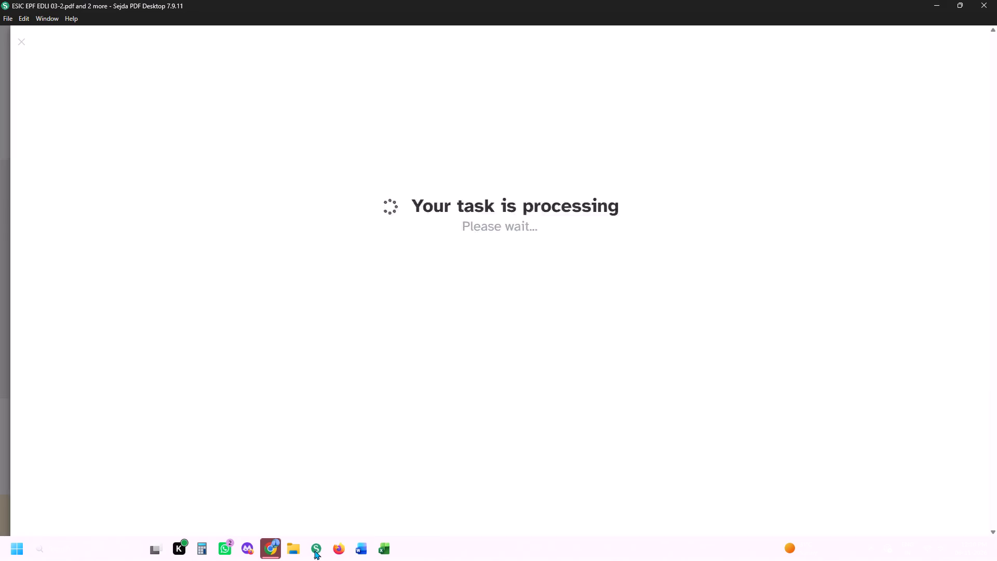
pyautogui.scroll(-14, 426, 314)
pyautogui.scroll(-7, 454, 286)
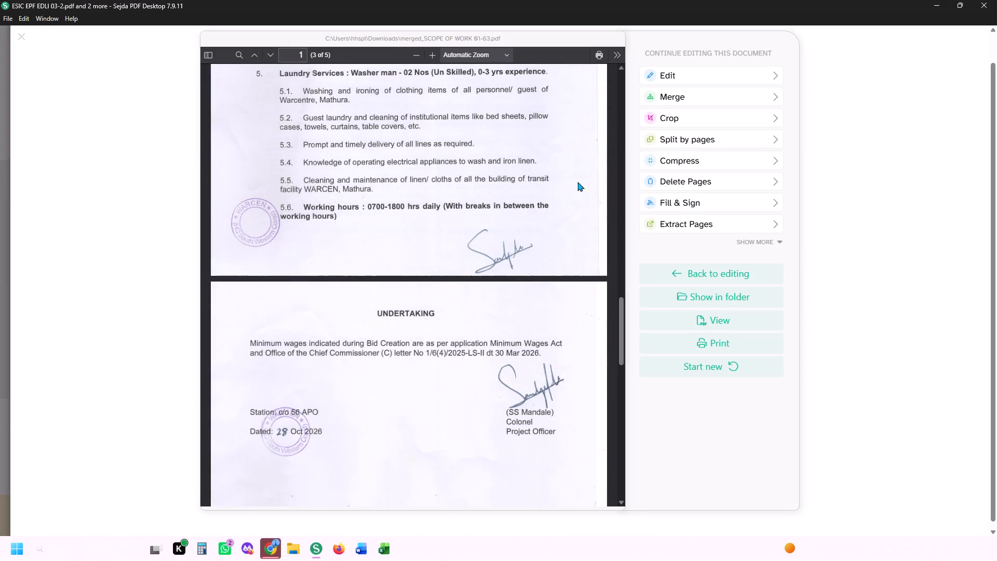
pyautogui.click(657, 72)
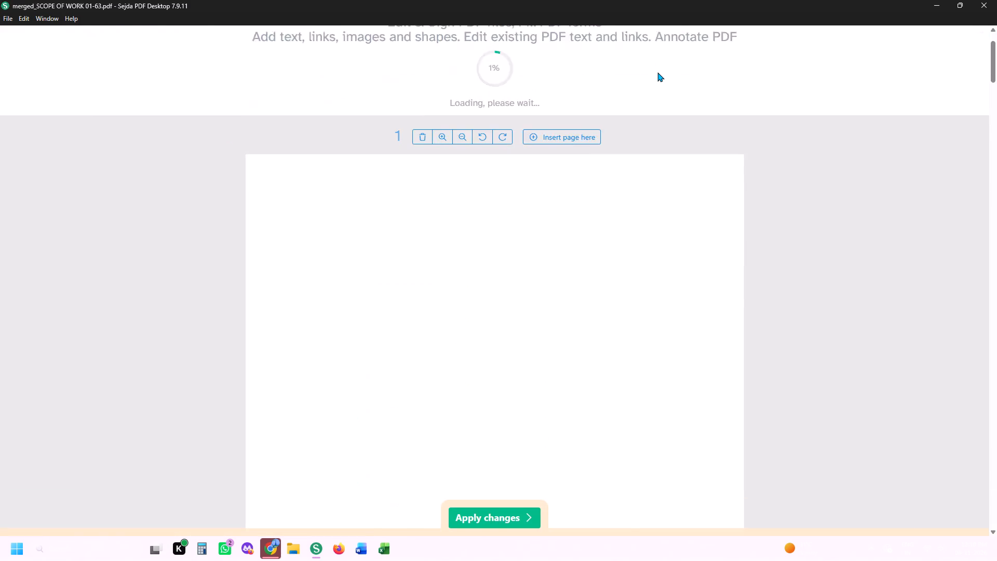
pyautogui.click(480, 39)
pyautogui.click(511, 116)
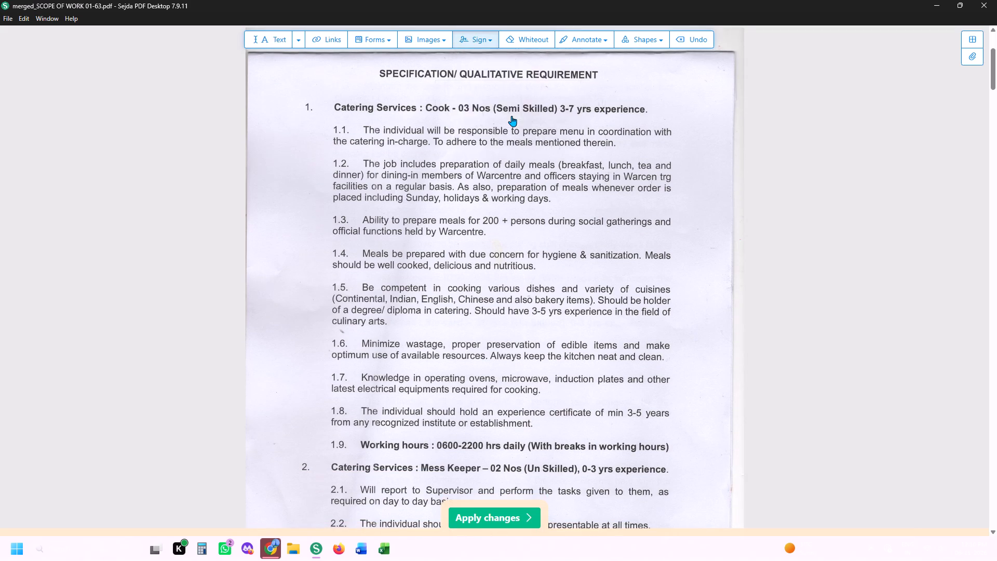
pyautogui.scroll(-6, 527, 128)
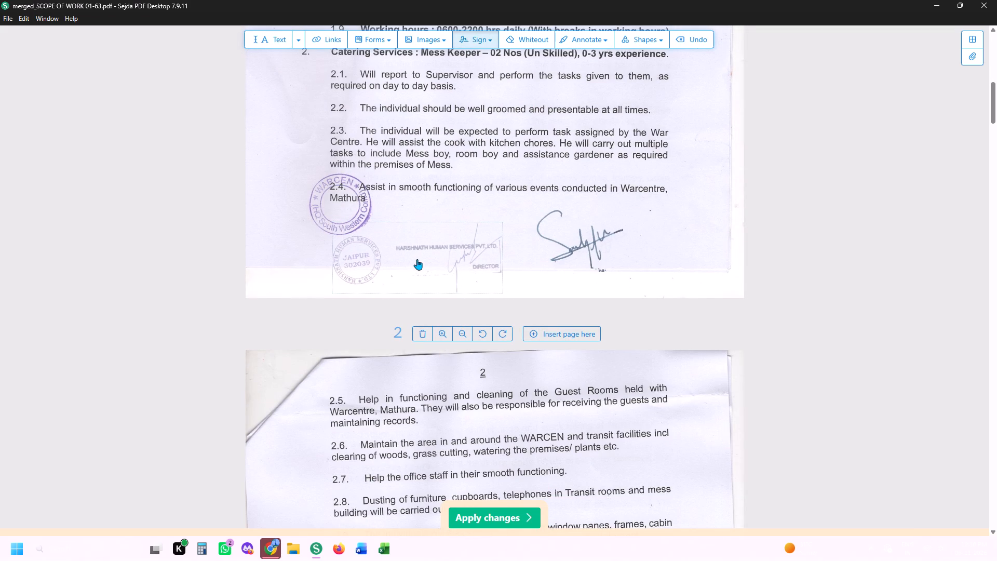
pyautogui.click(450, 241)
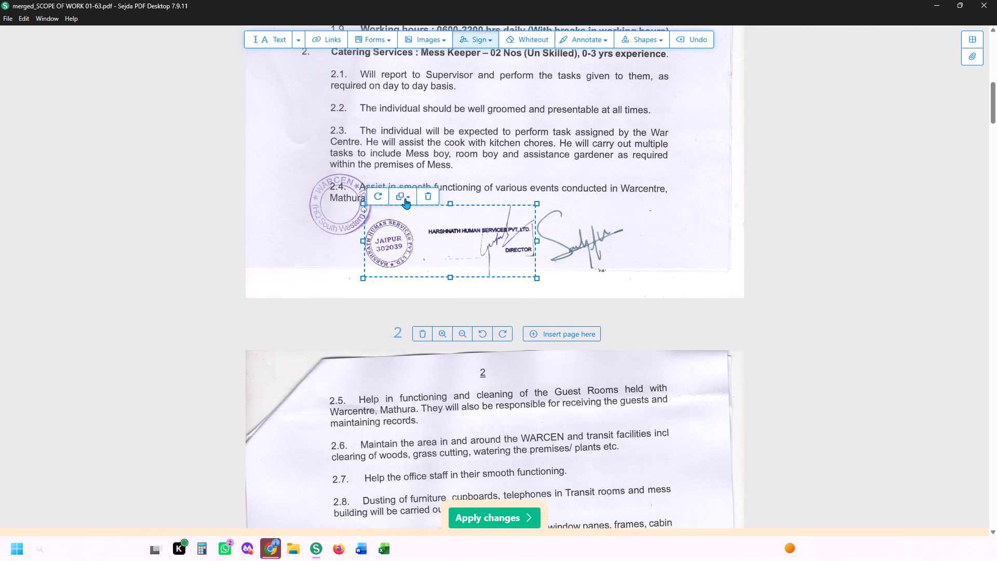
# Repeat the stamp and signature on all pages and check its placement through the last page.
pyautogui.click(405, 198)
pyautogui.click(425, 220)
pyautogui.scroll(-13, 425, 220)
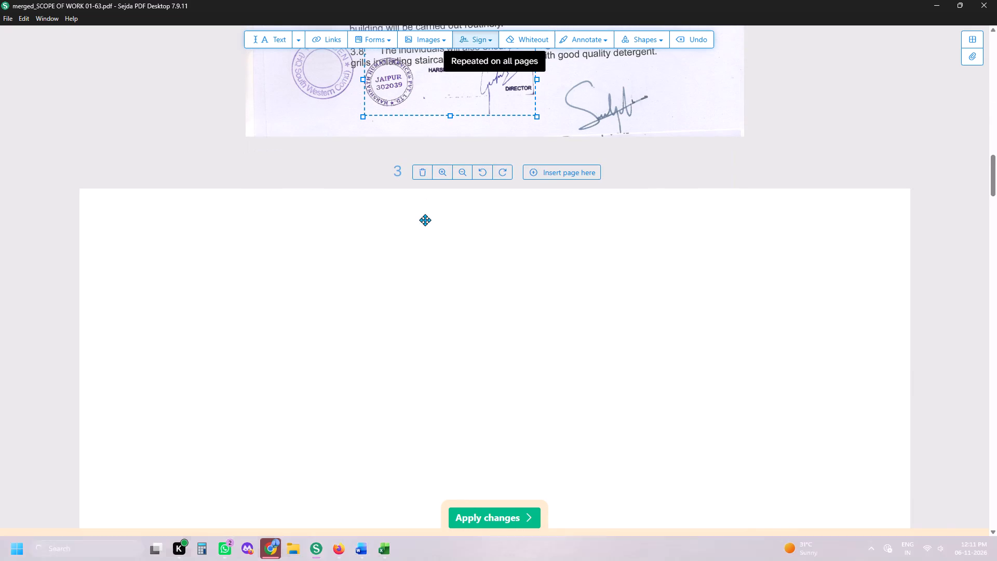
pyautogui.scroll(-20, 425, 220)
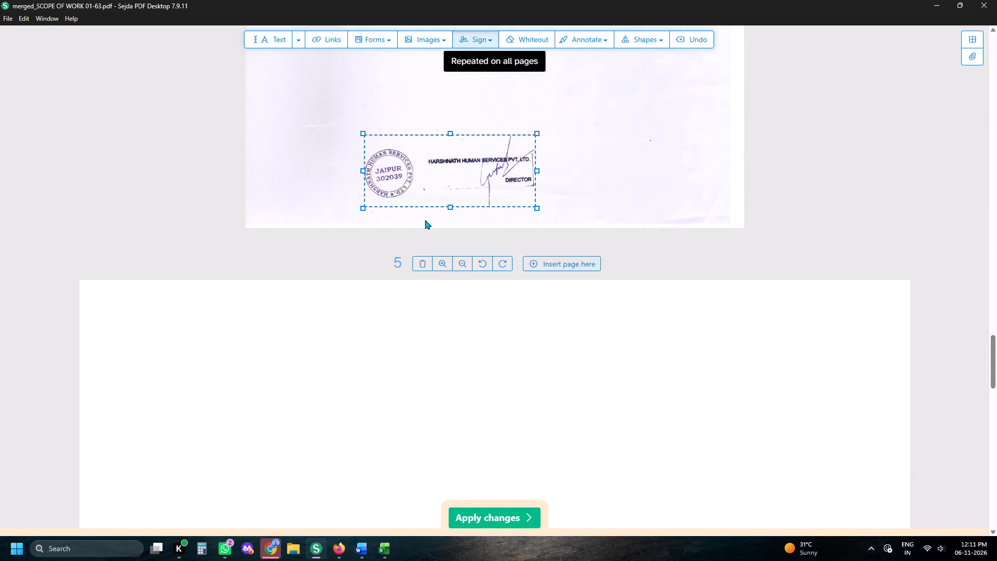
pyautogui.scroll(-14, 425, 220)
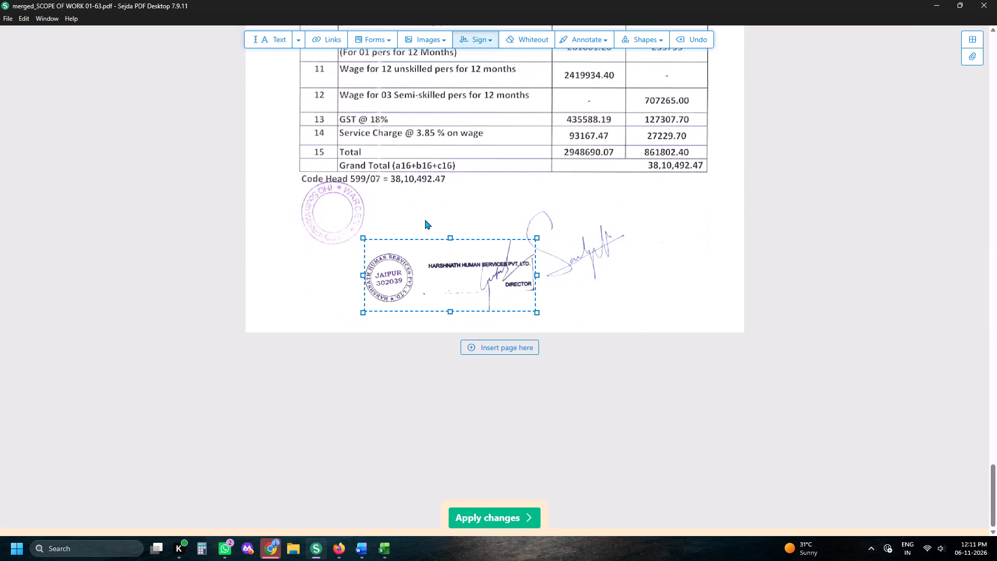
# Apply the changes and save the signed PDF in Downloads as edited_merged_SCOPE OF WORK 01-63.
pyautogui.click(478, 515)
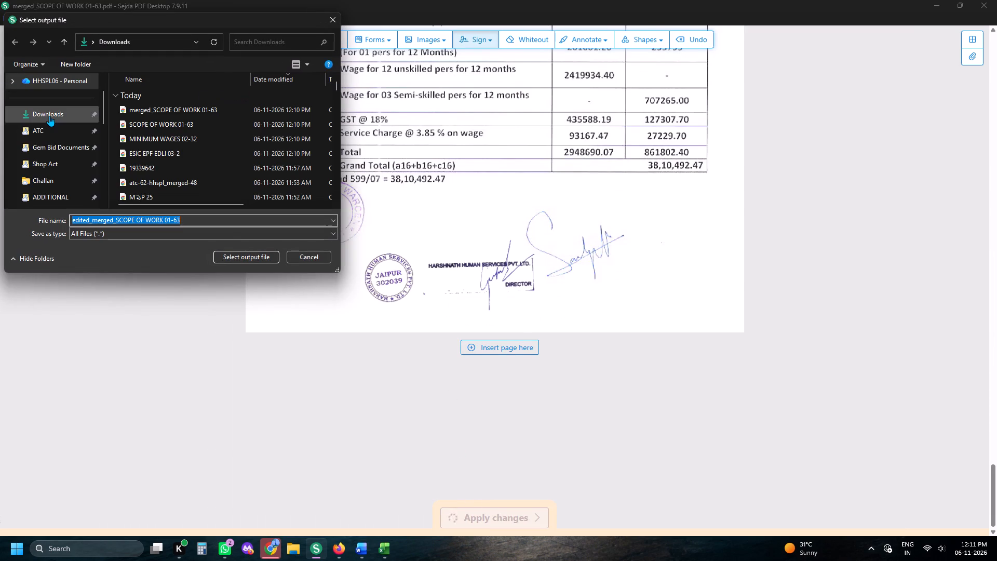
pyautogui.click(49, 116)
pyautogui.click(248, 260)
# In iLovePDF in Firefox, add edited_merged_SCOPE OF WORK 01-63 followed by atc-62-hhspl.pdf from the ATC folder to the merge.
pyautogui.click(326, 560)
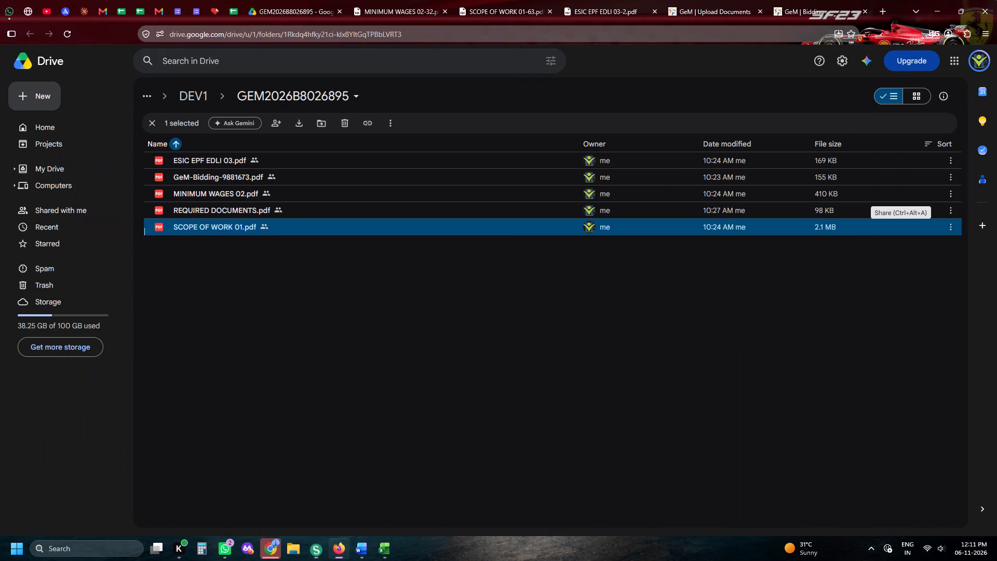
pyautogui.click(221, 0)
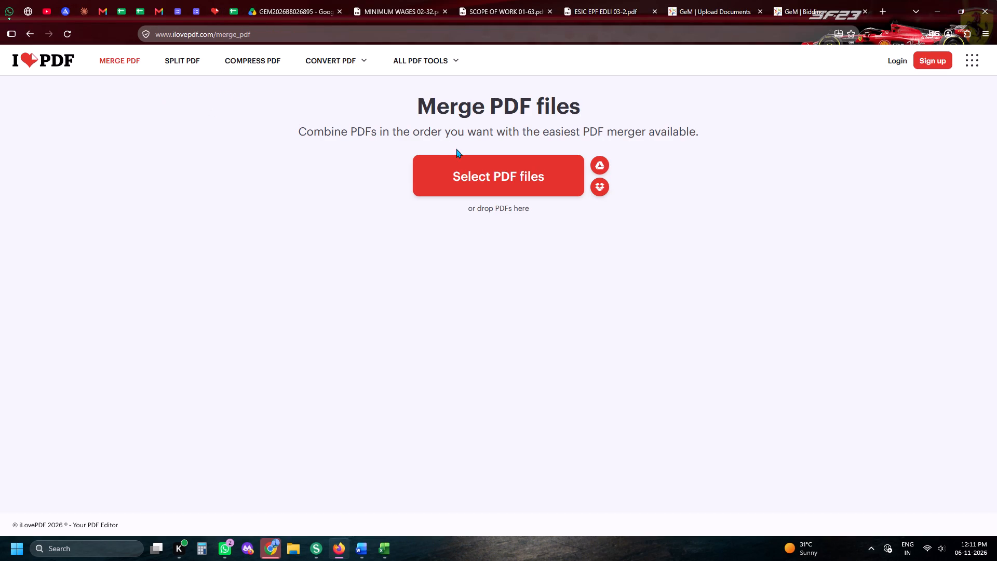
pyautogui.click(465, 175)
pyautogui.scroll(4, 684, 195)
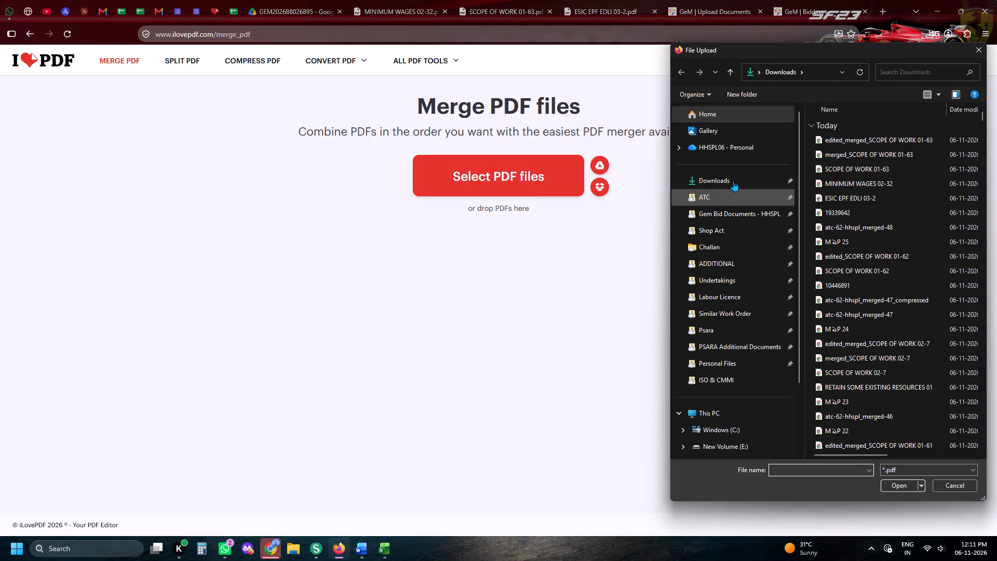
pyautogui.doubleClick(856, 143)
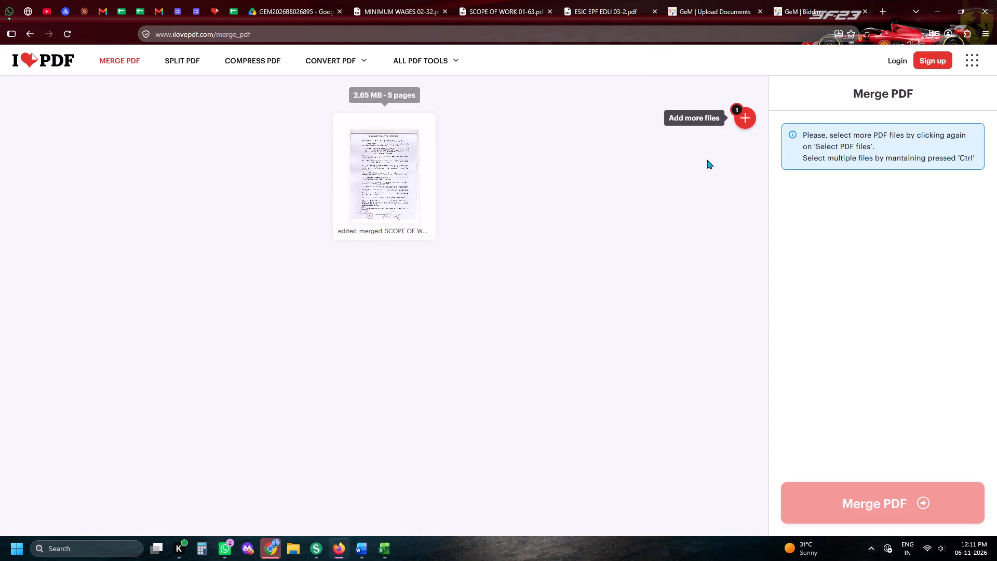
pyautogui.click(751, 126)
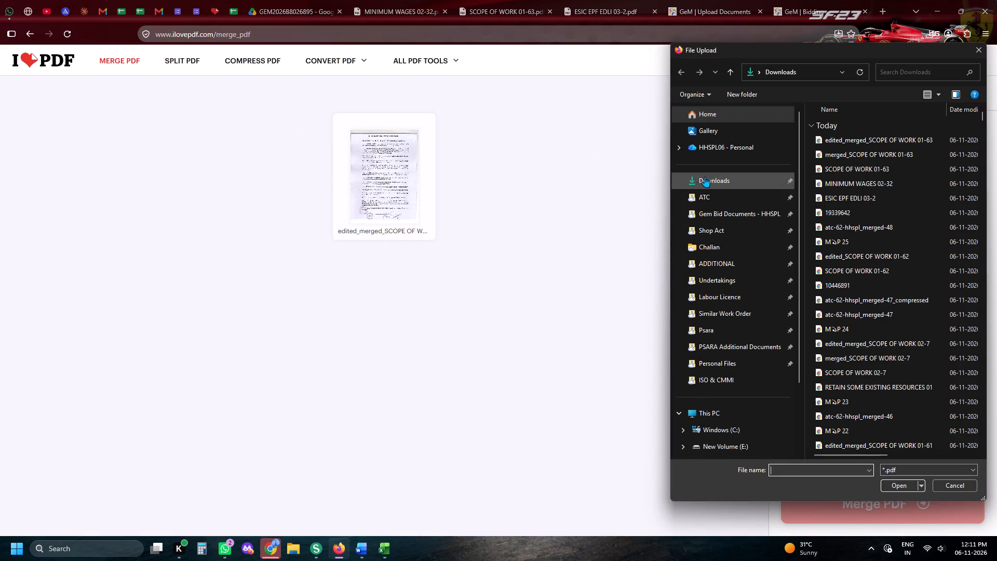
pyautogui.click(711, 190)
pyautogui.doubleClick(836, 160)
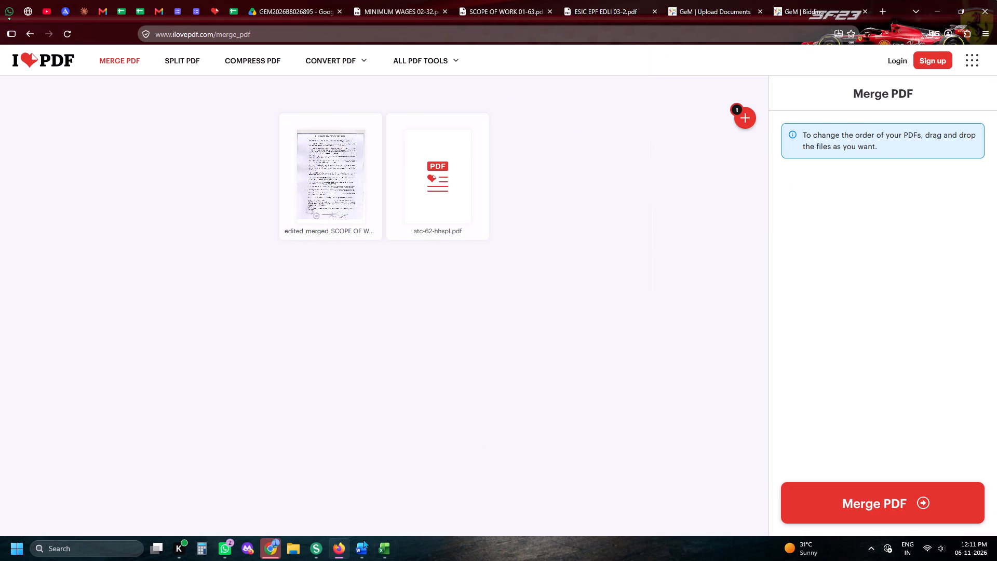
# In Word's atc-62-page-index document, set the page range of the SCOPE OF WORK entry to A1-A3.
pyautogui.click(354, 549)
pyautogui.click(70, 496)
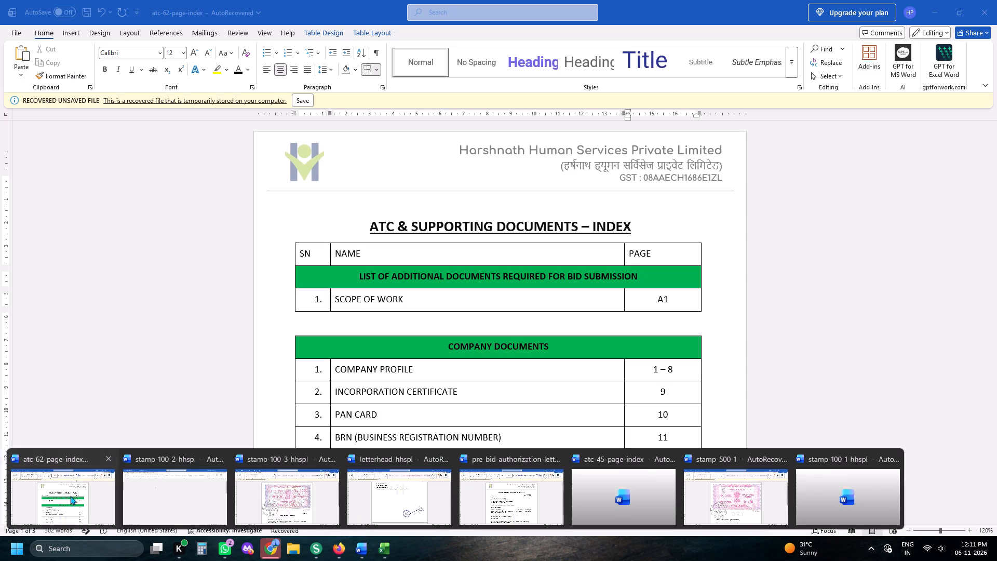
pyautogui.click(342, 541)
pyautogui.click(276, 0)
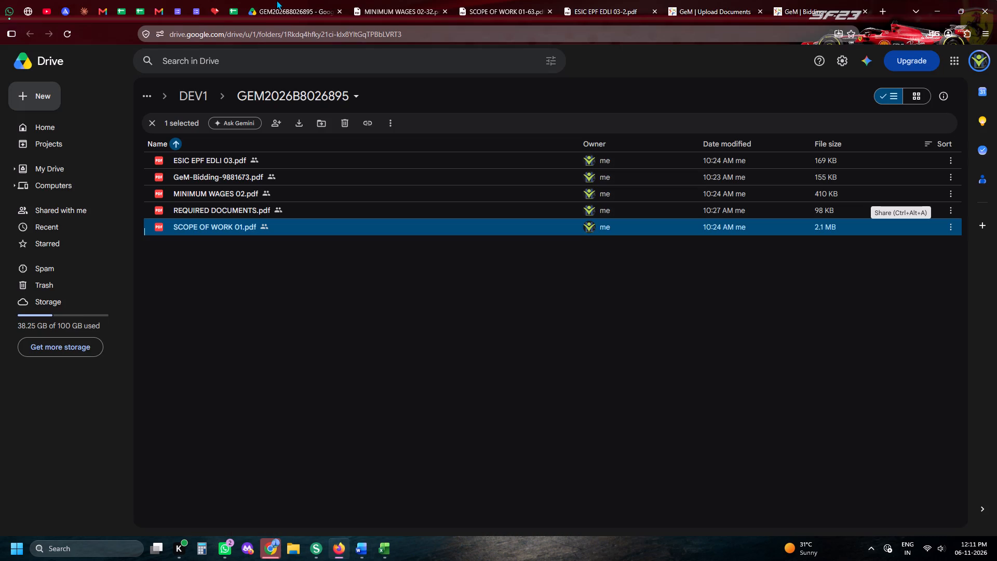
pyautogui.hotkey('alt', 'Tab')
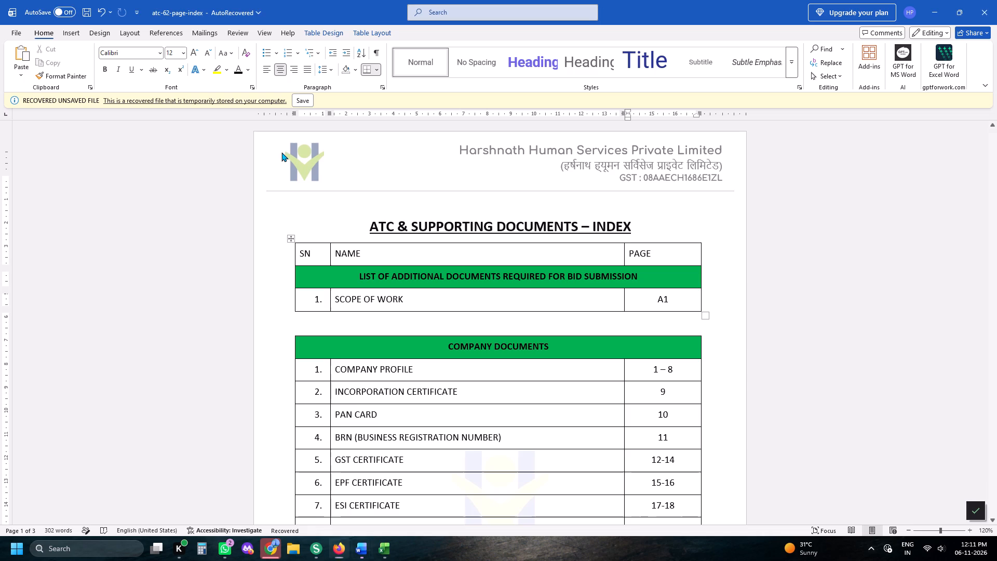
pyautogui.click(596, 301)
pyautogui.hotkey('alt', 'Tab')
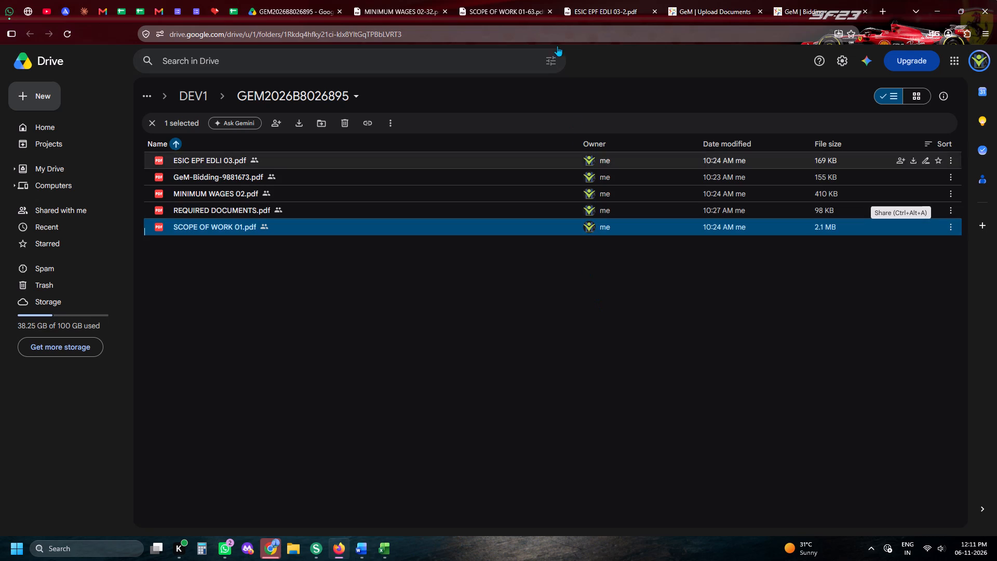
pyautogui.click(490, 2)
pyautogui.hotkey('alt', 'Tab')
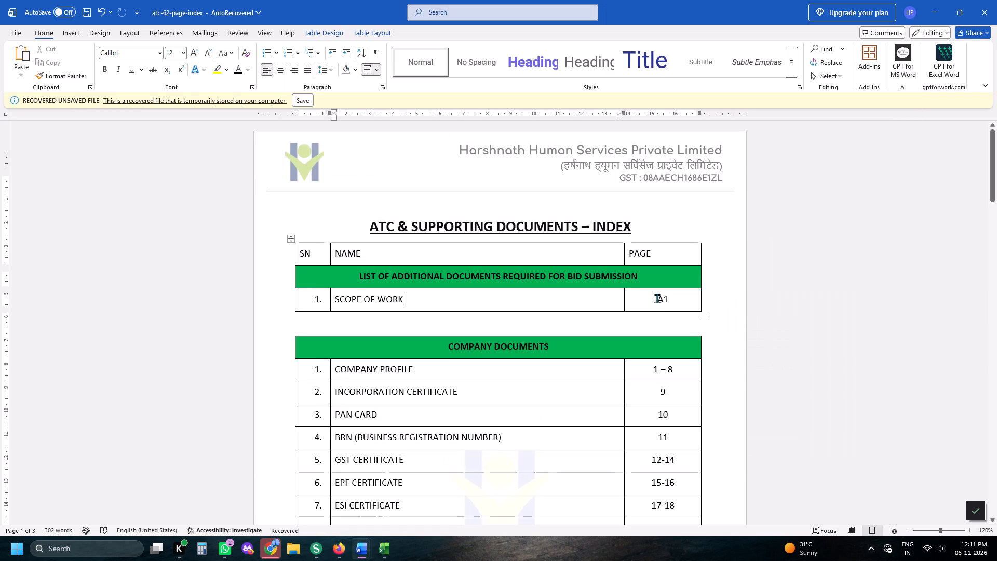
pyautogui.click(687, 301)
pyautogui.write('-A3')
# Close the SCOPE OF WORK PDF in Firefox and add ESIC EPF EDLI with page A4 as item 2 in the index.
pyautogui.hotkey('alt', 'Tab')
pyautogui.click(469, 0)
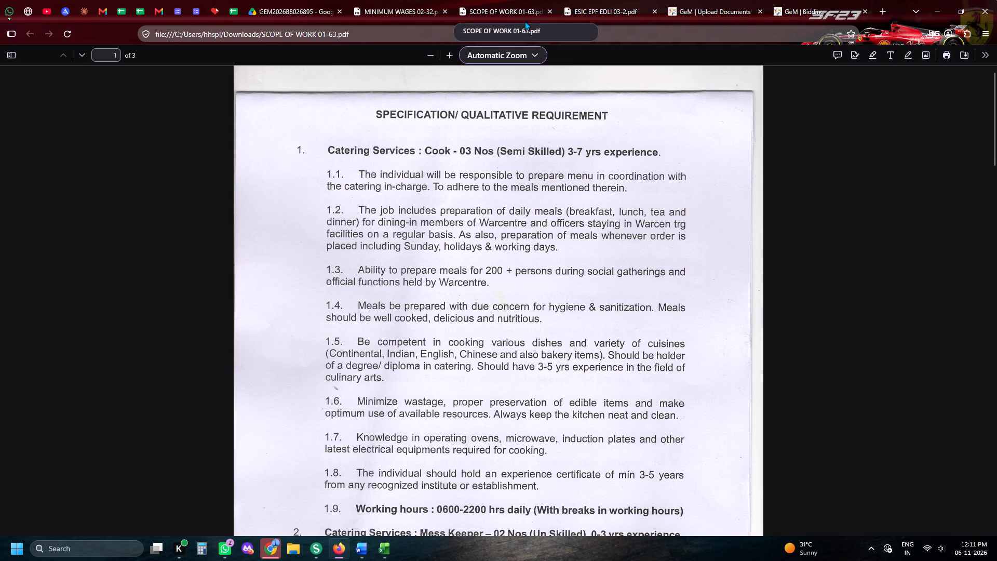
pyautogui.click(547, 10)
pyautogui.click(410, 0)
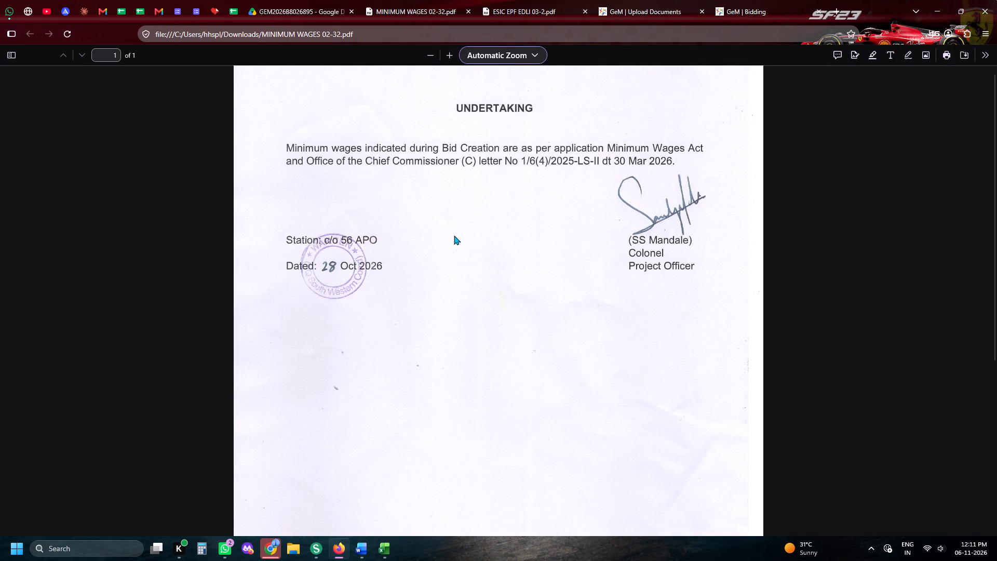
pyautogui.hotkey('alt', 'Tab')
pyautogui.press('Tab')
pyautogui.press('Tab')
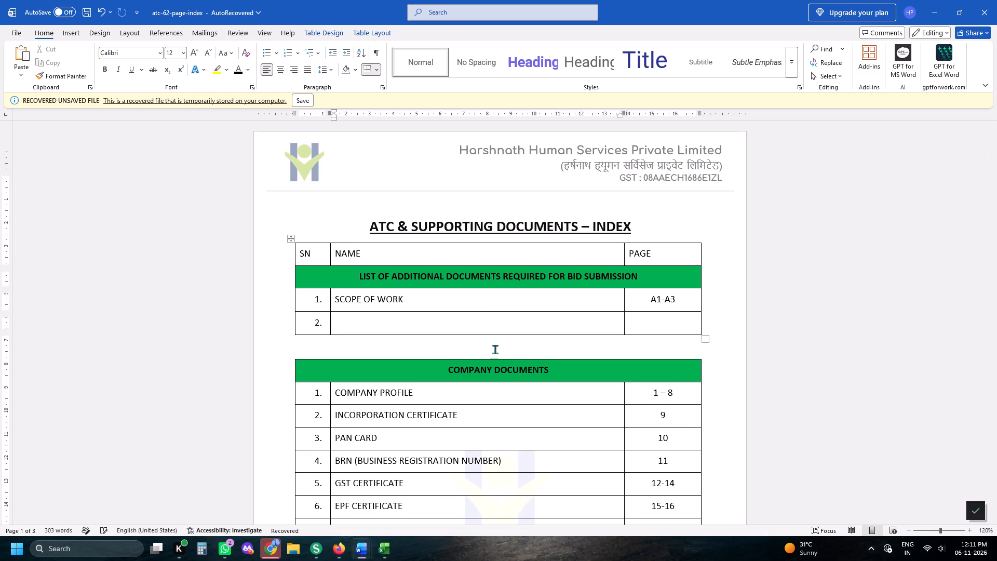
pyautogui.write('ESC')
pyautogui.press('BackSpace')
pyautogui.write('IC EPF EDLI')
pyautogui.press('Tab')
pyautogui.write('A4')
# Add a blank row at the end of the additional documents list and insert a MINIMUM WAGES row above ESIC EPF EDLI.
pyautogui.hotkey('alt', 'Tab')
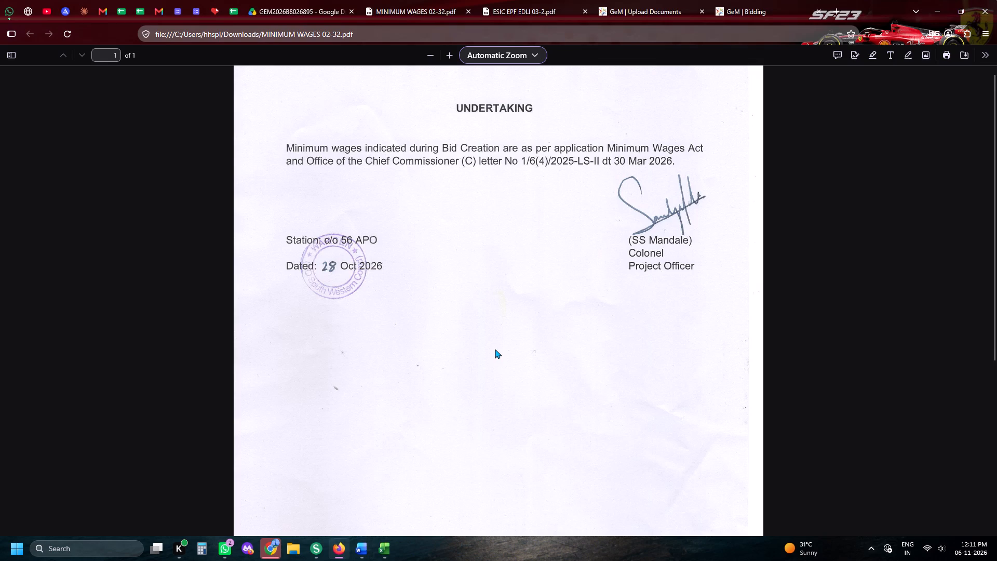
pyautogui.hotkey('alt', 'Tab')
pyautogui.hotkey('alt', 'Tab')
pyautogui.click(529, 3)
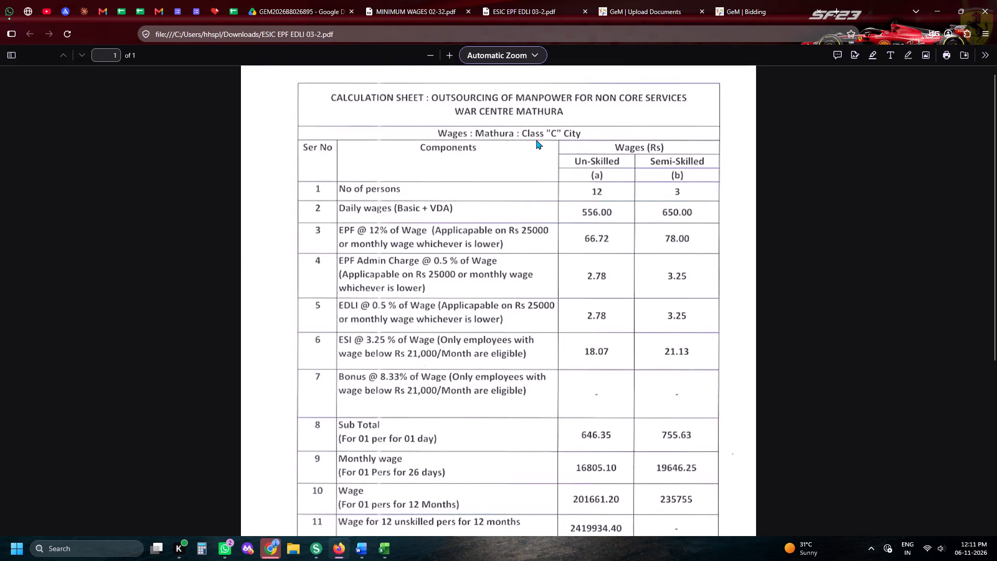
pyautogui.hotkey('alt', 'Tab')
pyautogui.press('Tab')
pyautogui.press('Tab')
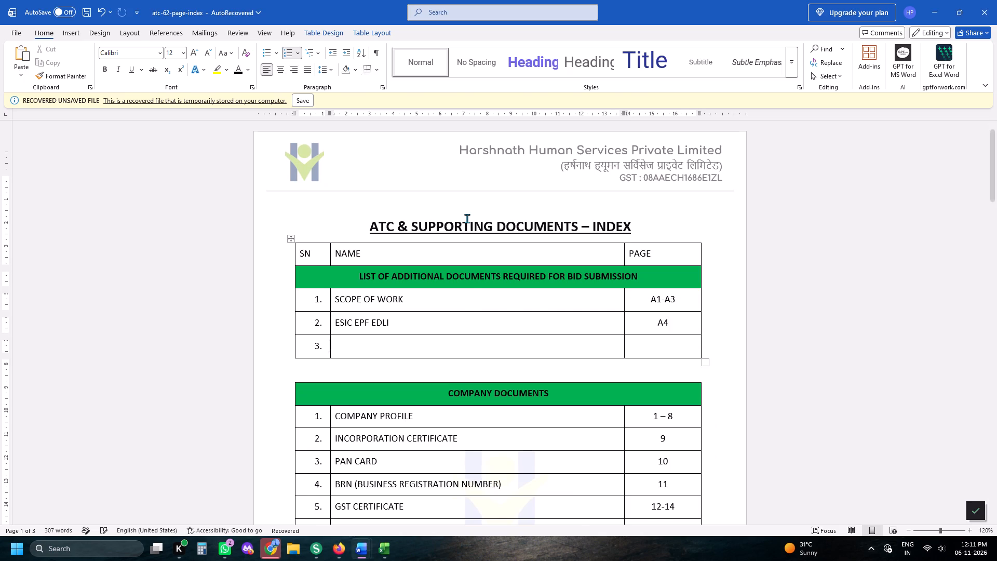
pyautogui.hotkey('alt', 'Tab')
pyautogui.click(402, 14)
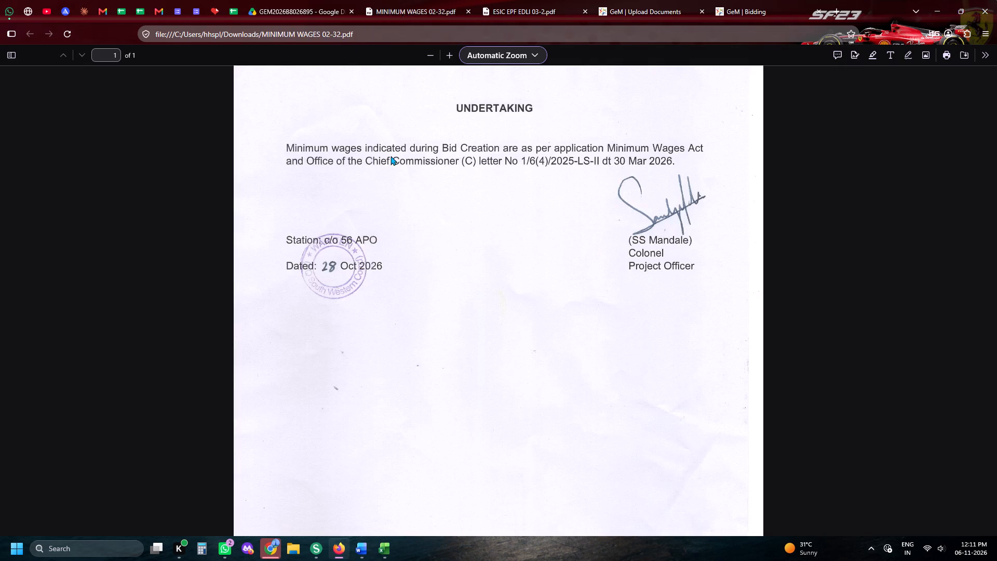
pyautogui.hotkey('alt', 'Tab')
pyautogui.click(289, 312)
pyautogui.click(364, 321)
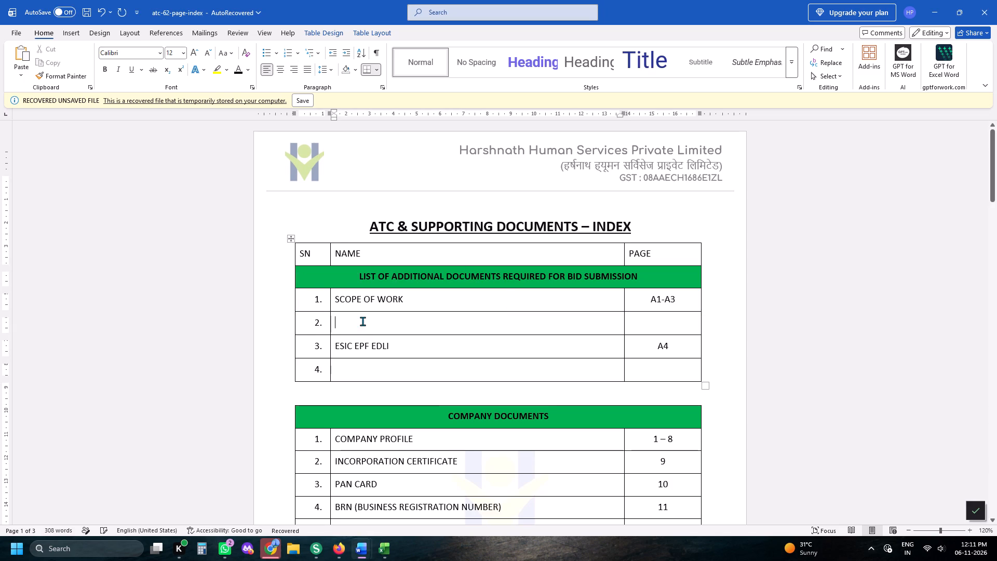
pyautogui.write('MININ')
pyautogui.press('BackSpace')
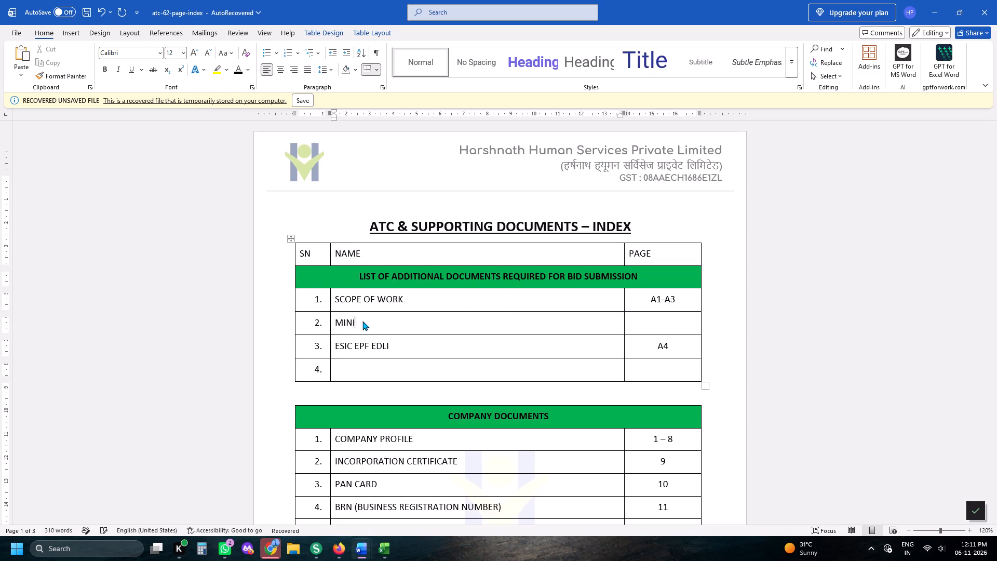
pyautogui.write('MUM WAGES')
pyautogui.press('Tab')
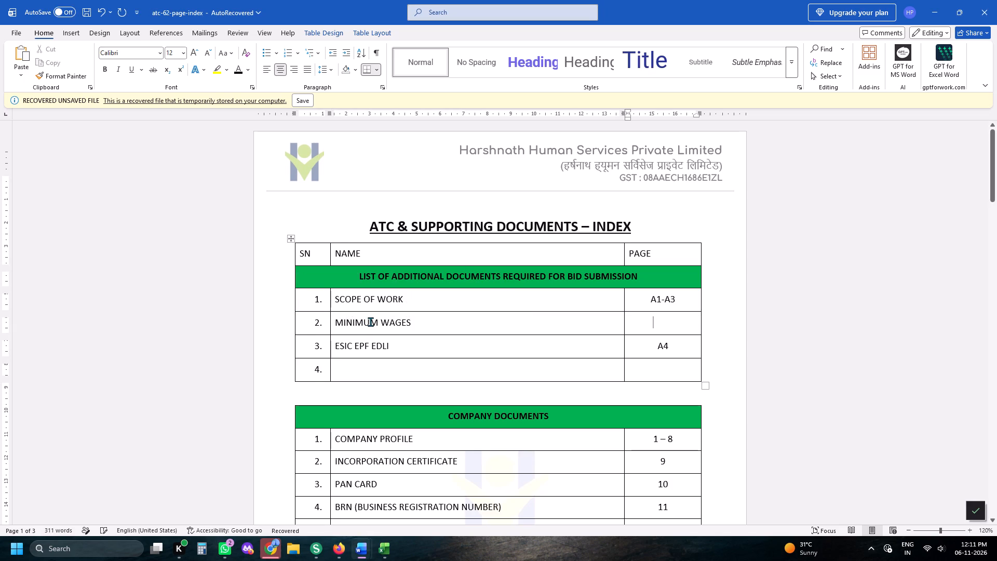
# Set the page of MINIMUM WAGES to A4 and the page of ESIC EPF EDLI to A5, checking against the open PDFs.
pyautogui.press('a')
pyautogui.hotkey('alt', 'Tab')
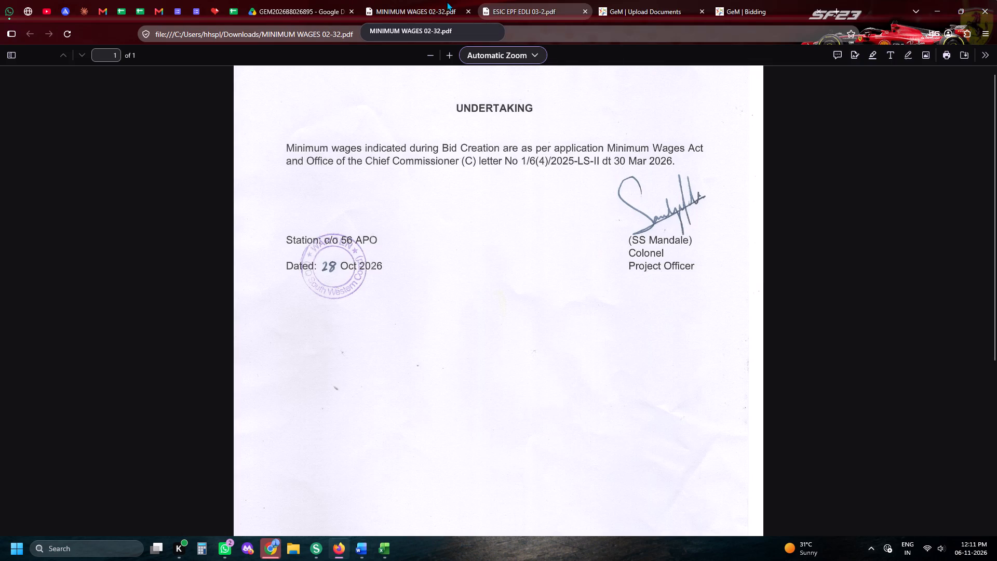
pyautogui.click(436, 0)
pyautogui.click(419, 9)
pyautogui.click(544, 0)
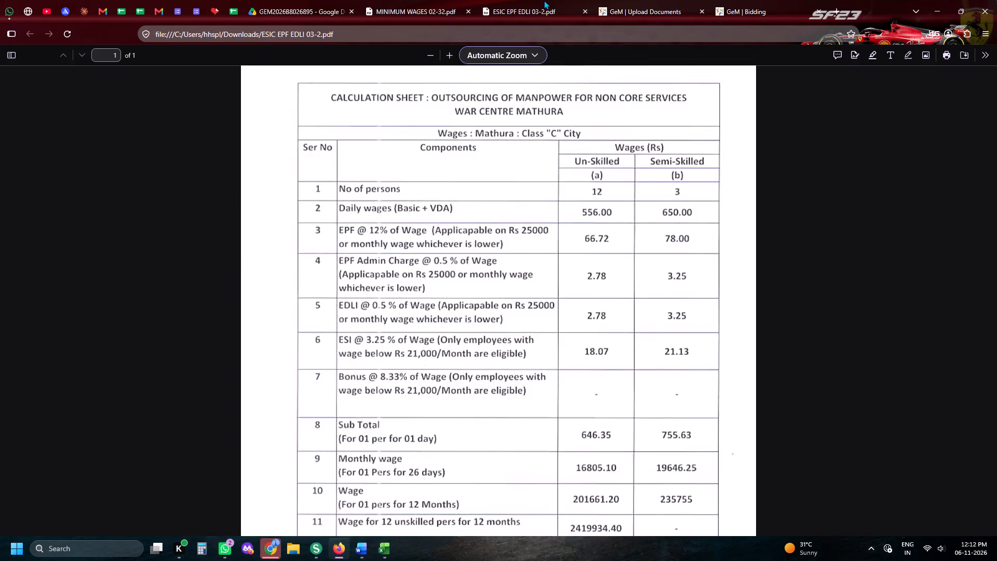
pyautogui.hotkey('alt', 'Tab')
pyautogui.press('5')
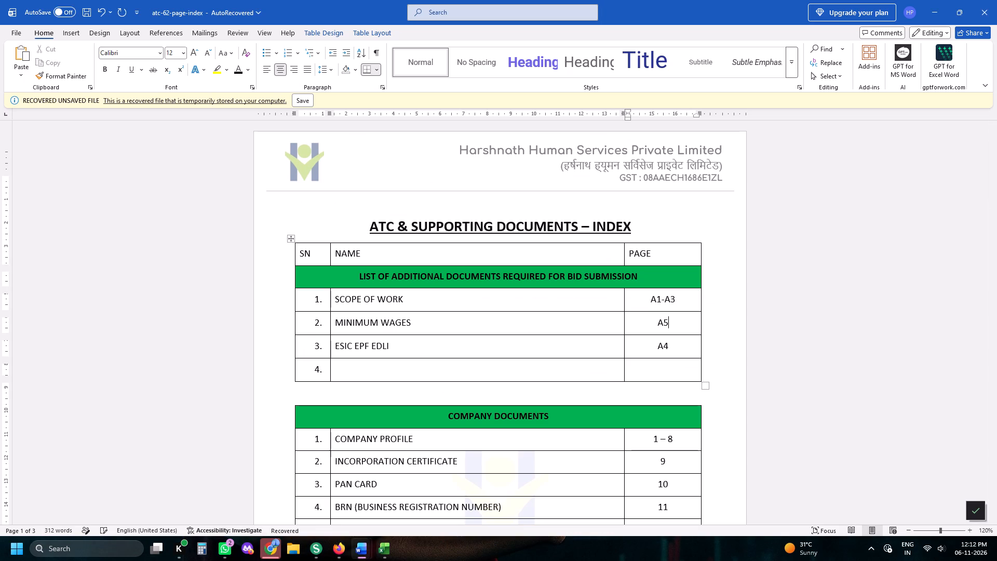
pyautogui.press('BackSpace')
pyautogui.press('4')
pyautogui.press('Down')
pyautogui.press('BackSpace')
pyautogui.press('5')
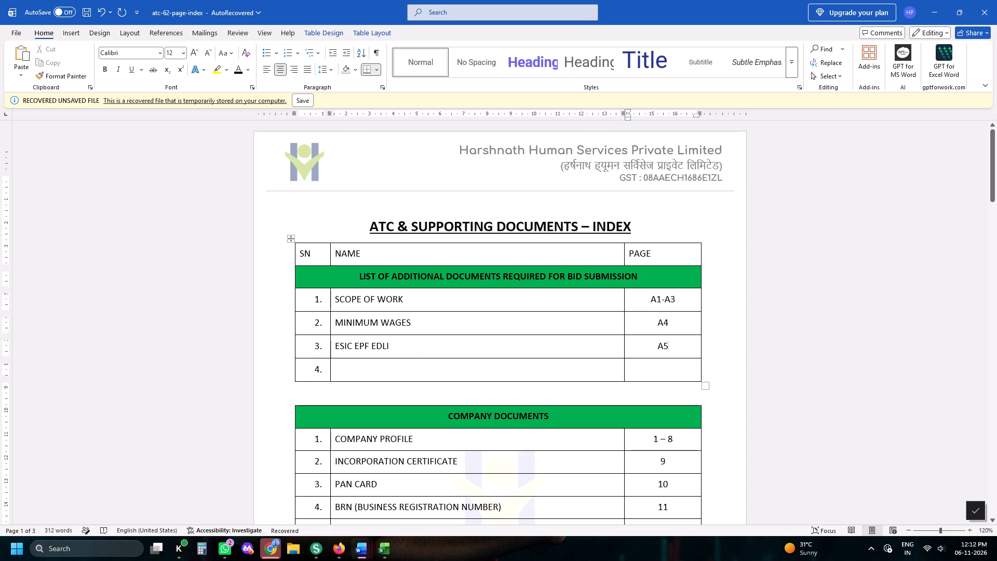
# Review REQUIRED DOCUMENTS.pdf in the bid's Drive folder and delete the blank fourth row from the index's additional documents list.
pyautogui.hotkey('alt', 'Tab')
pyautogui.click(308, 0)
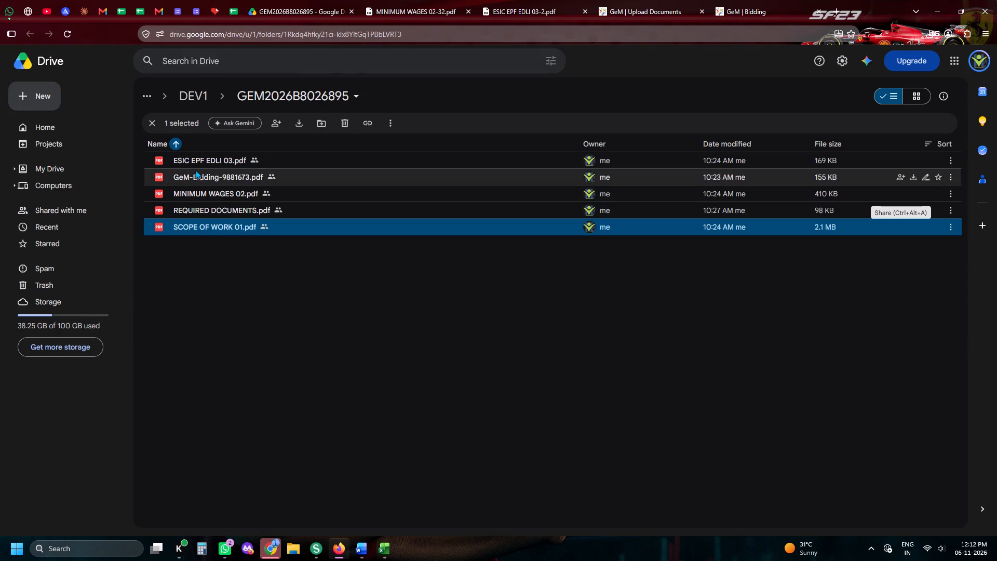
pyautogui.tripleClick(181, 210)
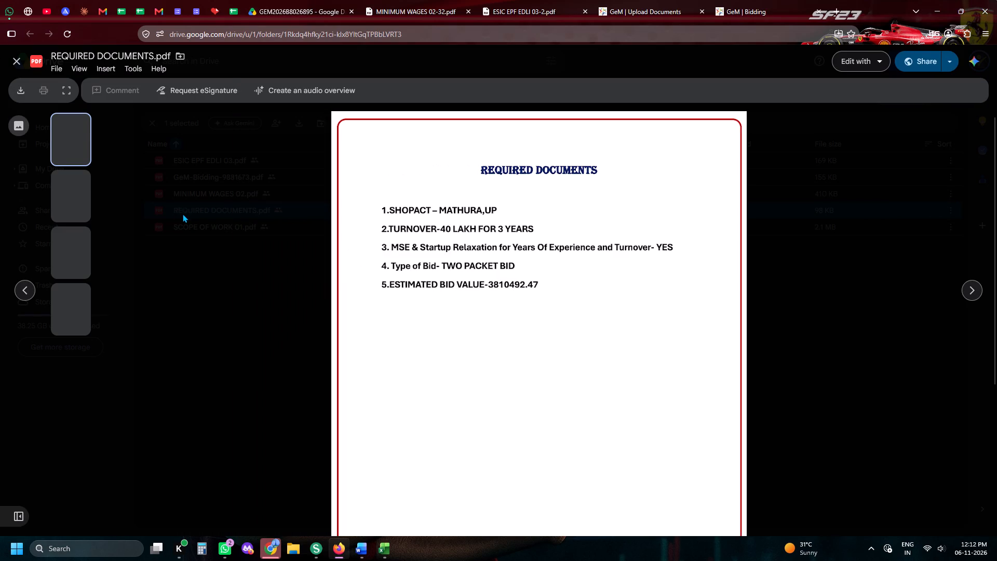
pyautogui.click(19, 62)
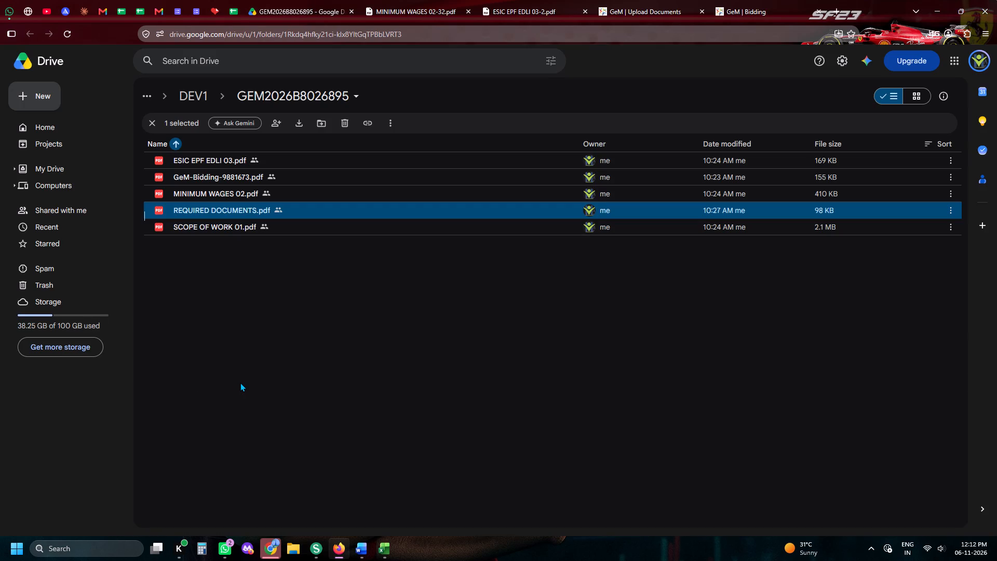
pyautogui.hotkey('alt', 'Tab')
pyautogui.moveTo(635, 367); pyautogui.dragTo(611, 373)
pyautogui.click(783, 338)
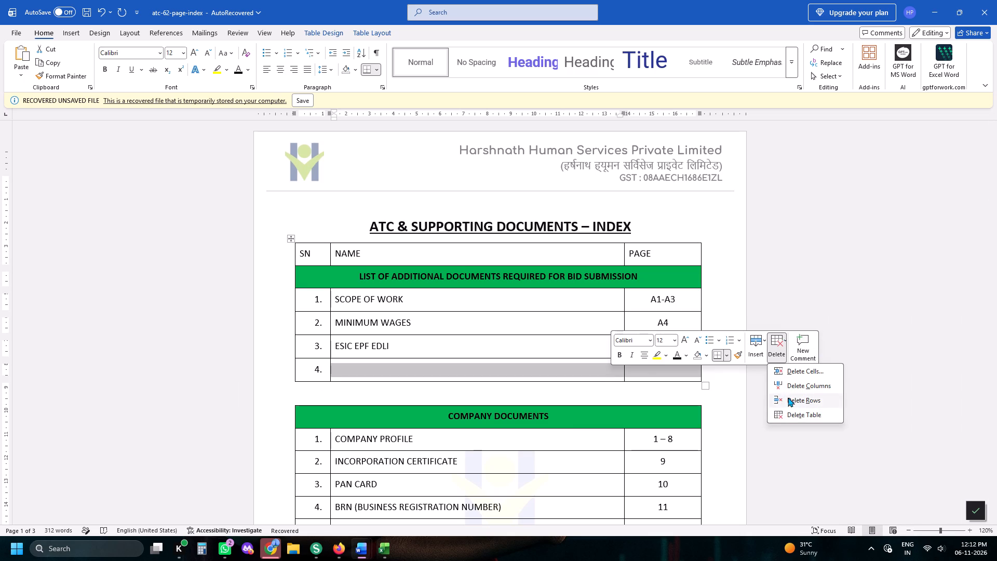
pyautogui.click(787, 395)
# Export the index as a PDF named M💫P 26 in Downloads and minimize the browser window that opens it.
pyautogui.hotkey('alt', 'f')
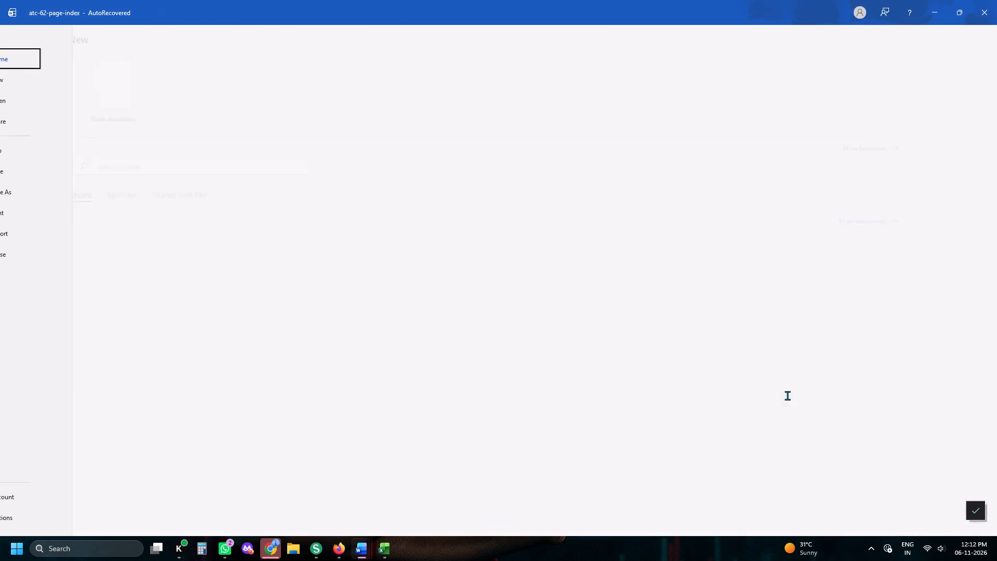
pyautogui.hotkey('alt', 'e')
pyautogui.hotkey('alt', 'a')
pyautogui.scroll(5, 85, 332)
pyautogui.tripleClick(57, 307)
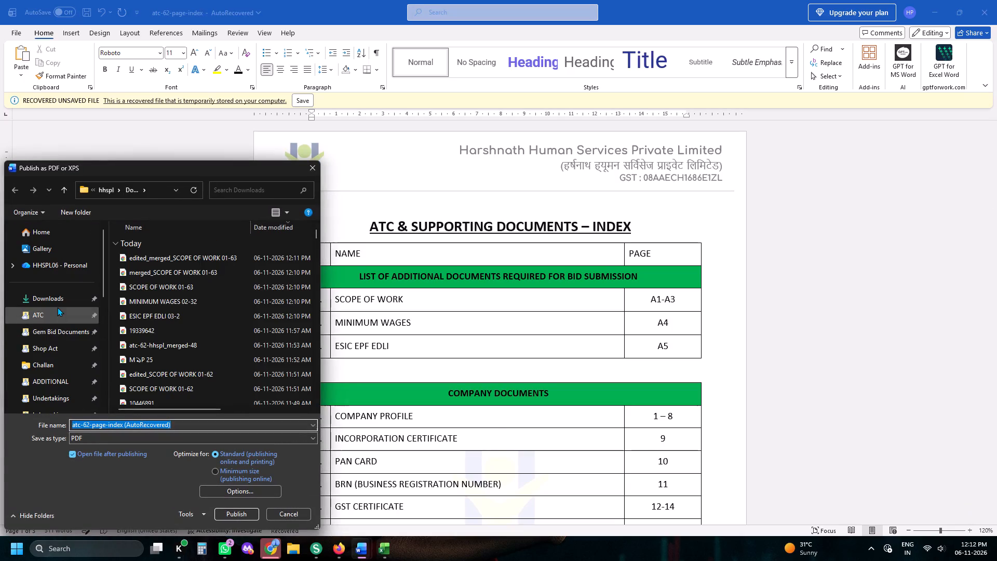
pyautogui.click(147, 358)
pyautogui.click(124, 425)
pyautogui.click(124, 425)
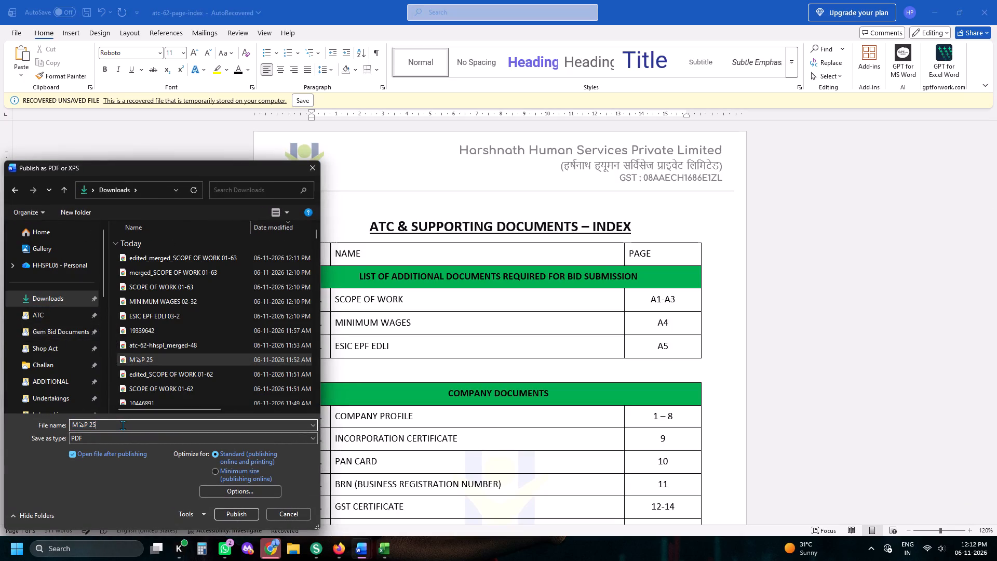
pyautogui.press('BackSpace')
pyautogui.press('6')
pyautogui.press('Return')
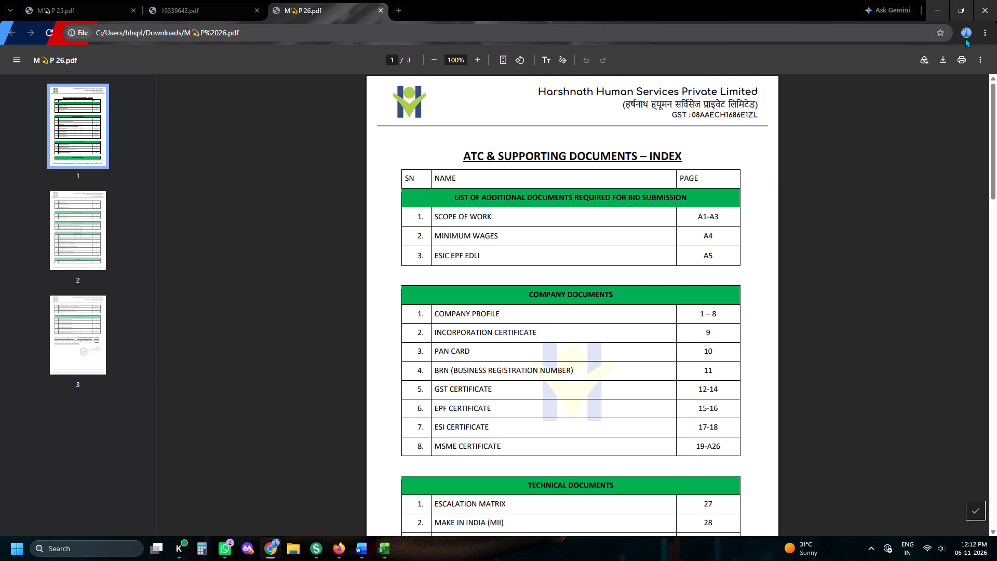
pyautogui.click(942, 3)
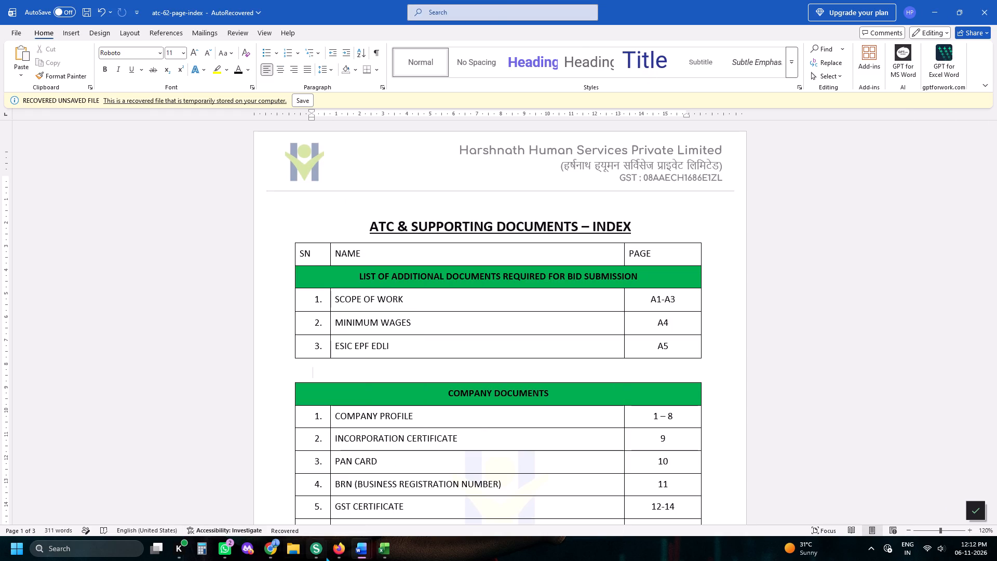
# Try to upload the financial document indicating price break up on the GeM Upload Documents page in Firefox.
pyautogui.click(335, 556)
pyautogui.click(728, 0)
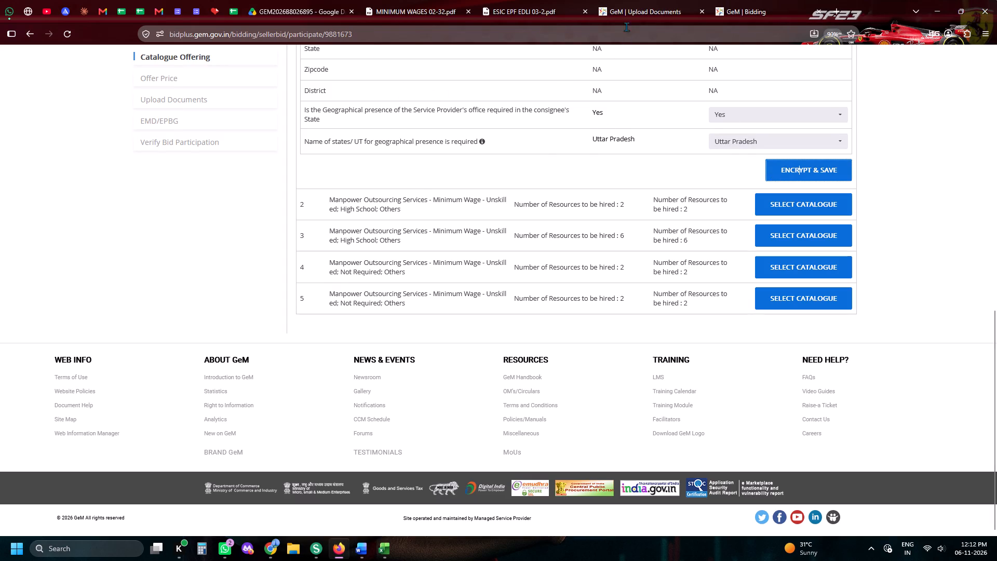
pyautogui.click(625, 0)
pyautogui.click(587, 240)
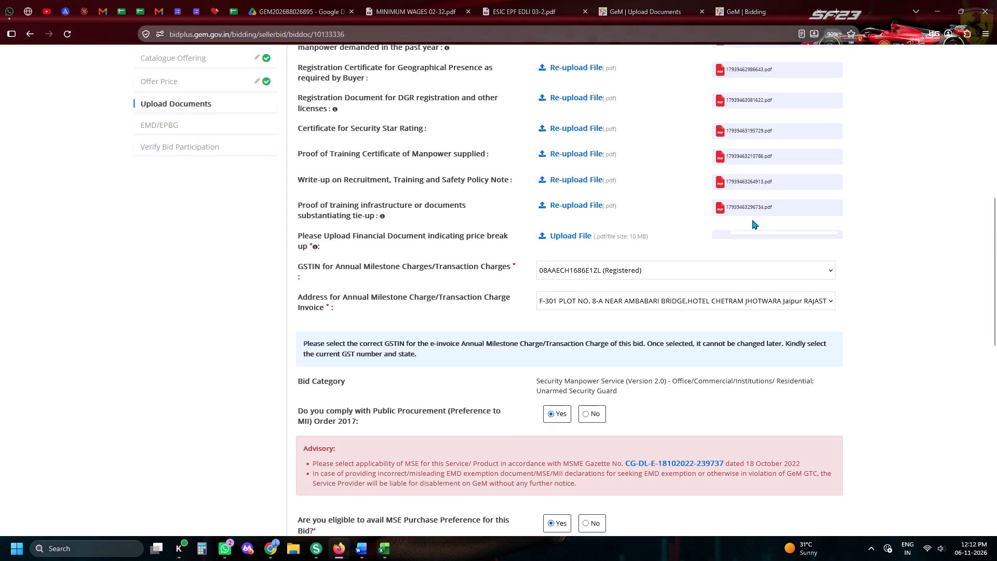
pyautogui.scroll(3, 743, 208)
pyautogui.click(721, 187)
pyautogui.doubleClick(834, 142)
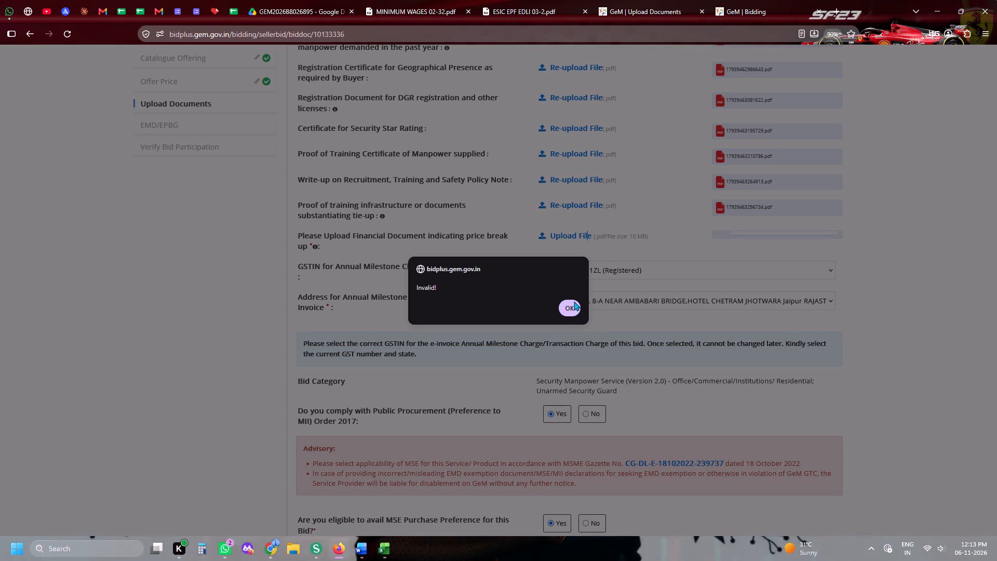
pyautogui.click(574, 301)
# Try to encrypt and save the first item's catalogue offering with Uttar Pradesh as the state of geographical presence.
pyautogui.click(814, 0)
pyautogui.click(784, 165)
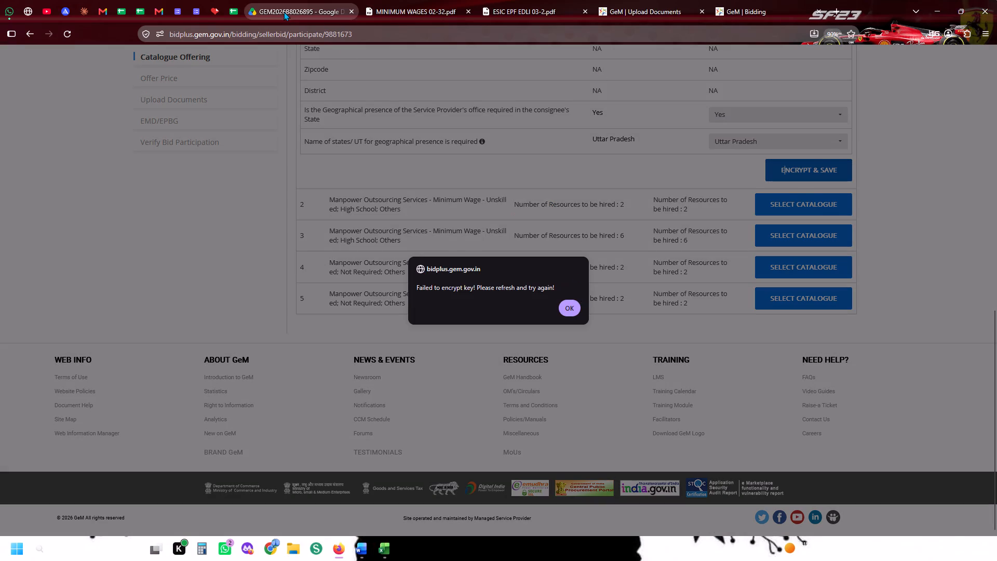
# In iLovePDF, add M💫P 26.pdf ahead of the signed scope of work and atc-62-hhspl.pdf, and merge the three PDFs.
pyautogui.click(284, 11)
pyautogui.click(208, 9)
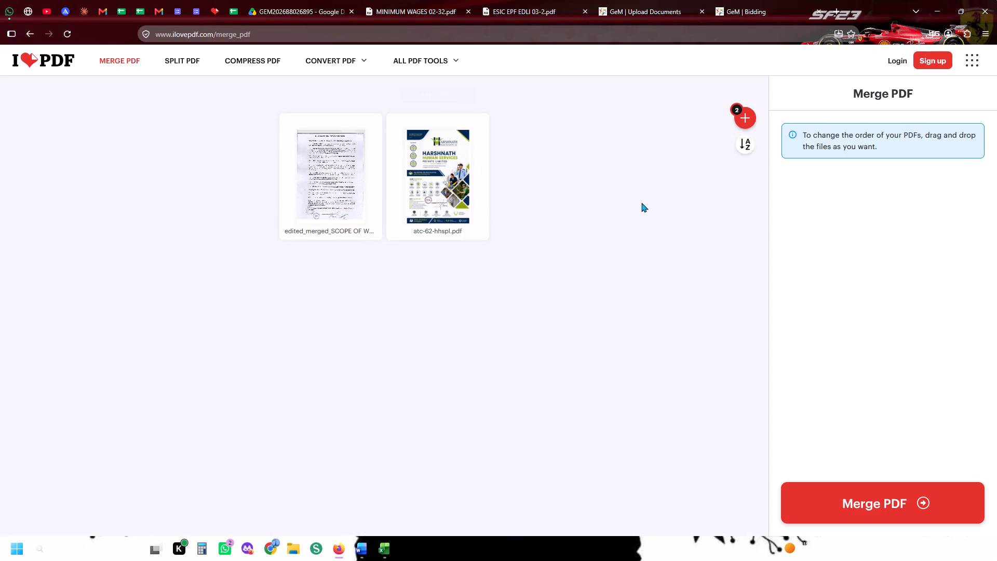
pyautogui.click(745, 124)
pyautogui.scroll(5, 746, 228)
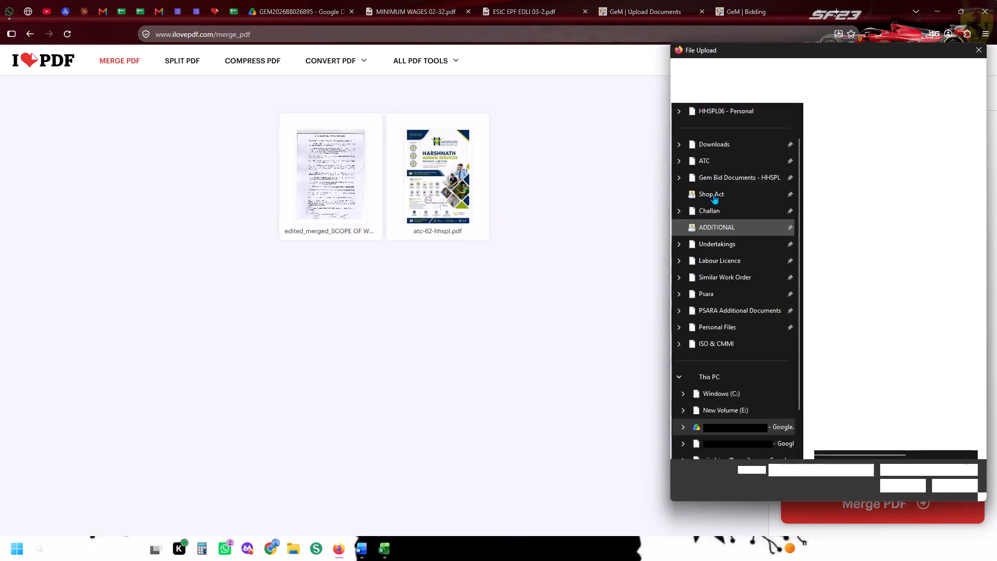
pyautogui.click(708, 182)
pyautogui.doubleClick(852, 144)
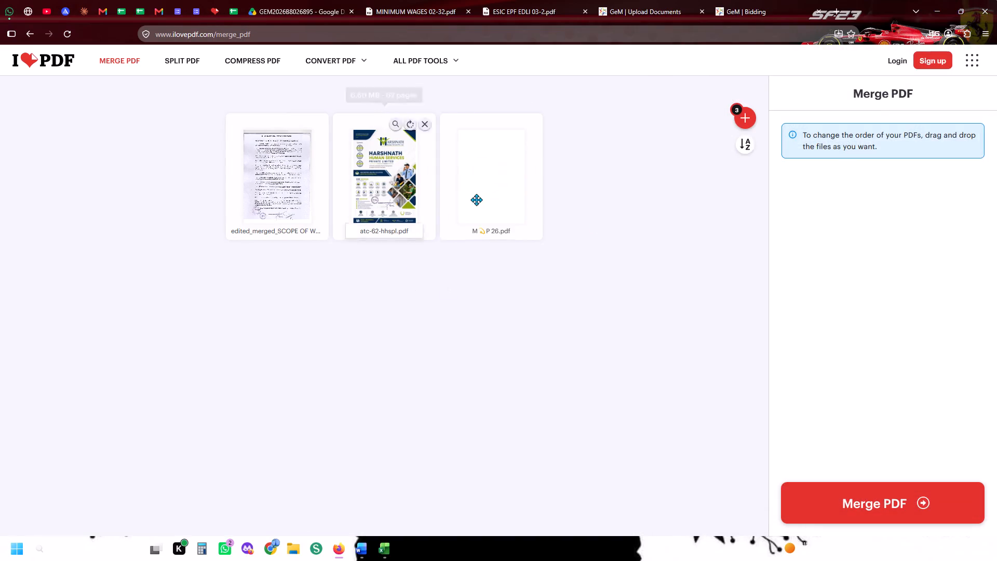
pyautogui.moveTo(489, 186); pyautogui.dragTo(234, 185)
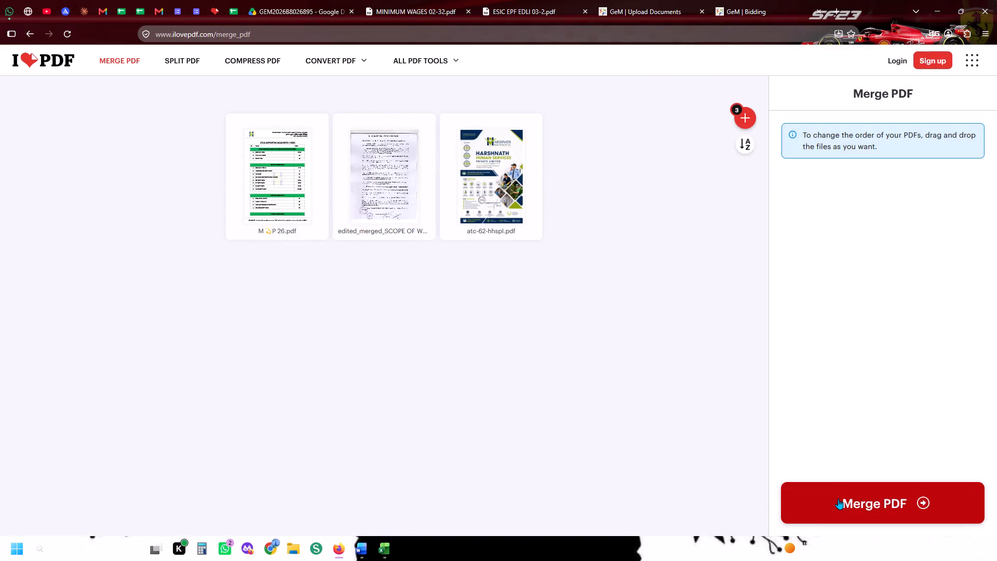
pyautogui.click(838, 499)
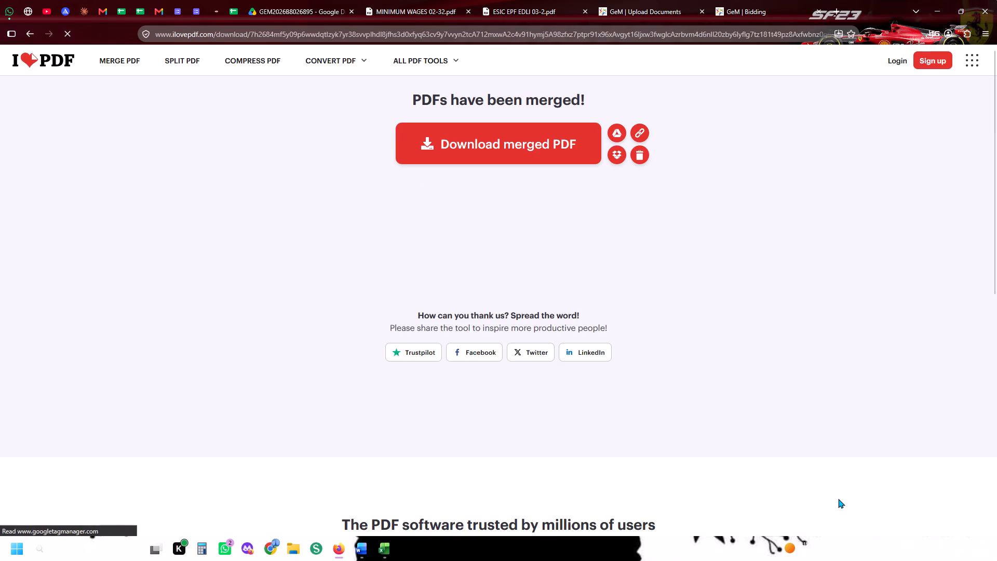
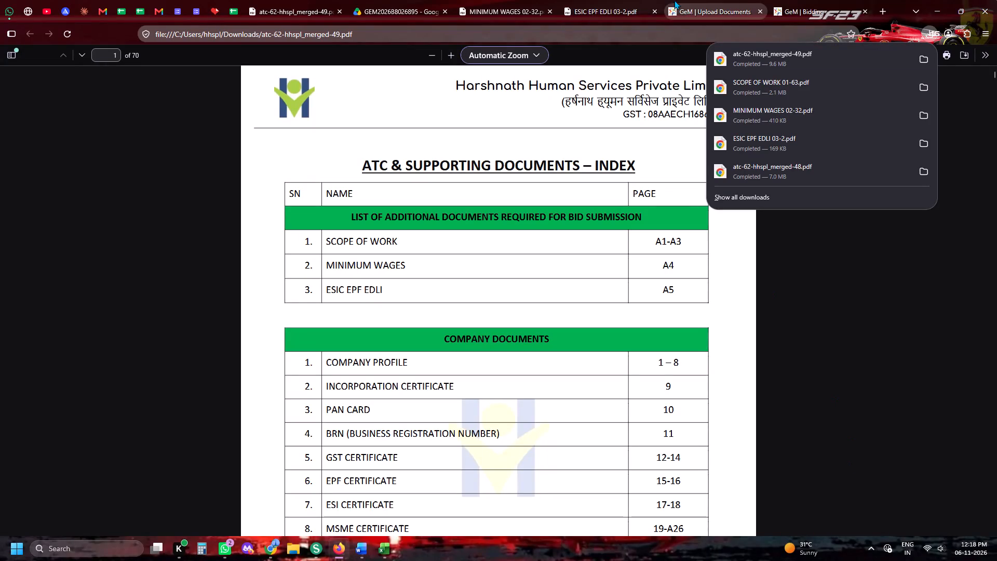
# Upload 19339642 from Downloads as the financial document indicating price break up on the GeM Upload Documents page.
pyautogui.click(720, 0)
pyautogui.doubleClick(552, 242)
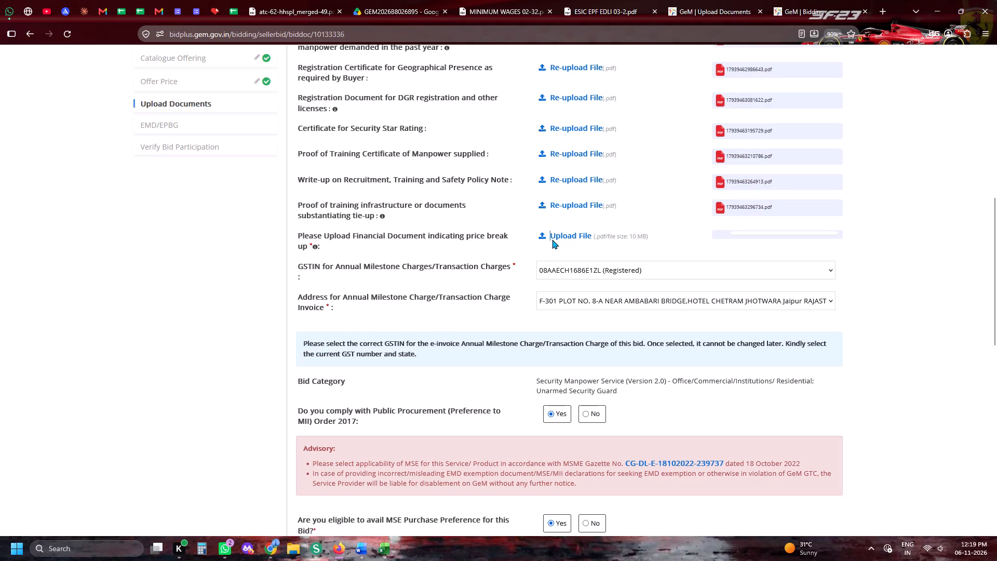
pyautogui.scroll(2, 794, 210)
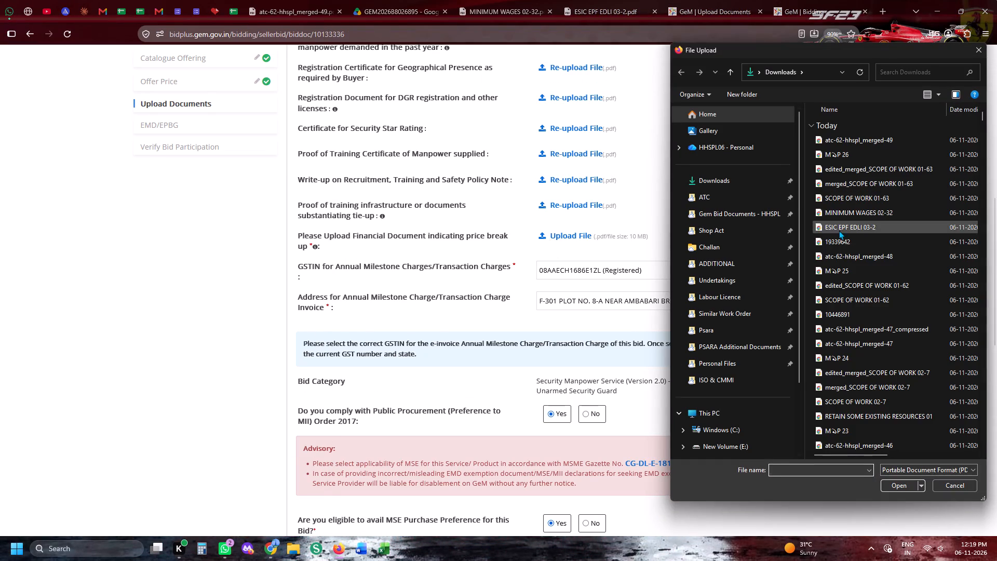
pyautogui.doubleClick(842, 247)
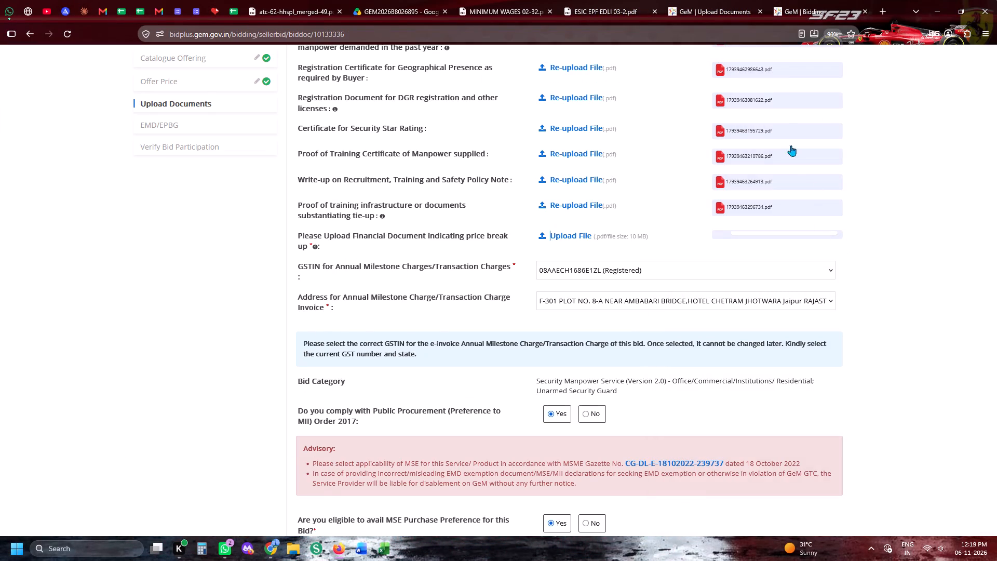
# Encrypt and save the first item's catalogue offering in the manpower outsourcing bid.
pyautogui.click(801, 5)
pyautogui.click(567, 311)
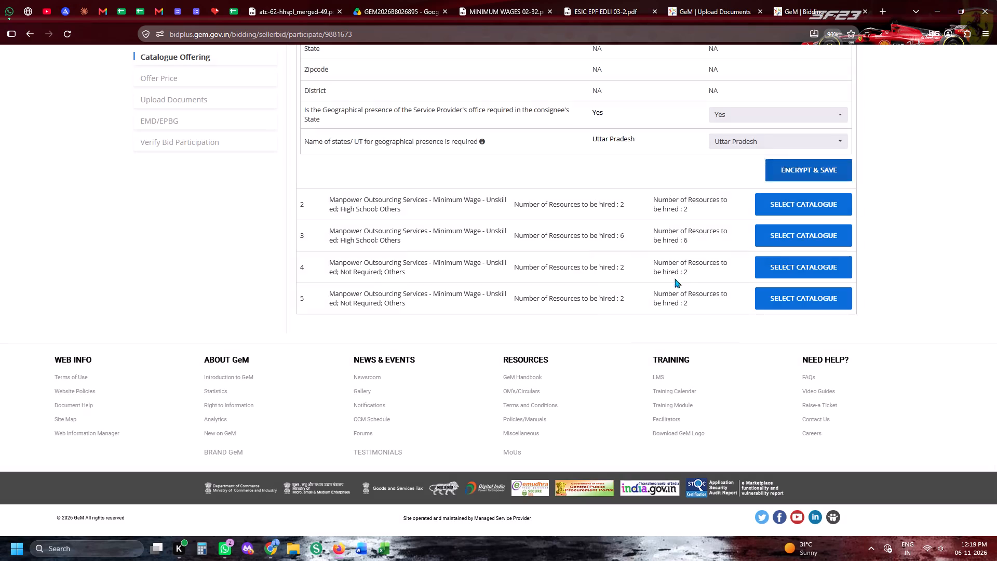
pyautogui.click(779, 168)
# Save the Upload Documents section of the security manpower bid.
pyautogui.click(730, 11)
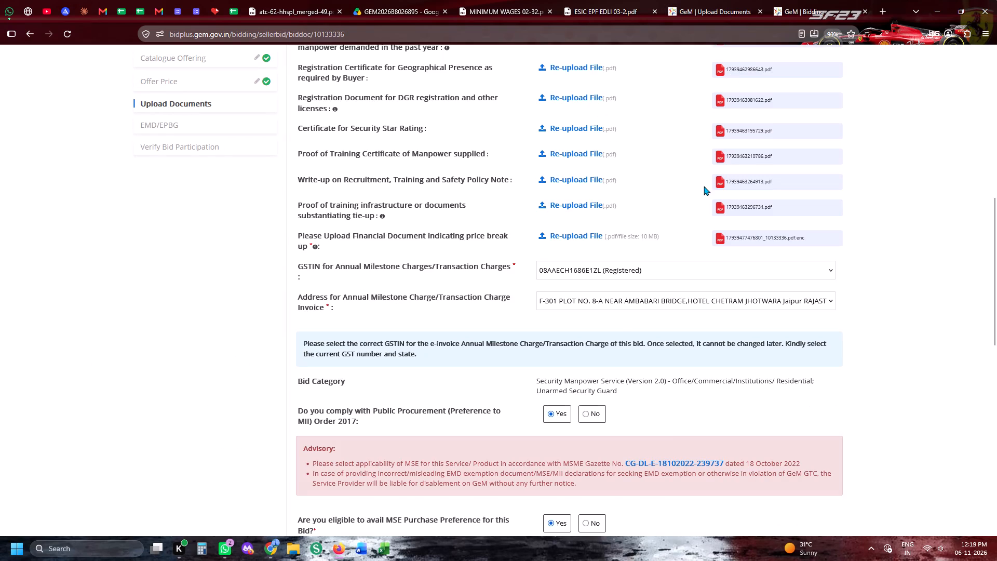
pyautogui.scroll(-12, 616, 355)
pyautogui.click(813, 293)
# Select the catalogue for the second item of the manpower outsourcing bid.
pyautogui.click(788, 0)
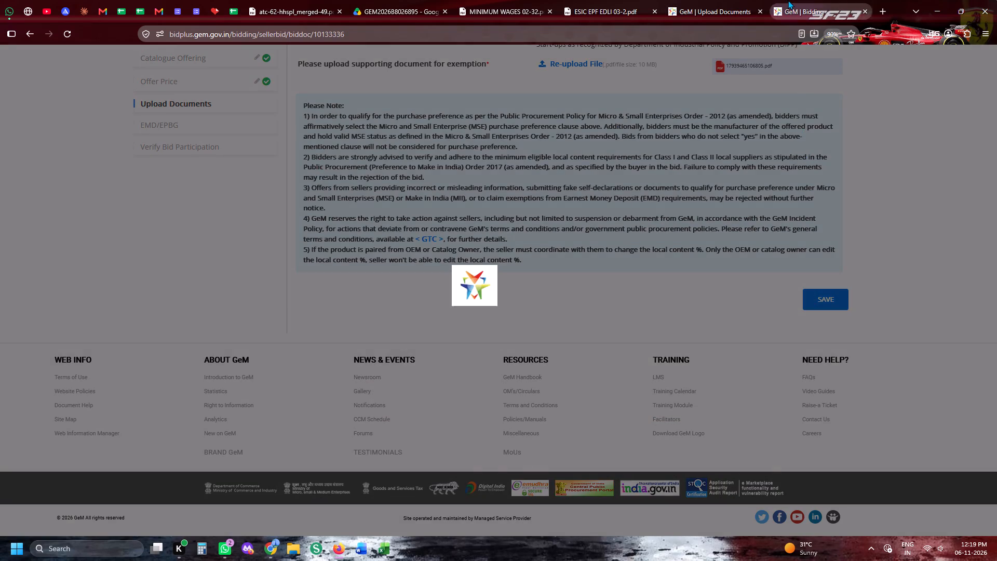
pyautogui.click(787, 306)
# Save the EMD/EPBG section of the security manpower bid.
pyautogui.click(658, 0)
pyautogui.click(718, 0)
pyautogui.scroll(-5, 748, 133)
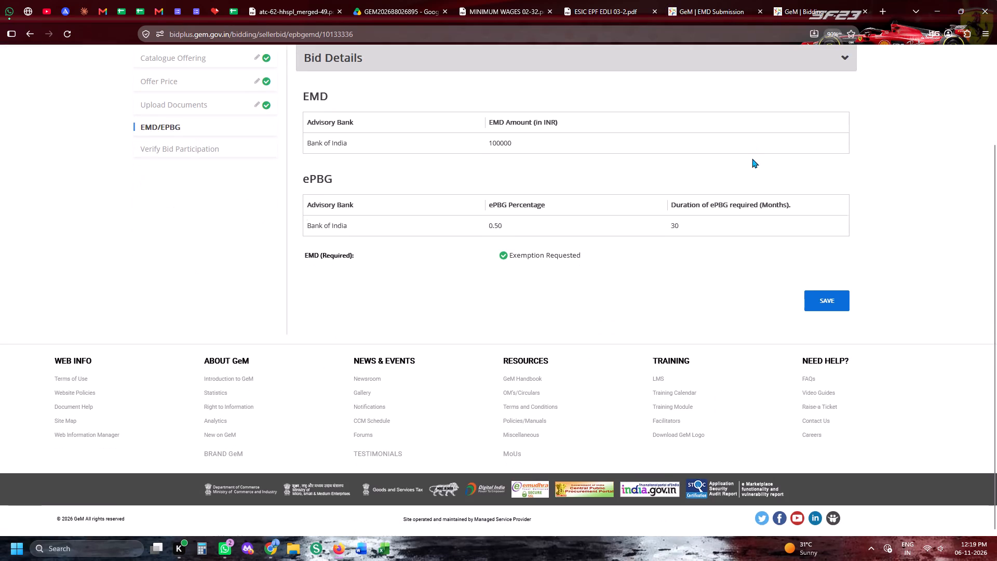
pyautogui.click(824, 289)
pyautogui.click(812, 287)
pyautogui.click(818, 302)
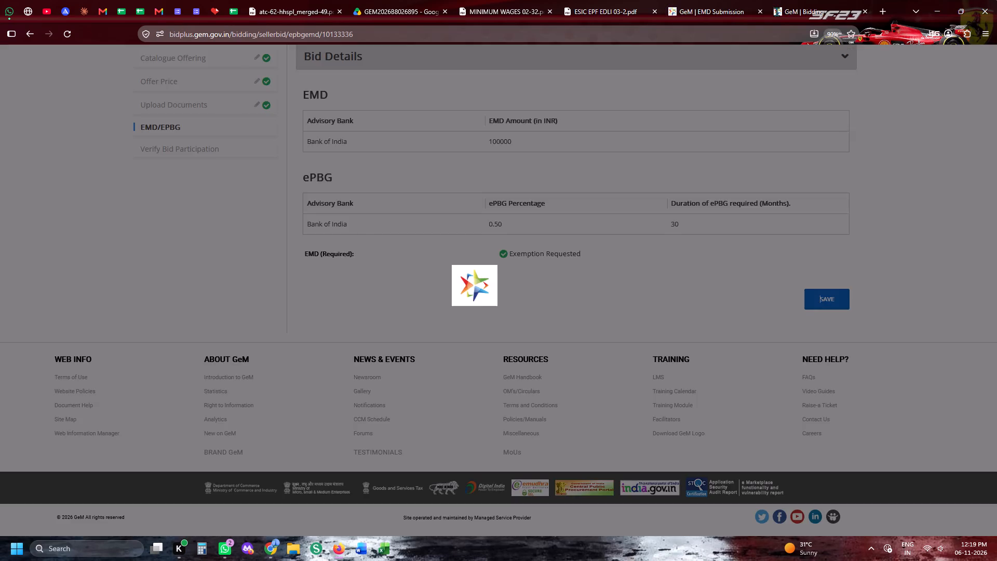
# Keep the second item's skill category as Unskilled and set its offered type of function to Others.
pyautogui.click(773, 0)
pyautogui.scroll(-3, 779, 230)
pyautogui.click(766, 228)
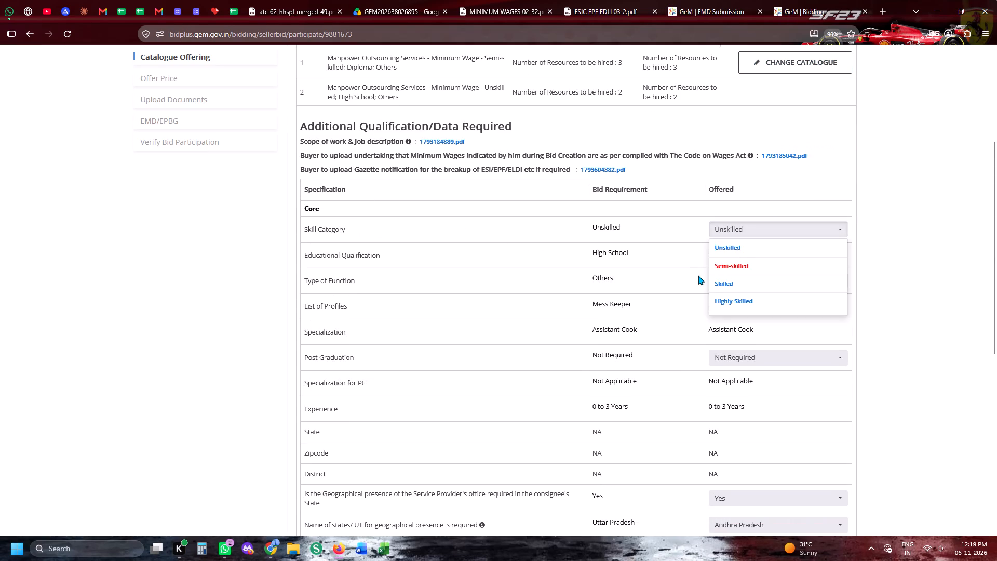
pyautogui.click(657, 274)
pyautogui.click(713, 276)
pyautogui.scroll(-6, 724, 315)
pyautogui.click(724, 341)
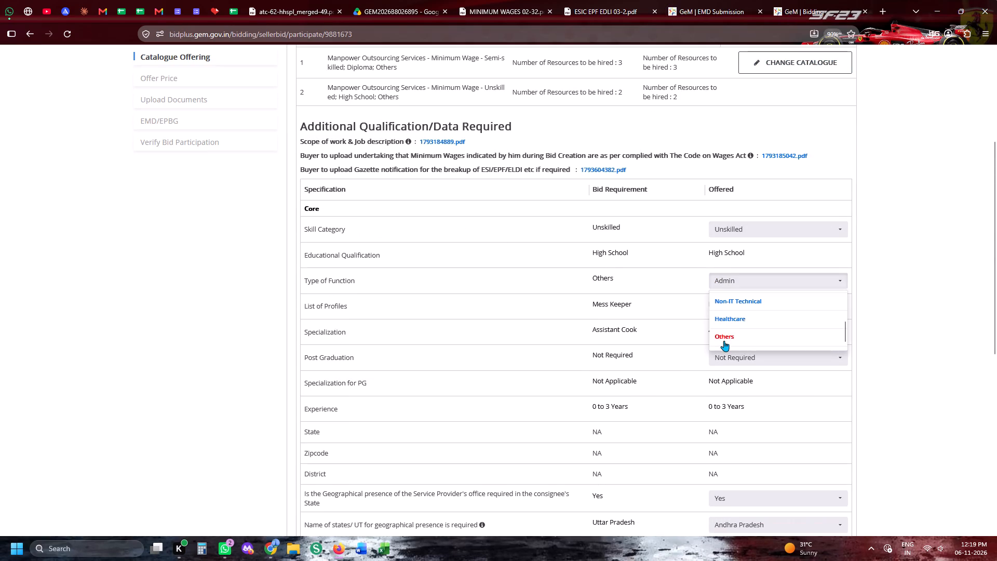
# Replace Andhra Pradesh with Uttar Pradesh as the second item's state of geographical presence, and encrypt and save the offering.
pyautogui.scroll(-3, 724, 341)
pyautogui.click(726, 329)
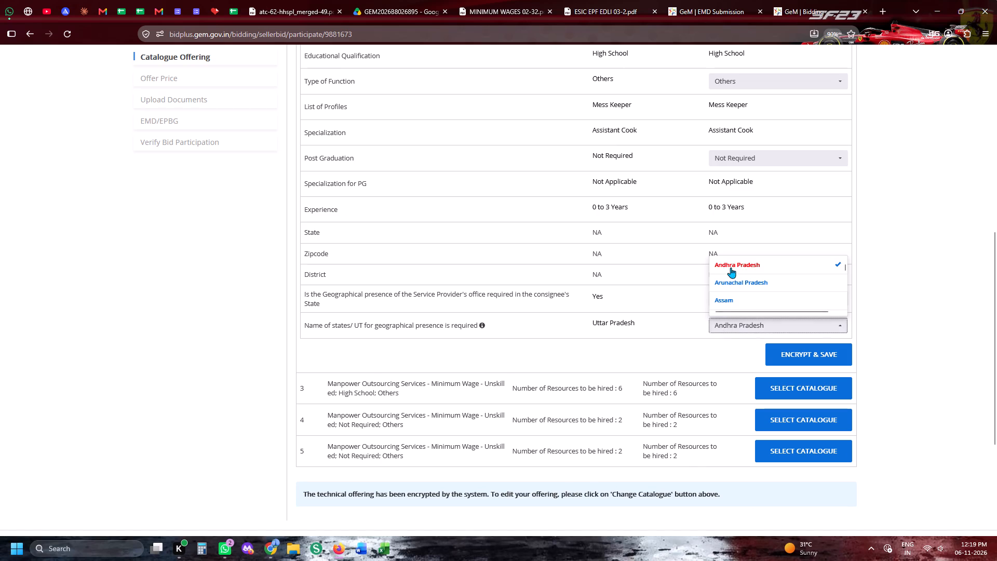
pyautogui.click(731, 268)
pyautogui.click(731, 340)
pyautogui.click(731, 326)
pyautogui.press('u')
pyautogui.press('u')
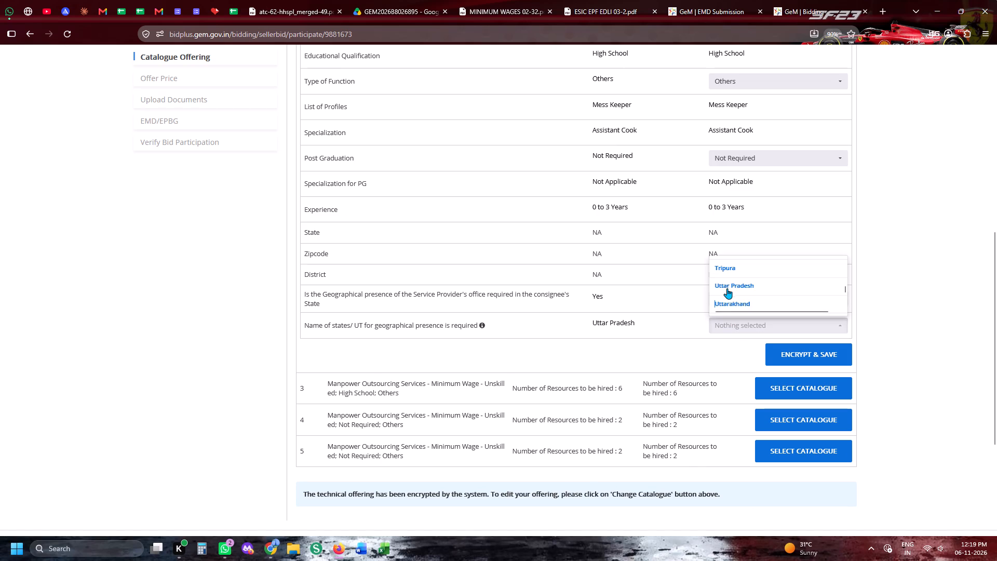
pyautogui.click(726, 286)
pyautogui.click(691, 290)
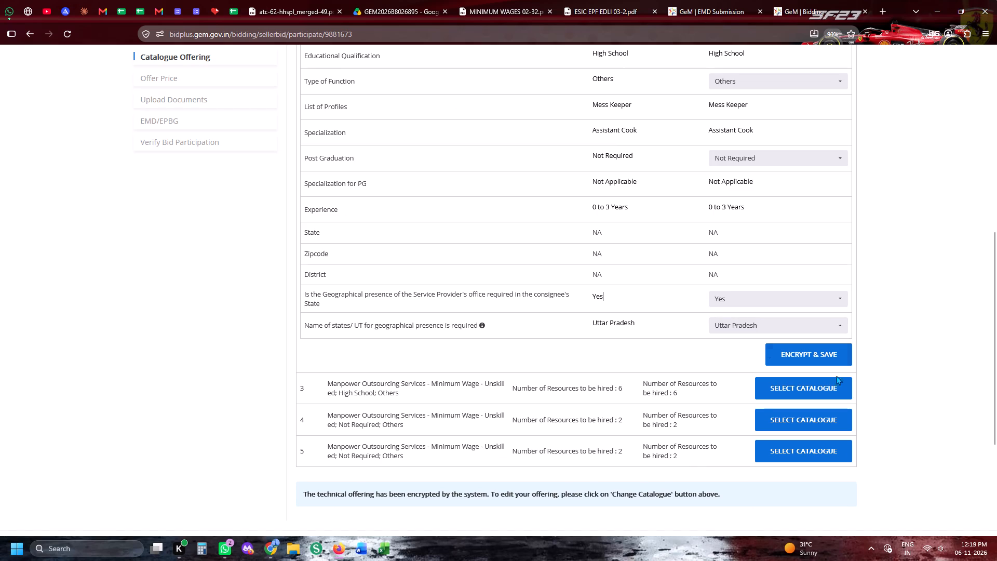
pyautogui.click(802, 350)
pyautogui.click(792, 0)
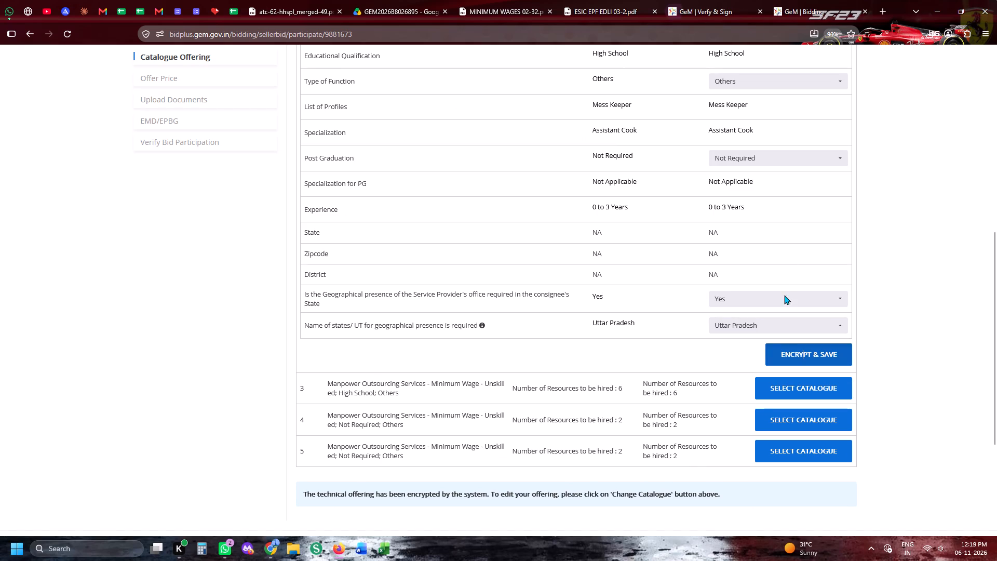
# Agree to the terms and conditions of the security manpower bid and request verification with OTP.
pyautogui.click(675, 0)
pyautogui.scroll(-4, 429, 311)
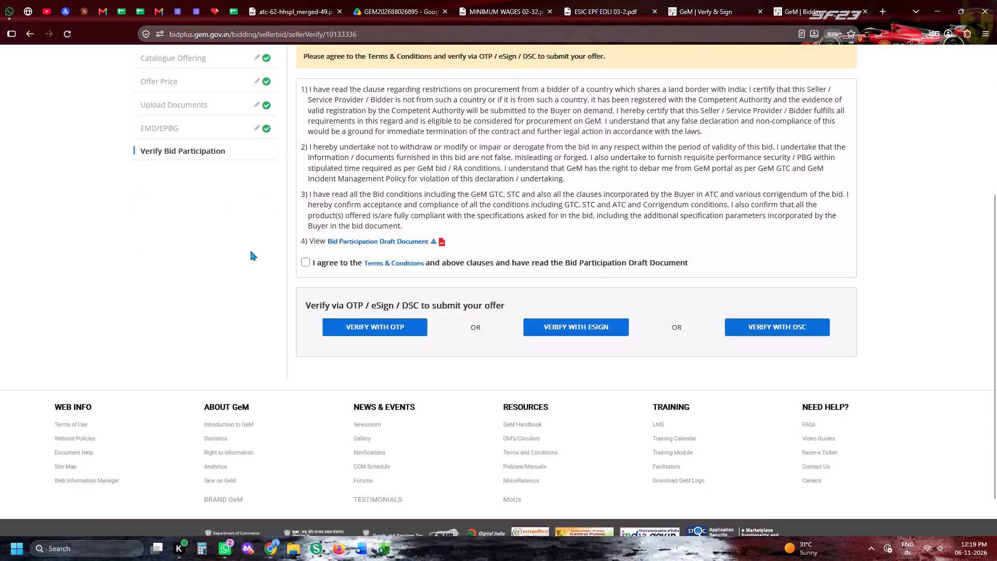
pyautogui.click(308, 220)
pyautogui.click(339, 281)
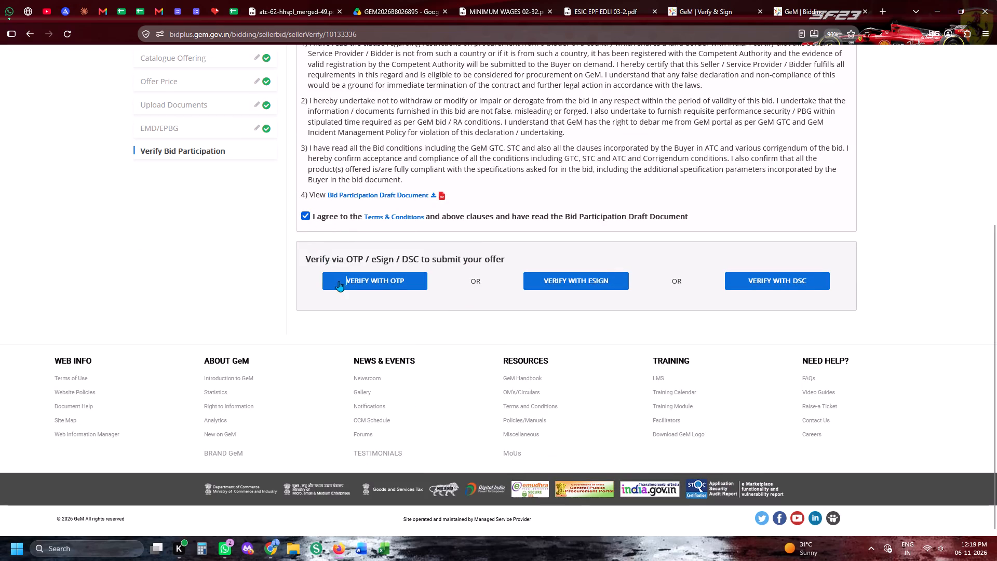
# Close the merged ATC PDF, Google Drive, MINIMUM WAGES and ESIC EPF EDLI tabs.
pyautogui.click(343, 17)
pyautogui.tripleClick(343, 9)
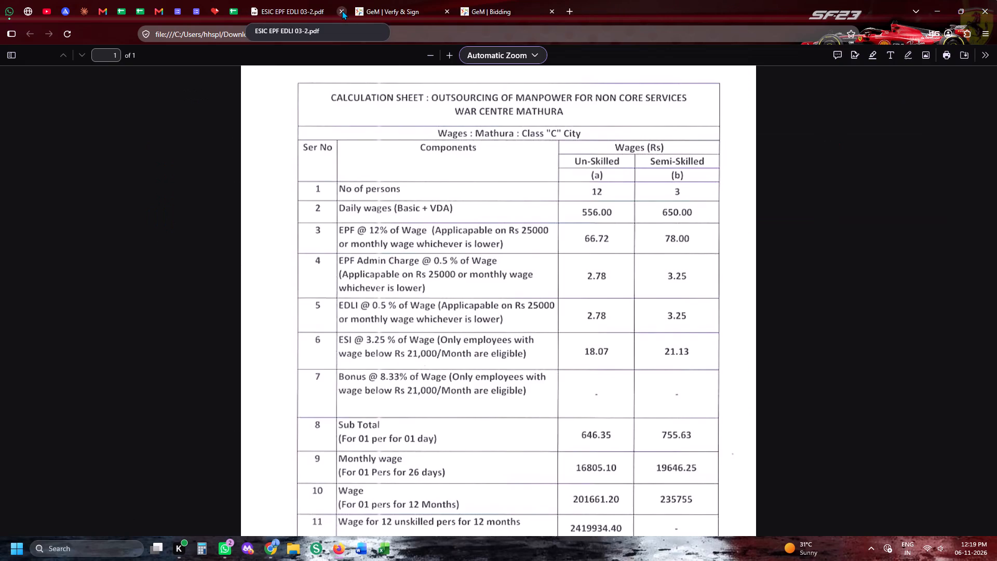
pyautogui.click(342, 10)
# Encrypt and save the second item's catalogue offering again.
pyautogui.click(372, 0)
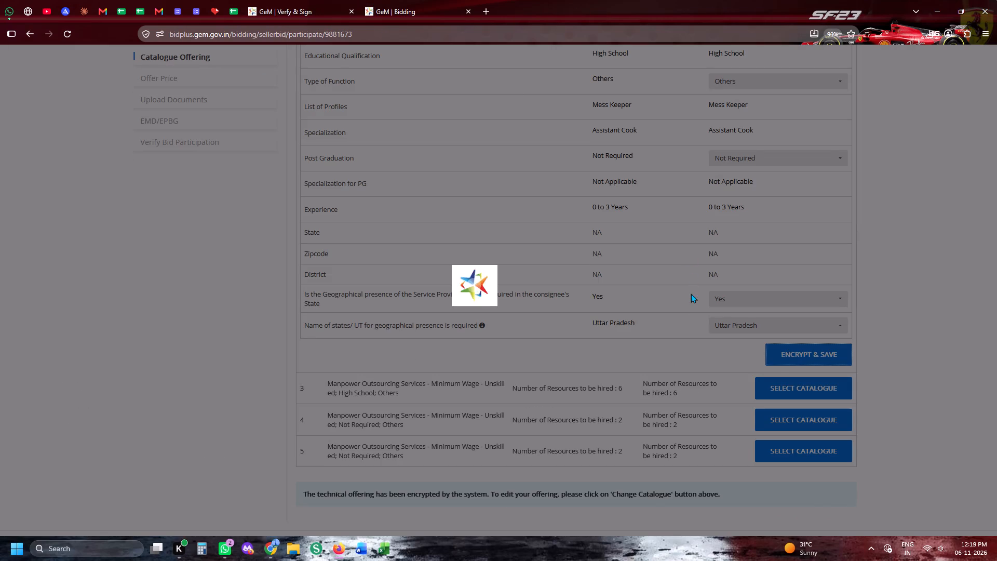
pyautogui.doubleClick(780, 359)
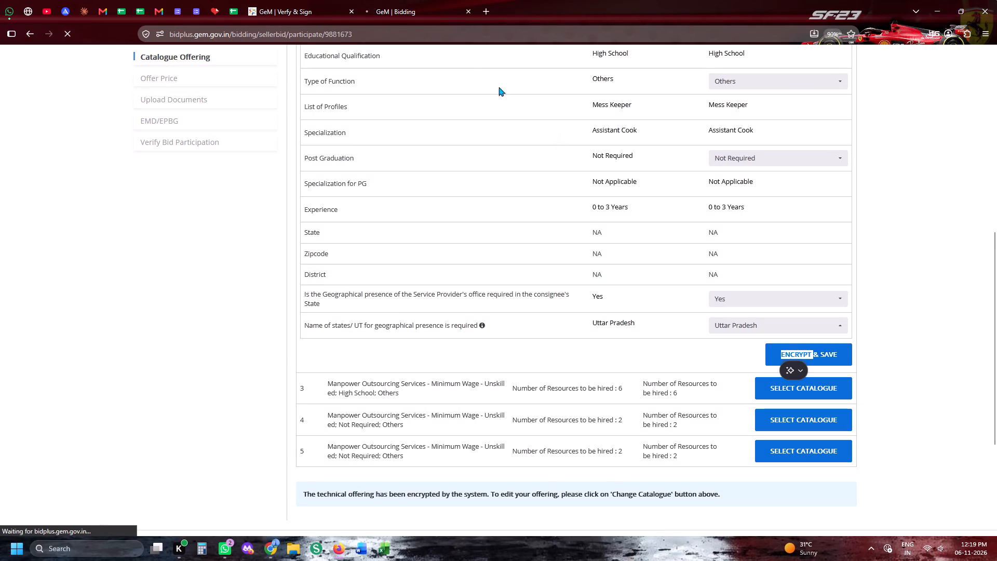
# Select the catalogue for the third item and set its offered type of function to Others, keeping the Unskilled category.
pyautogui.click(307, 0)
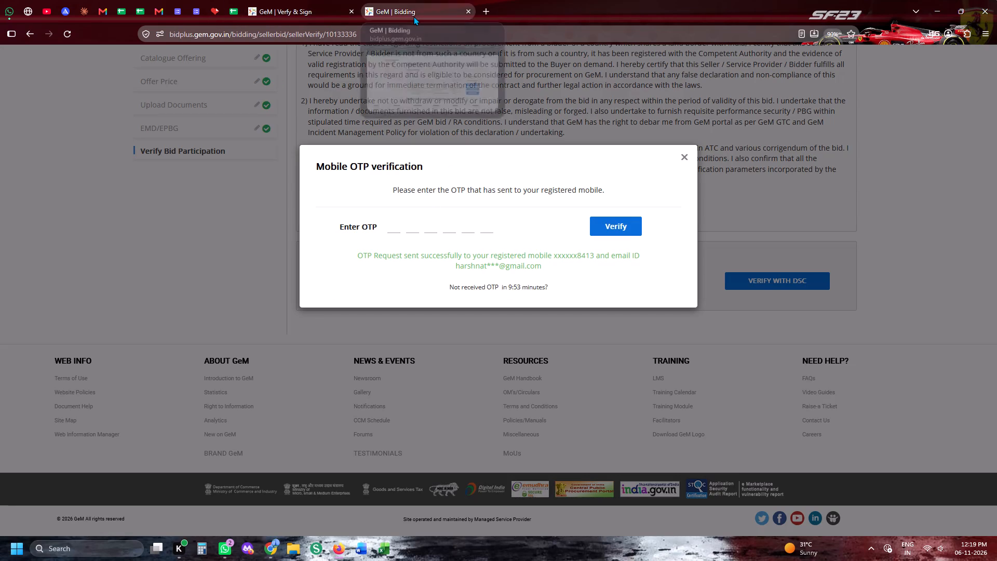
pyautogui.click(413, 16)
pyautogui.click(816, 342)
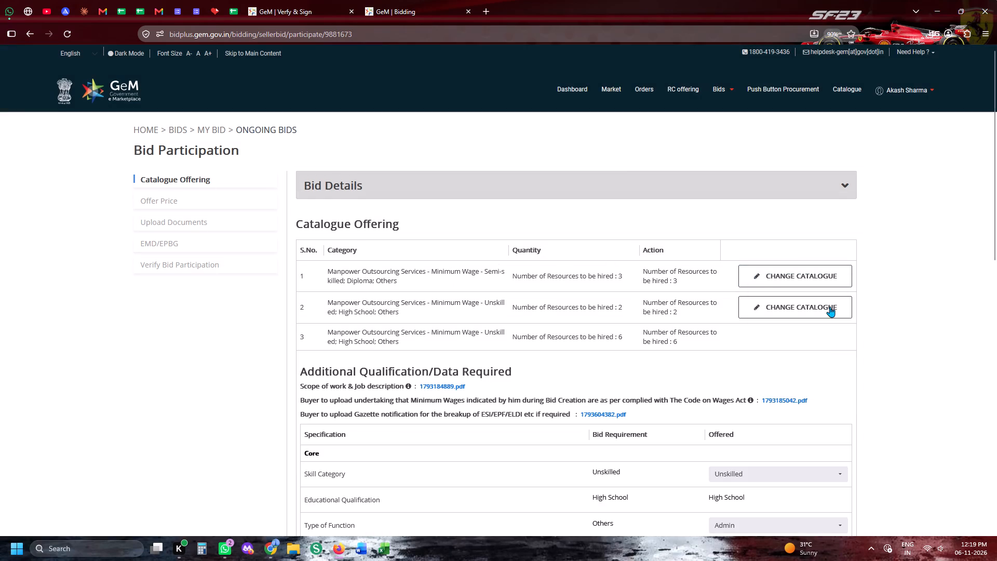
pyautogui.scroll(-5, 830, 311)
pyautogui.click(732, 132)
pyautogui.click(650, 164)
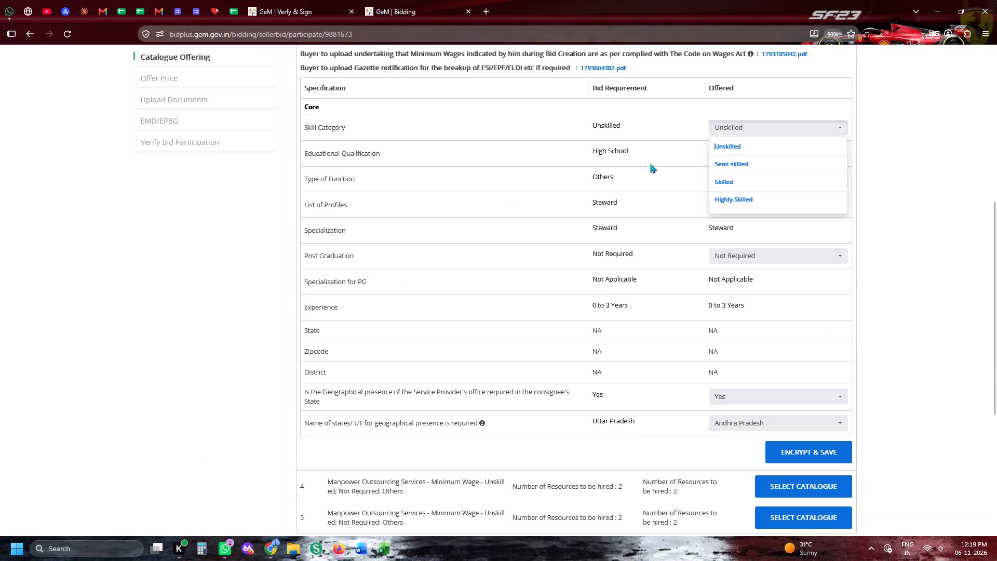
pyautogui.click(725, 176)
pyautogui.scroll(-5, 733, 210)
pyautogui.click(732, 237)
# Replace Andhra Pradesh with Uttar Pradesh as the third item's state of geographical presence, and encrypt and save the offering.
pyautogui.scroll(-3, 732, 237)
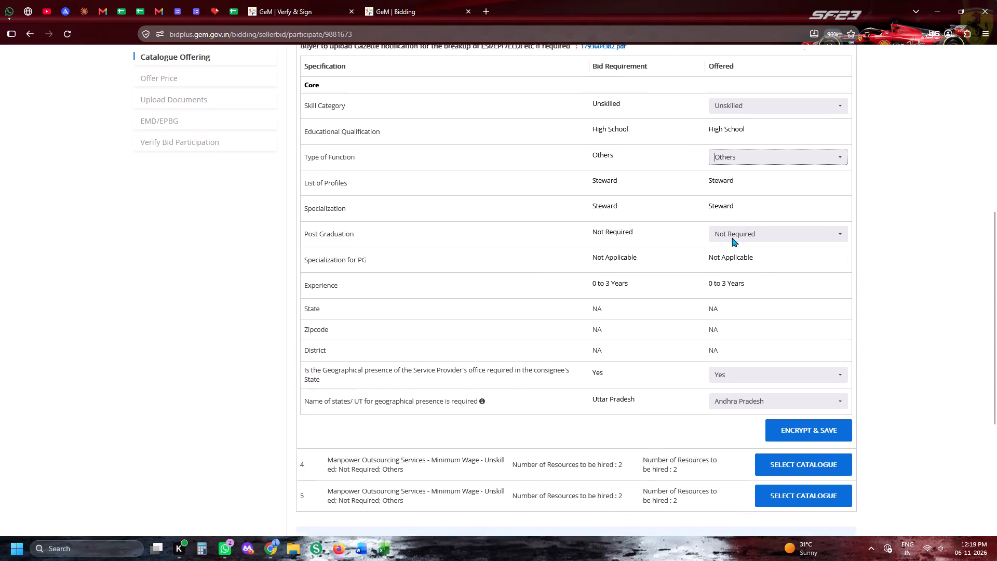
pyautogui.click(734, 231)
pyautogui.click(737, 248)
pyautogui.click(683, 246)
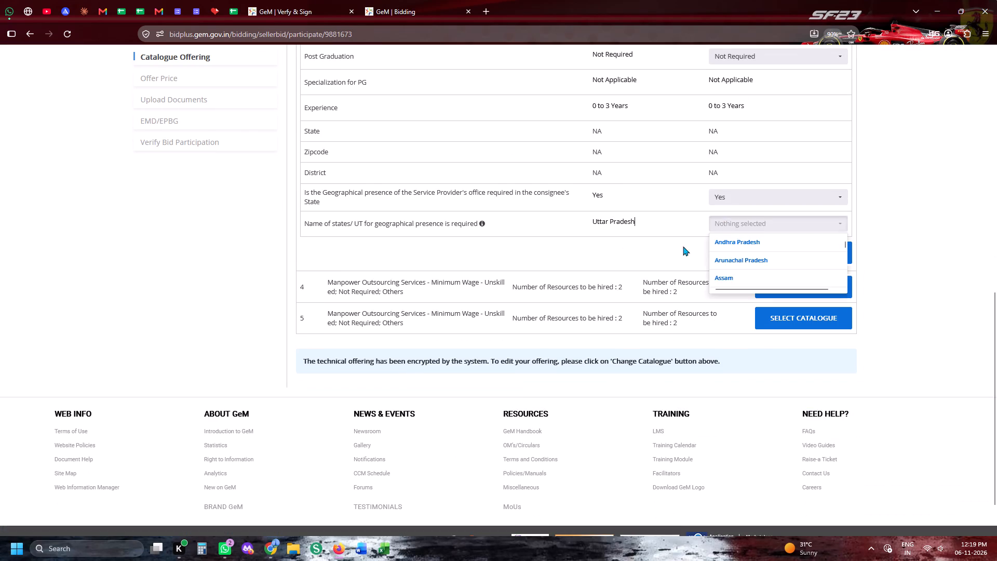
pyautogui.click(748, 229)
pyautogui.write('UU')
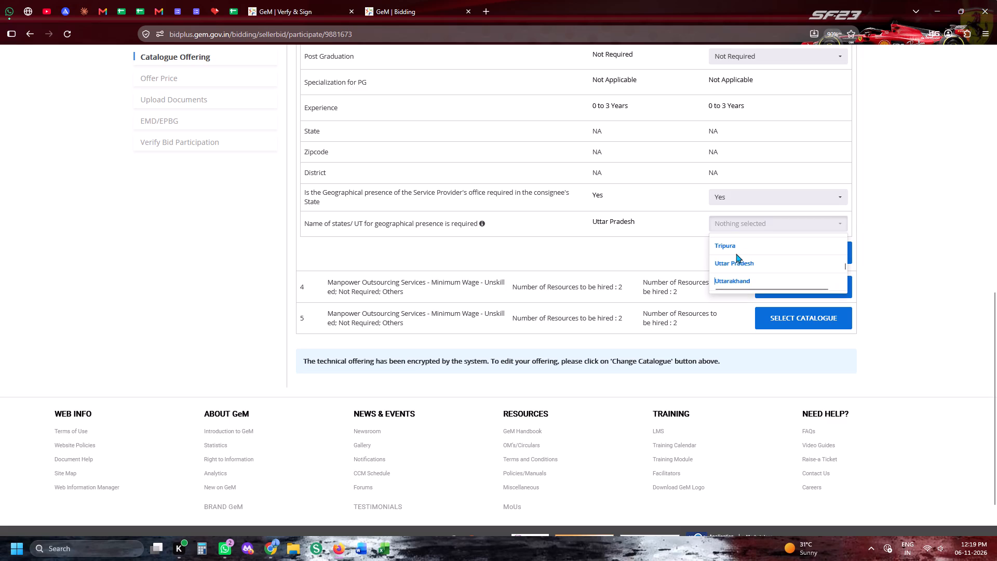
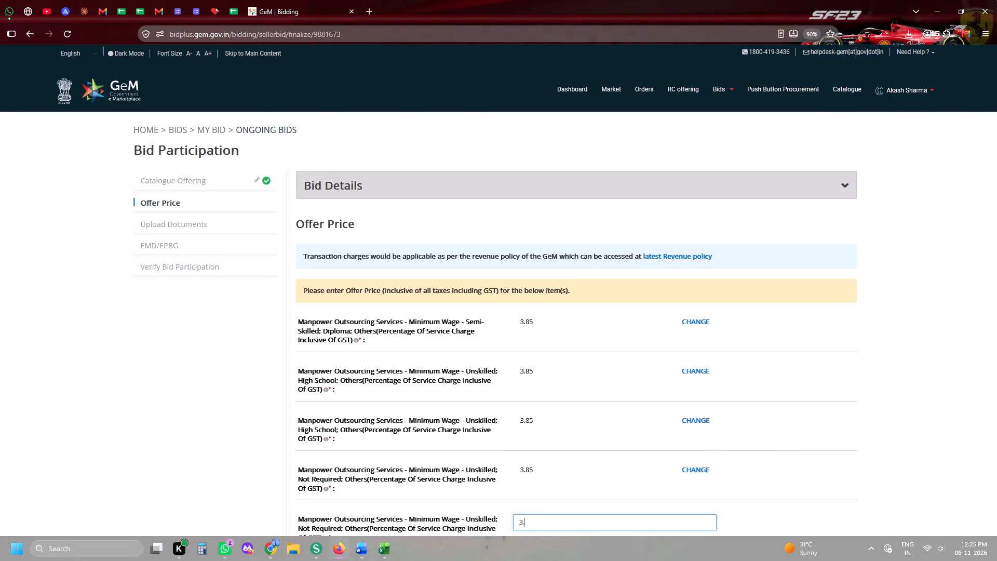
# Finish entering 3.85 as the service charge percentage for the remaining unskilled manpower items in the offer price.
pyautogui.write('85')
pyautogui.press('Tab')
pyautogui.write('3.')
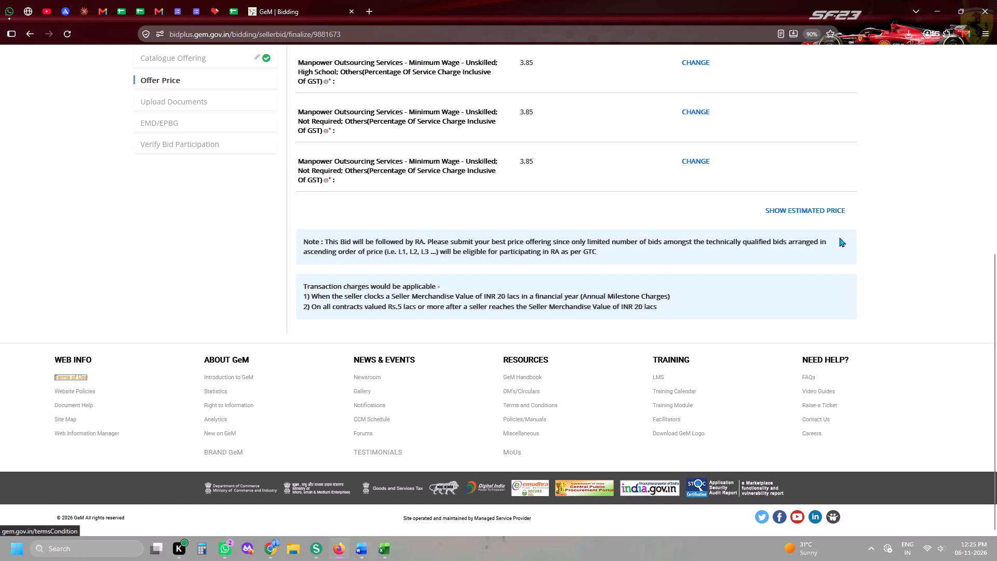
# Show the bid's estimated price breakdown down to its end, and encrypt and save the financial quote.
pyautogui.click(816, 208)
pyautogui.press('End')
pyautogui.scroll(-2, 793, 278)
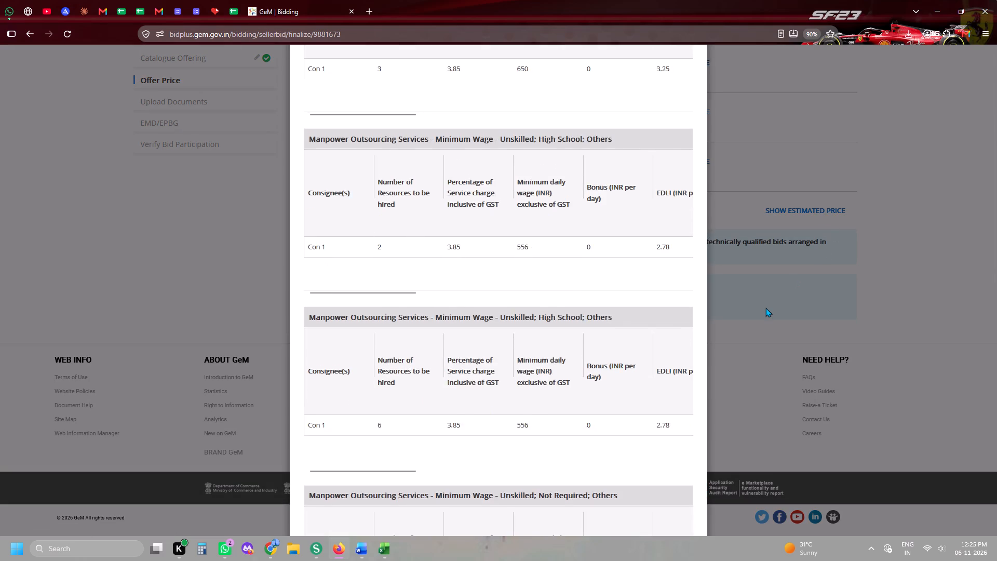
pyautogui.scroll(-12, 765, 308)
pyautogui.click(686, 486)
pyautogui.click(797, 262)
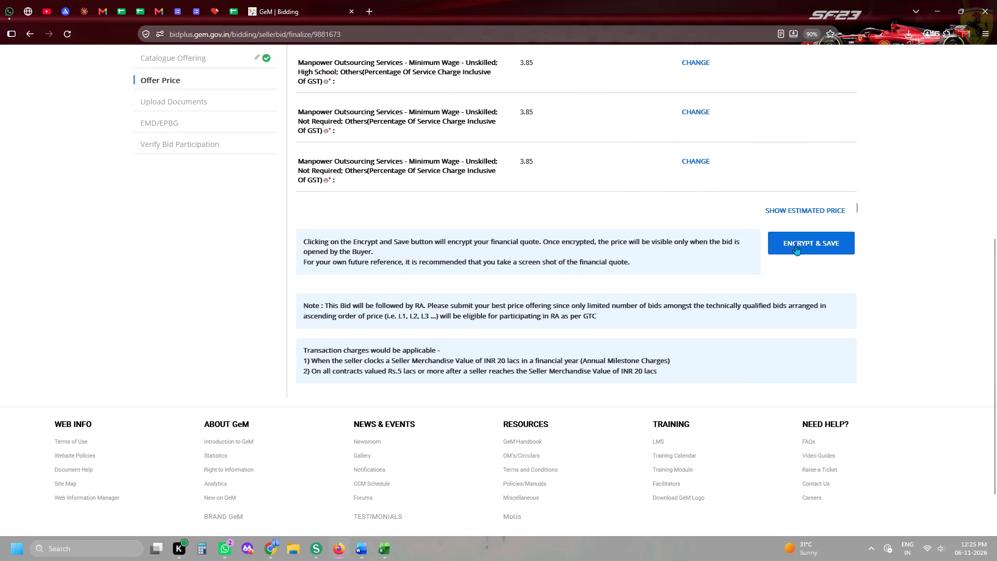
pyautogui.click(796, 242)
pyautogui.click(544, 319)
pyautogui.click(530, 318)
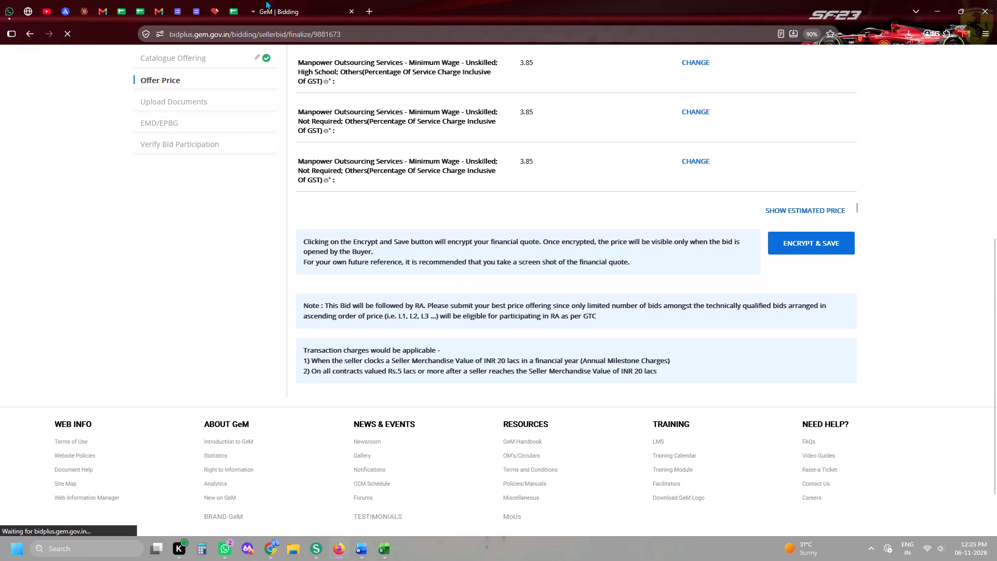
# Open the Drive folder linked in the Jalandhar tender's Other Comment cell in the Daily Tender Sheet 2026.
pyautogui.click(240, 0)
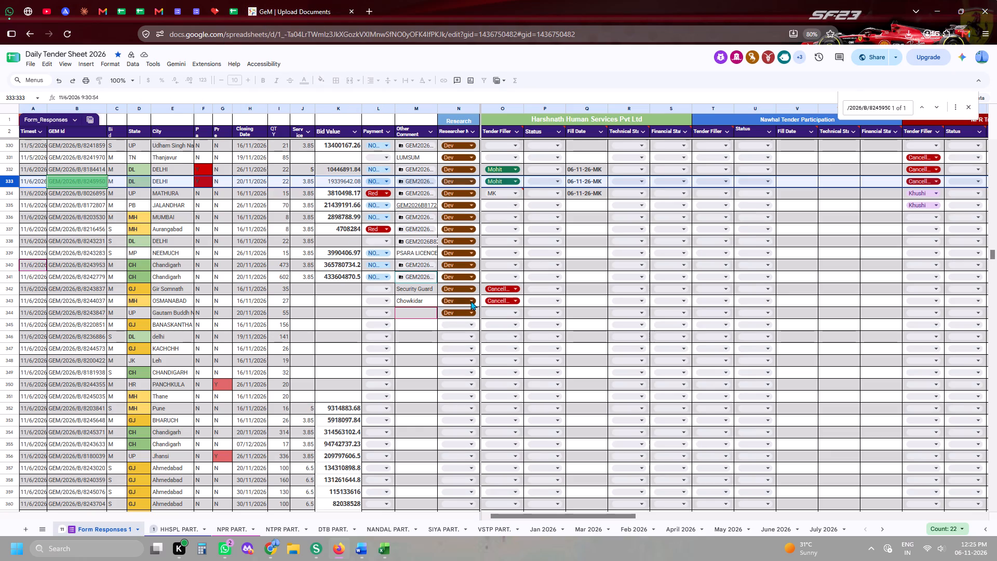
pyautogui.click(411, 207)
pyautogui.click(444, 265)
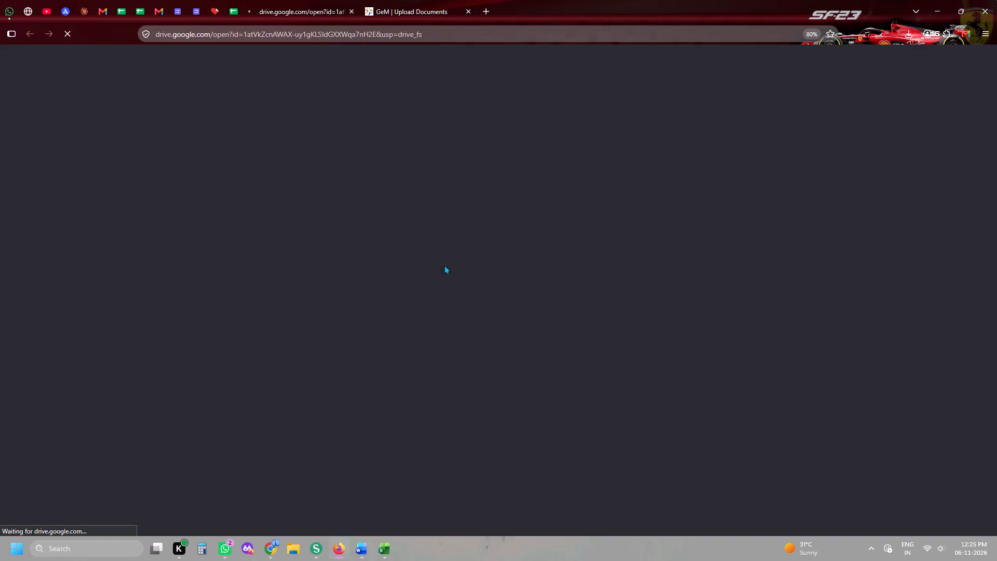
# Return to the bid's document upload page and start the file upload for Experience Criteria.
pyautogui.click(392, 0)
pyautogui.click(582, 250)
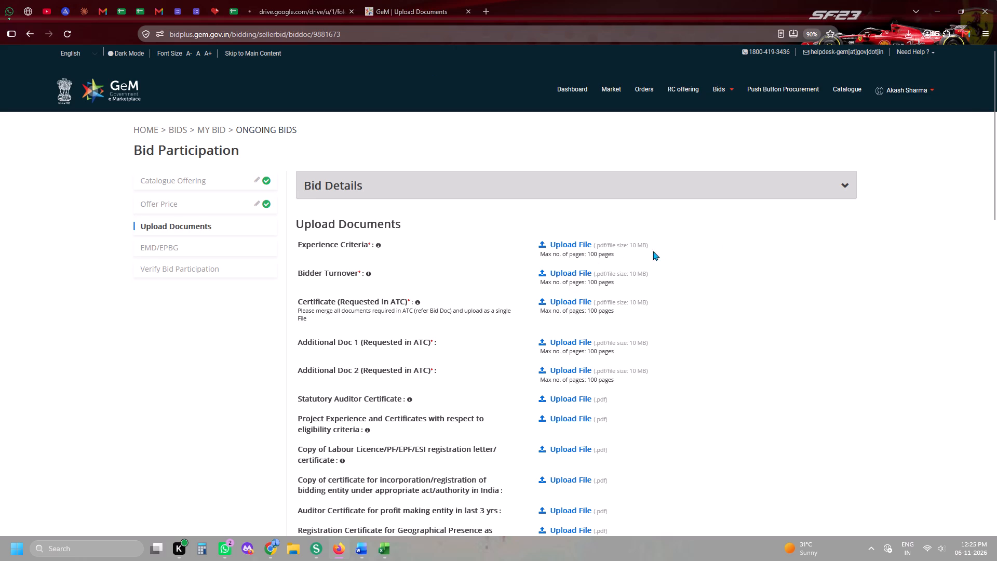
# Upload experience-ceretera-hhspl from the Gem Bid Documents - HHSPL folder for Experience Criteria.
pyautogui.scroll(3, 736, 213)
pyautogui.click(736, 205)
pyautogui.click(749, 230)
pyautogui.click(744, 219)
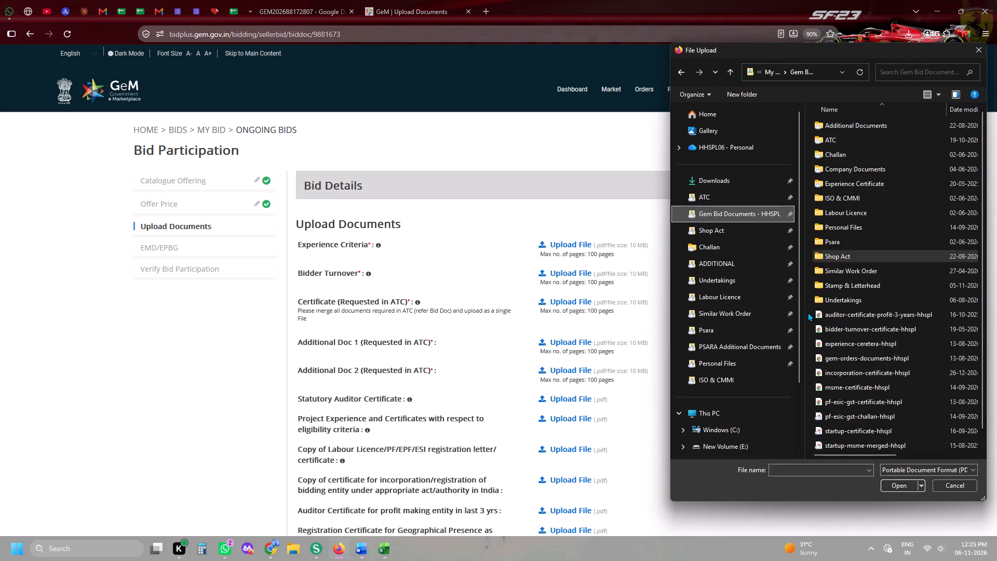
pyautogui.click(828, 336)
pyautogui.doubleClick(830, 338)
# Upload bidder-turnover-certificate-hhspl from the Gem Bid Documents - HHSPL folder for Bidder Turnover.
pyautogui.click(621, 279)
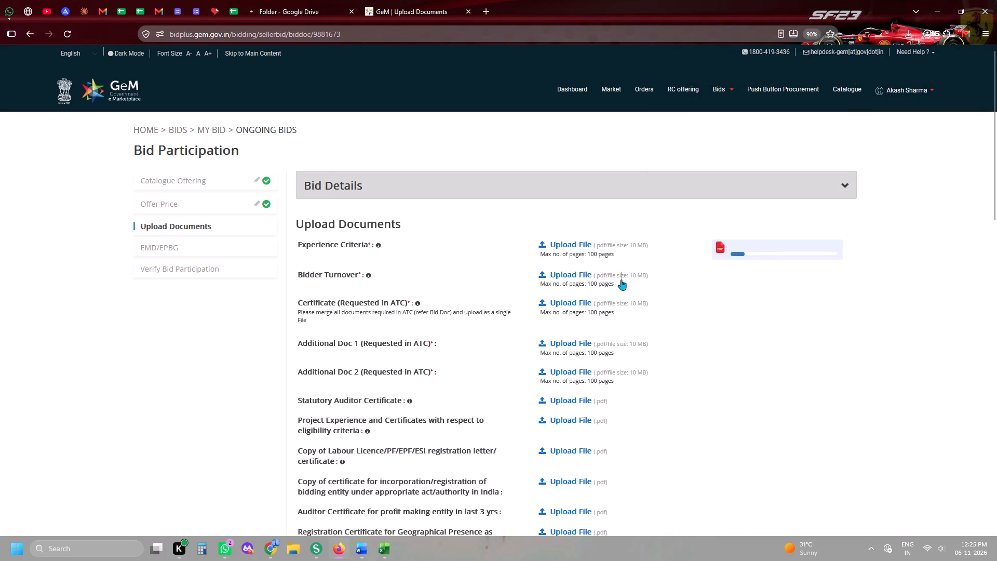
pyautogui.scroll(4, 733, 267)
pyautogui.click(751, 219)
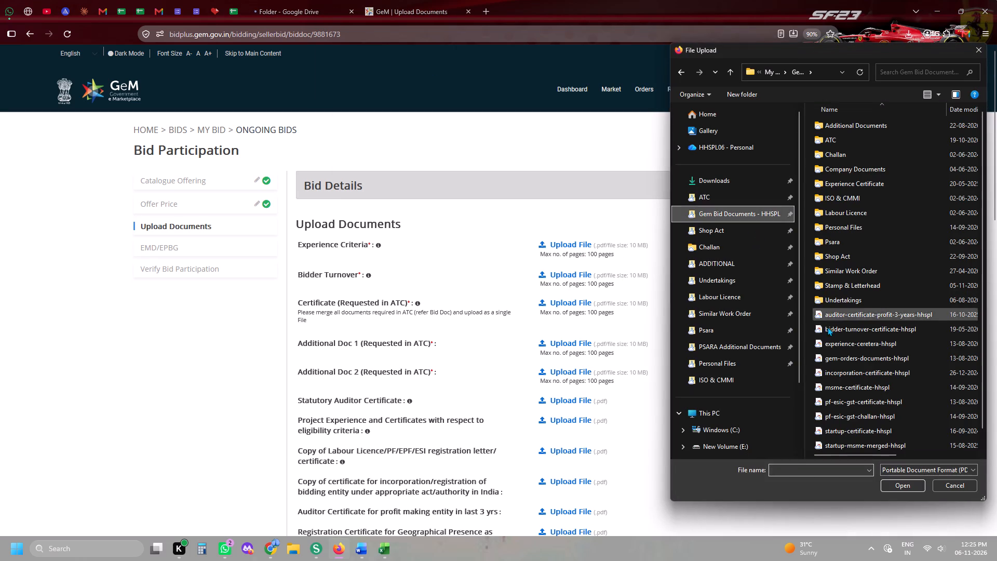
pyautogui.click(833, 336)
pyautogui.doubleClick(832, 329)
# Upload atc-62-hhspl_merged-49 from Downloads for Certificate (Requested in ATC).
pyautogui.click(624, 305)
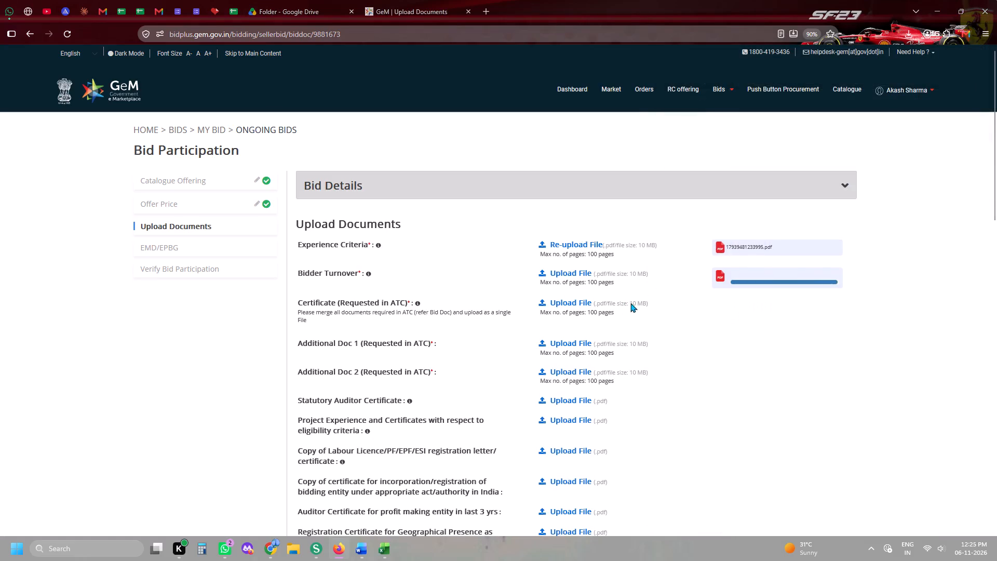
pyautogui.scroll(5, 734, 242)
pyautogui.click(722, 188)
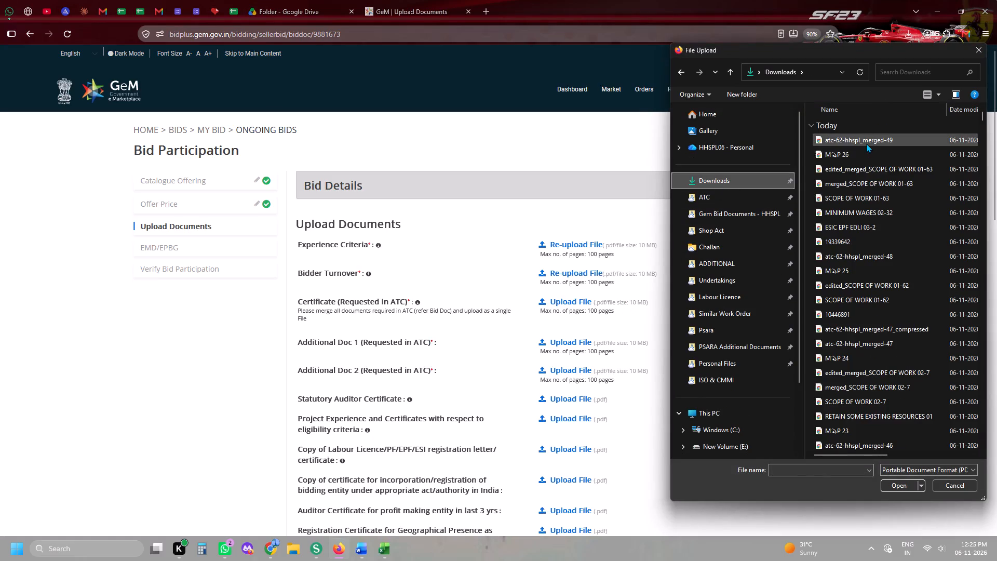
pyautogui.doubleClick(866, 143)
# From the ADDITIONAL folder, upload bank-solvency-certificate-hhspl as Additional Doc 1 and networth-certificate-hhspl as Additional Doc 2.
pyautogui.scroll(-2, 866, 168)
pyautogui.click(583, 197)
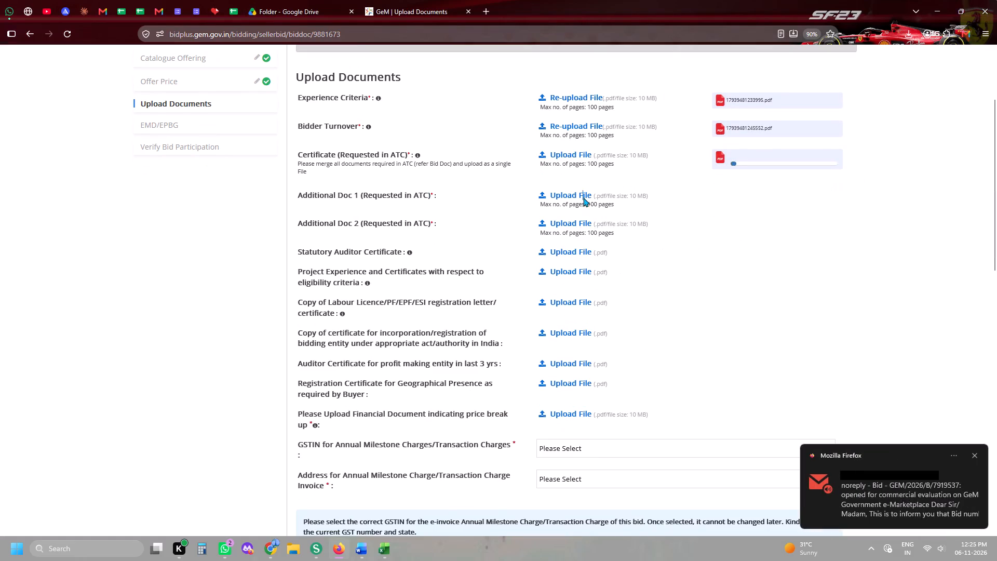
pyautogui.scroll(3, 721, 256)
pyautogui.click(723, 268)
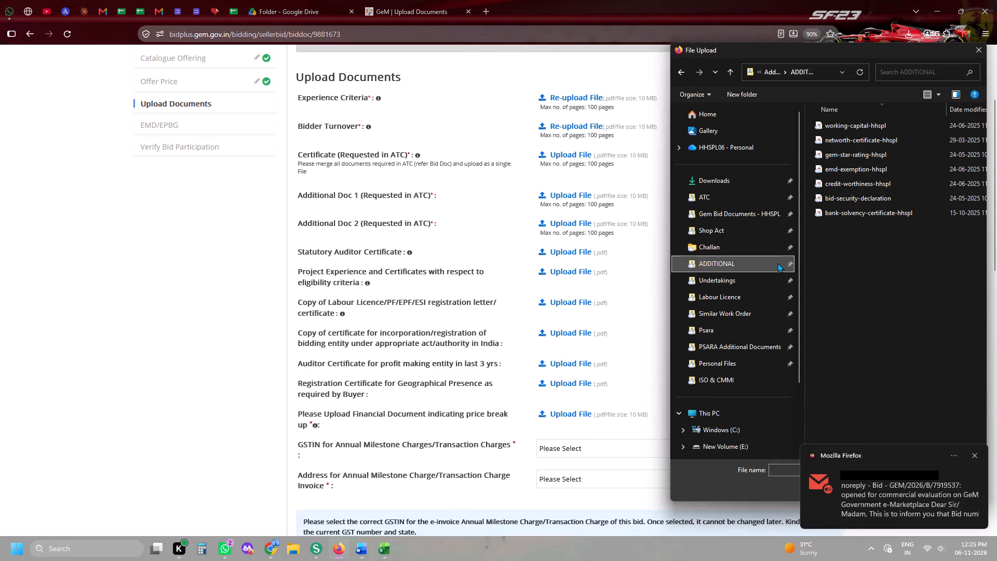
pyautogui.click(874, 220)
pyautogui.doubleClick(873, 213)
pyautogui.click(568, 228)
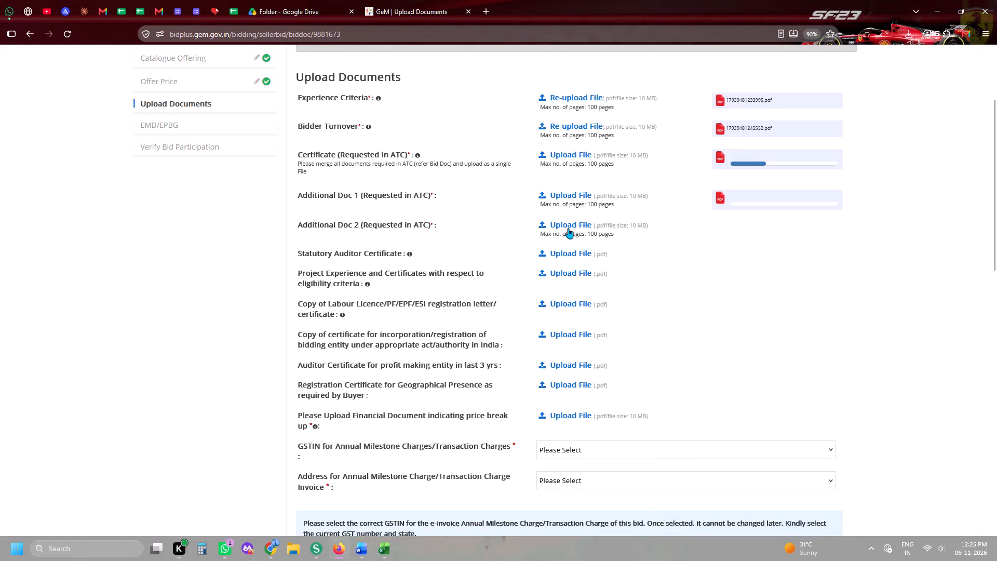
pyautogui.doubleClick(863, 142)
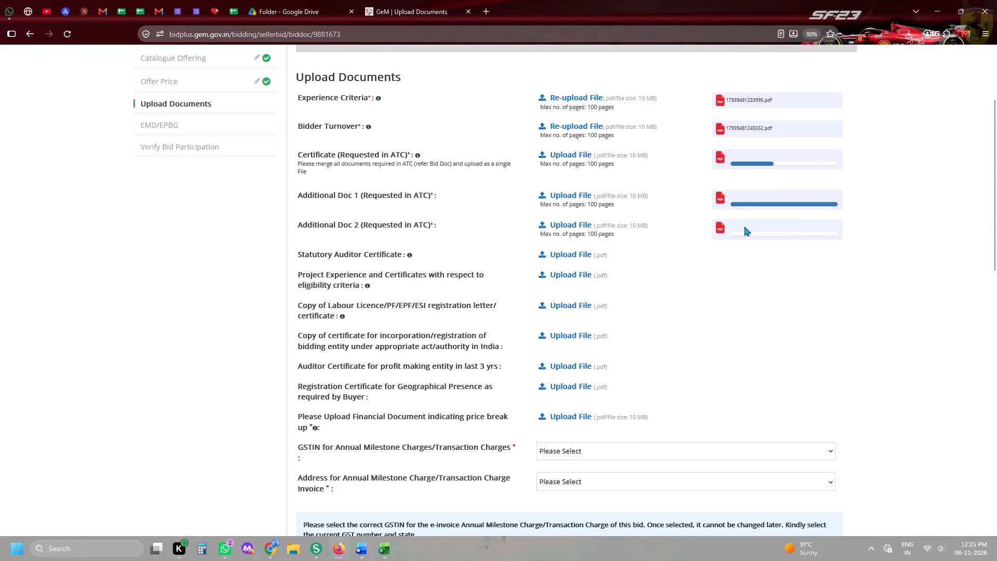
# Upload the statutory-auditor-certificate-hhspl file from the Gem Bid Documents - HHSPL folder for Statutory Auditor Certificate.
pyautogui.click(607, 257)
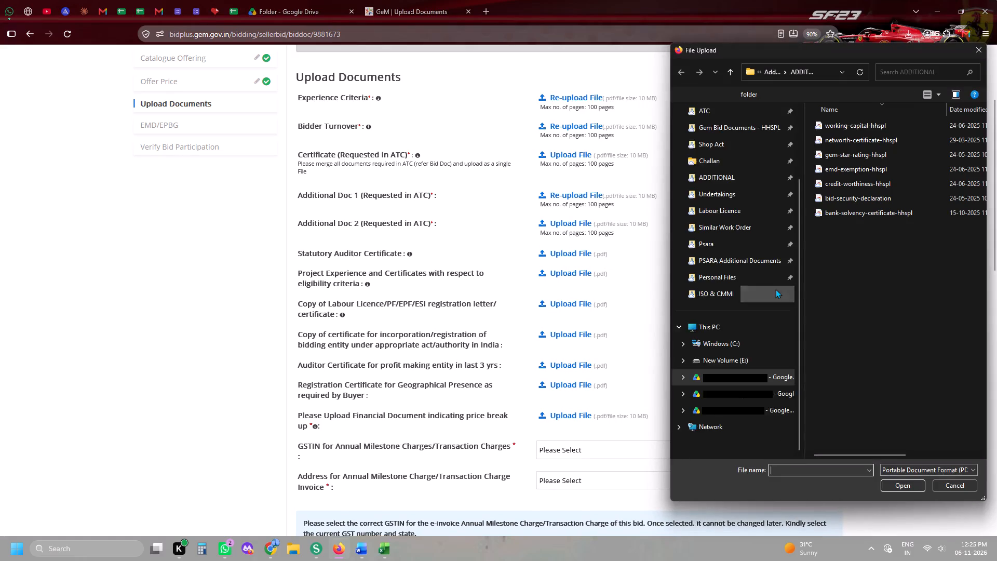
pyautogui.scroll(3, 775, 289)
pyautogui.click(756, 207)
pyautogui.scroll(-5, 901, 334)
pyautogui.doubleClick(898, 451)
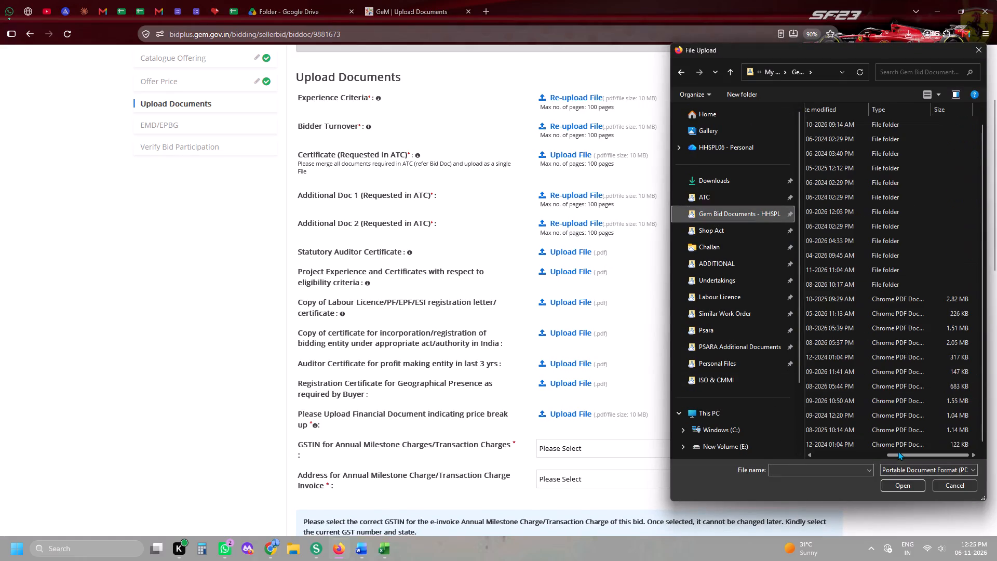
pyautogui.moveTo(893, 455); pyautogui.dragTo(711, 477)
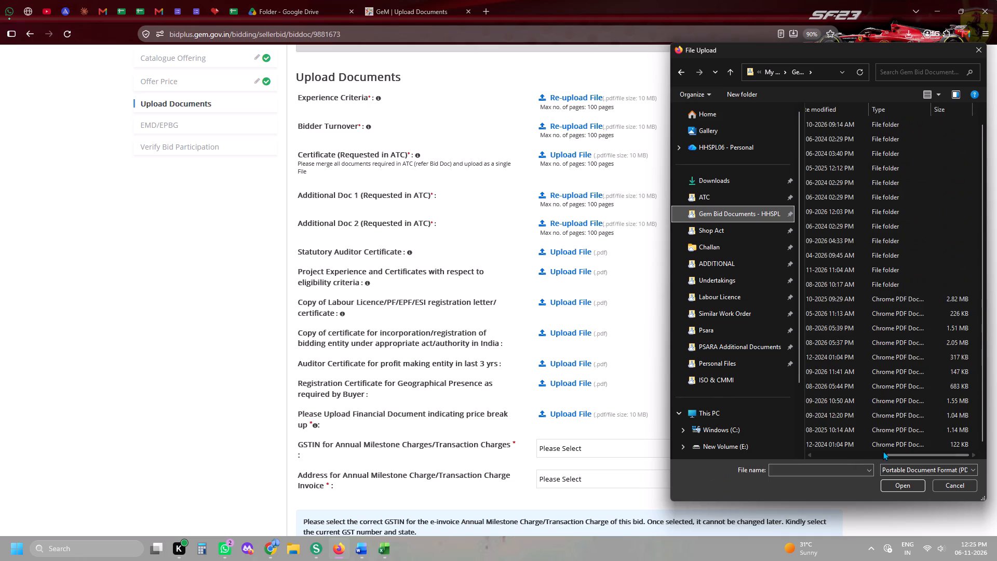
pyautogui.doubleClick(845, 458)
pyautogui.doubleClick(834, 445)
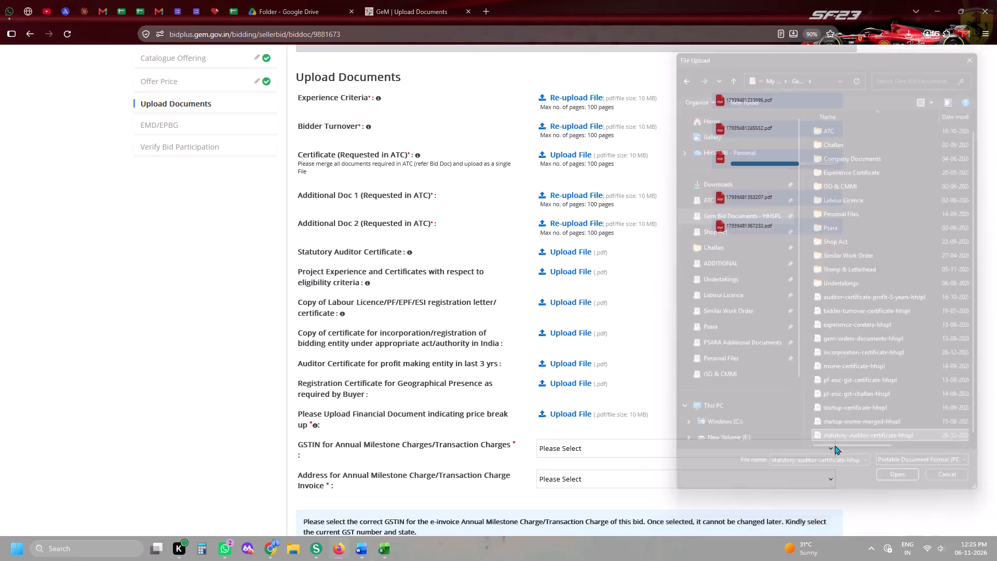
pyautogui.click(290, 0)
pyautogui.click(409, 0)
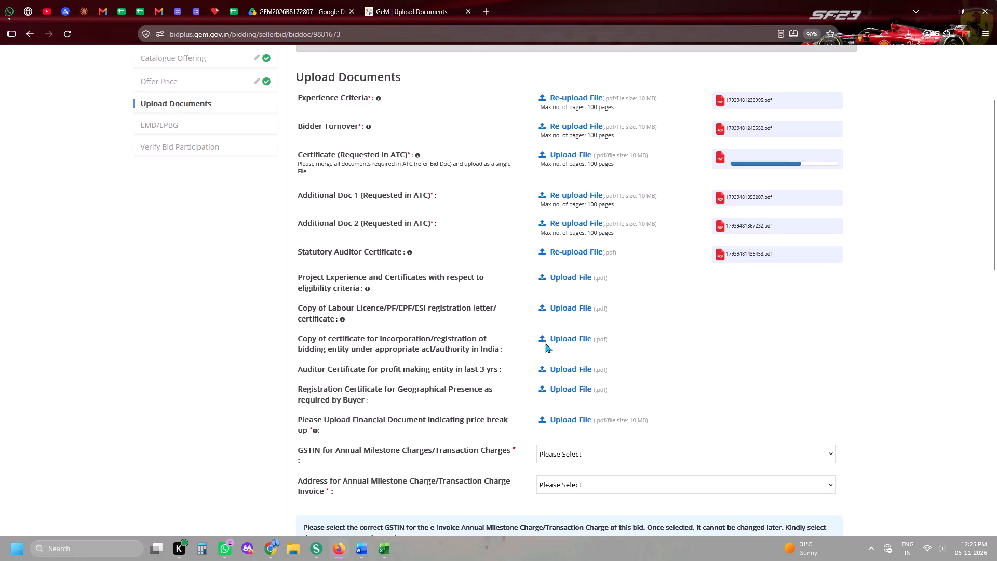
# Upload gem-orders-documents-hhspl from the Gem Bid Documents - HHSPL folder for Project Experience and Certificates with respect to eligibility criteria.
pyautogui.click(557, 279)
pyautogui.scroll(4, 735, 264)
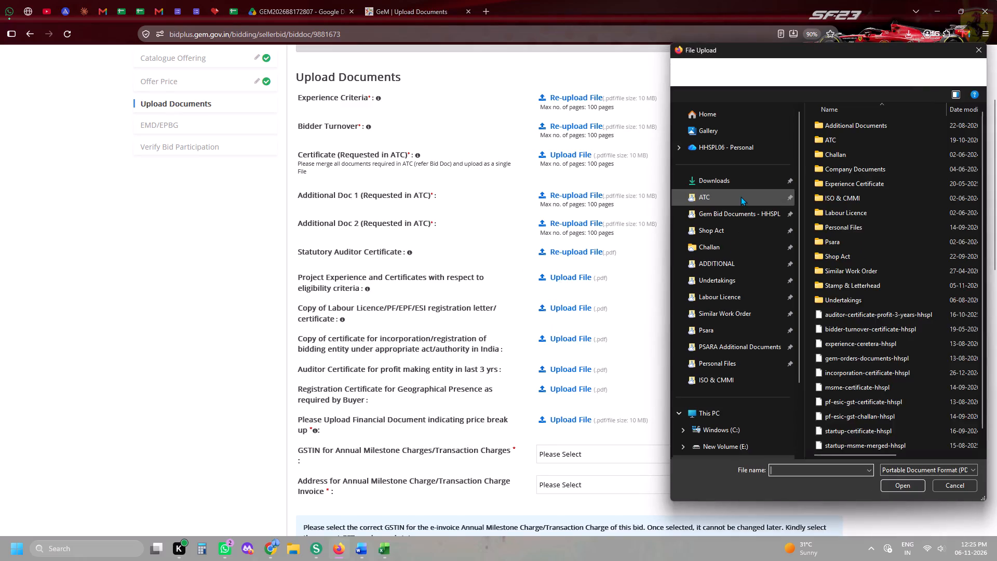
pyautogui.click(740, 196)
pyautogui.click(751, 220)
pyautogui.doubleClick(847, 359)
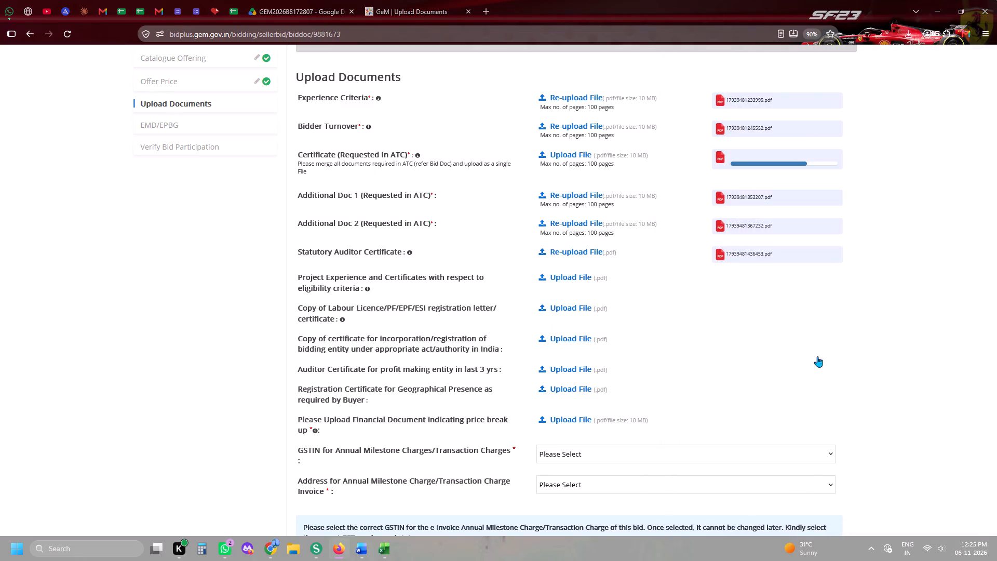
# Upload pf-esic-gst-certificate-hhspl for Copy of Labour Licence/PF/EPF/ESI registration letter/certificate.
pyautogui.click(588, 309)
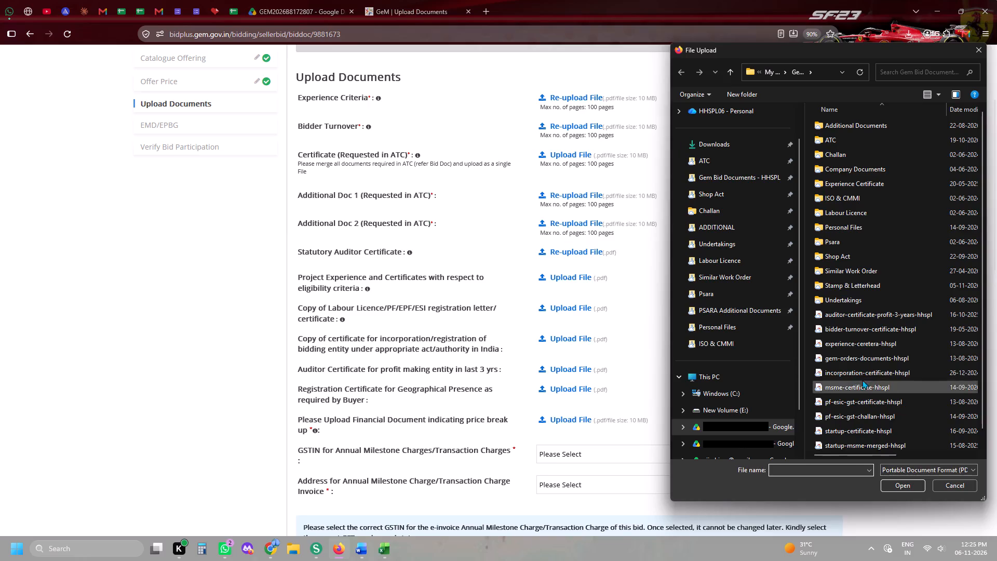
pyautogui.click(856, 373)
pyautogui.doubleClick(858, 401)
# Upload incorporation-certificate-hhspl for the certificate for incorporation/registration of the bidding entity.
pyautogui.click(558, 342)
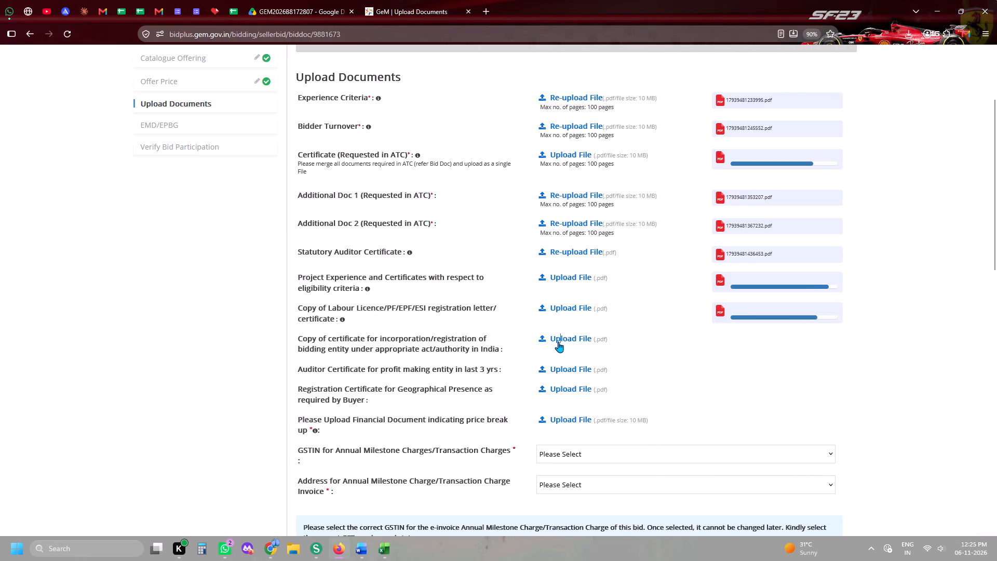
pyautogui.scroll(-4, 835, 314)
pyautogui.doubleClick(820, 361)
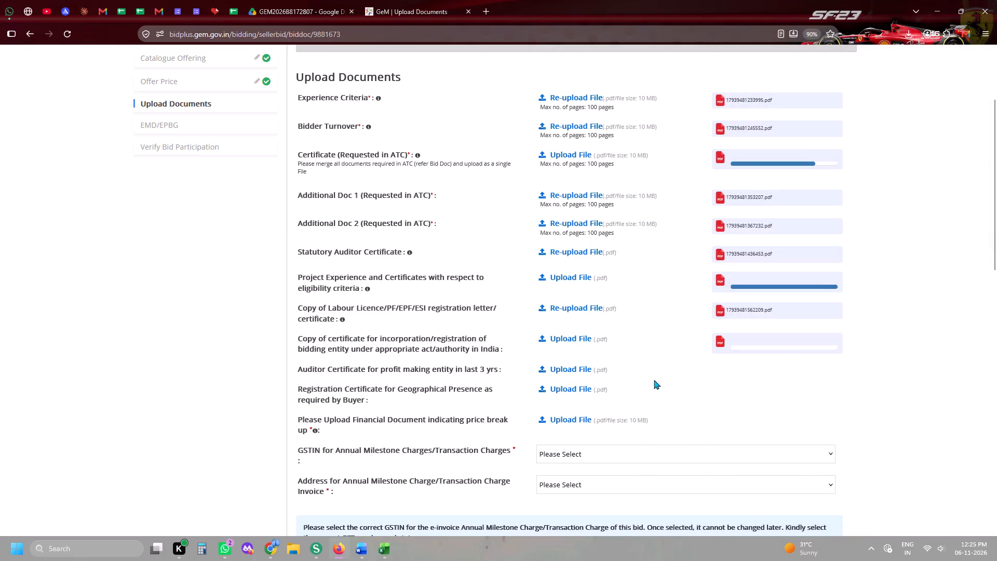
# Upload auditor-certificate-profit-3-years-hhspl for Auditor Certificate for profit making entity in last 3 yrs.
pyautogui.click(589, 375)
pyautogui.click(587, 373)
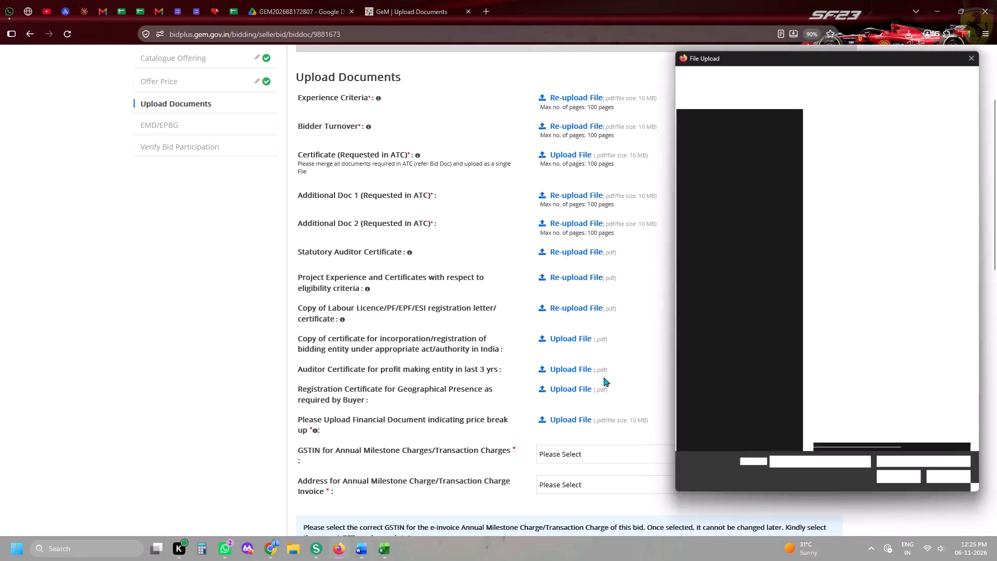
pyautogui.doubleClick(908, 315)
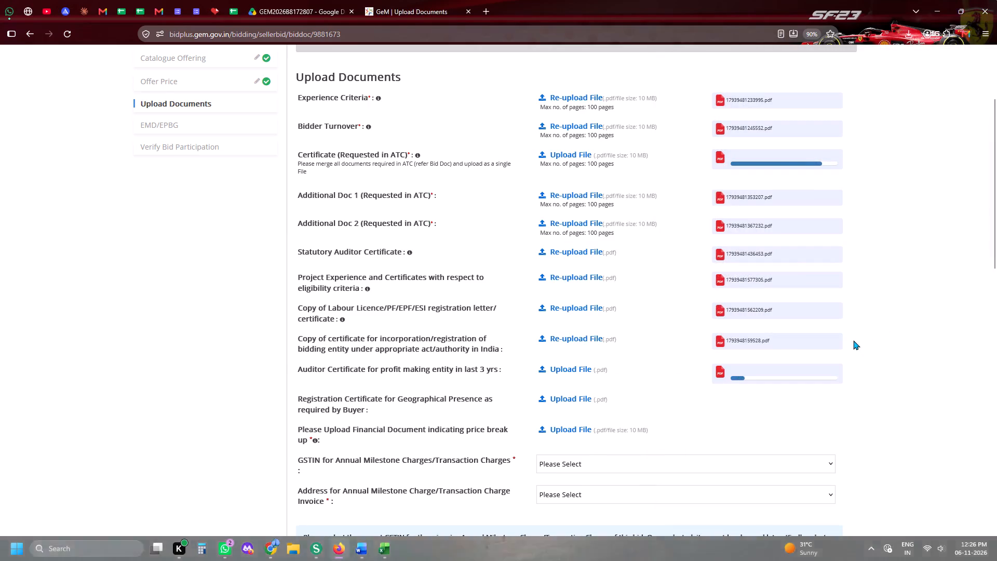
# Check bid GEM/2026/B/8026895's location in the Daily Tender Sheet and upload up-kanpur-rent-agreement-hhspl from the Shop Act folder for Registration Certificate for Geographical Presence.
pyautogui.click(227, 12)
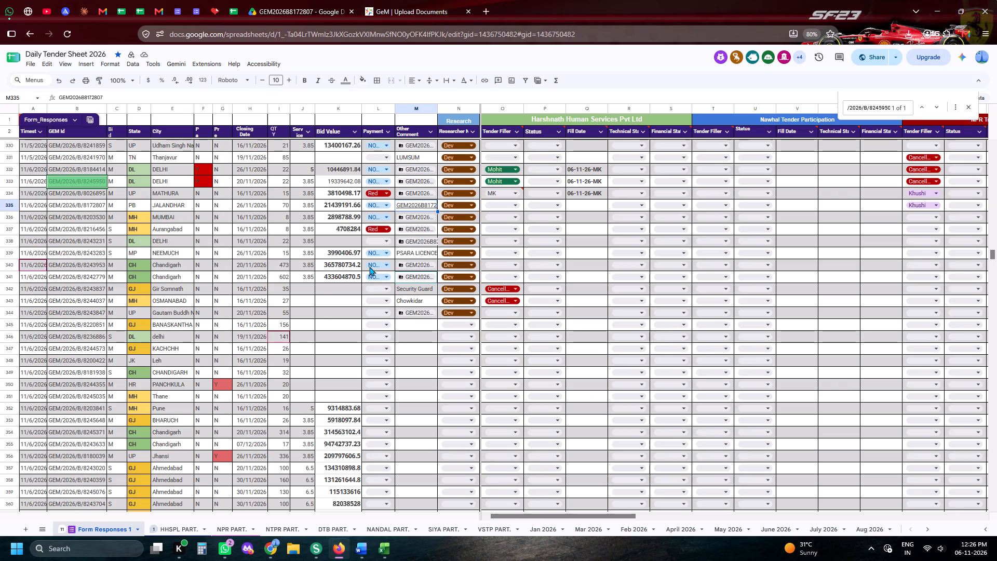
pyautogui.click(0, 200)
pyautogui.click(0, 191)
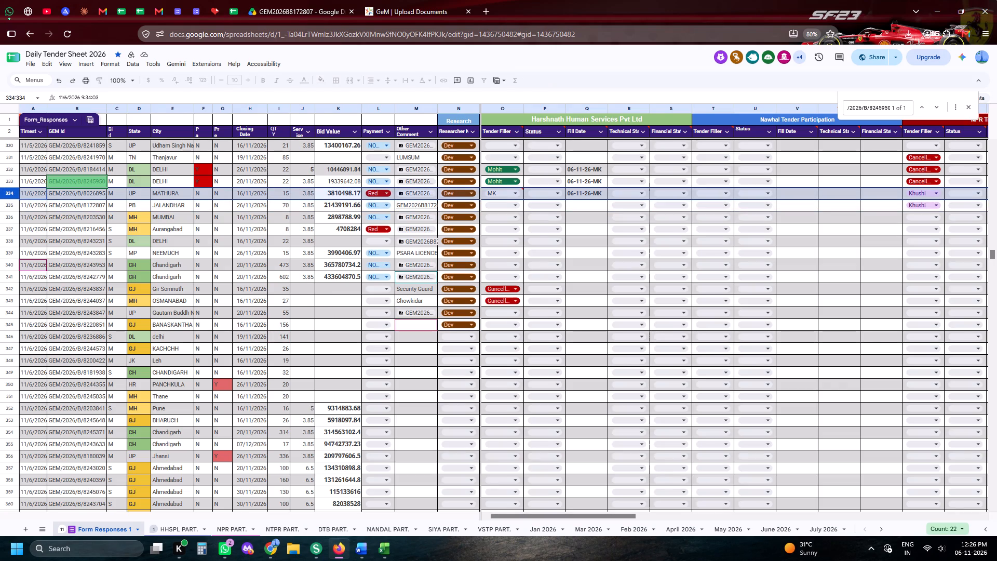
pyautogui.click(386, 2)
pyautogui.click(564, 400)
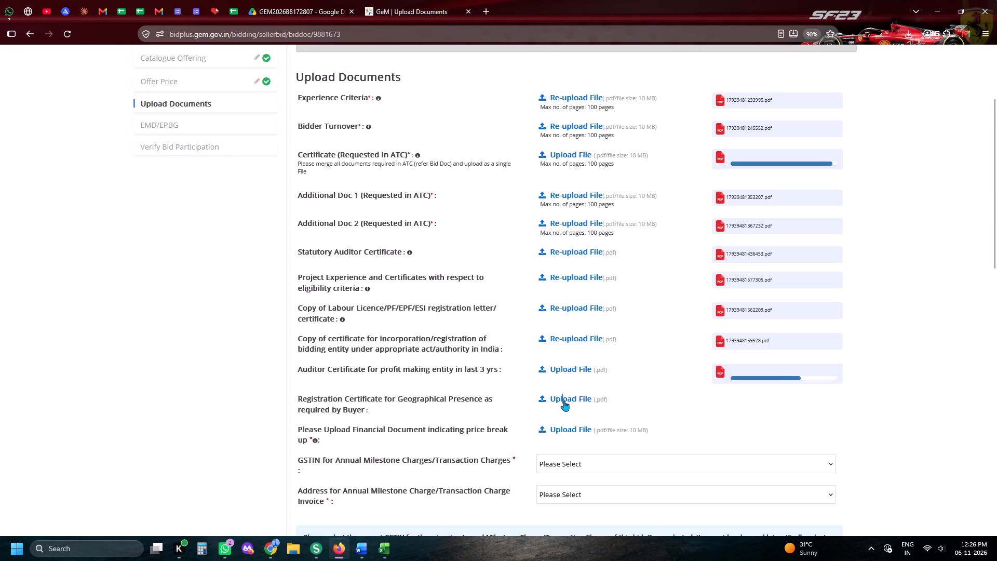
pyautogui.scroll(4, 721, 295)
pyautogui.click(720, 234)
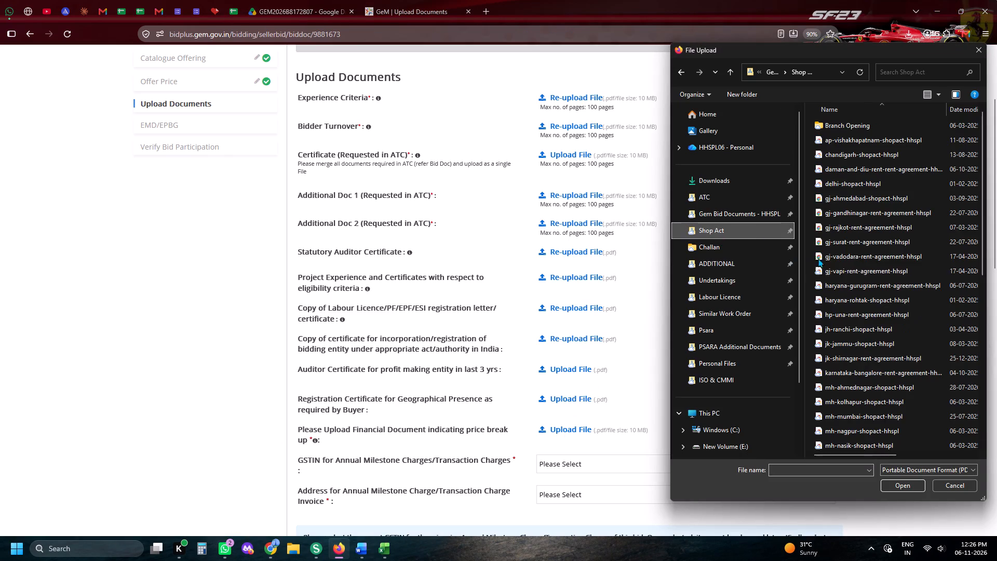
pyautogui.scroll(-5, 877, 335)
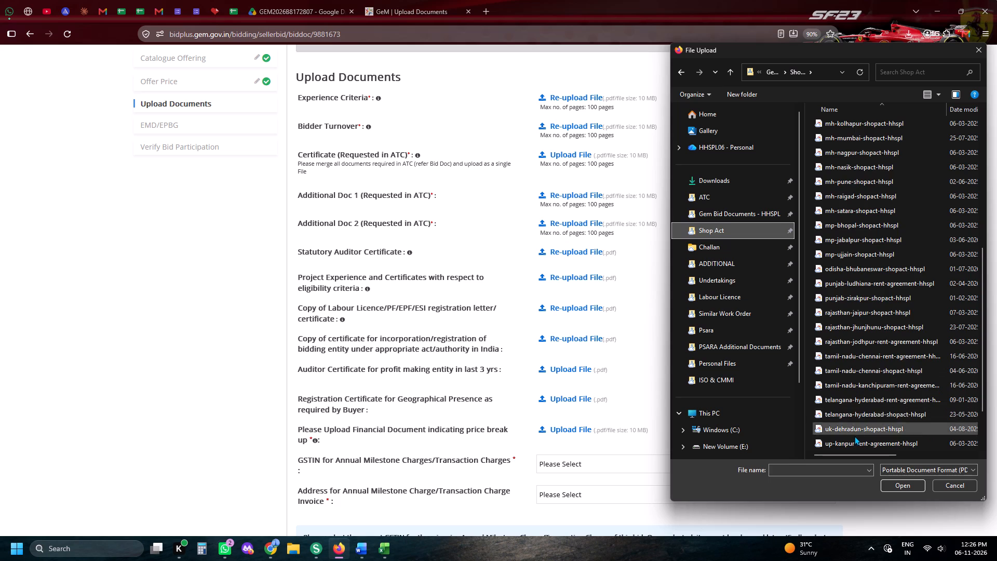
pyautogui.scroll(-1, 854, 436)
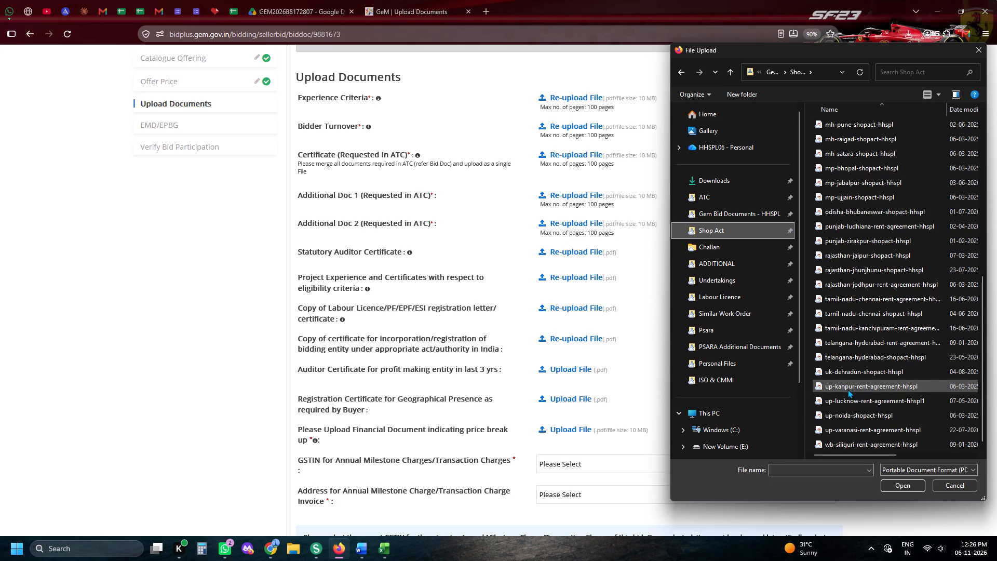
pyautogui.doubleClick(847, 388)
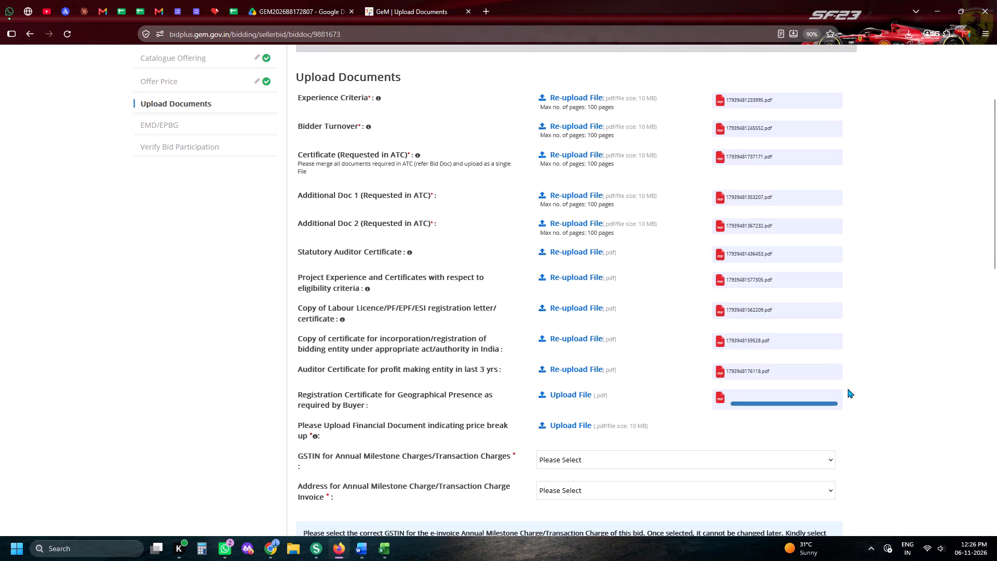
# Return to the Daily Tender Sheet to consult the row of bid GEM/2026/B/8026895.
pyautogui.click(236, 8)
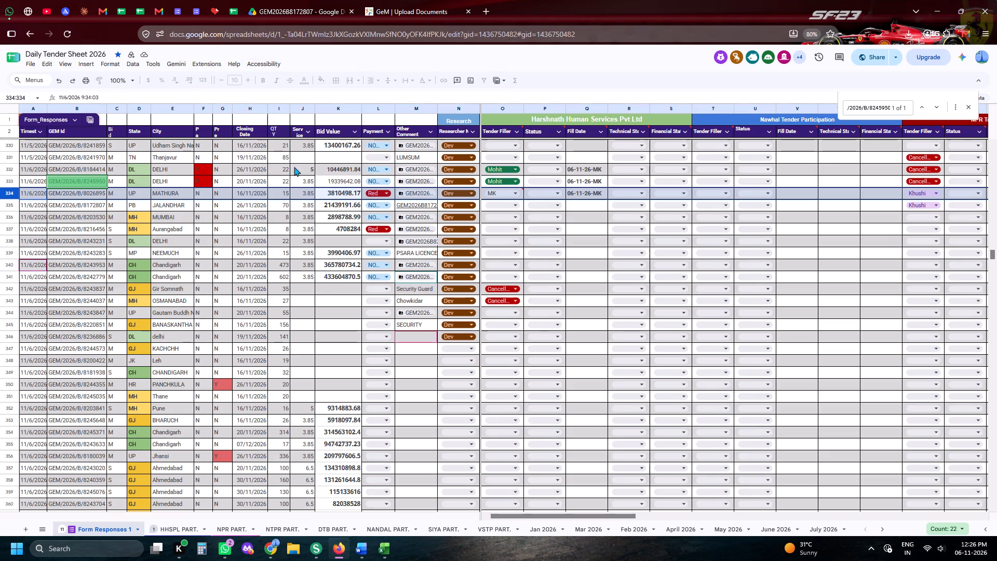
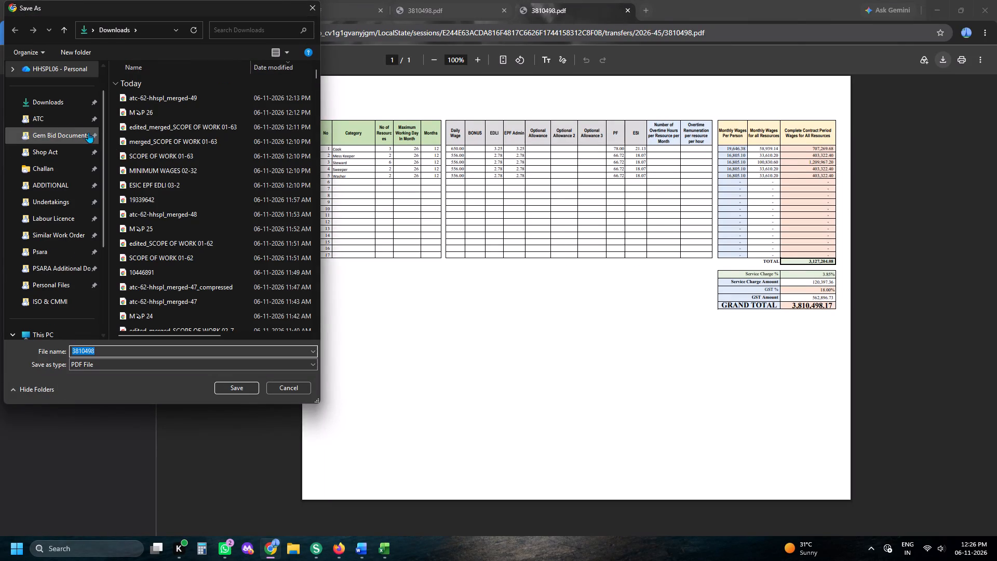
# Save the price breakup PDF 3810498 to the Downloads folder.
pyautogui.click(53, 95)
pyautogui.click(224, 383)
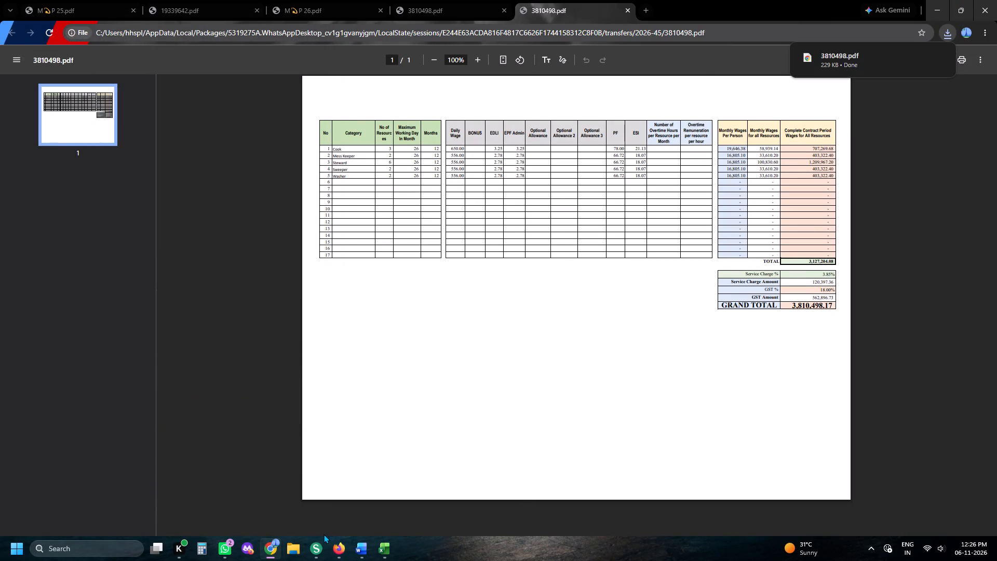
# Switch to the GeM bid in Firefox and upload 3810498 from Downloads as the Financial Document indicating price break up.
pyautogui.click(336, 538)
pyautogui.click(443, 0)
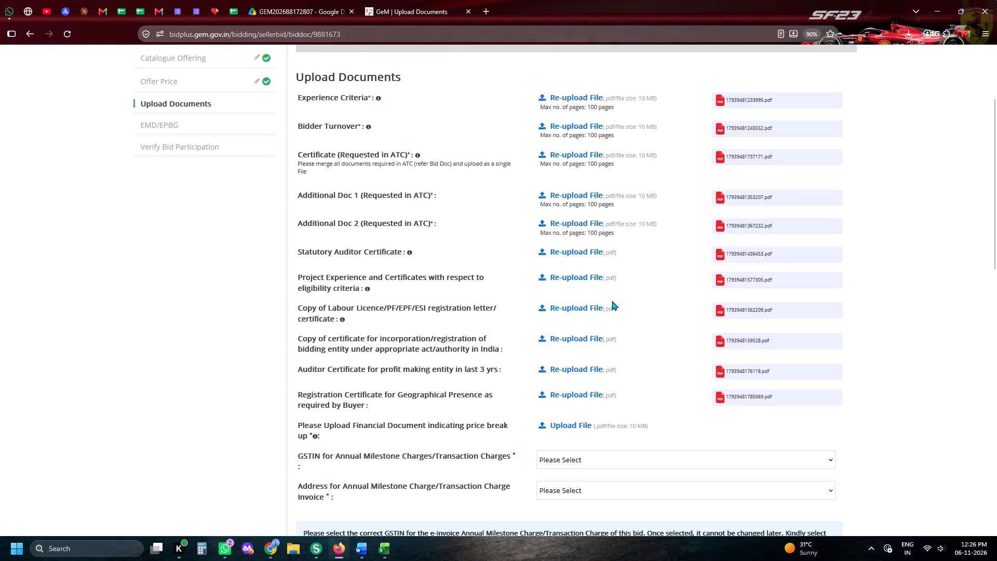
pyautogui.click(596, 434)
pyautogui.click(589, 418)
pyautogui.click(596, 425)
pyautogui.scroll(3, 764, 325)
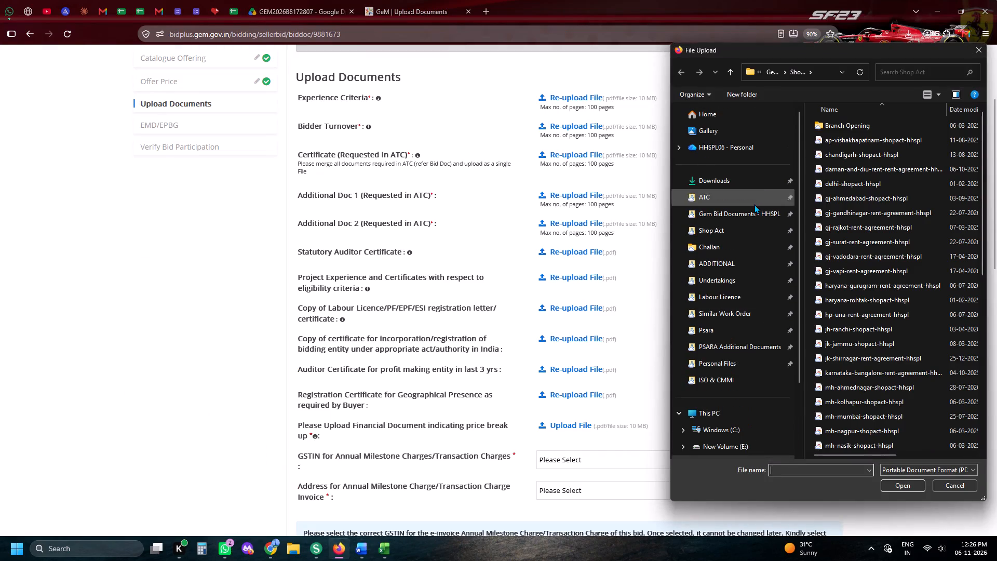
pyautogui.click(748, 182)
pyautogui.doubleClick(833, 135)
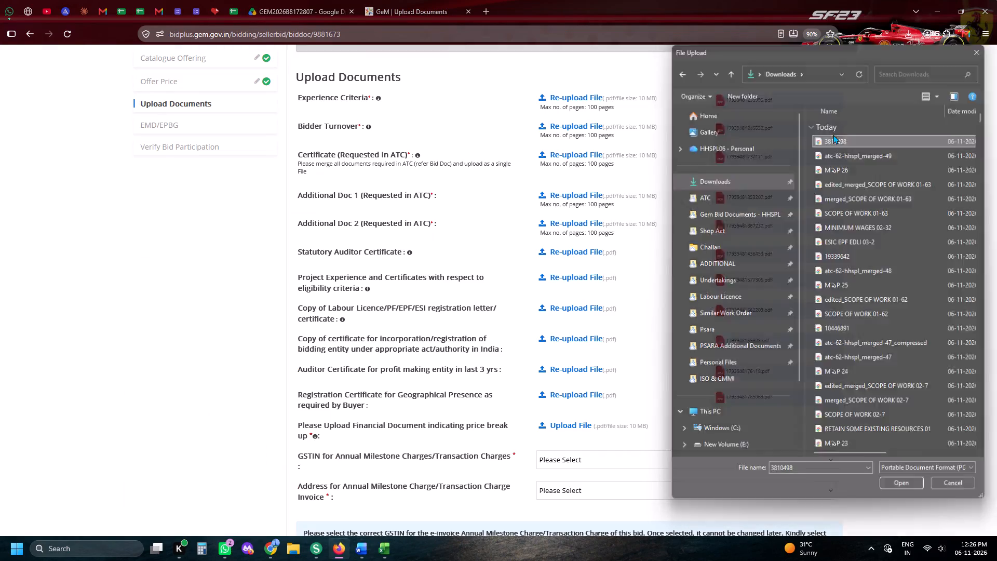
# Select the registered GSTIN for milestone/transaction charges and the company's Jaipur address for the invoice, accepting both confirmations.
pyautogui.scroll(-2, 759, 198)
pyautogui.scroll(-2, 594, 307)
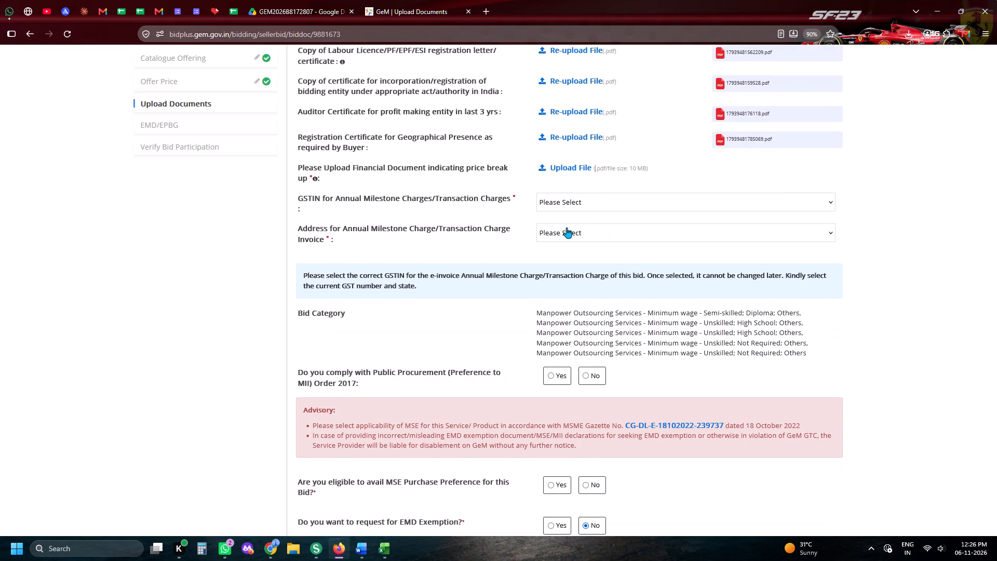
pyautogui.click(565, 192)
pyautogui.click(576, 230)
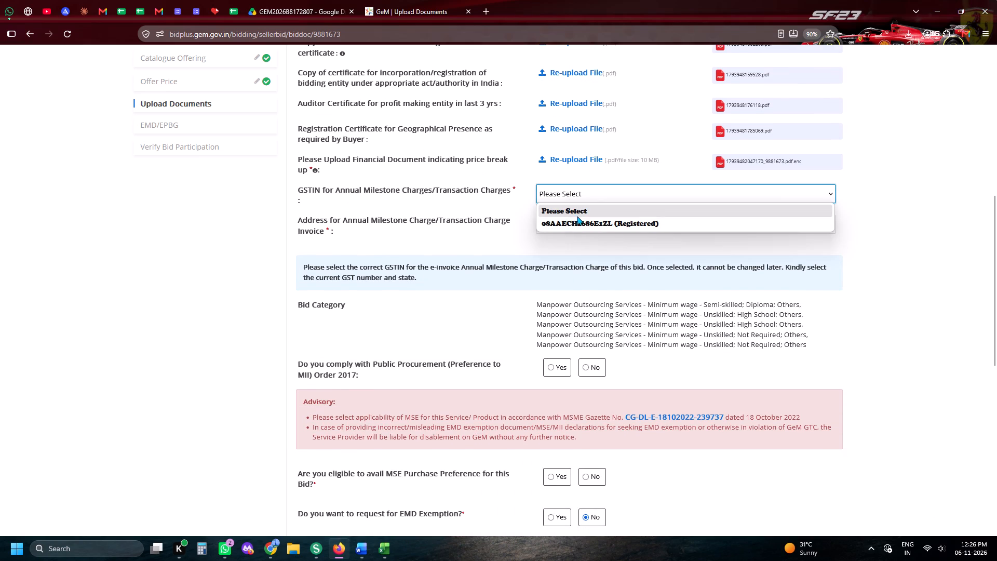
pyautogui.click(575, 227)
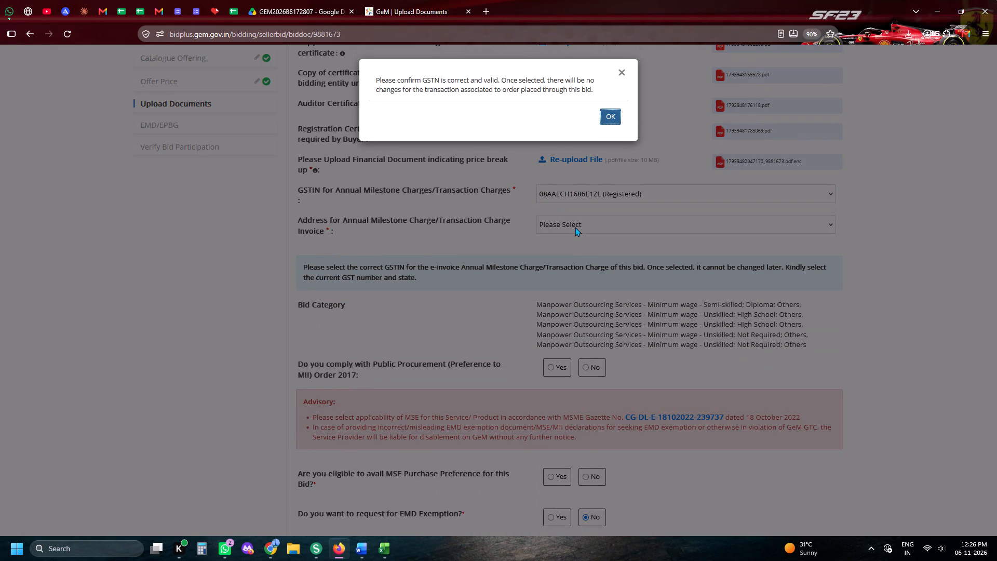
pyautogui.click(605, 114)
pyautogui.click(580, 222)
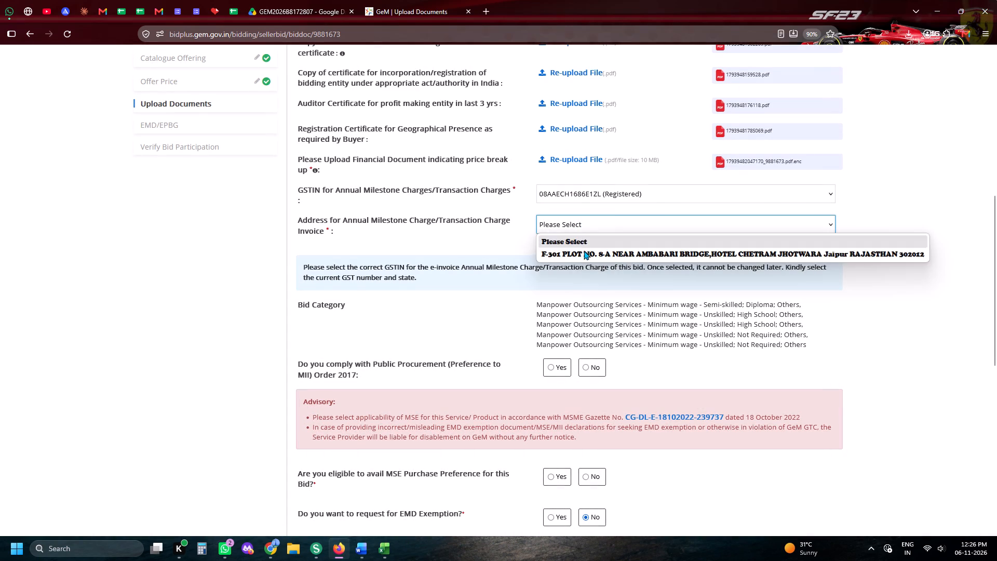
pyautogui.click(585, 252)
pyautogui.click(598, 120)
pyautogui.click(601, 121)
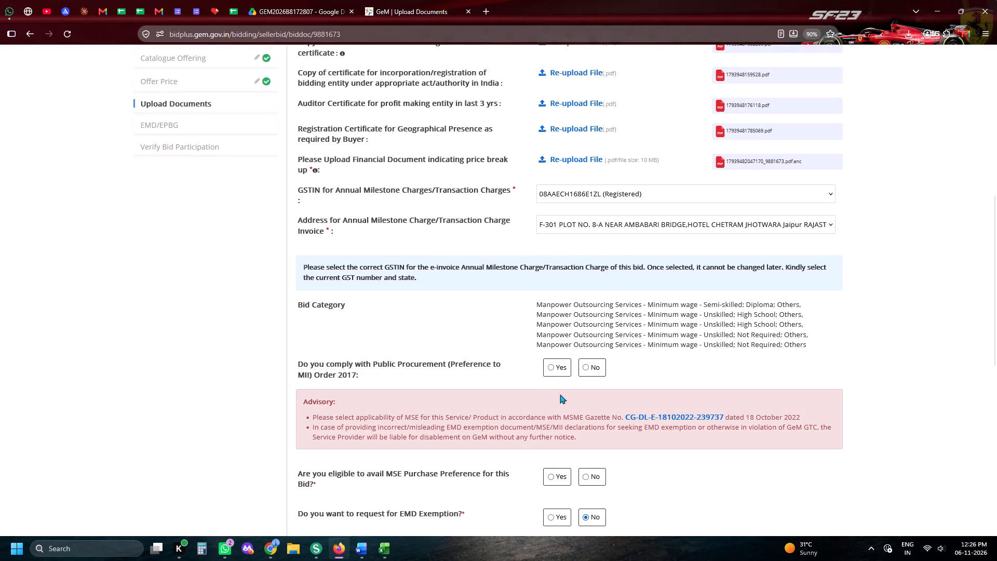
# Answer Yes to Public Procurement (MII) Order 2017 compliance, MSE Purchase Preference eligibility and the EMD Exemption request.
pyautogui.click(548, 369)
pyautogui.click(554, 474)
pyautogui.scroll(-4, 563, 407)
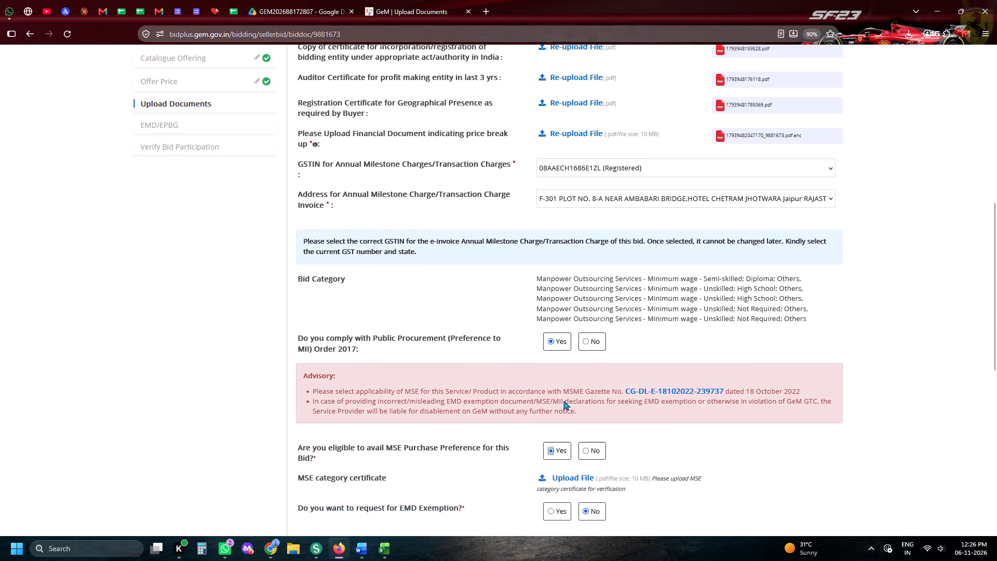
pyautogui.scroll(-1, 563, 400)
pyautogui.click(562, 202)
# Upload the MSE category certificate from the Gem Bid Documents - HHSPL folder.
pyautogui.click(562, 176)
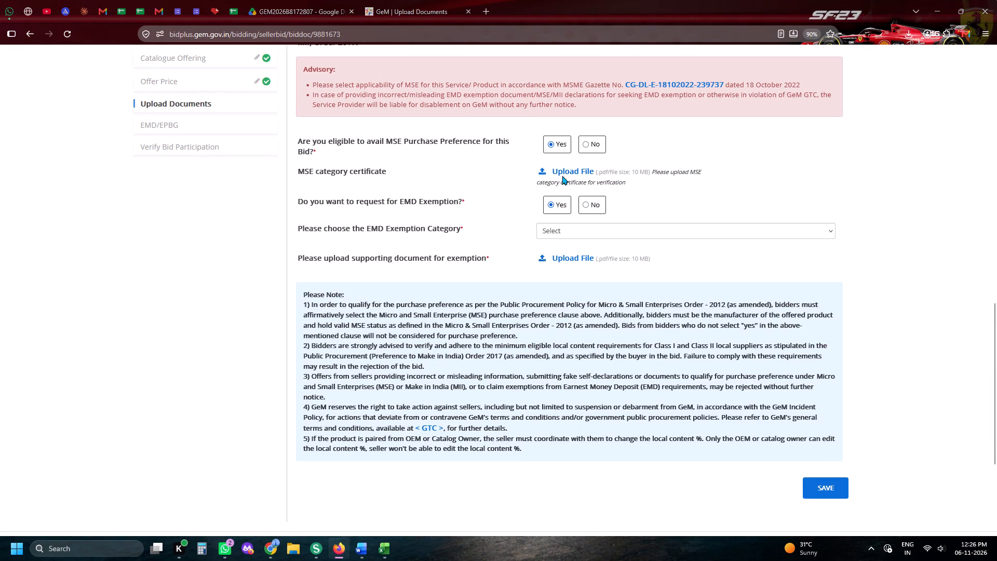
pyautogui.scroll(5, 712, 223)
pyautogui.doubleClick(714, 223)
pyautogui.click(726, 220)
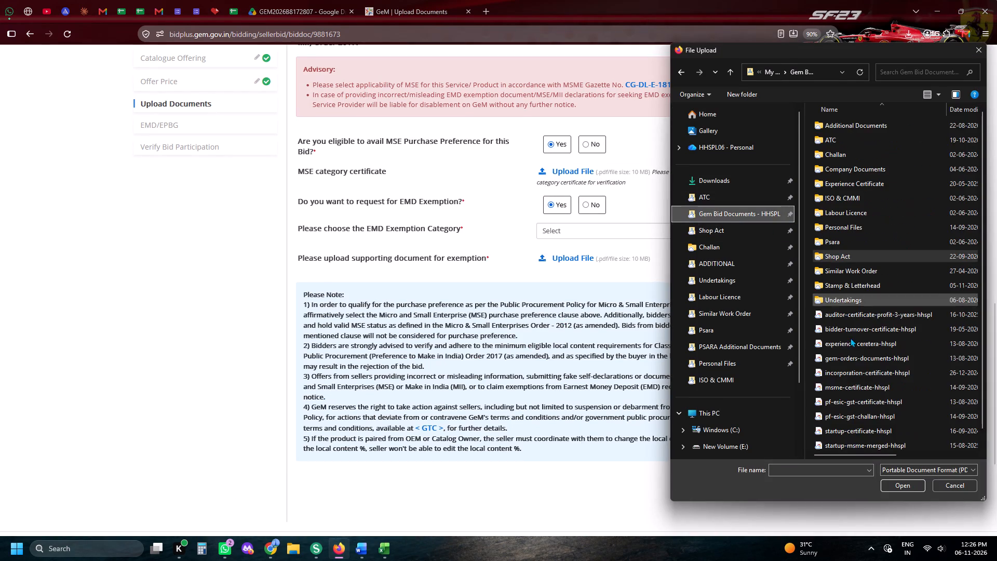
pyautogui.scroll(-5, 850, 338)
pyautogui.doubleClick(849, 377)
# Set the EMD Exemption Category to Start-up and upload the supporting document for exemption.
pyautogui.click(581, 226)
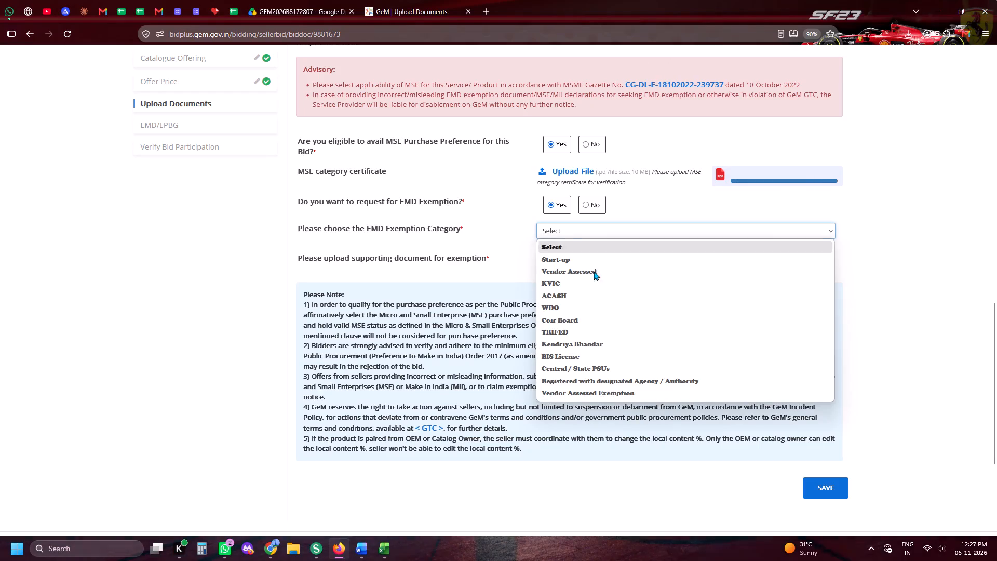
pyautogui.click(575, 259)
pyautogui.click(587, 276)
pyautogui.click(582, 270)
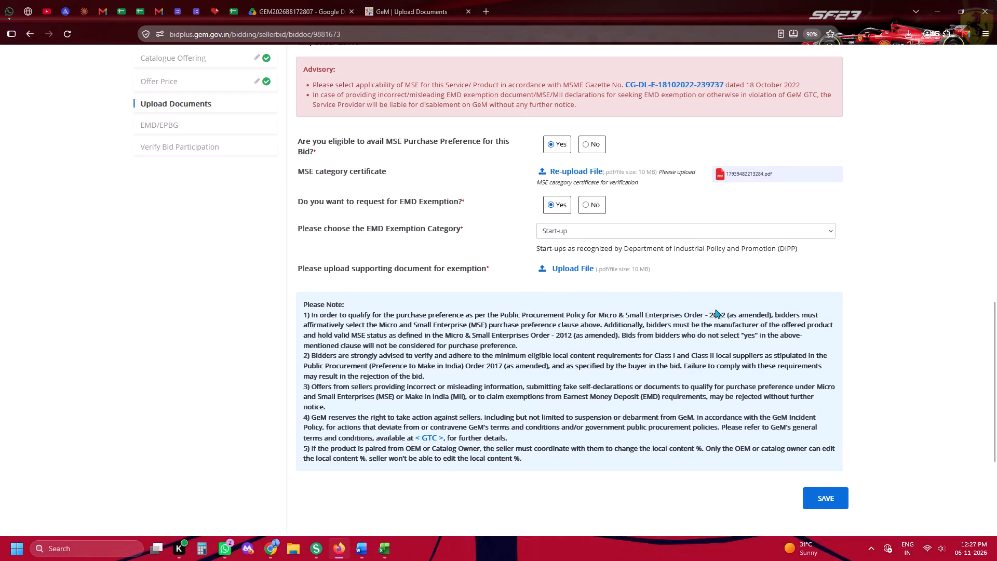
pyautogui.scroll(-6, 806, 373)
pyautogui.scroll(-1, 824, 439)
pyautogui.click(824, 436)
pyautogui.doubleClick(824, 426)
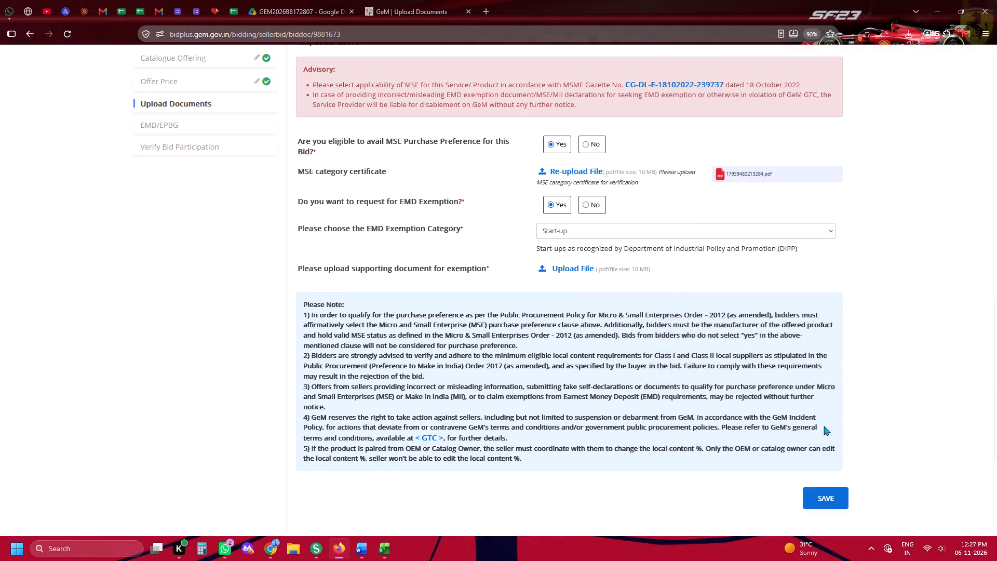
# Open ANNEXURES.docx from the GEM2026B8172807 folder in Google Drive.
pyautogui.scroll(12, 817, 422)
pyautogui.scroll(-14, 817, 422)
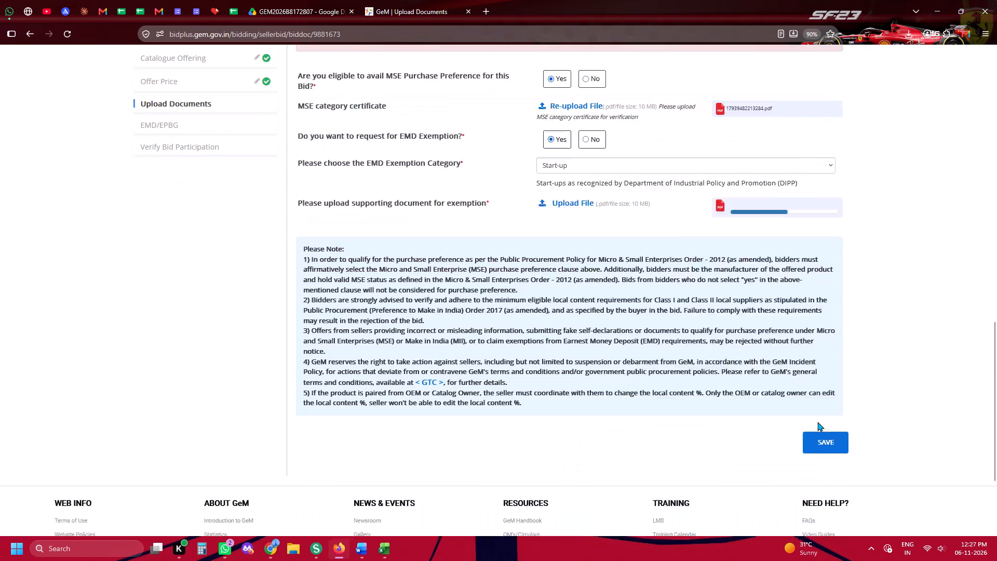
pyautogui.click(284, 0)
pyautogui.doubleClick(192, 154)
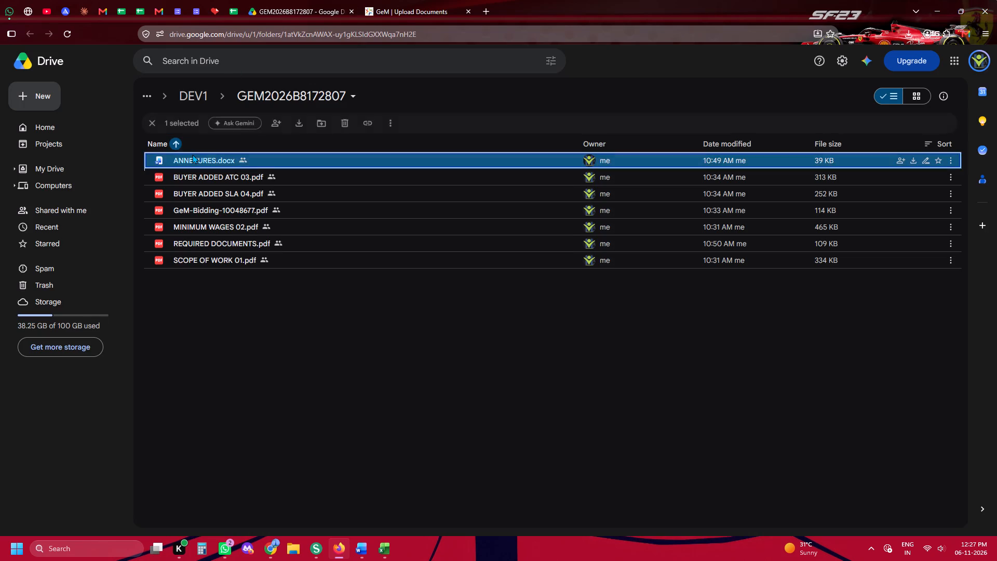
# Return to the GeM bid and save the Upload Documents section.
pyautogui.click(520, 0)
pyautogui.scroll(5, 831, 273)
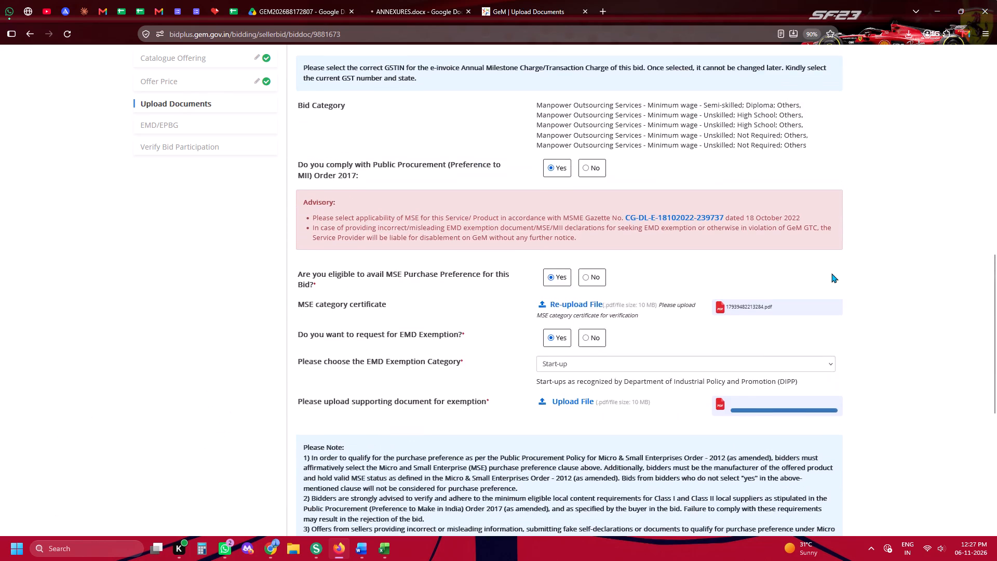
pyautogui.scroll(5, 831, 273)
pyautogui.scroll(-13, 831, 273)
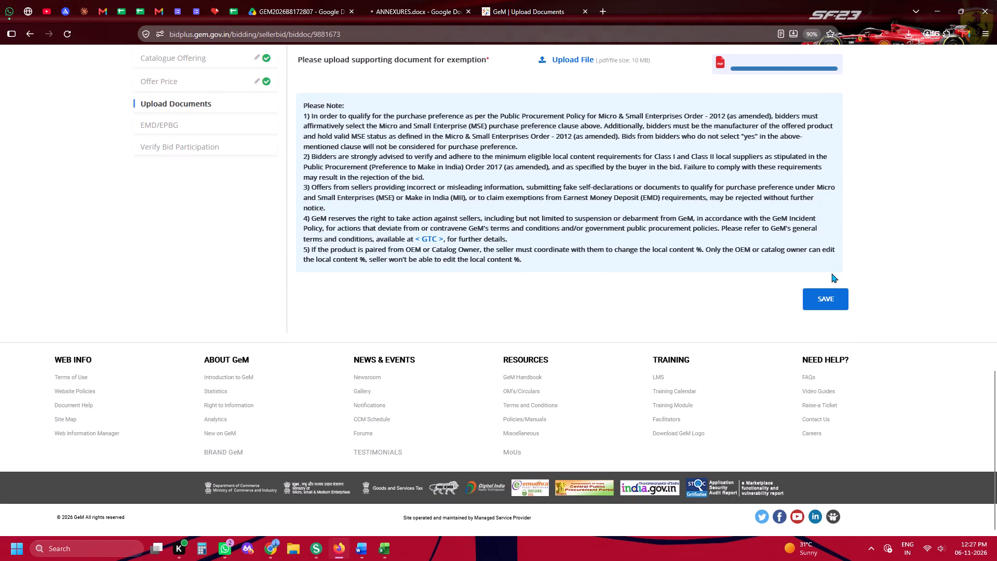
pyautogui.click(830, 308)
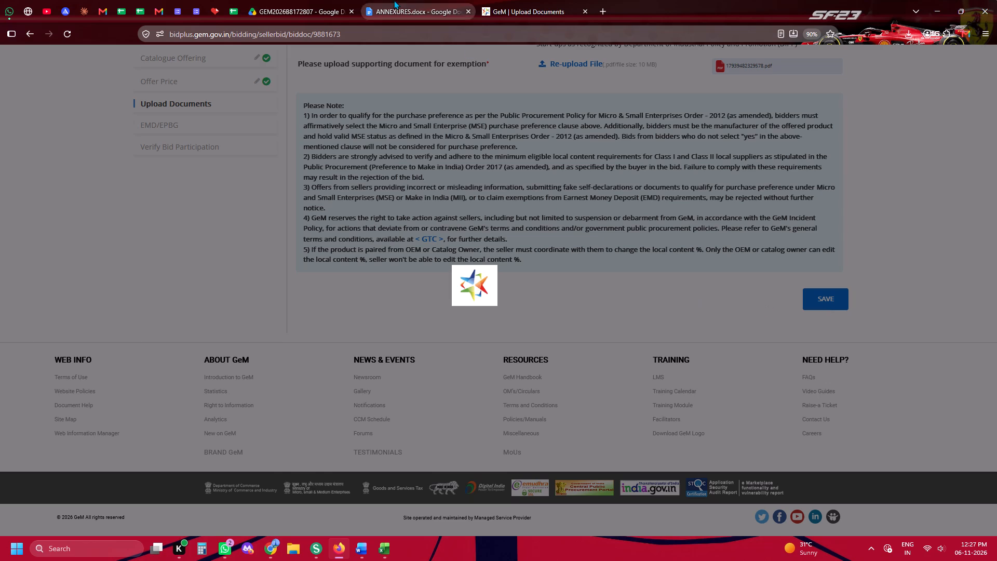
# Look through the appendices and undertakings in ANNEXURES.docx.
pyautogui.click(305, 0)
pyautogui.click(379, 0)
pyautogui.scroll(-11, 557, 219)
pyautogui.scroll(-14, 561, 232)
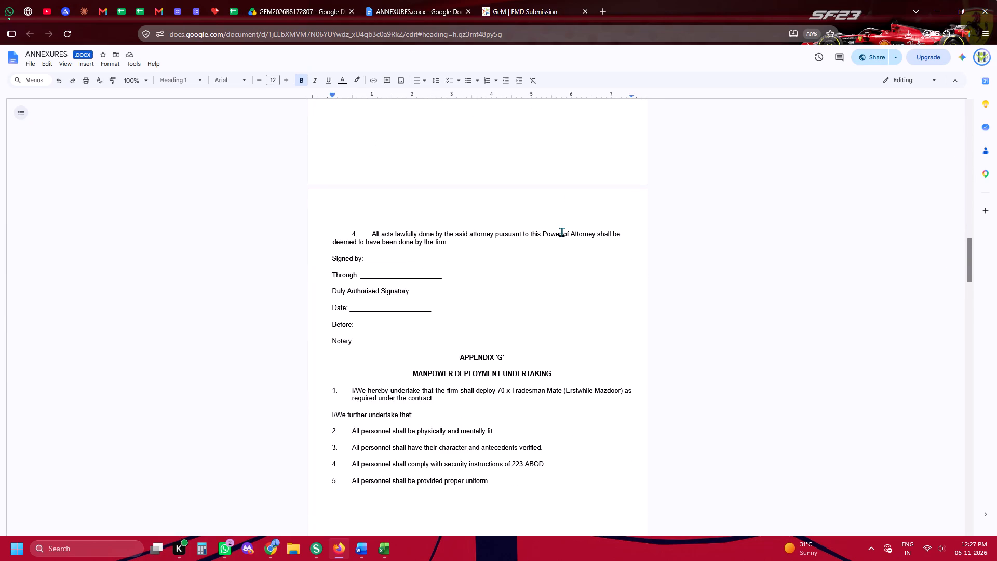
# Return to the GeM bid and save the EMD/EPBG section.
pyautogui.click(555, 0)
pyautogui.click(824, 425)
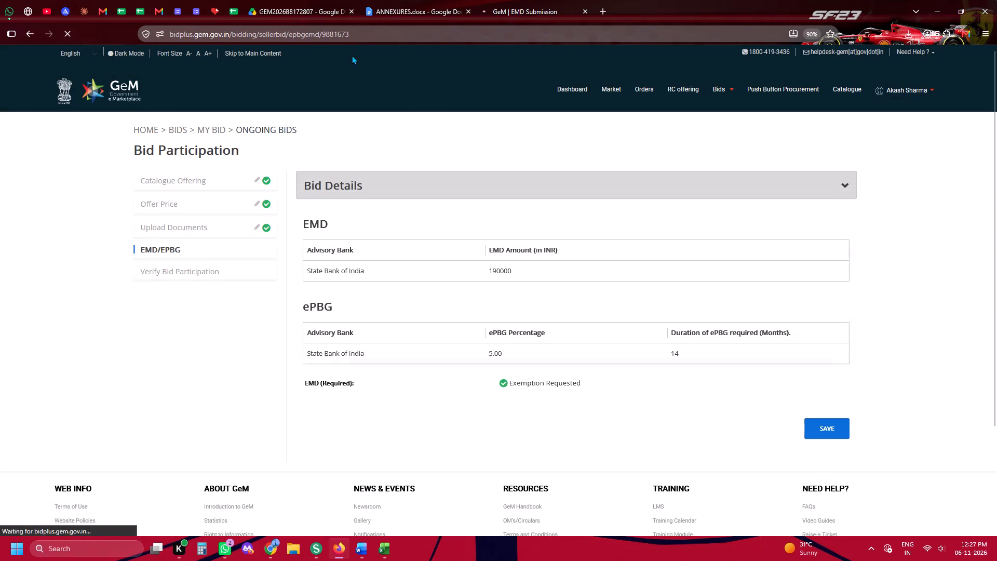
# Agree to the Terms & Conditions under Verify Bid Participation and request verification with OTP.
pyautogui.scroll(-7, 797, 329)
pyautogui.scroll(-6, 422, 279)
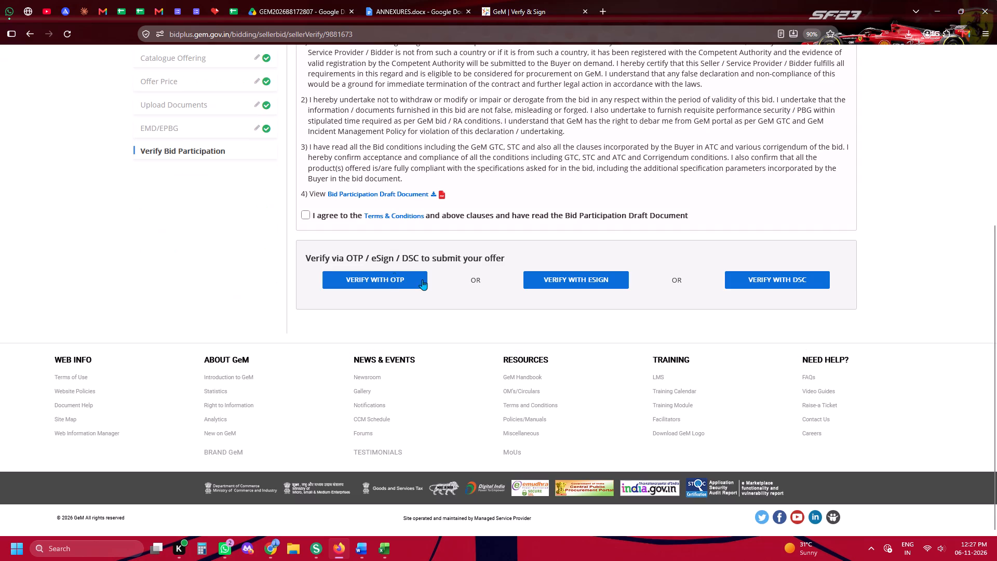
pyautogui.click(306, 215)
pyautogui.click(341, 285)
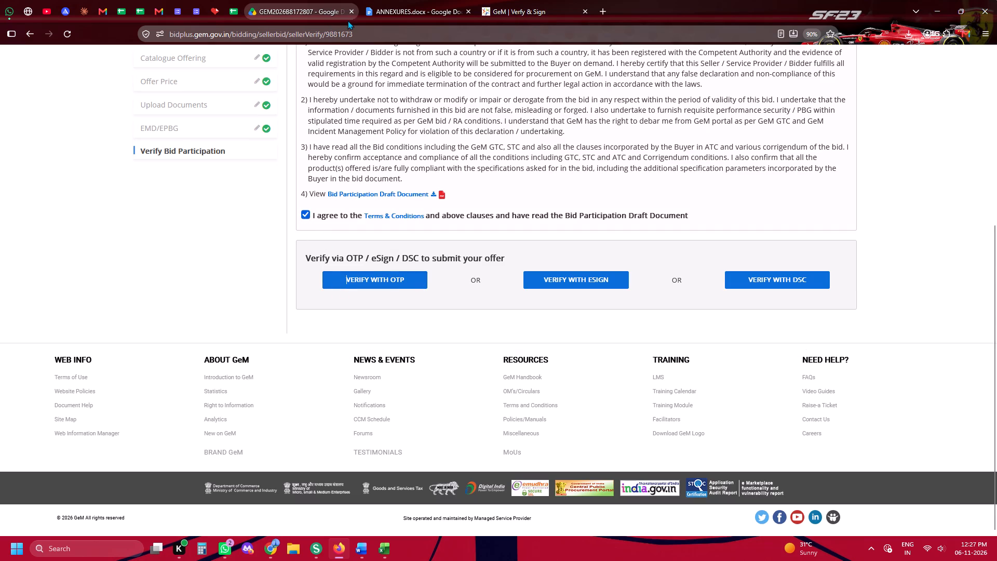
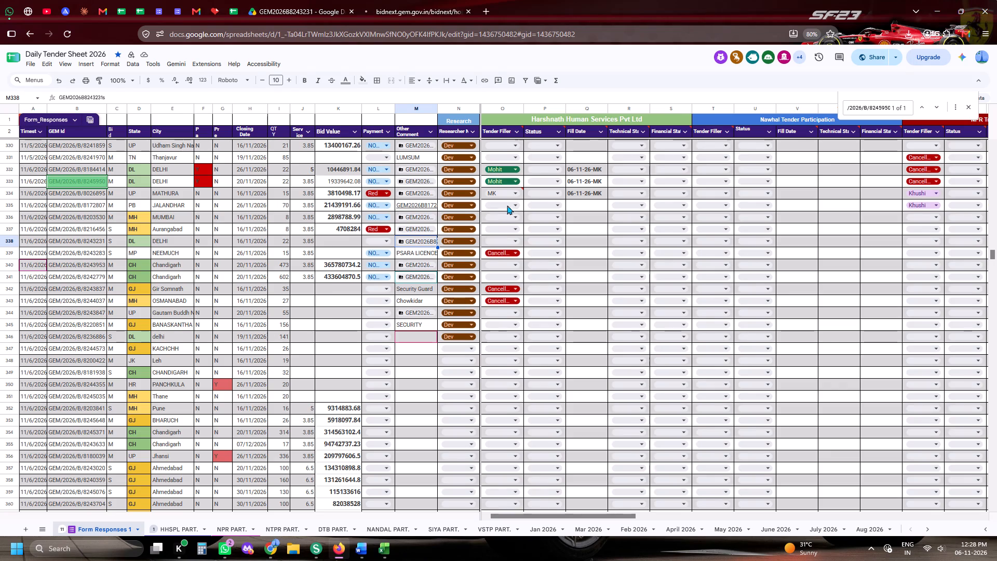
# Set the Harshnath Tender Filler for bid GEM/2026/B/8026895 to Mohit.
pyautogui.click(504, 196)
pyautogui.click(502, 209)
pyautogui.click(590, 247)
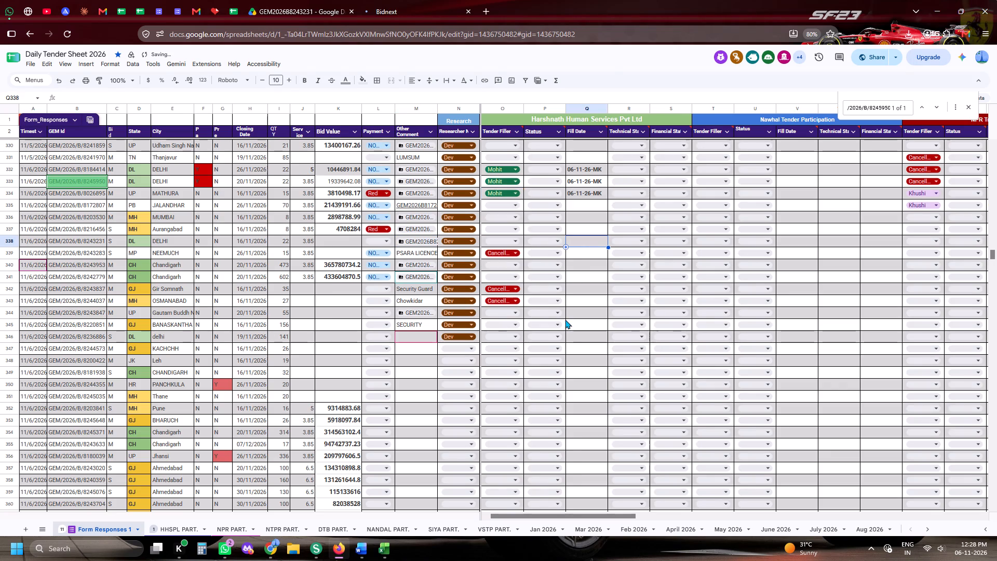
# Set the Harshnath Tender Filler for the Thanjavur bid GEM/2026/B/8241970 to Cancelled.
pyautogui.scroll(3, 531, 325)
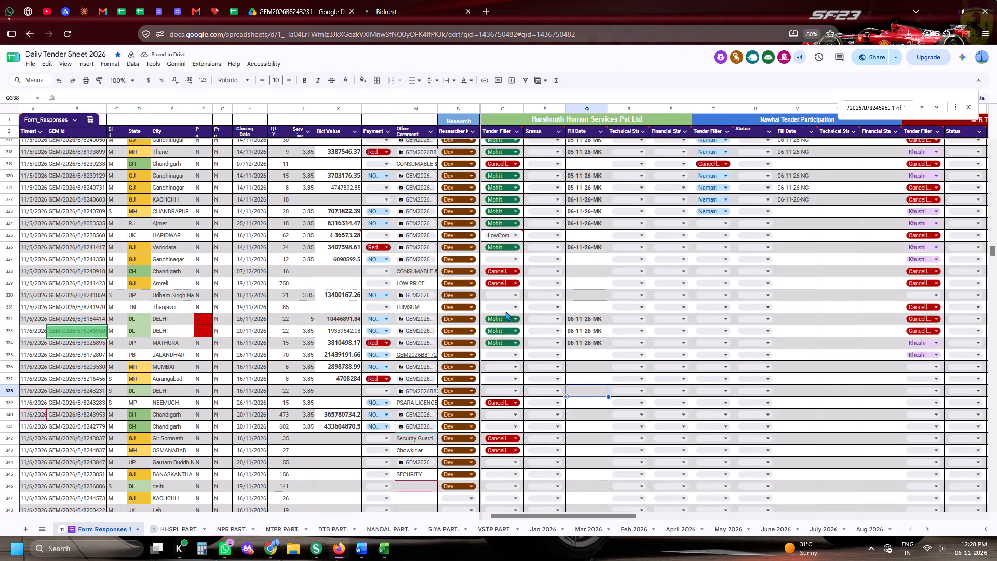
pyautogui.click(503, 305)
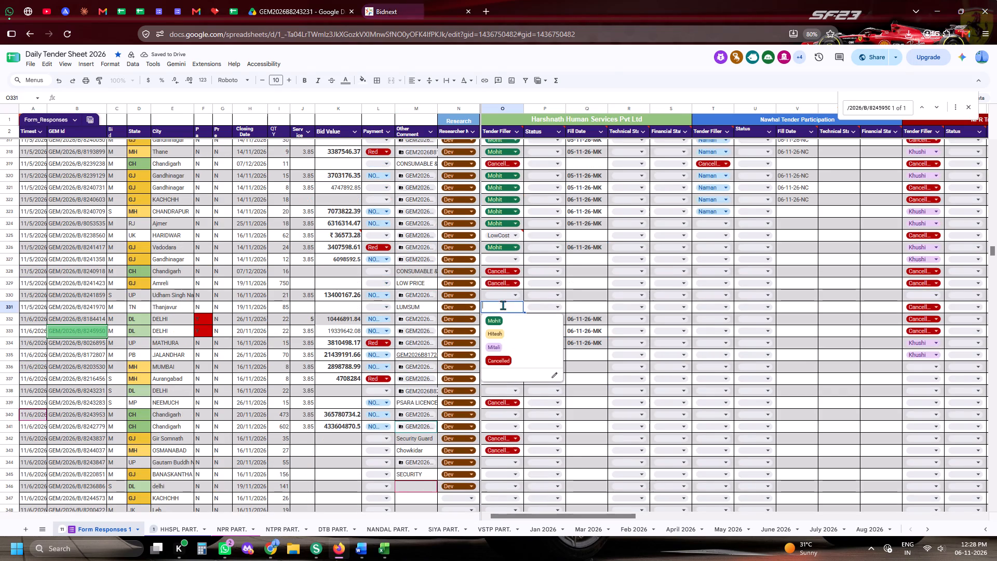
pyautogui.click(509, 362)
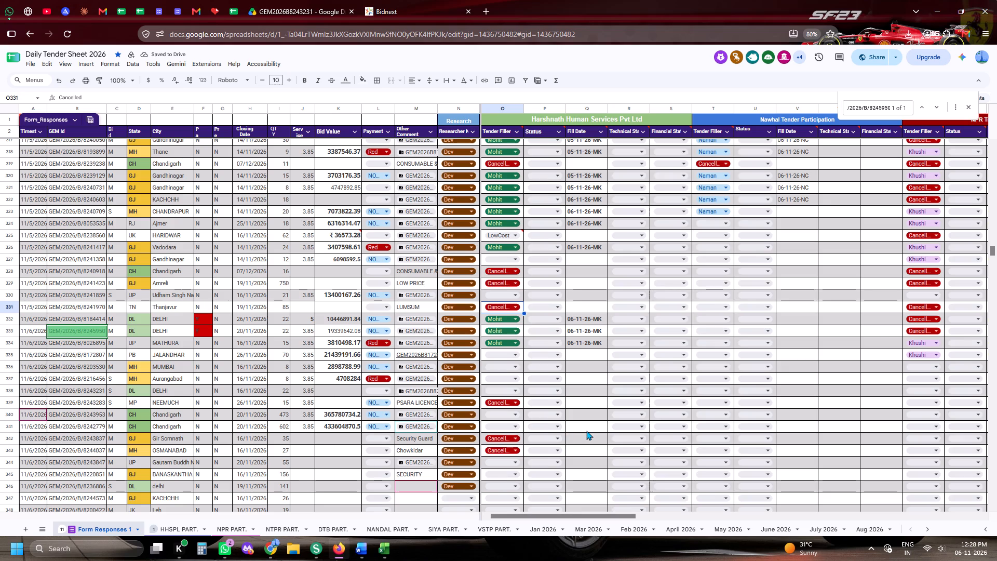
# Open the Drive folder linked for bid GEM/2026/B/8203530 and close the GEM2026B8243231 folder tab.
pyautogui.scroll(-2, 586, 431)
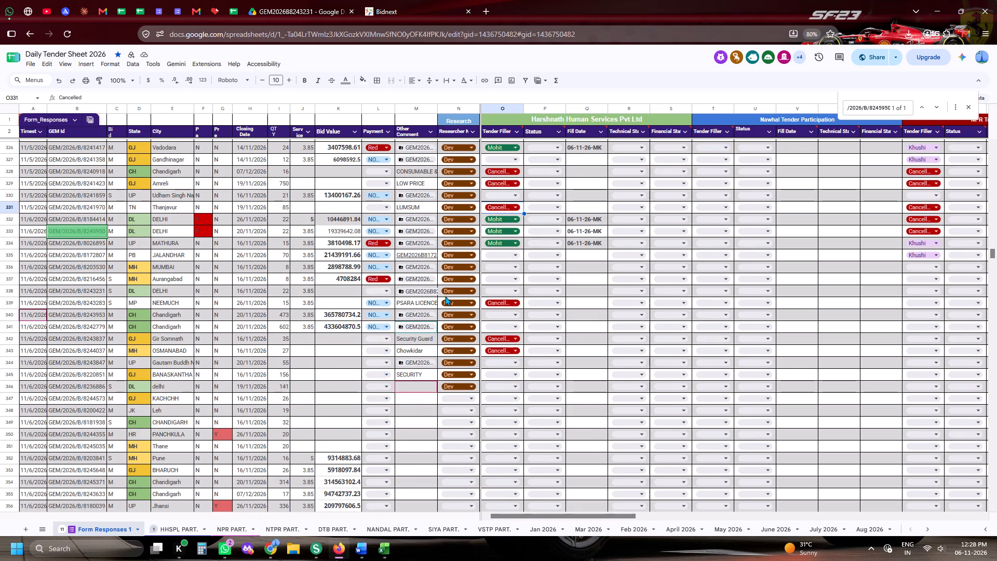
pyautogui.click(430, 266)
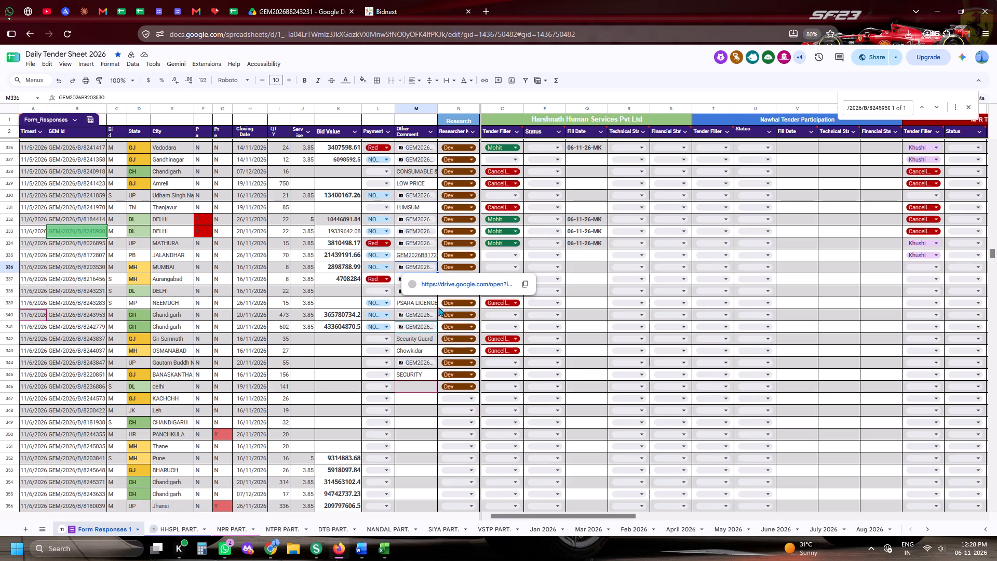
pyautogui.click(446, 350)
pyautogui.click(469, 9)
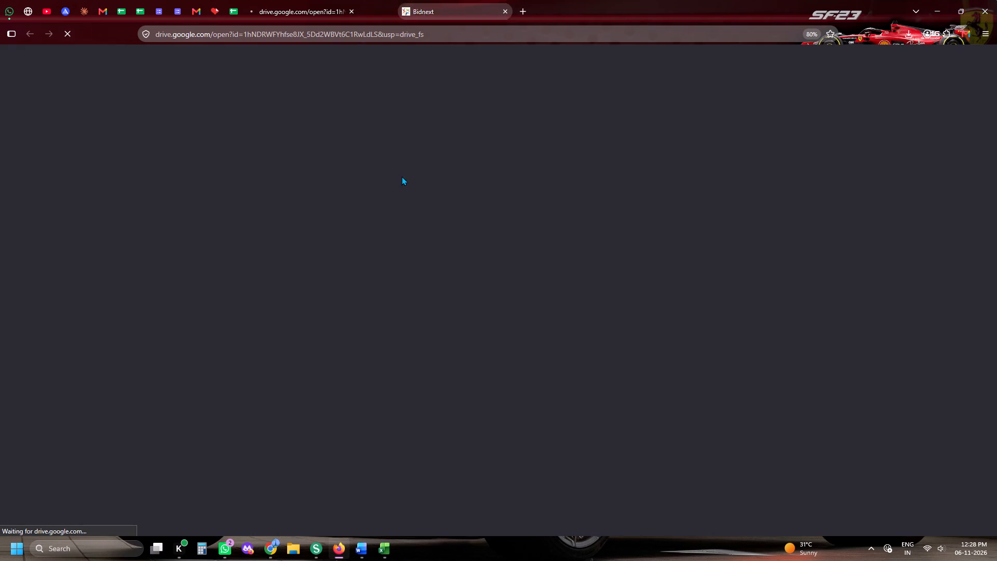
# Open the GeM seller bid listing and return to the Daily Tender Sheet.
pyautogui.click(445, 0)
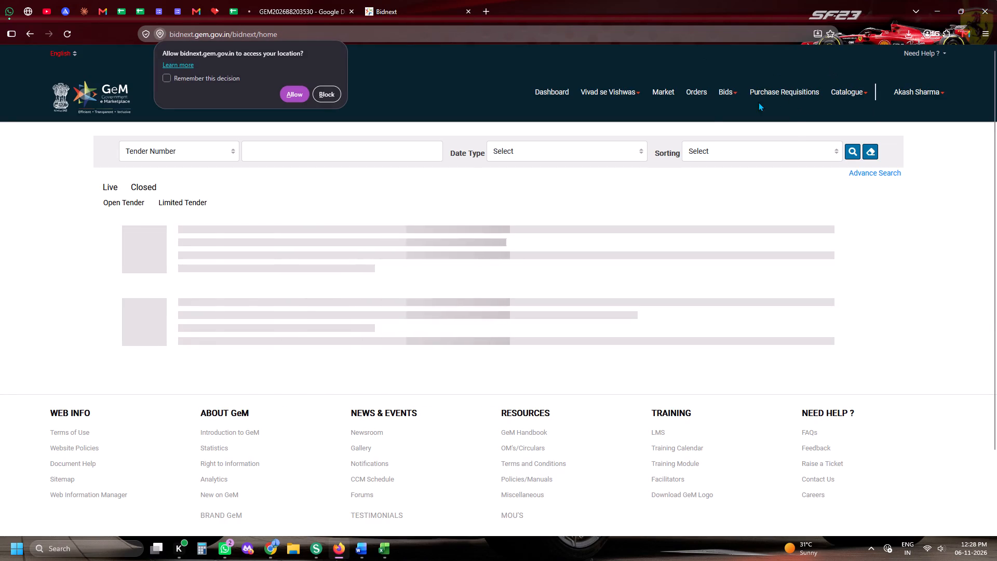
pyautogui.click(731, 112)
pyautogui.click(237, 0)
pyautogui.click(268, 0)
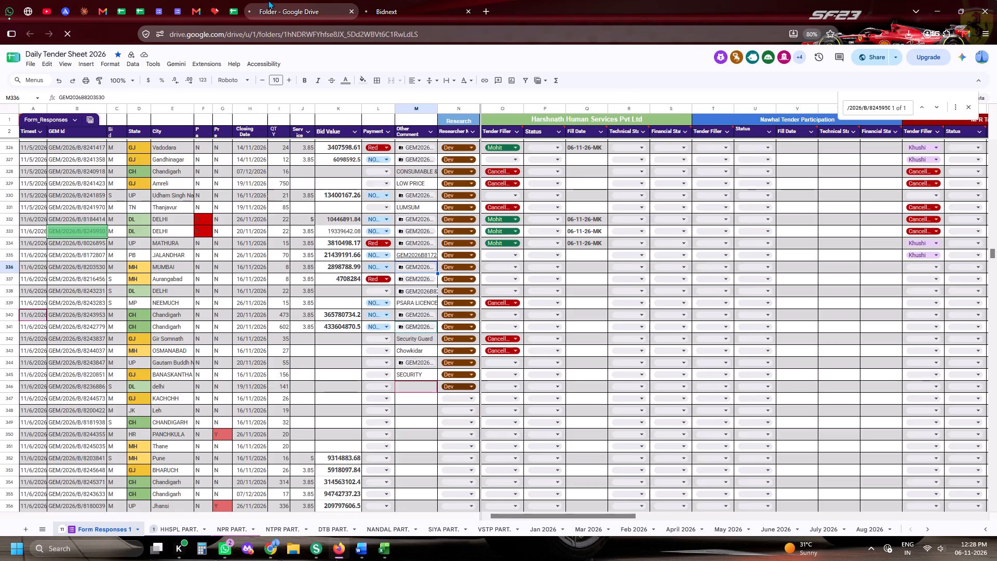
pyautogui.click(234, 17)
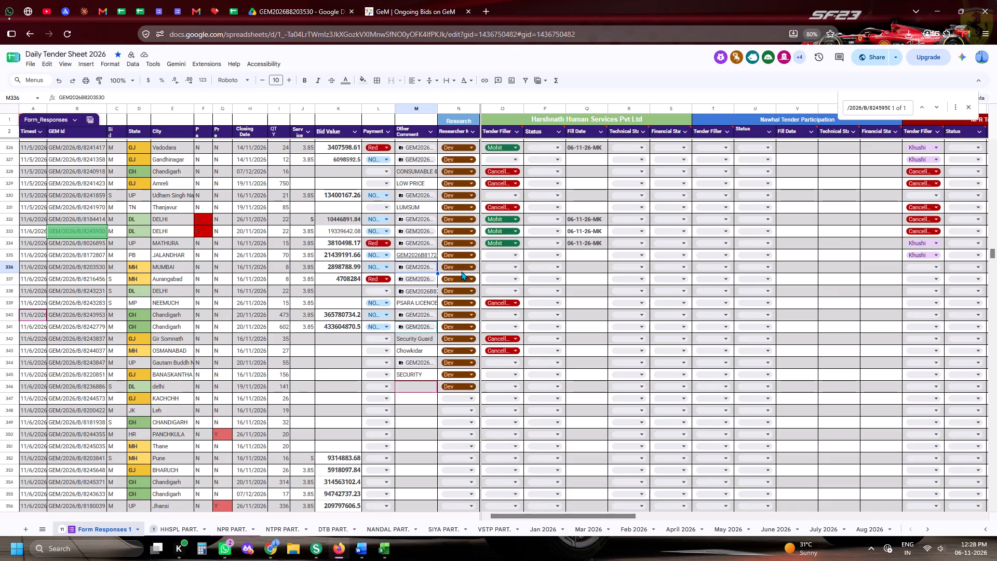
# Enter MK as Harshnath Tender Filler and 06-11-26-MK as Fill Date for bid GEM/2026/B/8203530.
pyautogui.click(508, 269)
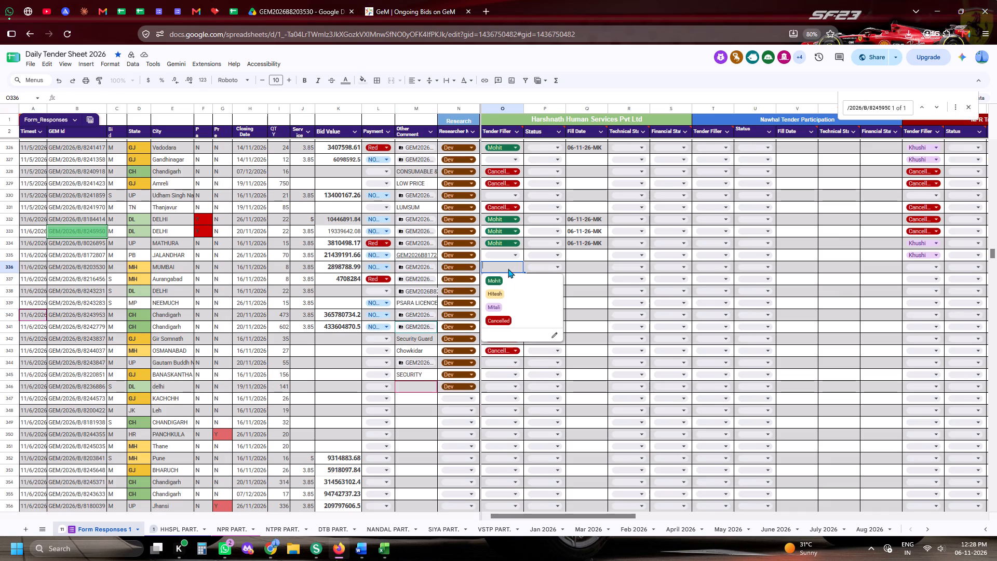
pyautogui.write('MK')
pyautogui.press('Tab')
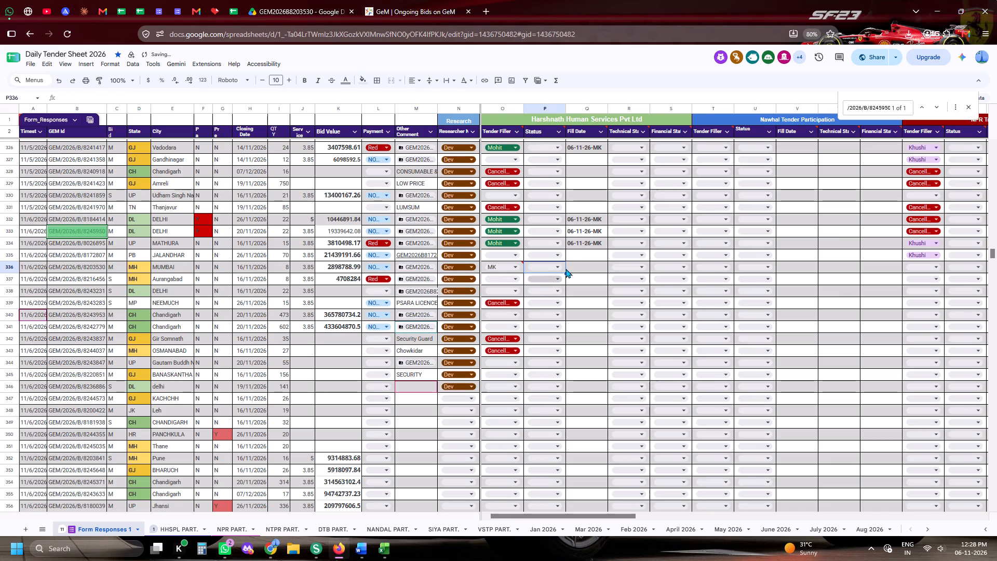
pyautogui.click(568, 249)
pyautogui.hotkey('ctrl', 'c')
pyautogui.hotkey('ctrl', 'f')
pyautogui.hotkey('ctrl', 'v')
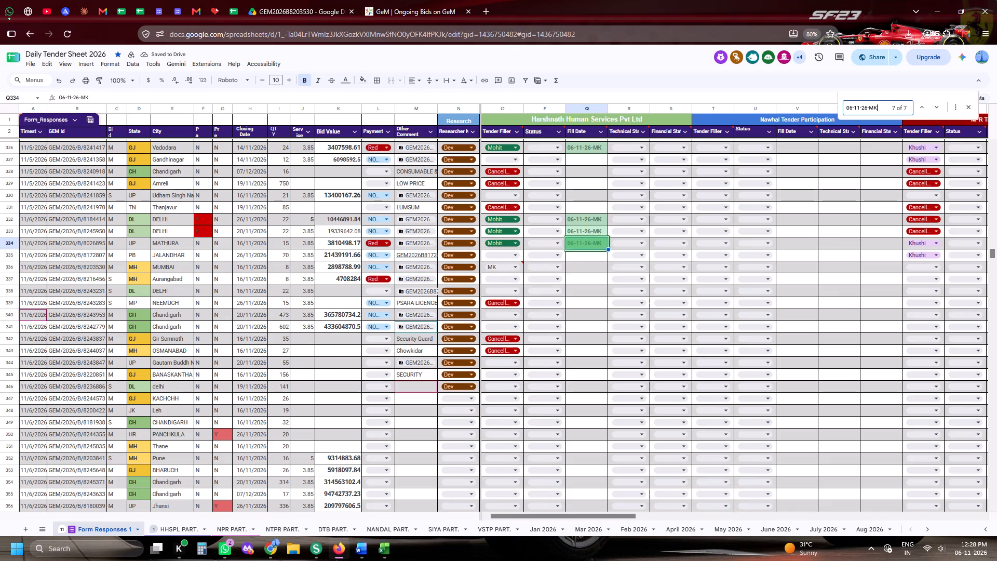
pyautogui.click(592, 218)
pyautogui.hotkey('ctrl', 'c')
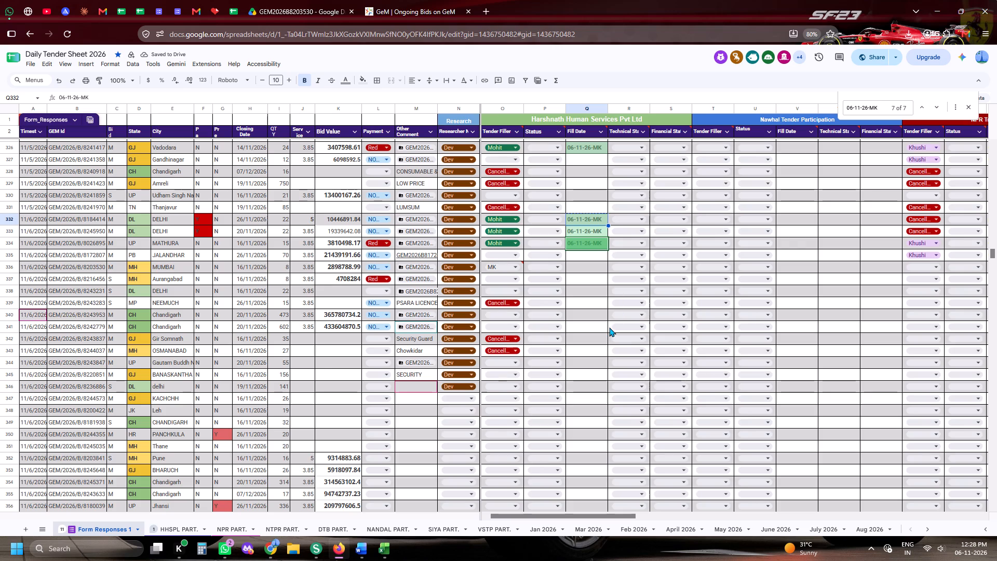
pyautogui.click(581, 264)
pyautogui.hotkey('ctrl', 'v')
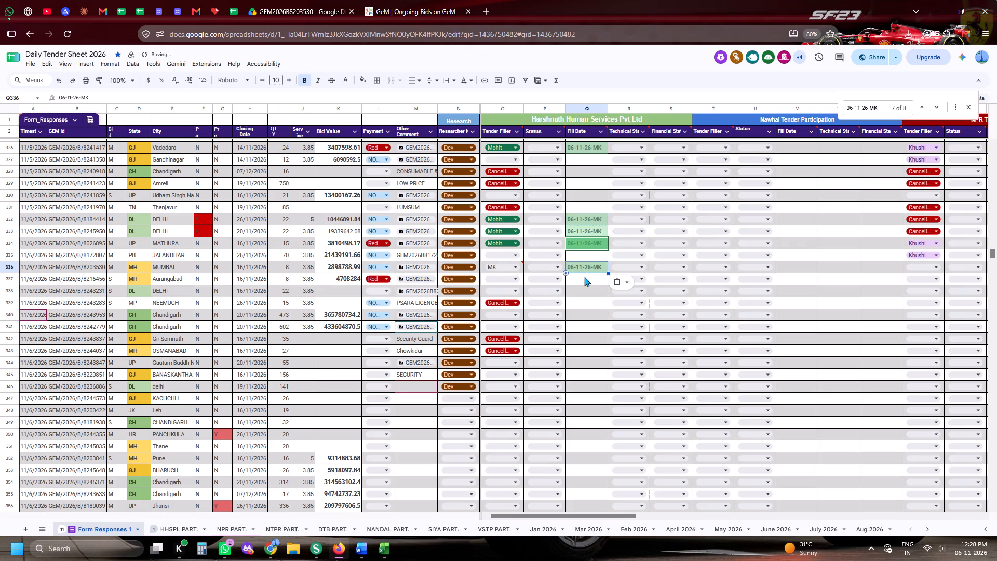
# Open the Drive folder linked for bid GEM/2026/B/8216456, closing the GEM2026B8203530 folder tab.
pyautogui.click(412, 278)
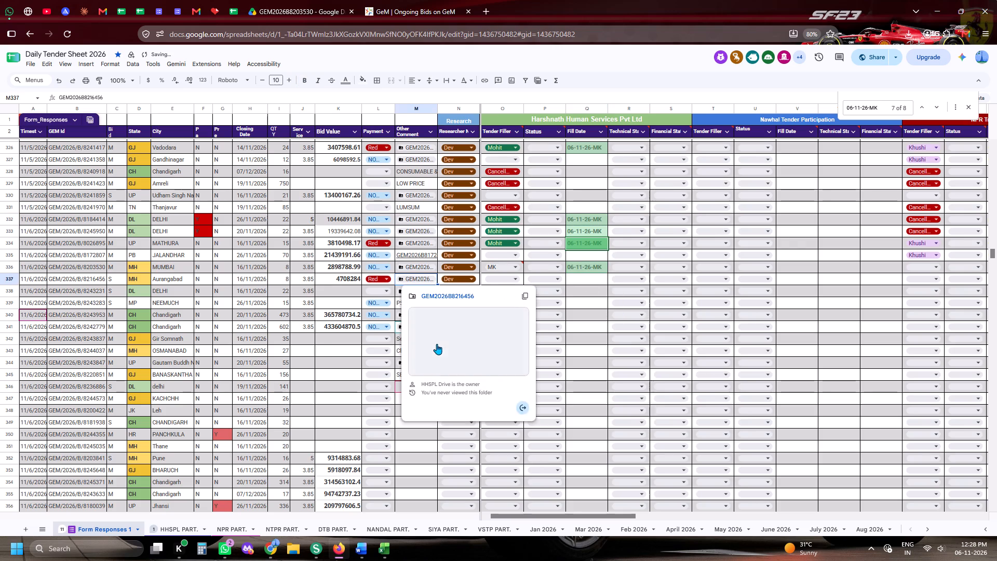
pyautogui.click(437, 344)
pyautogui.click(444, 0)
pyautogui.click(468, 11)
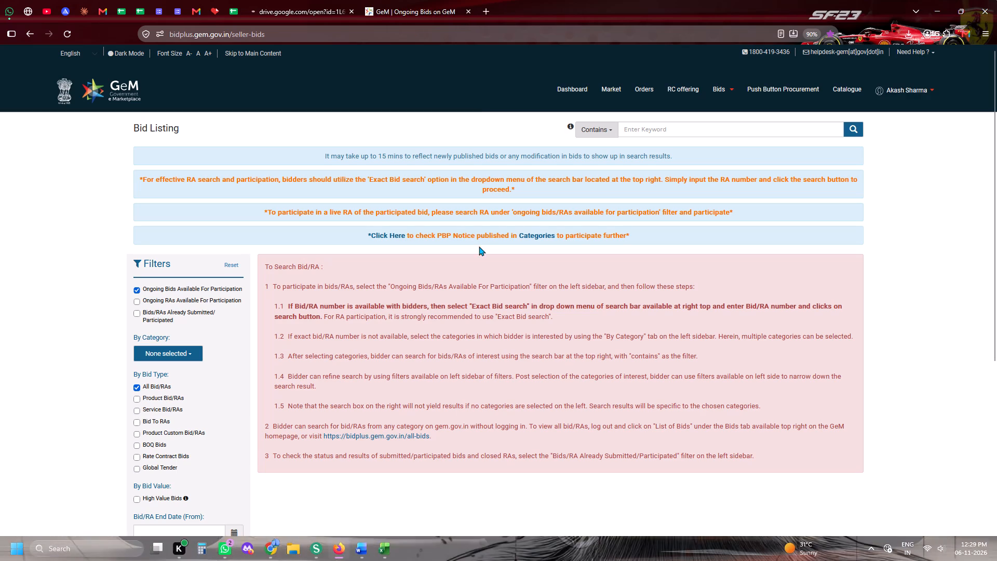
pyautogui.click(331, 0)
pyautogui.click(229, 0)
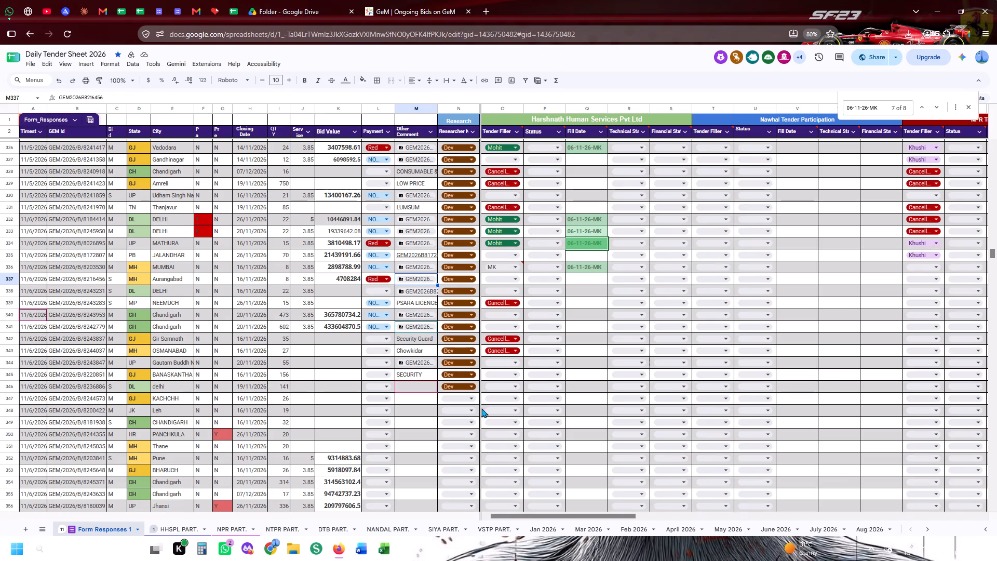
# Copy bid number GEM/2026/B/8203530 from the tender sheet and look it up in the GeM listing with Exact Bid Search.
pyautogui.scroll(-3, 481, 408)
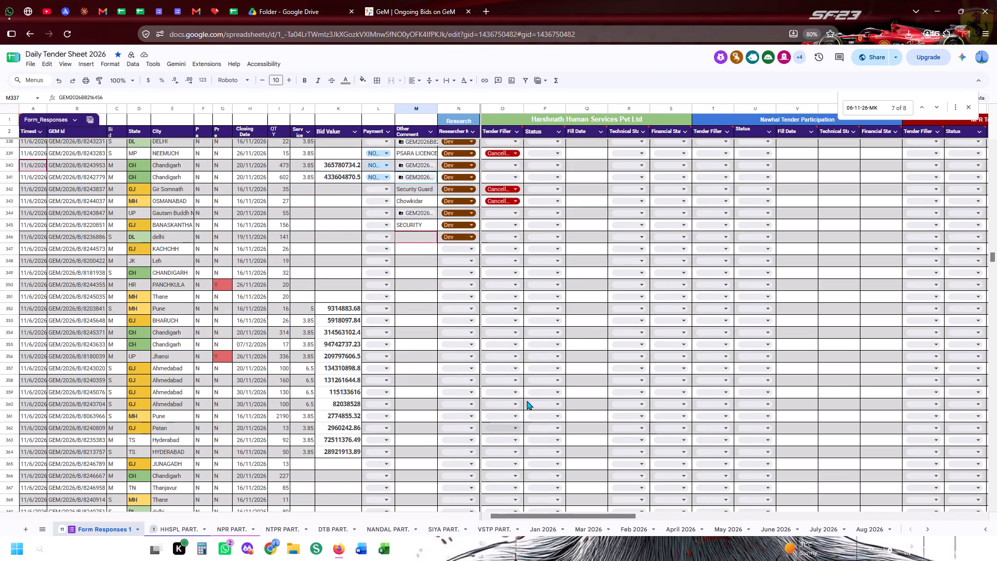
pyautogui.scroll(3, 519, 365)
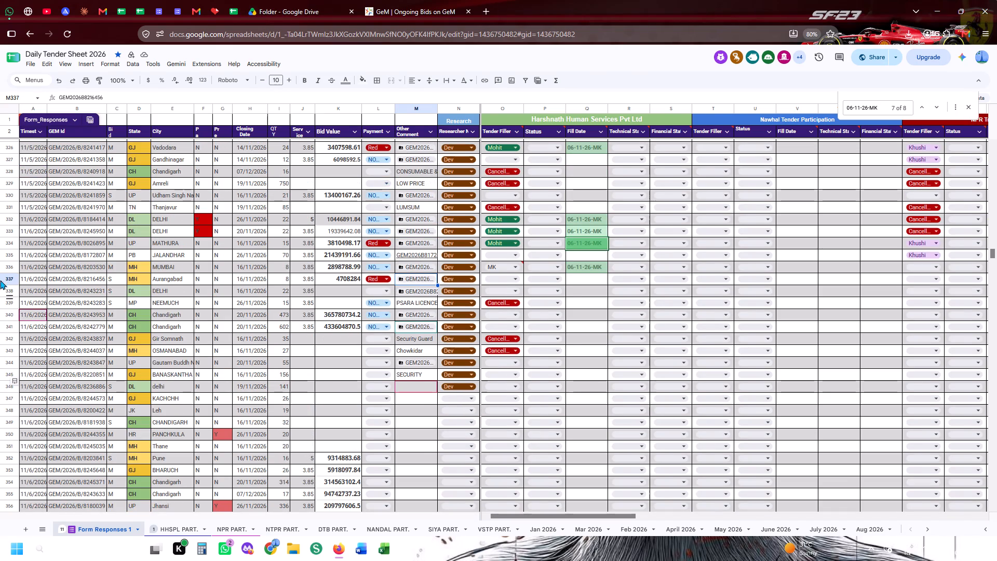
pyautogui.click(0, 272)
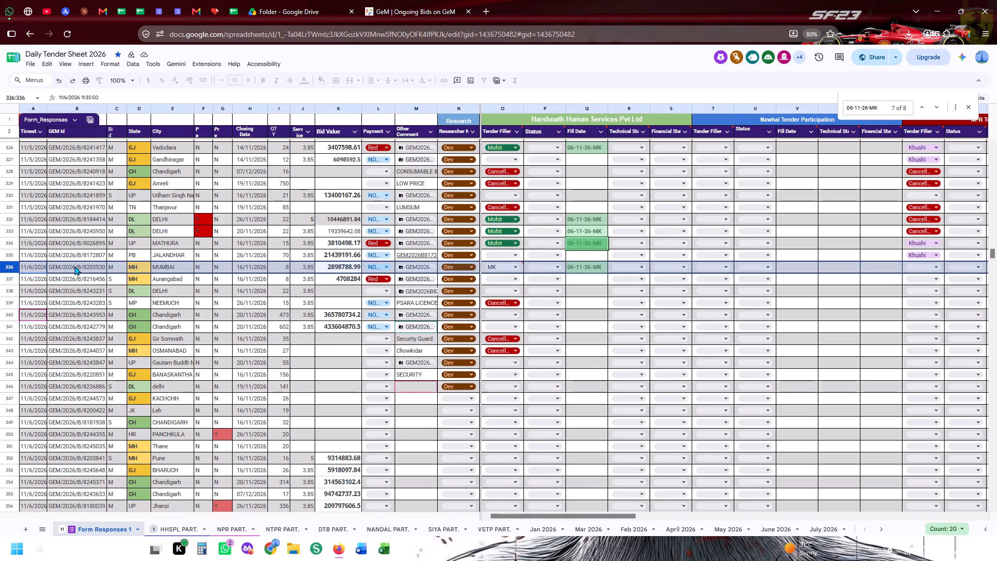
pyautogui.click(74, 266)
pyautogui.hotkey('ctrl', 'c')
pyautogui.hotkey('ctrl', 'c')
pyautogui.hotkey('ctrl', 'c')
pyautogui.click(432, 0)
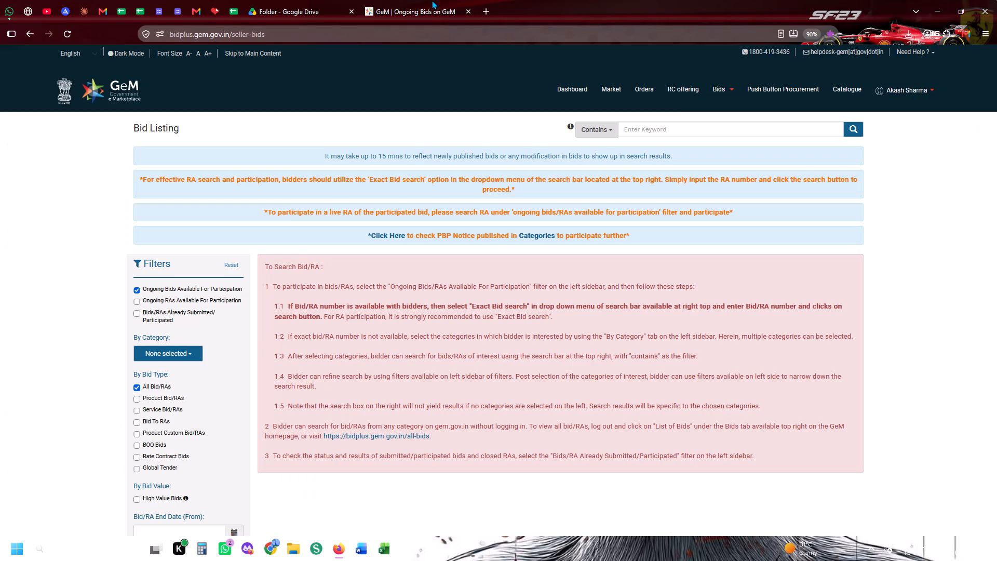
pyautogui.click(676, 122)
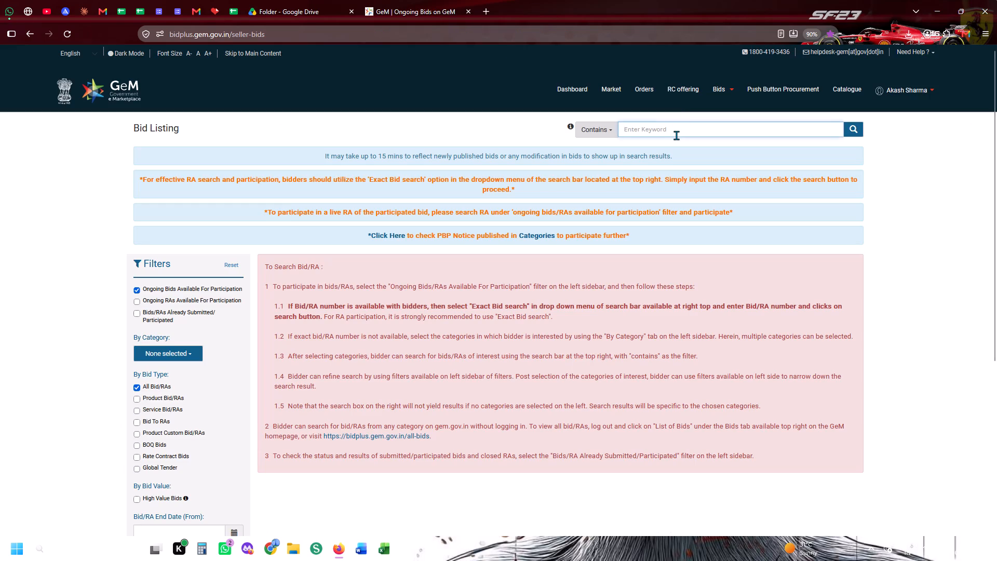
pyautogui.hotkey('ctrl', 'v')
pyautogui.click(614, 138)
pyautogui.click(605, 129)
pyautogui.moveTo(624, 184); pyautogui.dragTo(619, 185)
pyautogui.click(594, 189)
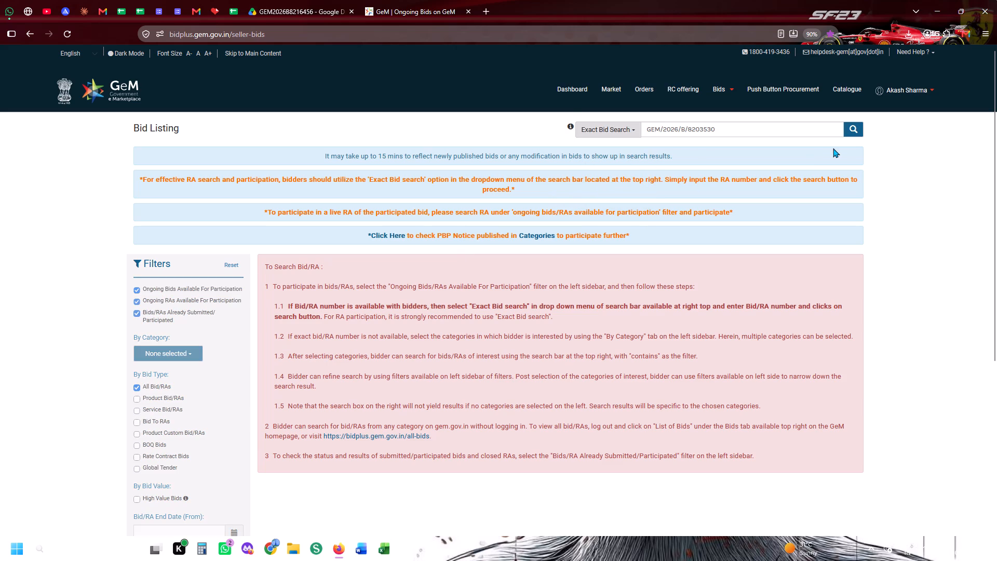
pyautogui.click(843, 133)
pyautogui.click(847, 131)
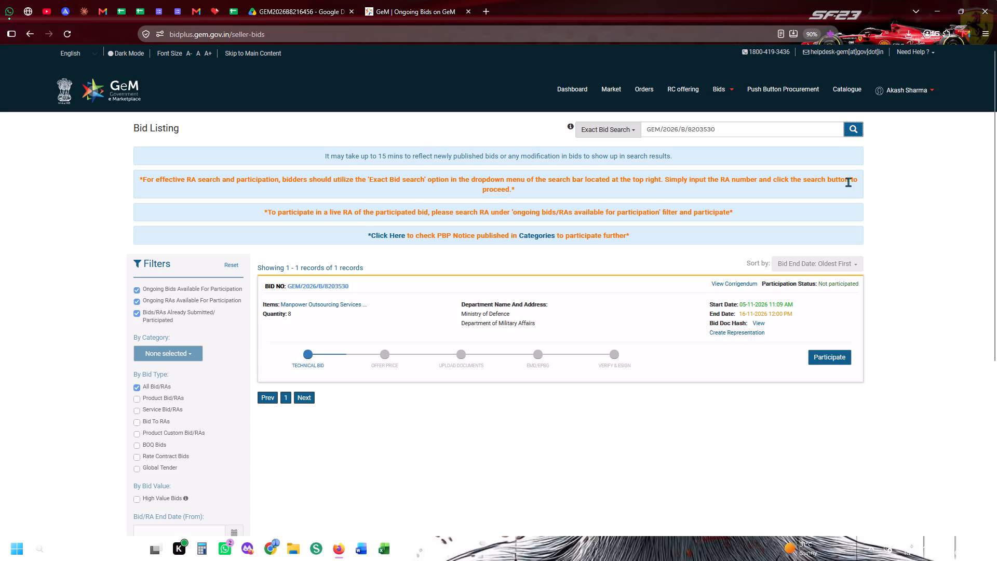
# Calculate 16500 minus 11500 in Calculator.
pyautogui.click(206, 552)
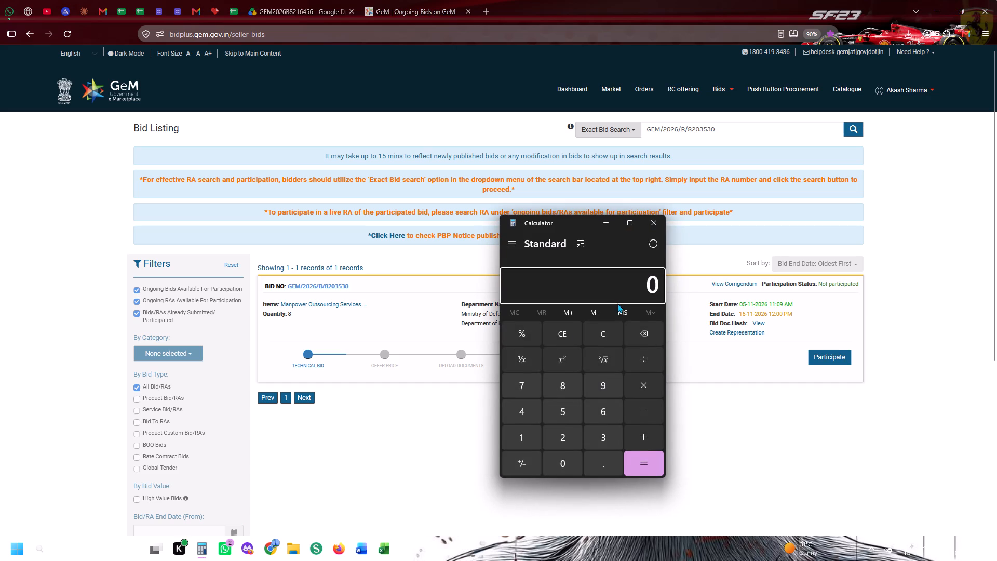
pyautogui.write('16500')
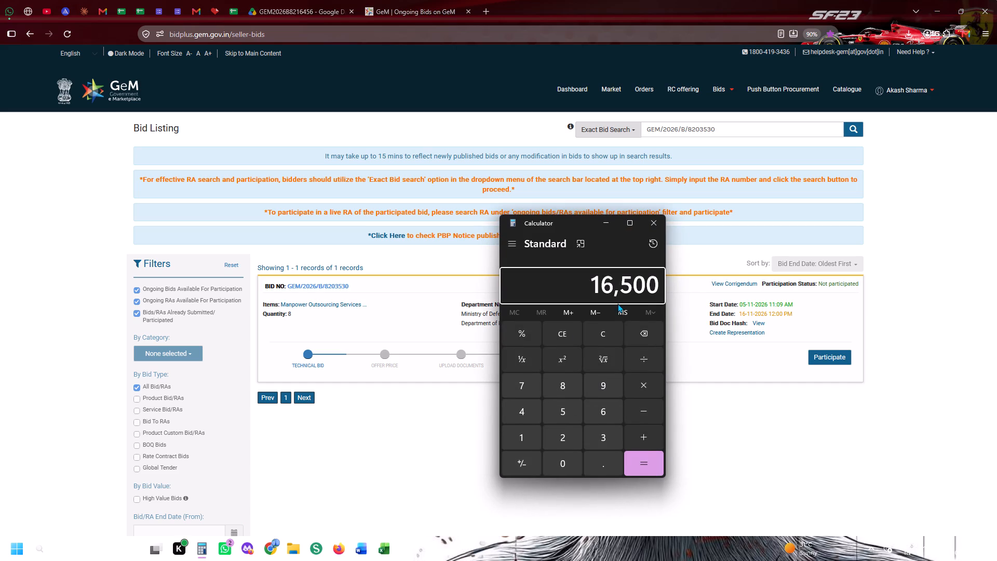
pyautogui.press('-')
pyautogui.write('11500')
pyautogui.press('Return')
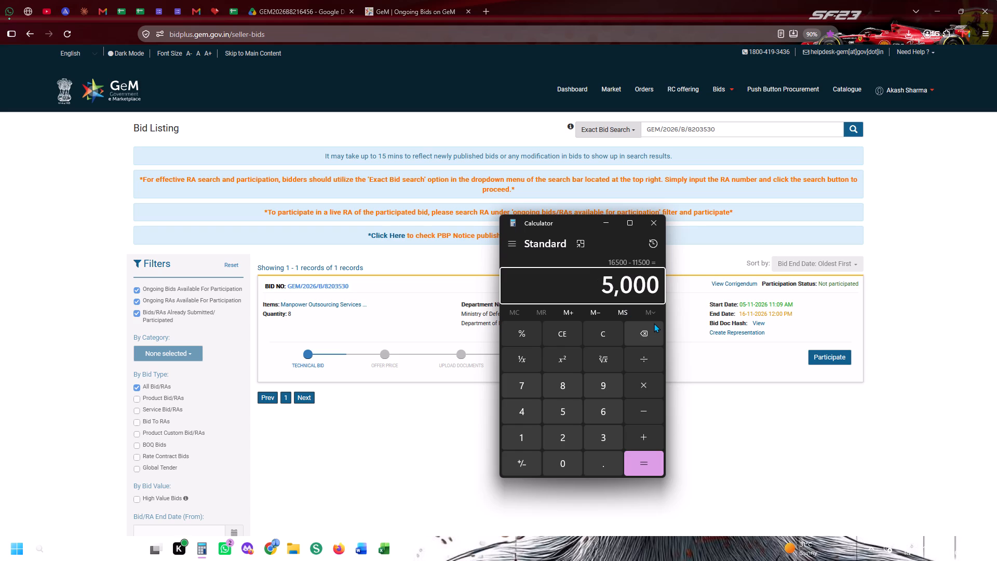
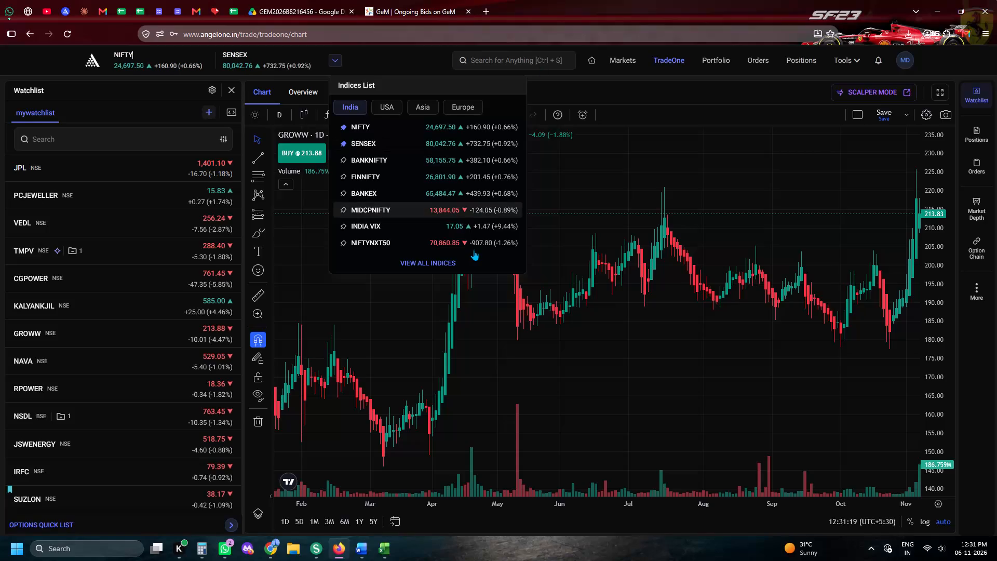
# Try to open INDIA VIX from the list of Indian indices.
pyautogui.click(478, 227)
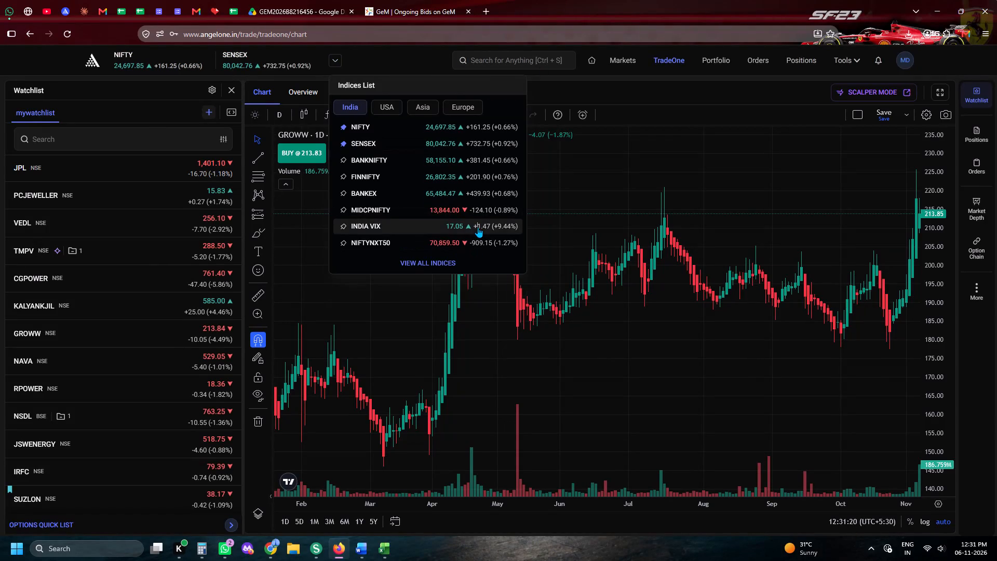
pyautogui.click(478, 242)
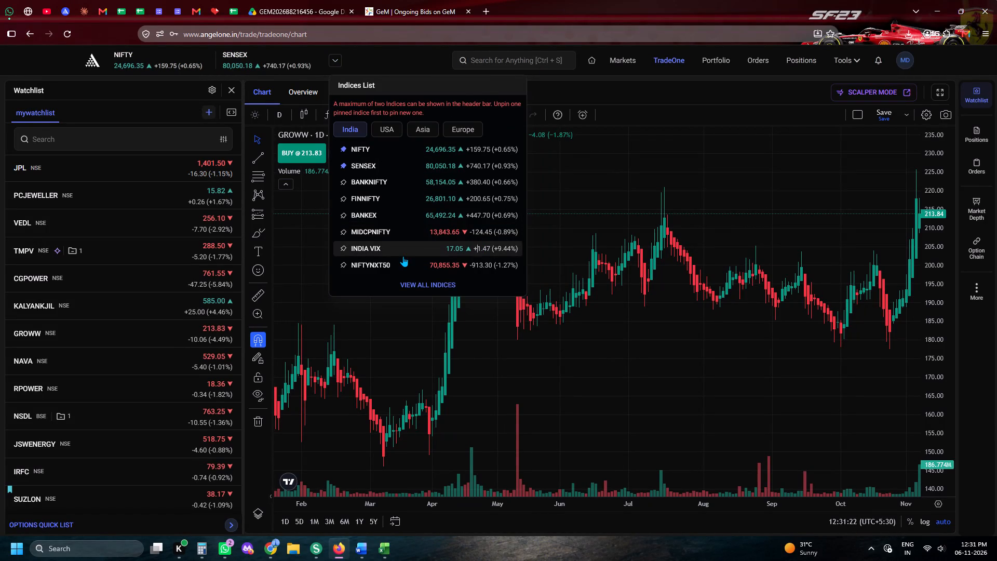
pyautogui.click(355, 249)
pyautogui.click(357, 249)
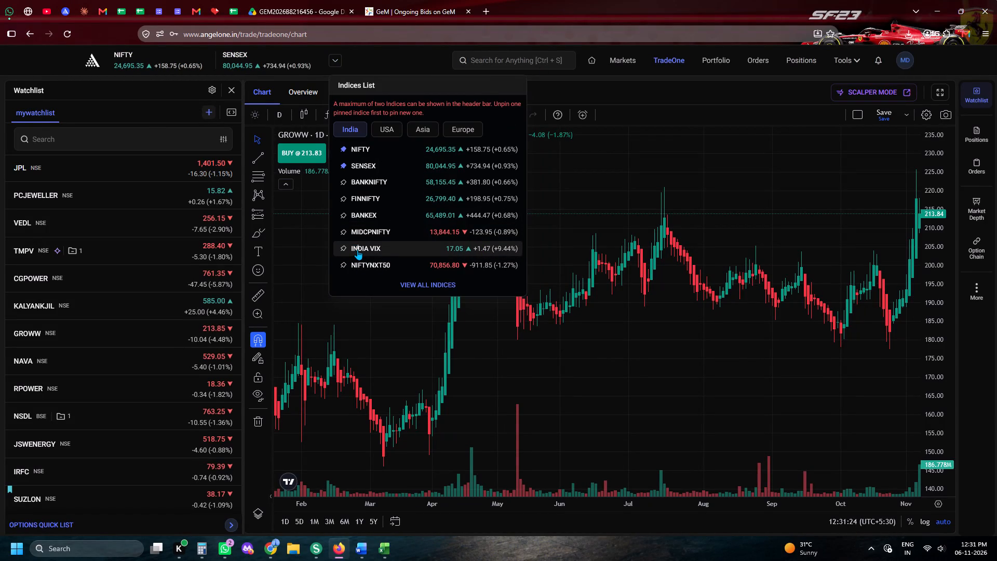
pyautogui.tripleClick(357, 249)
pyautogui.click(357, 249)
pyautogui.click(346, 251)
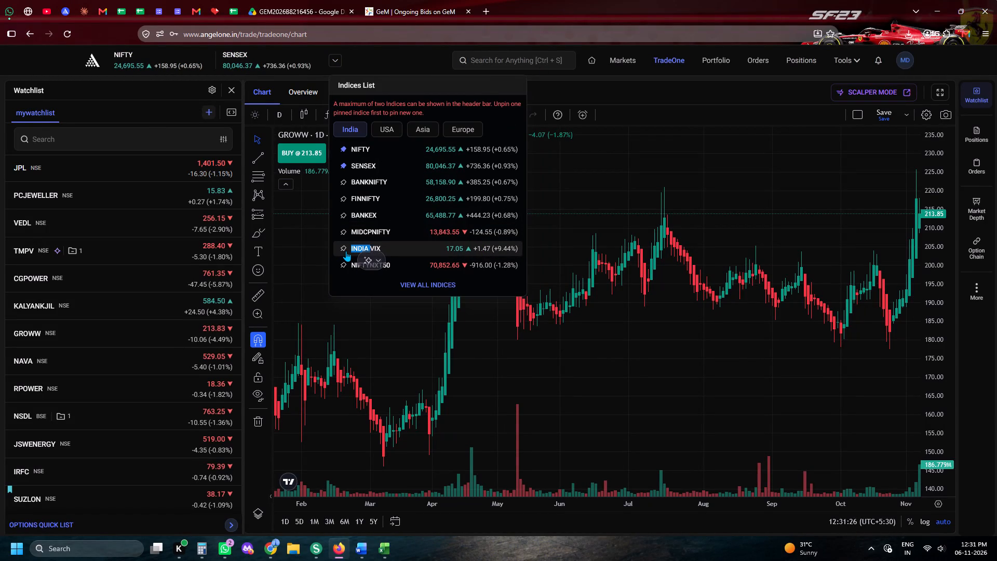
# Open the complete indices page and examine the Indian indices and the USA global indices, including the Dollar Index.
pyautogui.click(399, 283)
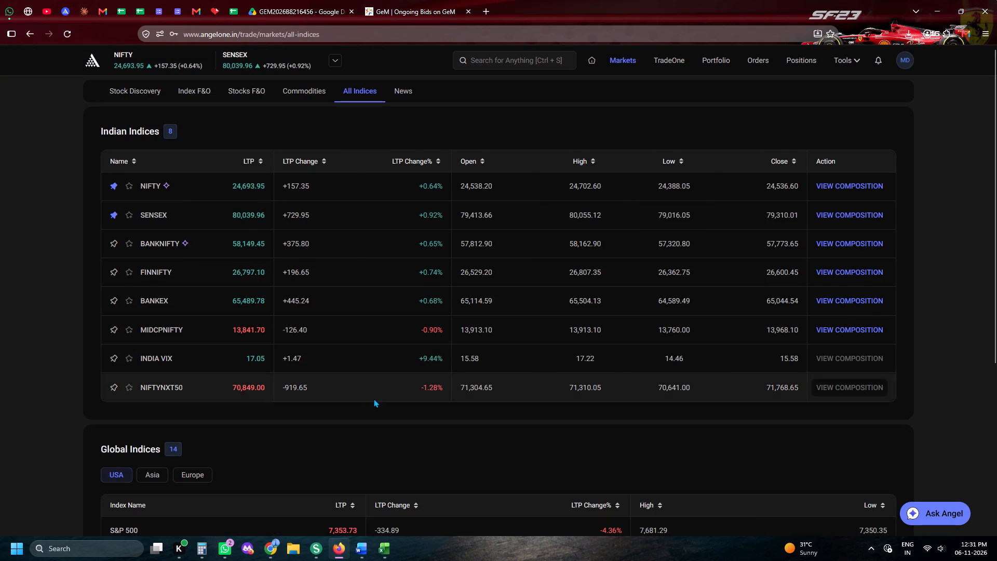
pyautogui.scroll(-5, 442, 440)
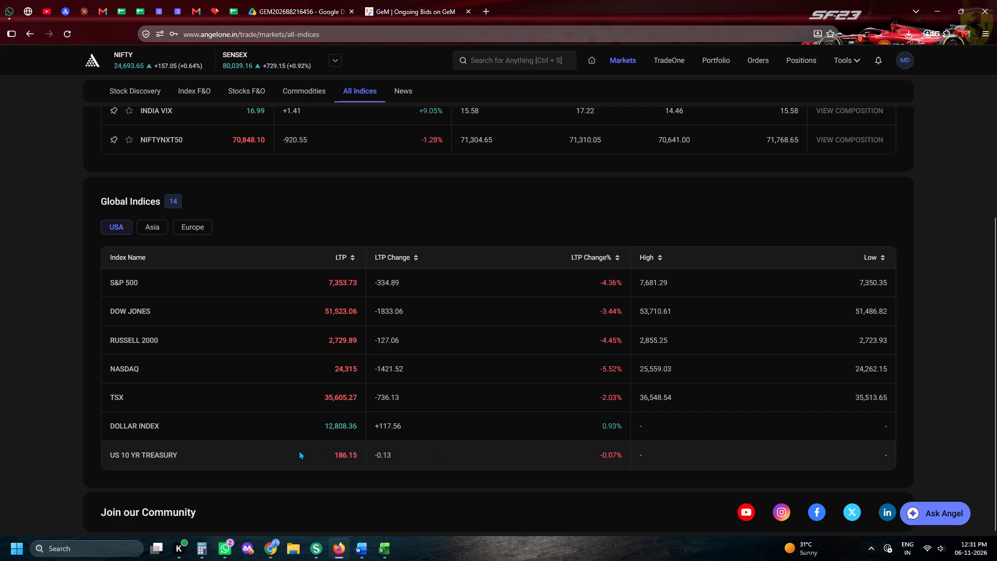
pyautogui.click(297, 437)
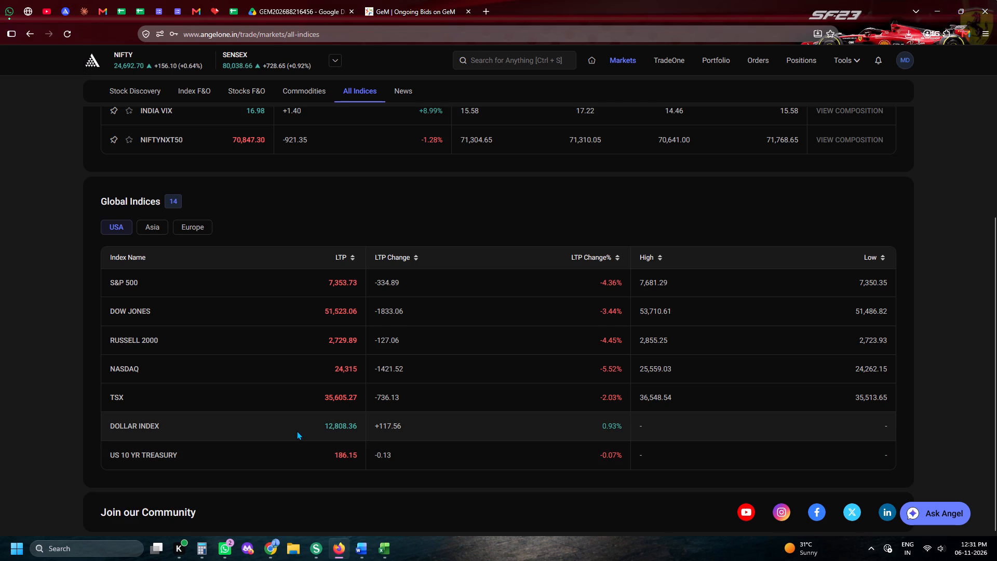
pyautogui.click(297, 431)
pyautogui.click(297, 431)
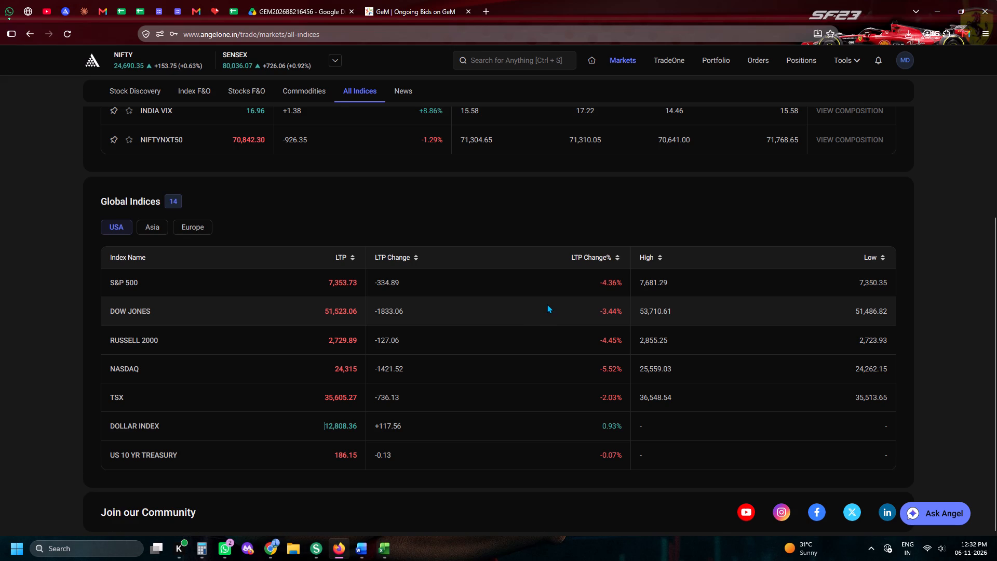
pyautogui.scroll(5, 563, 395)
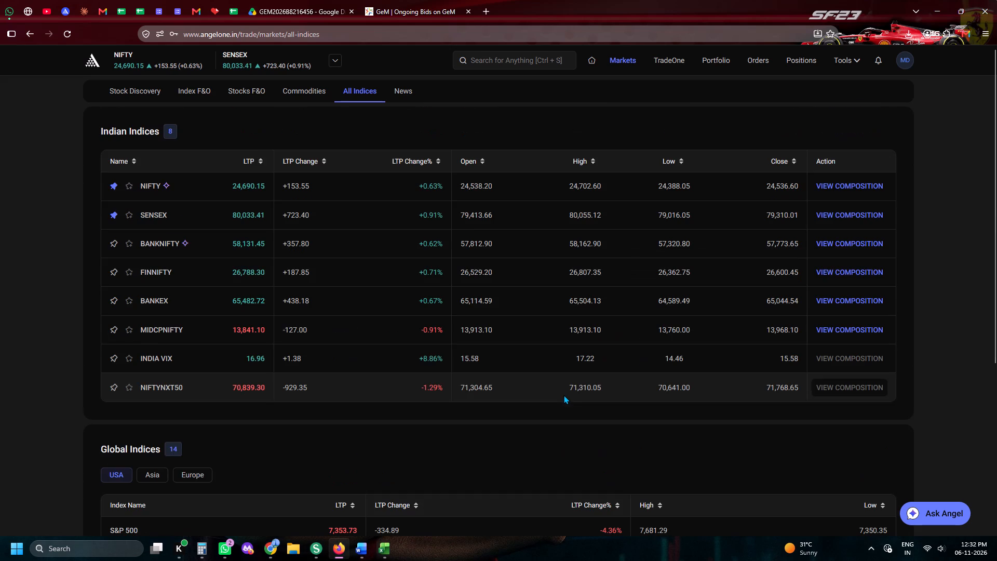
pyautogui.scroll(9, 605, 338)
# Open the portfolio overview and look through the rest of the watchlist.
pyautogui.click(718, 66)
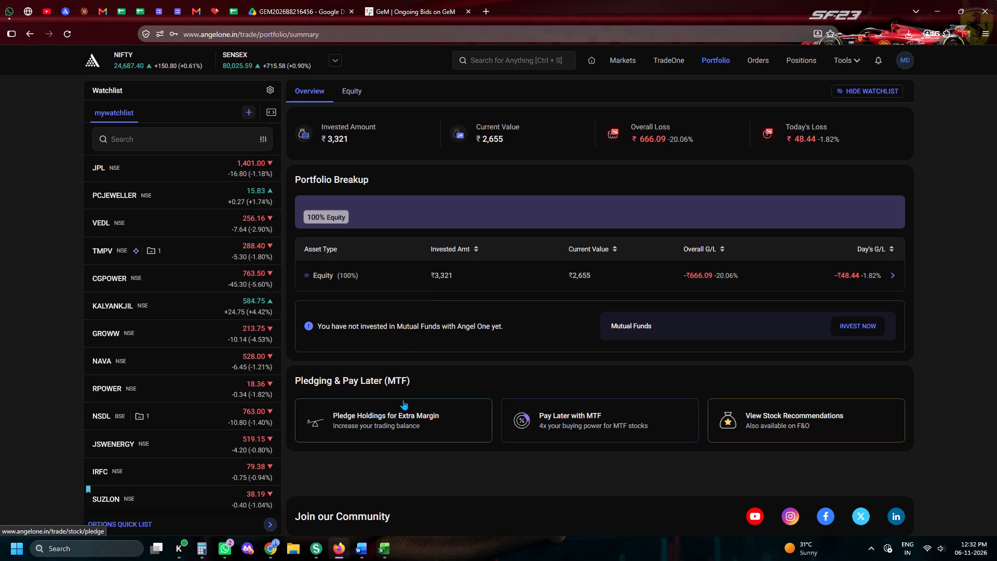
pyautogui.scroll(-5, 181, 425)
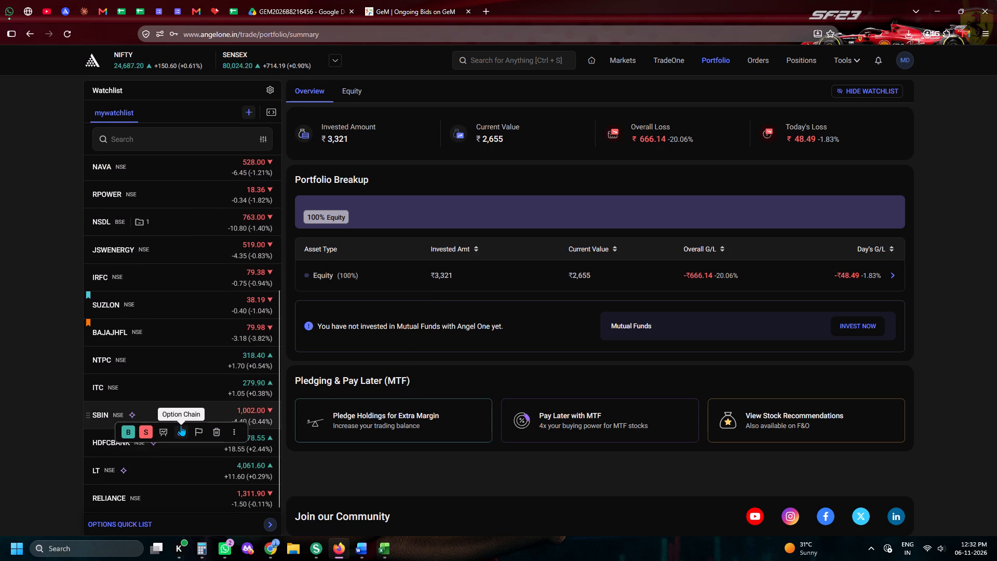
# Copy bid number GEM/2026/B/8203530 from the Daily Tender Sheet and search for it in the GeM bid listing.
pyautogui.click(387, 0)
pyautogui.click(290, 0)
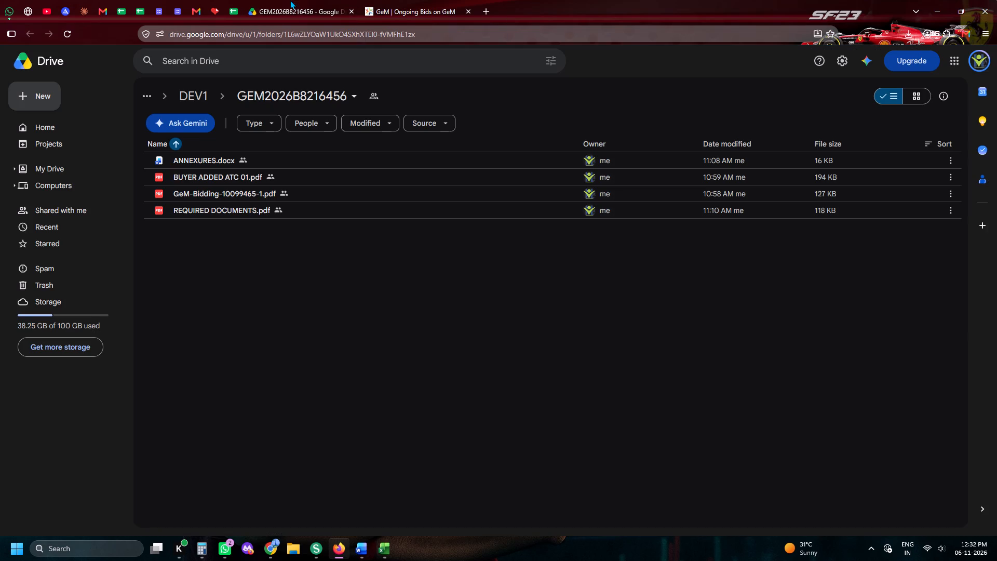
pyautogui.click(232, 7)
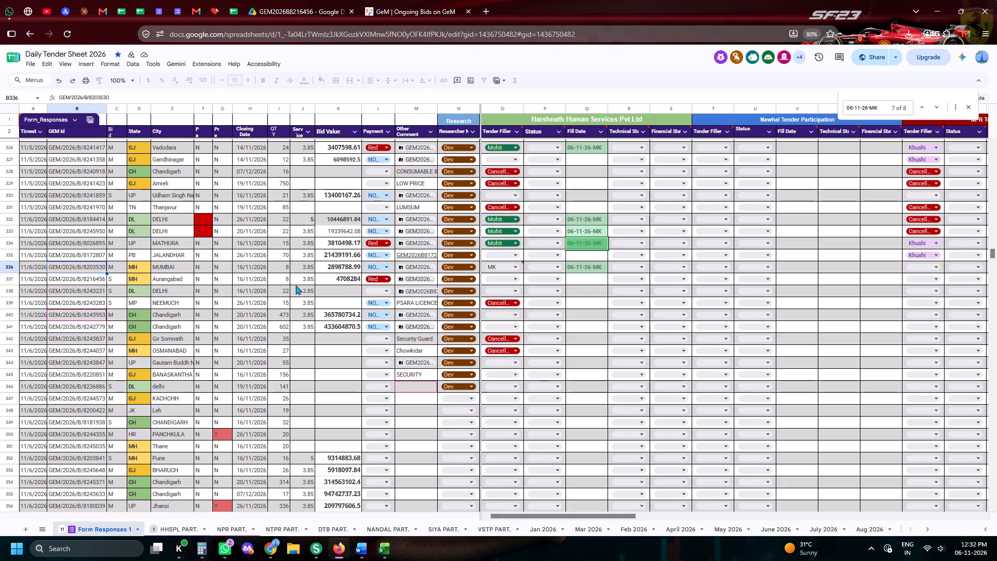
pyautogui.click(67, 269)
pyautogui.hotkey('ctrl', 'c')
pyautogui.hotkey('ctrl', 'c')
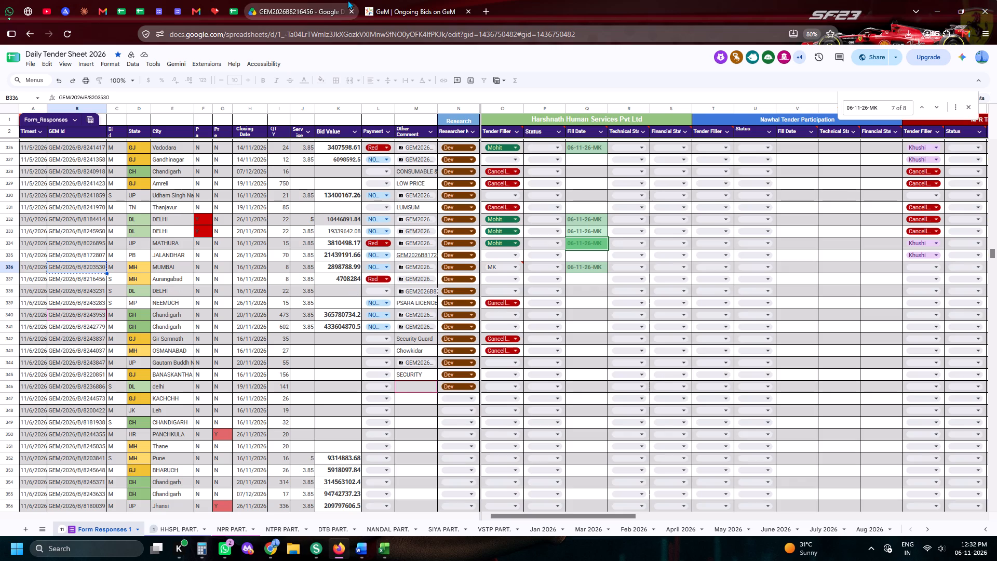
pyautogui.click(359, 0)
pyautogui.click(383, 4)
pyautogui.click(731, 135)
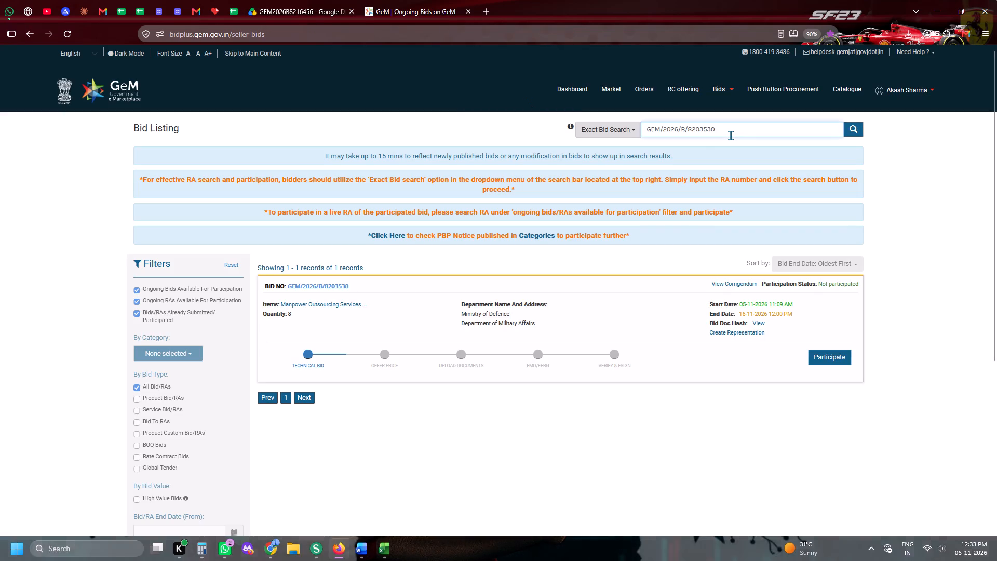
pyautogui.hotkey('ctrl', 'a')
pyautogui.hotkey('ctrl', 'v')
pyautogui.click(849, 127)
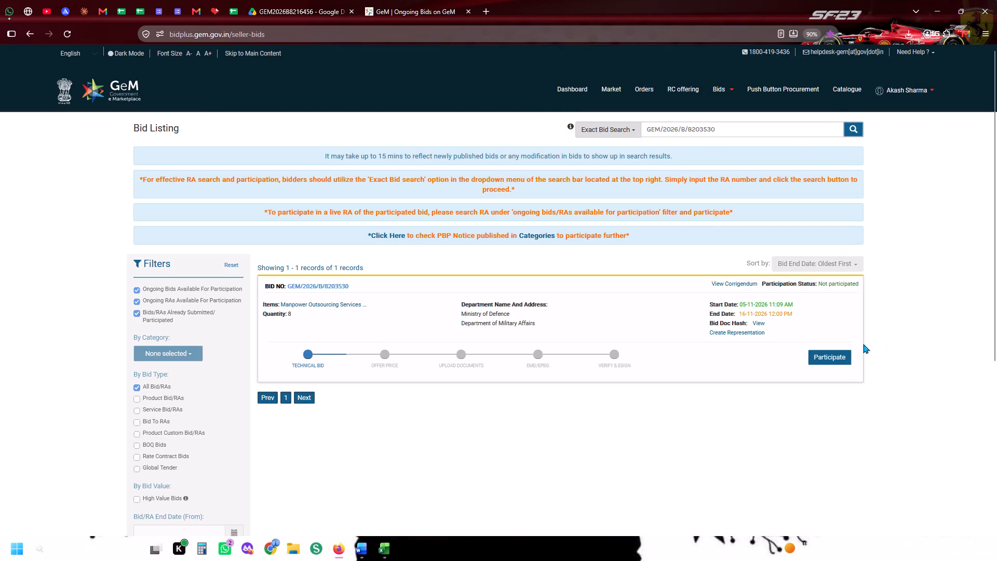
# Start participation in bid GEM/2026/B/8203530 and save the compliance declaration with No, No and Yes for its three points.
pyautogui.click(821, 353)
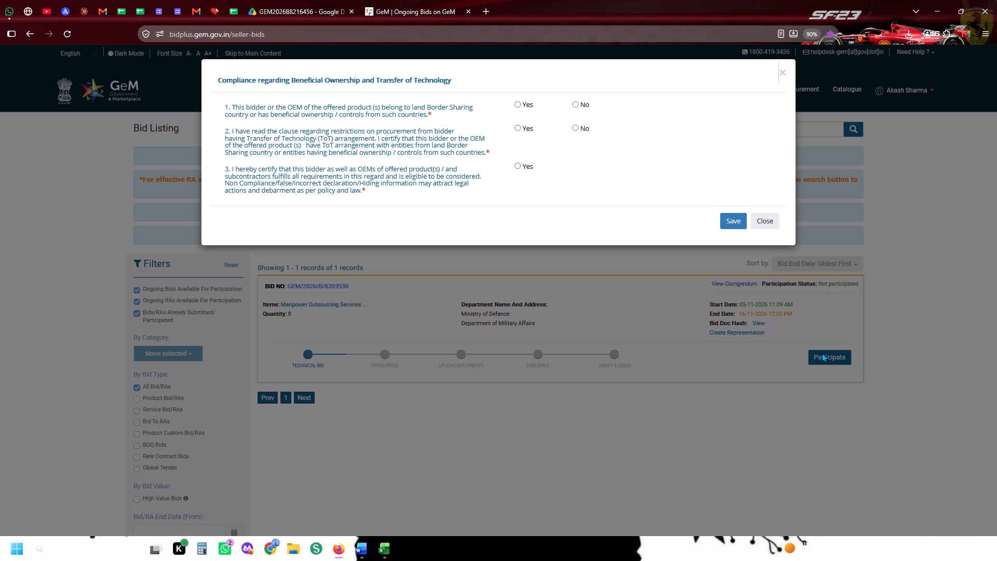
pyautogui.click(577, 132)
pyautogui.click(586, 104)
pyautogui.click(538, 162)
pyautogui.click(534, 168)
pyautogui.click(723, 222)
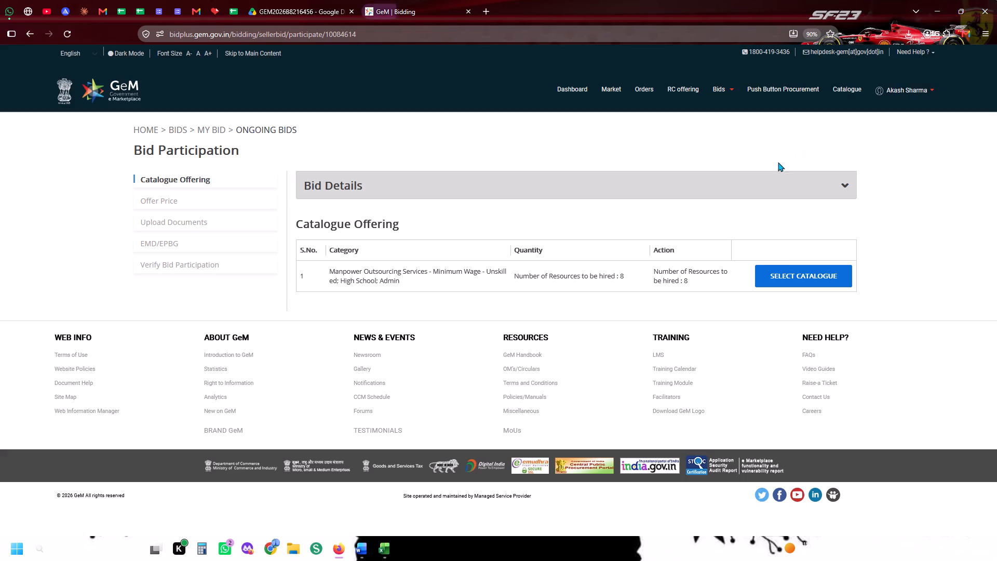
# Select the catalogue for the Unskilled; High School; Admin manpower outsourcing category.
pyautogui.click(785, 263)
pyautogui.click(785, 285)
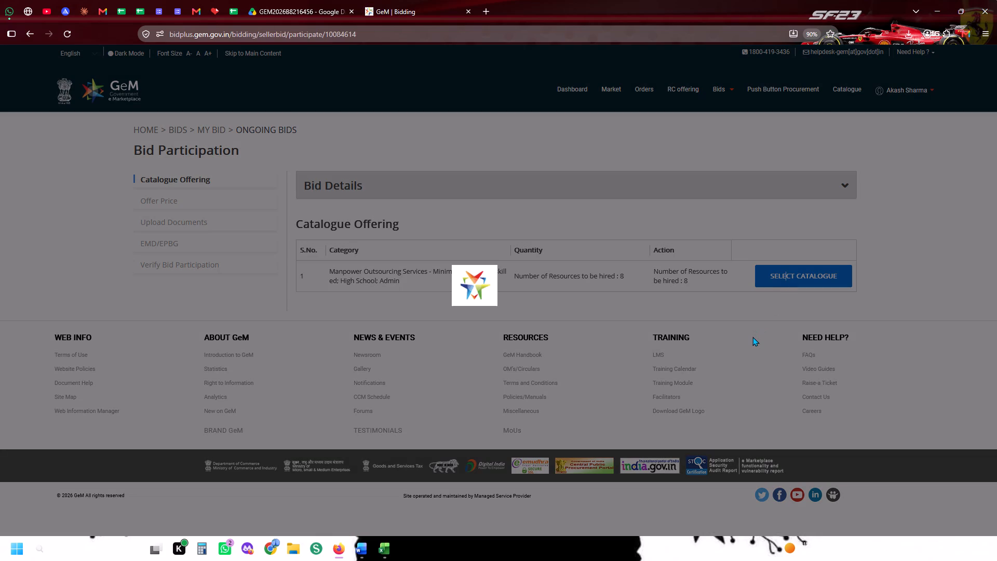
pyautogui.doubleClick(769, 268)
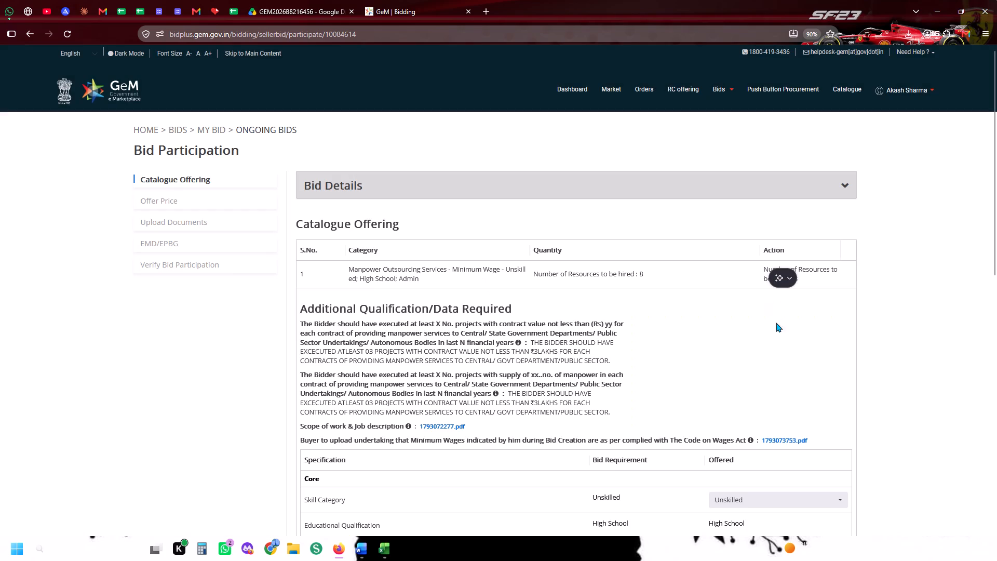
# Replace Andhra Pradesh with Maharashtra as the offered state for geographical presence, and encrypt and save the catalogue offering.
pyautogui.scroll(-4, 724, 383)
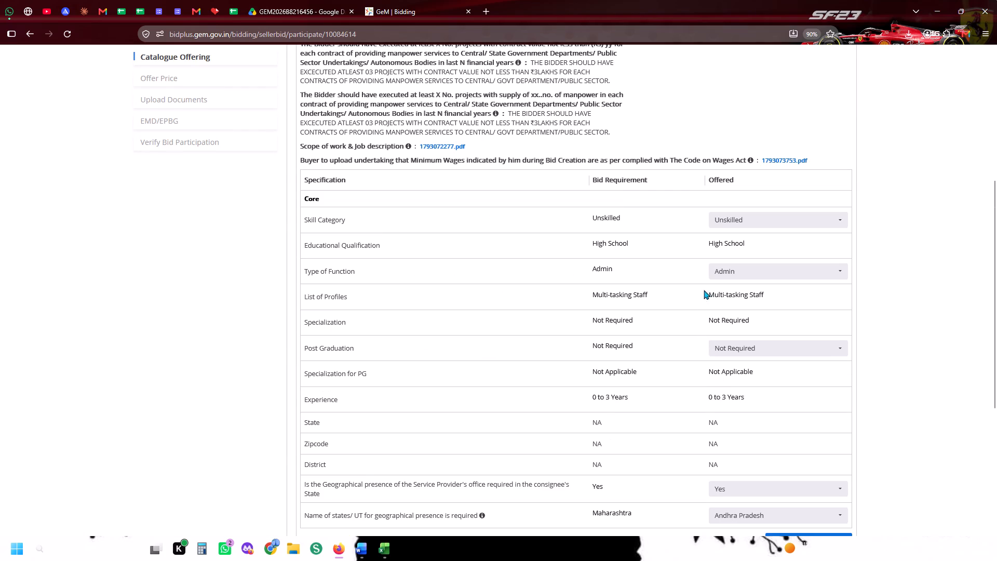
pyautogui.scroll(-3, 754, 278)
pyautogui.click(737, 323)
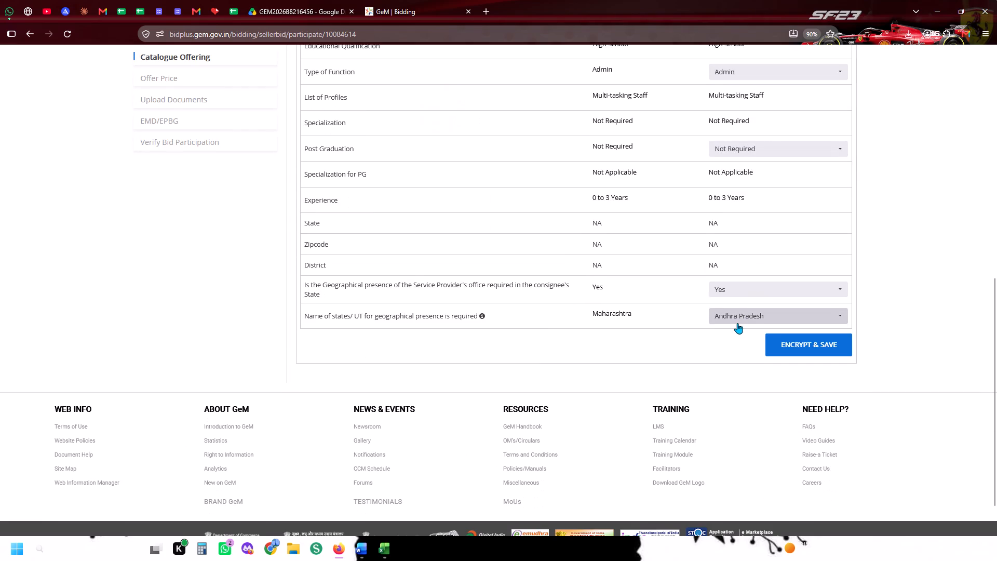
pyautogui.click(722, 257)
pyautogui.click(727, 342)
pyautogui.click(724, 314)
pyautogui.write('MM')
pyautogui.click(723, 300)
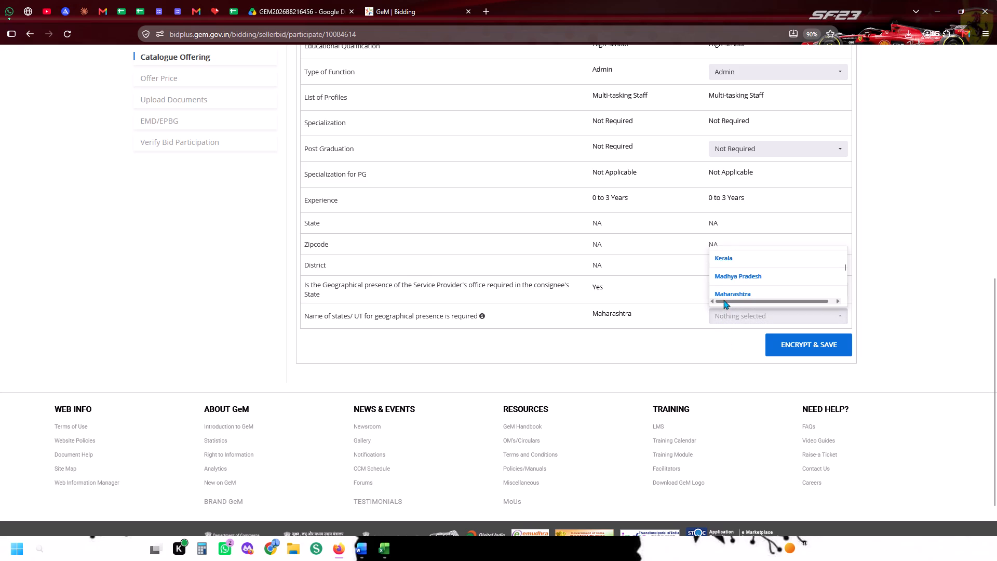
pyautogui.click(723, 296)
pyautogui.click(733, 336)
pyautogui.click(771, 345)
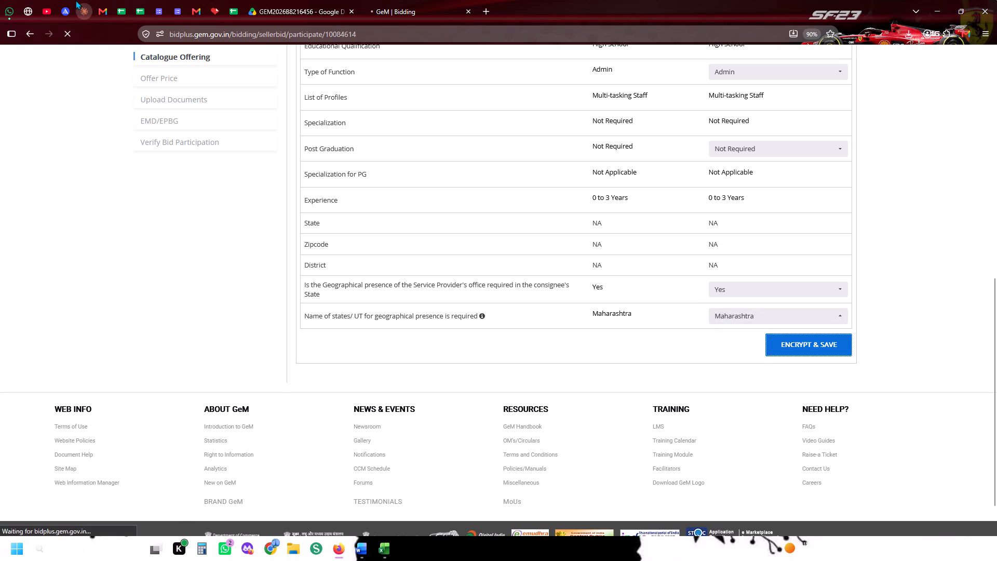
# Switch to Angel One, search the watchlist for HCC and open the chart of its NSE listing.
pyautogui.click(69, 0)
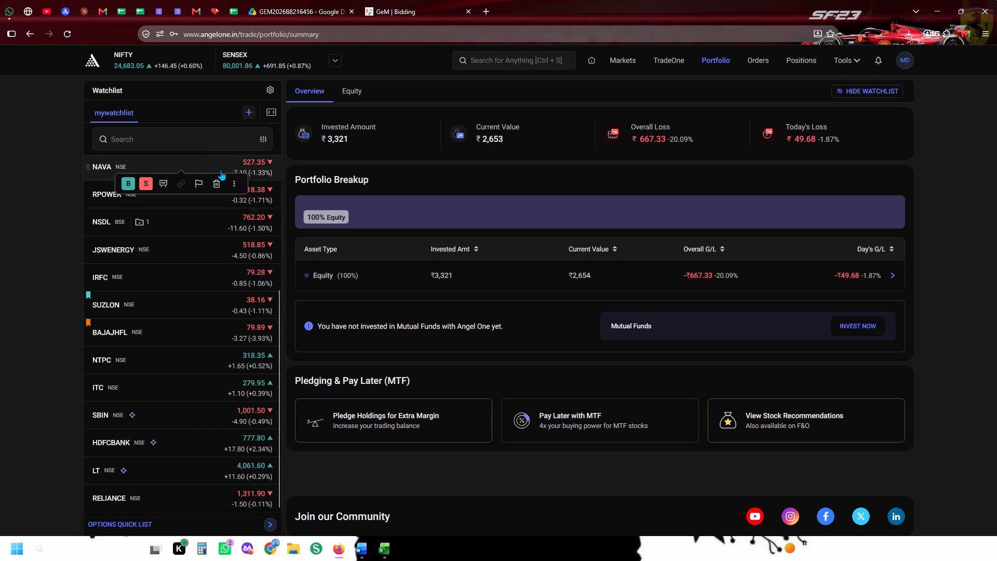
pyautogui.click(205, 139)
pyautogui.write('HCC')
pyautogui.click(160, 200)
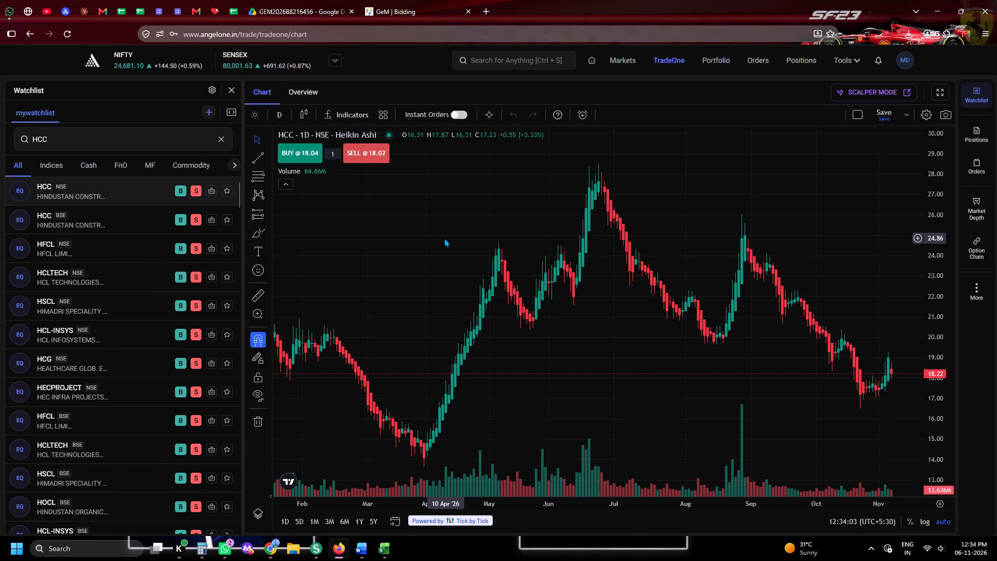
# Examine HCC's daily price history from early 2025 through to the latest candles of November 2026.
pyautogui.moveTo(397, 308); pyautogui.dragTo(722, 319)
pyautogui.moveTo(588, 313); pyautogui.dragTo(856, 319)
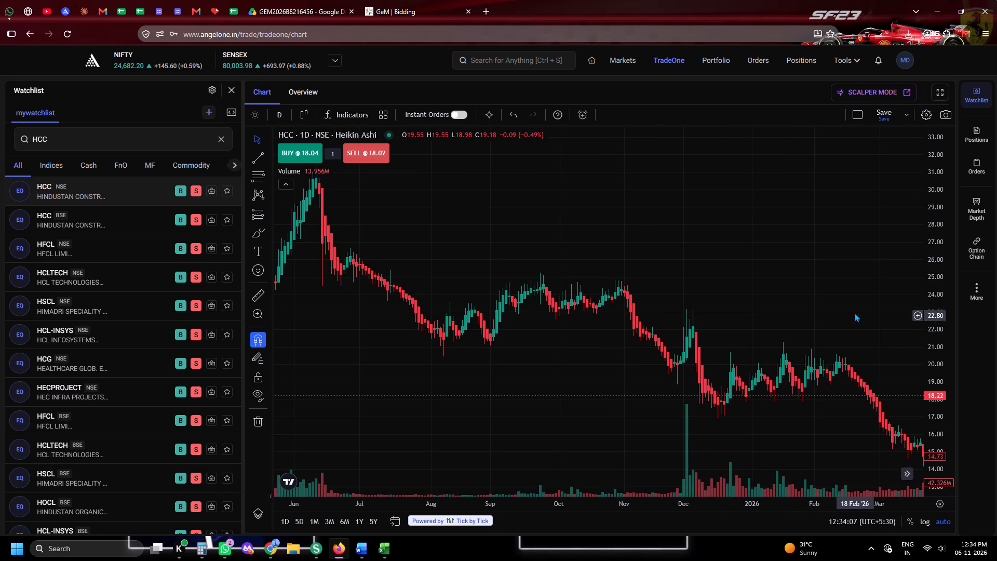
pyautogui.moveTo(563, 277); pyautogui.dragTo(825, 290)
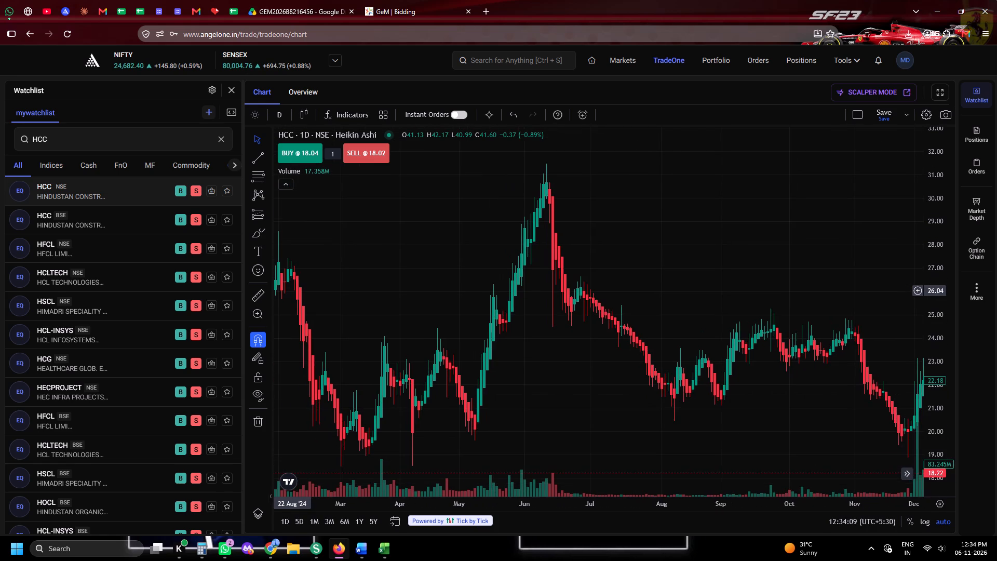
pyautogui.moveTo(825, 290); pyautogui.dragTo(176, 293)
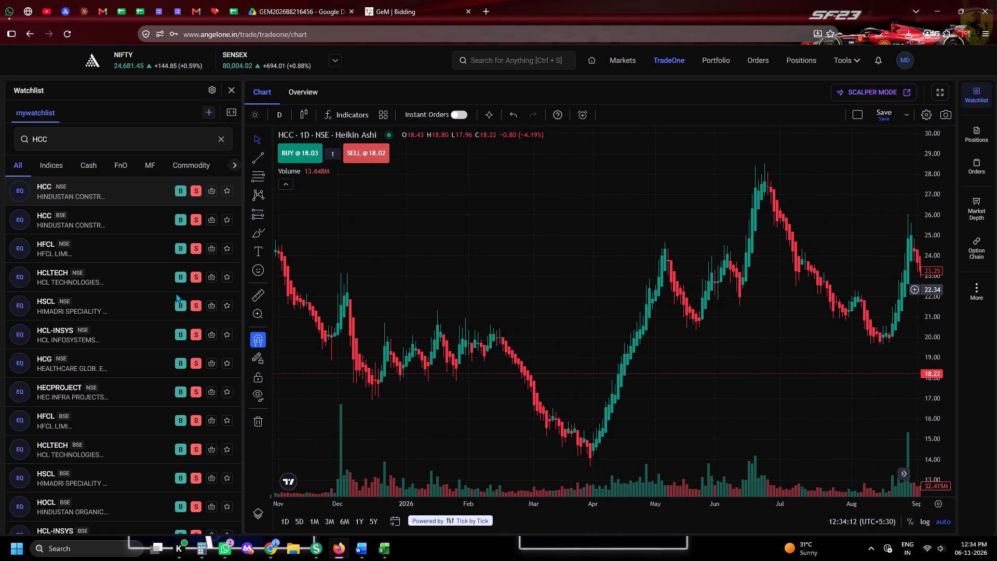
pyautogui.moveTo(176, 293); pyautogui.dragTo(160, 293)
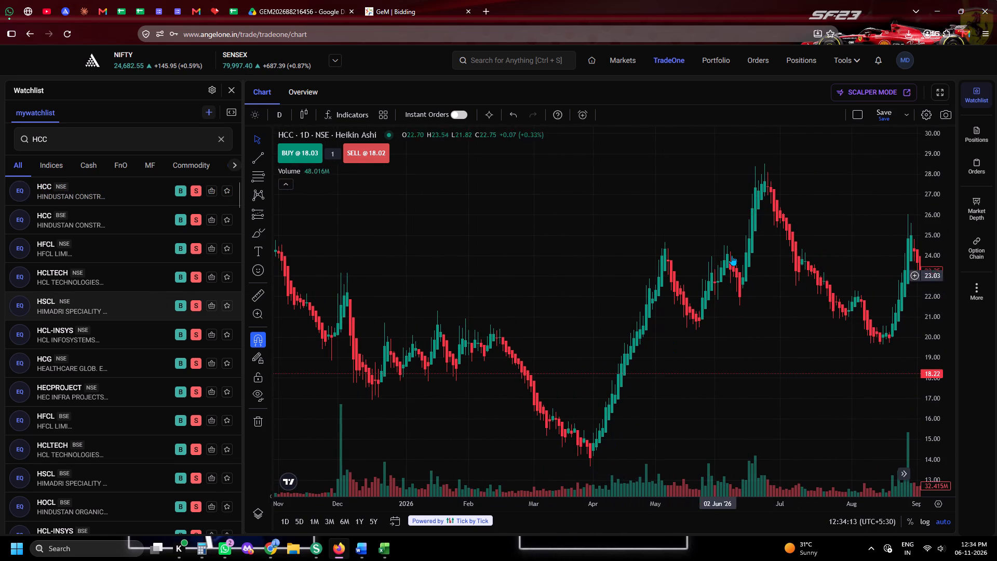
pyautogui.moveTo(790, 260); pyautogui.dragTo(639, 285)
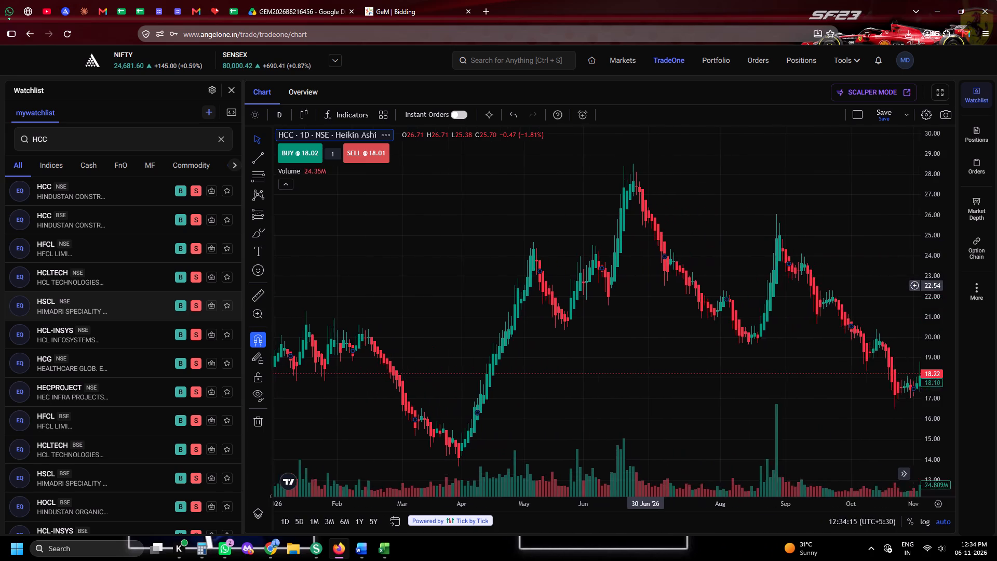
pyautogui.moveTo(639, 285); pyautogui.dragTo(409, 319)
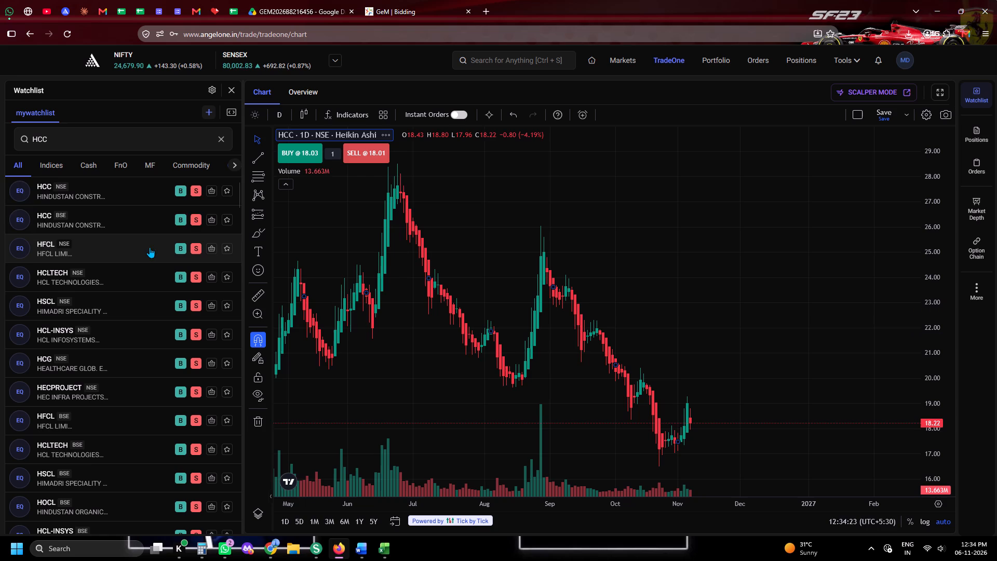
# Set the HCC chart's interval to 1 month.
pyautogui.click(269, 116)
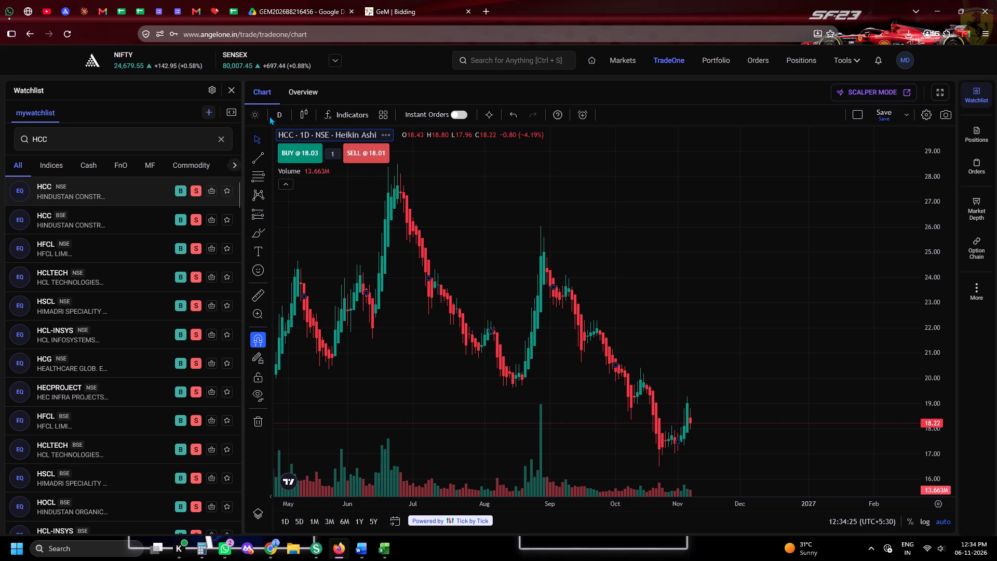
pyautogui.click(278, 114)
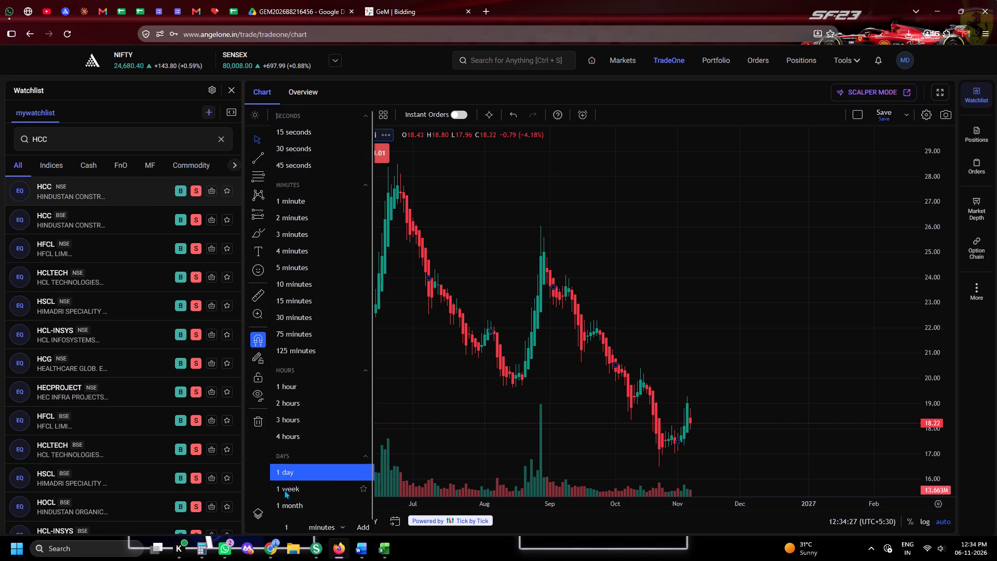
pyautogui.click(286, 508)
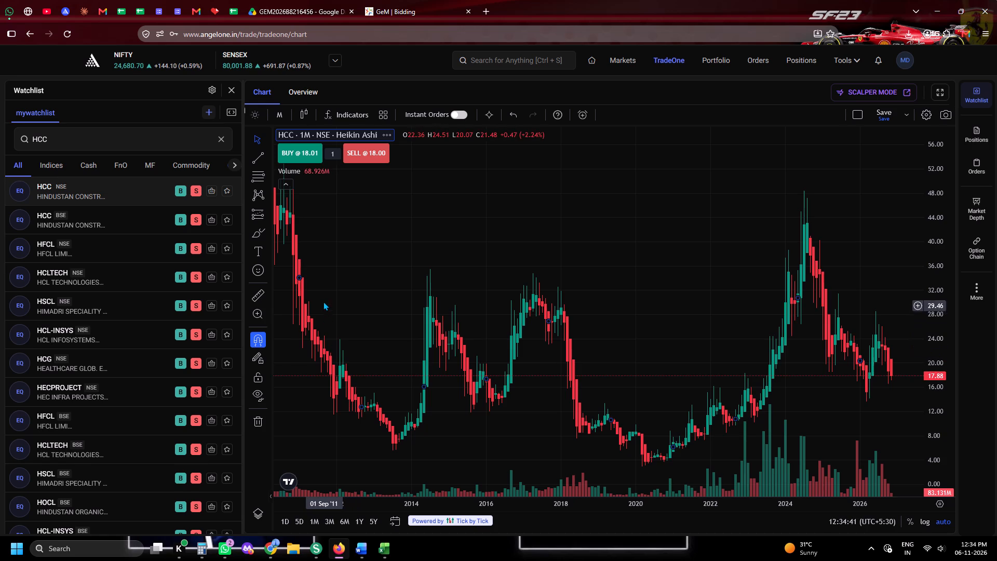
# Open the monthly chart of HFCL's NSE listing.
pyautogui.click(117, 242)
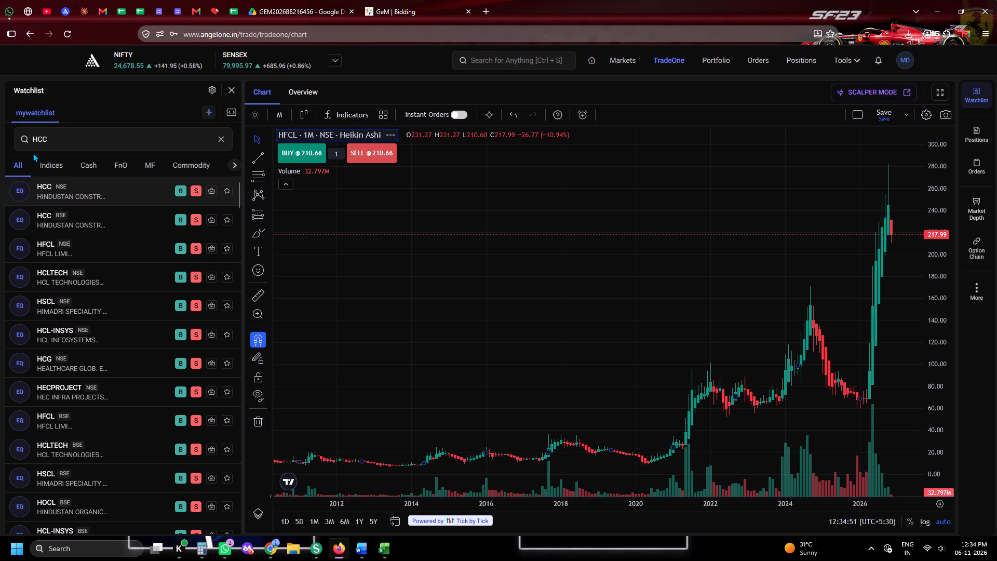
# Return to the GeM bid, continue past the catalogue offering and enter a service charge of 3.85 as the offer price.
pyautogui.click(464, 0)
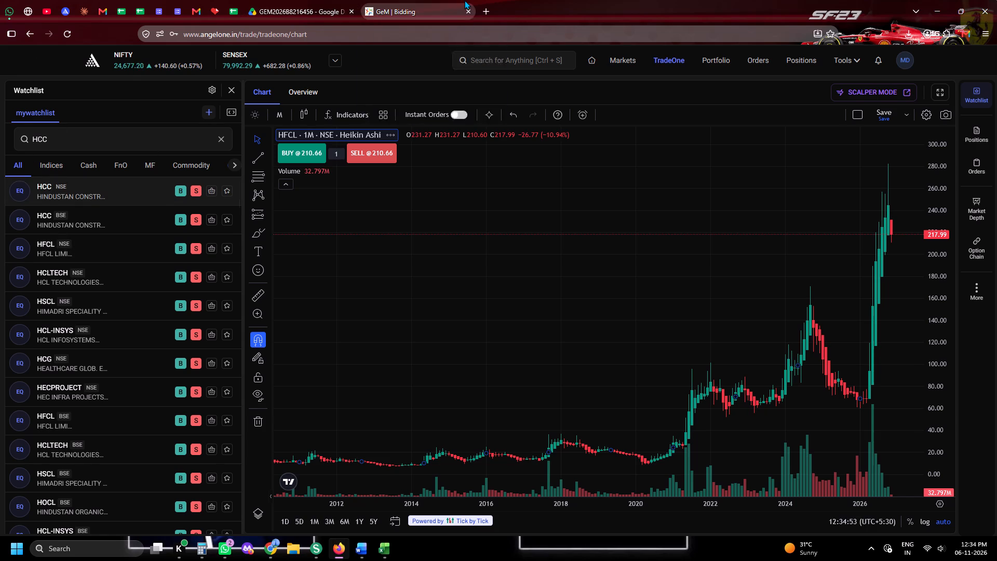
pyautogui.click(846, 306)
pyautogui.click(843, 319)
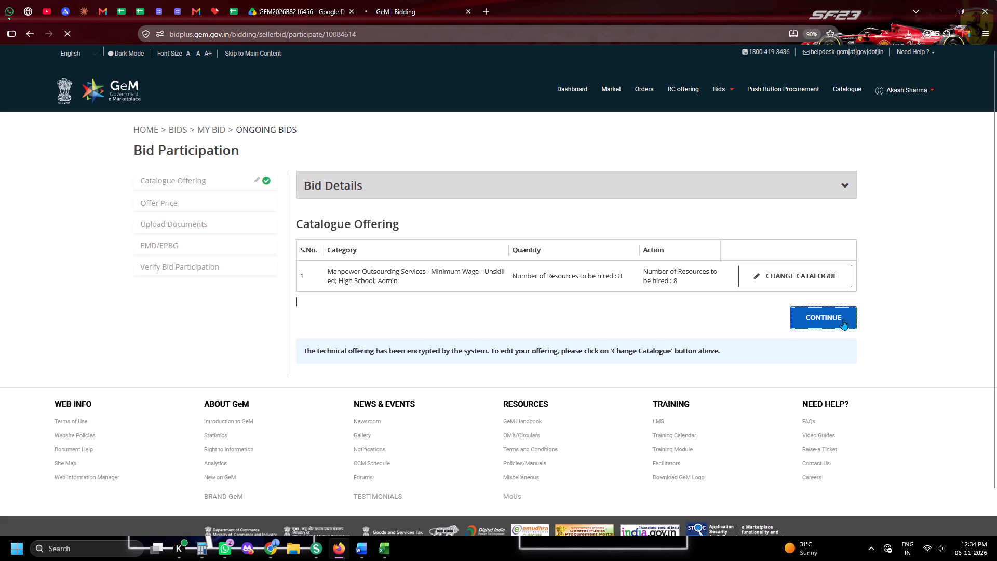
pyautogui.scroll(-4, 843, 319)
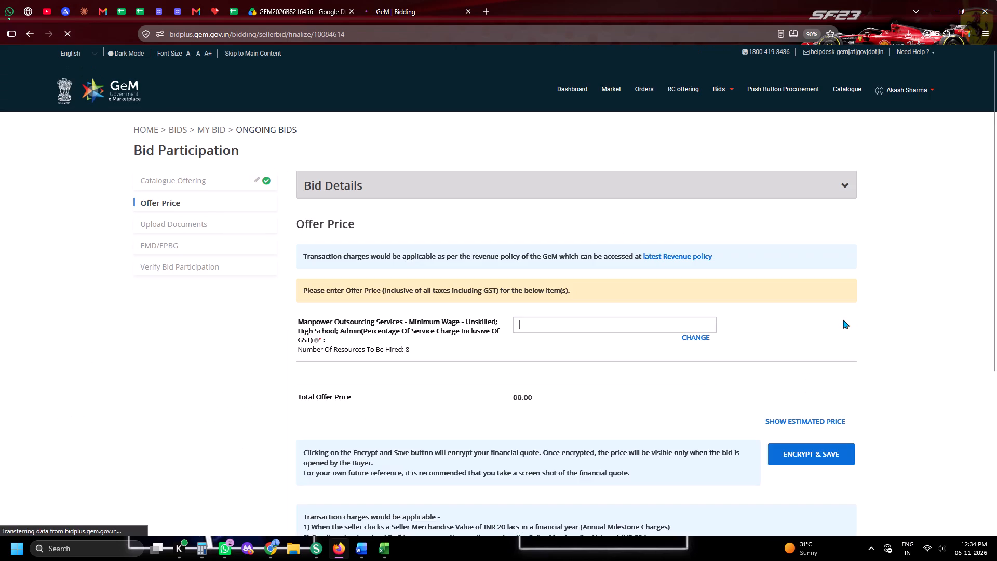
pyautogui.write('3.85')
pyautogui.press('Tab')
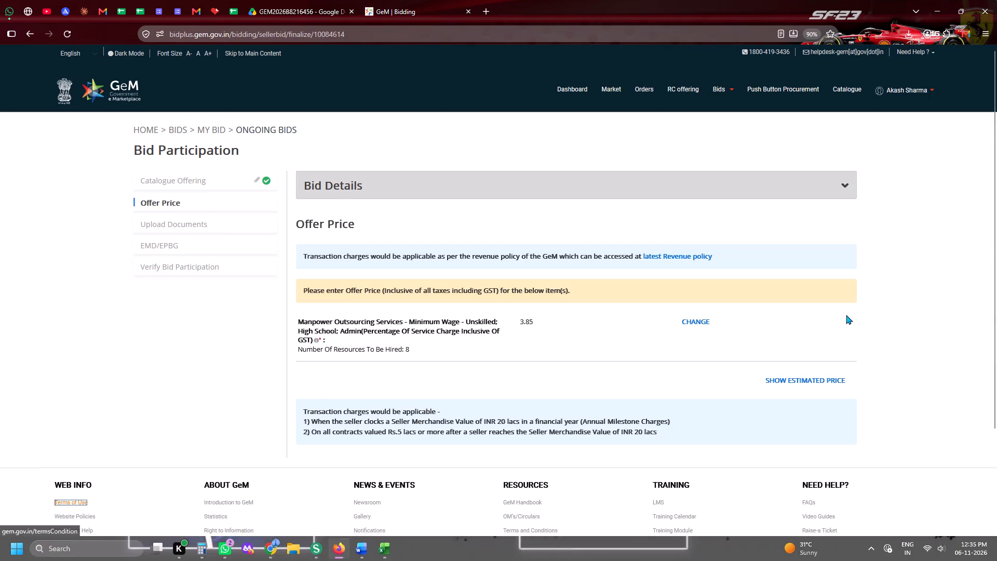
# Review the estimated total price for the manpower offer, proceed, and encrypt and save the financial quote.
pyautogui.click(813, 385)
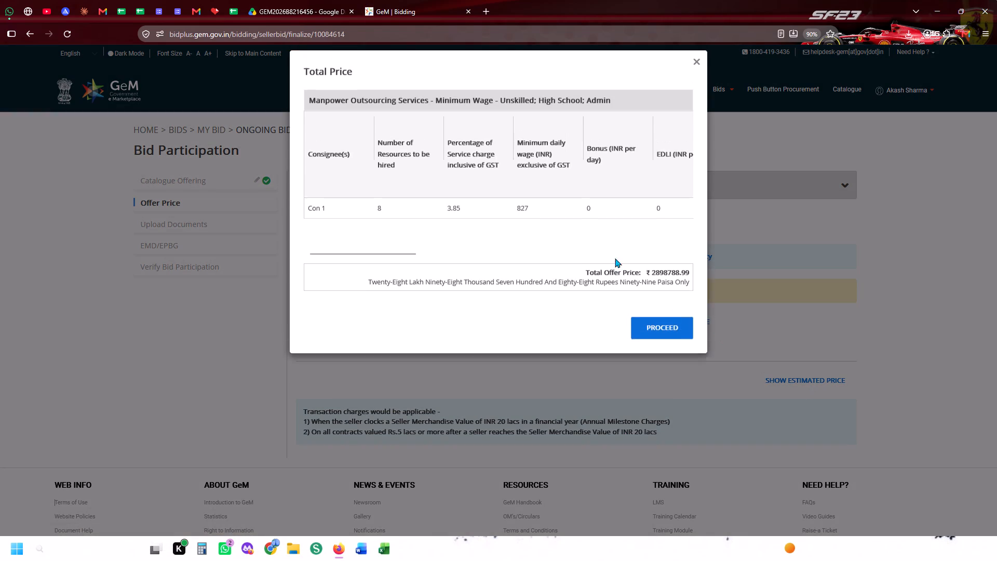
pyautogui.scroll(-2, 592, 245)
pyautogui.click(639, 334)
pyautogui.click(791, 418)
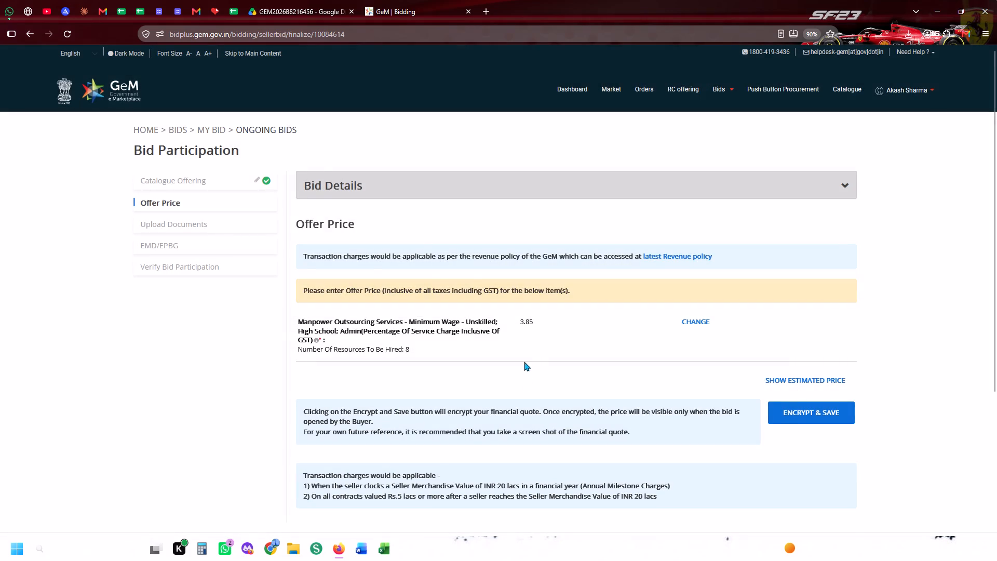
pyautogui.click(541, 322)
# Open the Drive folder for GEM/2026/B/8203530 from the Daily Tender Sheet and close the GEM2026B8216456 folder.
pyautogui.click(314, 0)
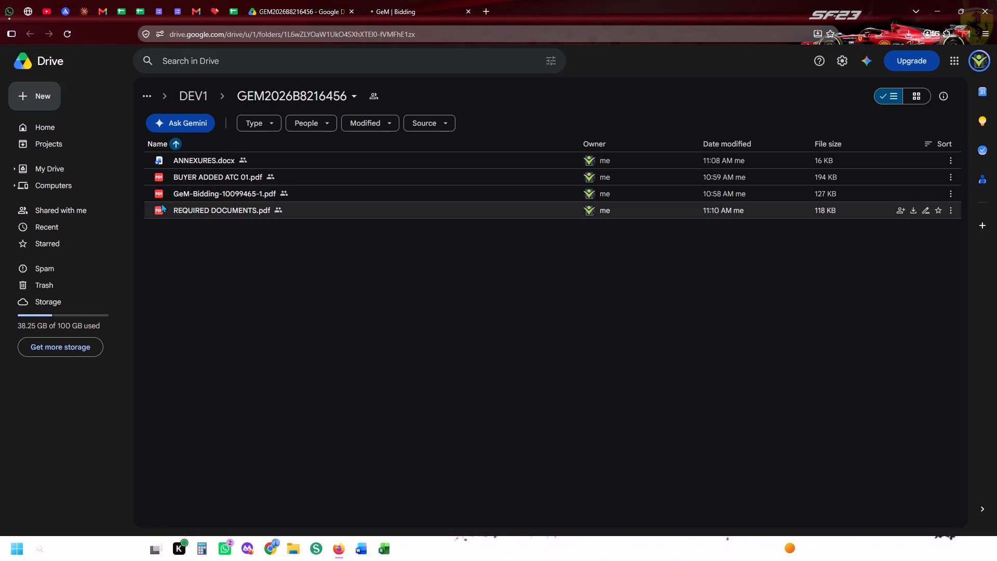
pyautogui.click(245, 0)
pyautogui.click(230, 0)
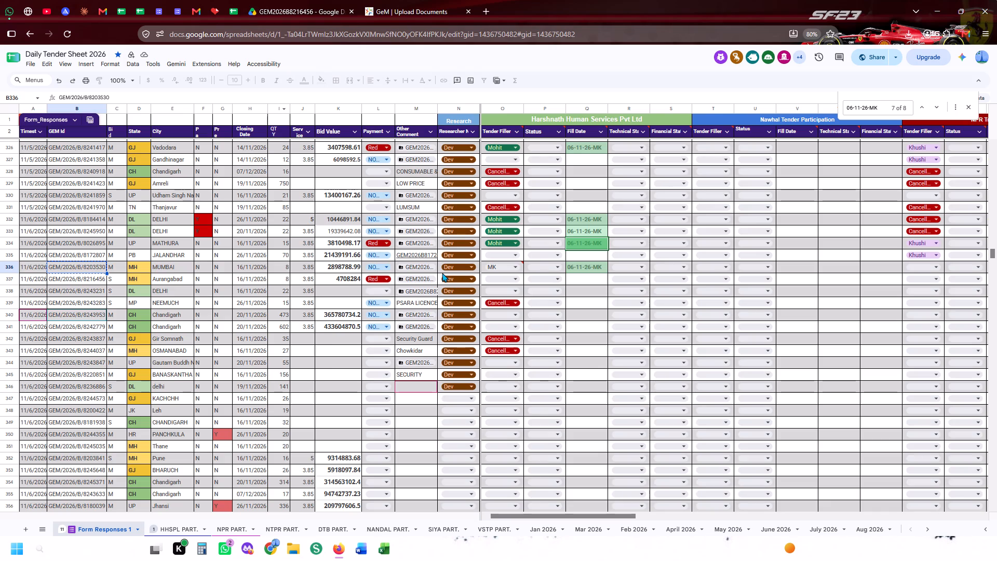
pyautogui.click(423, 261)
pyautogui.click(344, 271)
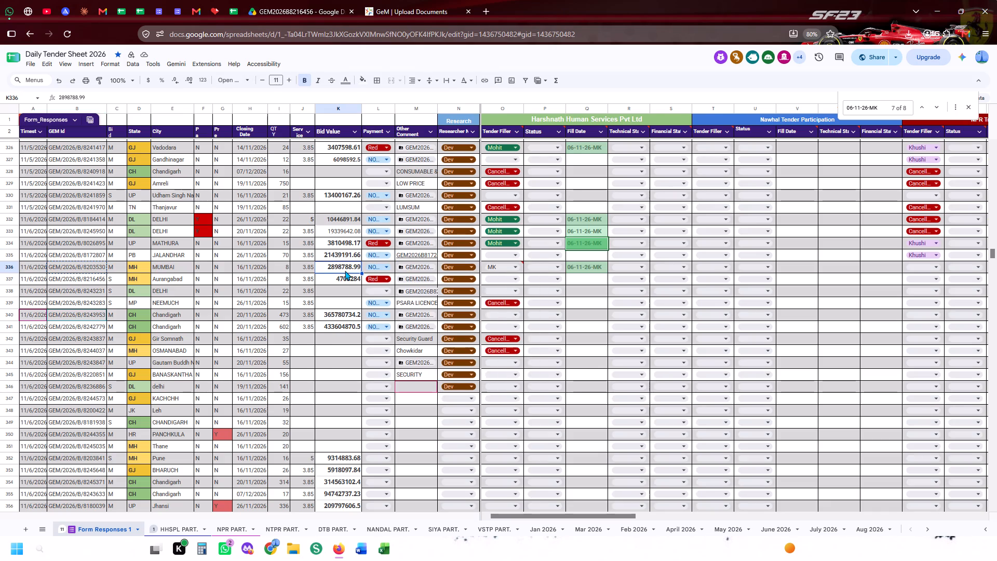
pyautogui.click(419, 268)
pyautogui.click(449, 314)
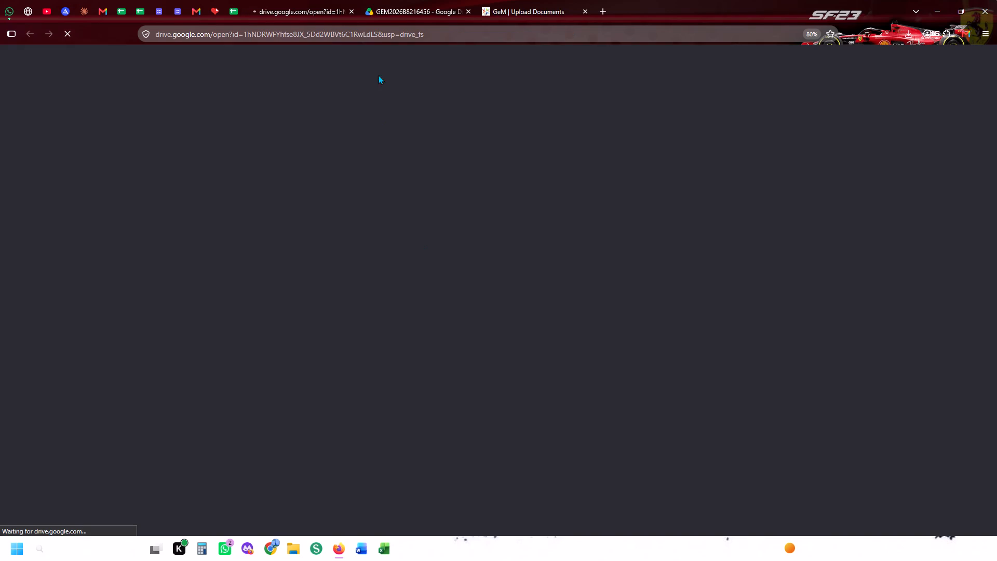
pyautogui.click(469, 8)
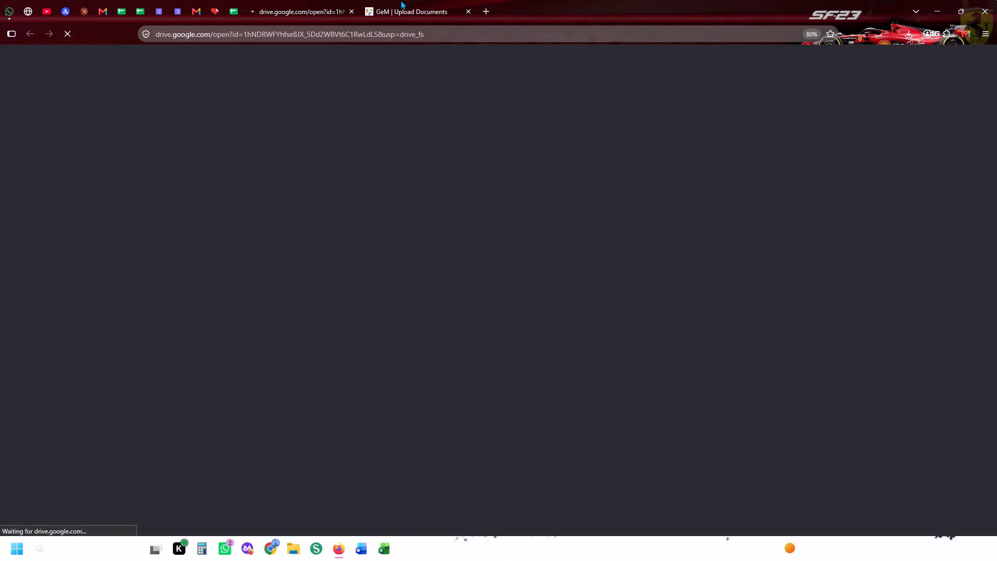
pyautogui.click(400, 0)
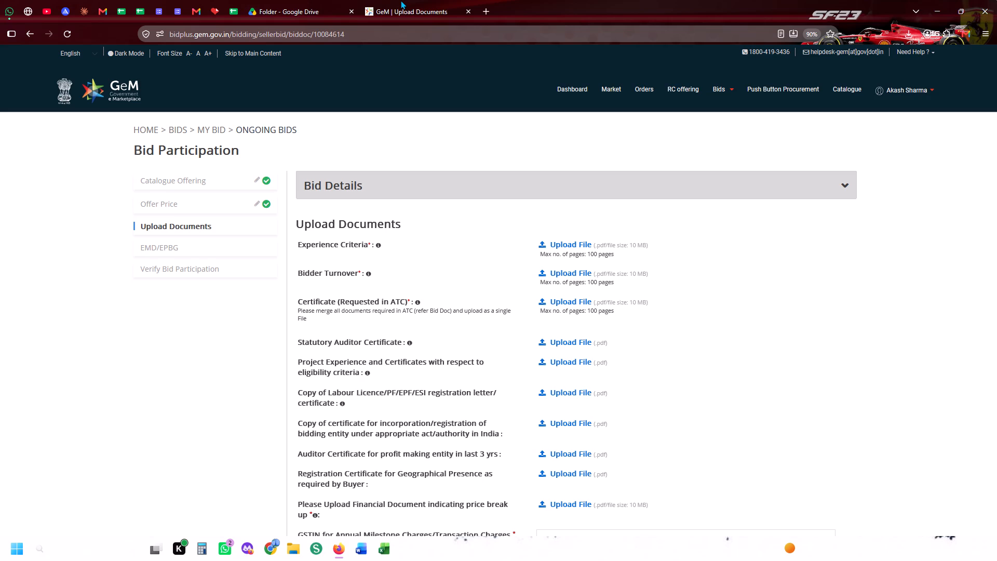
pyautogui.click(309, 0)
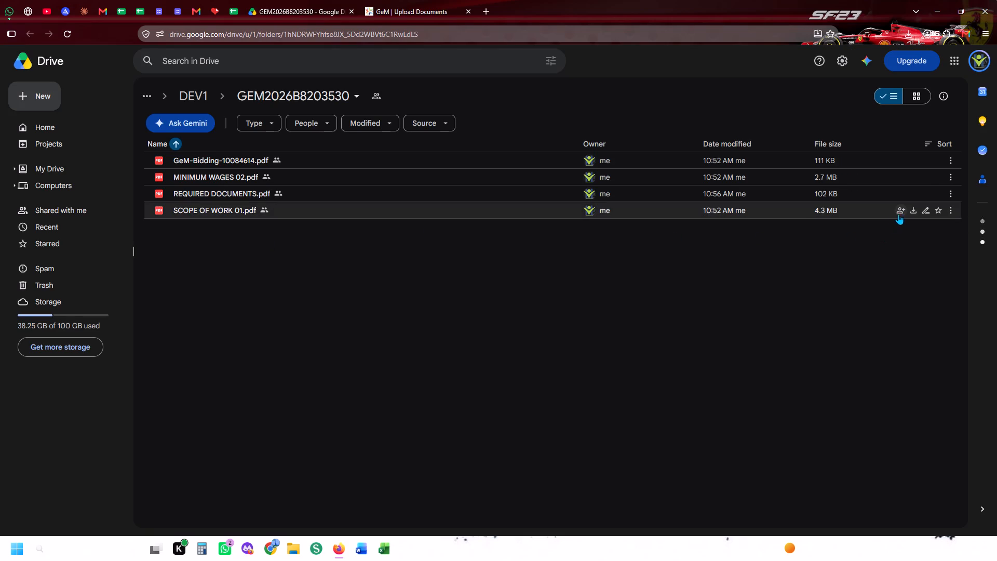
# Download SCOPE OF WORK 01.pdf and MINIMUM WAGES 02.pdf from the bid's Drive folder.
pyautogui.click(911, 210)
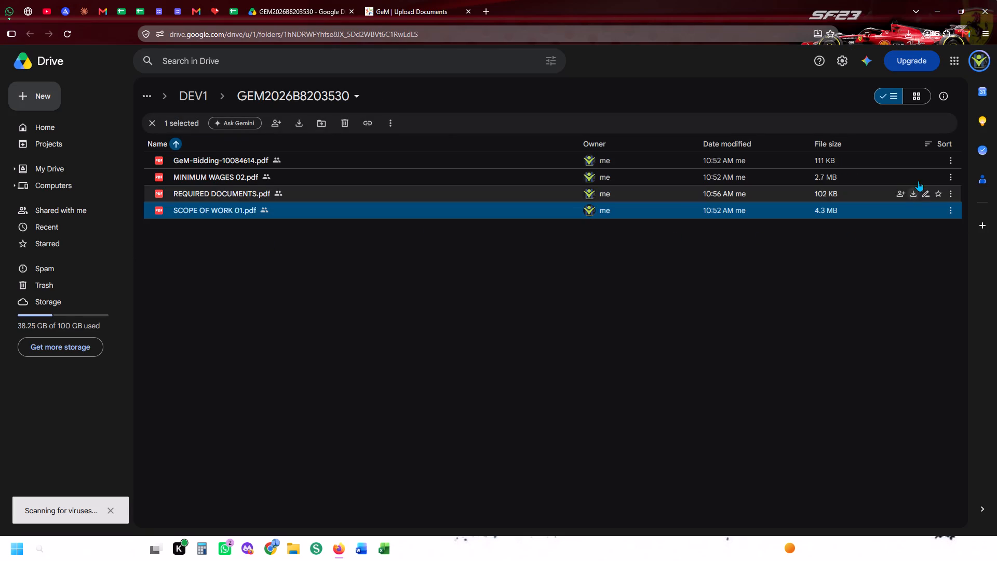
pyautogui.click(912, 177)
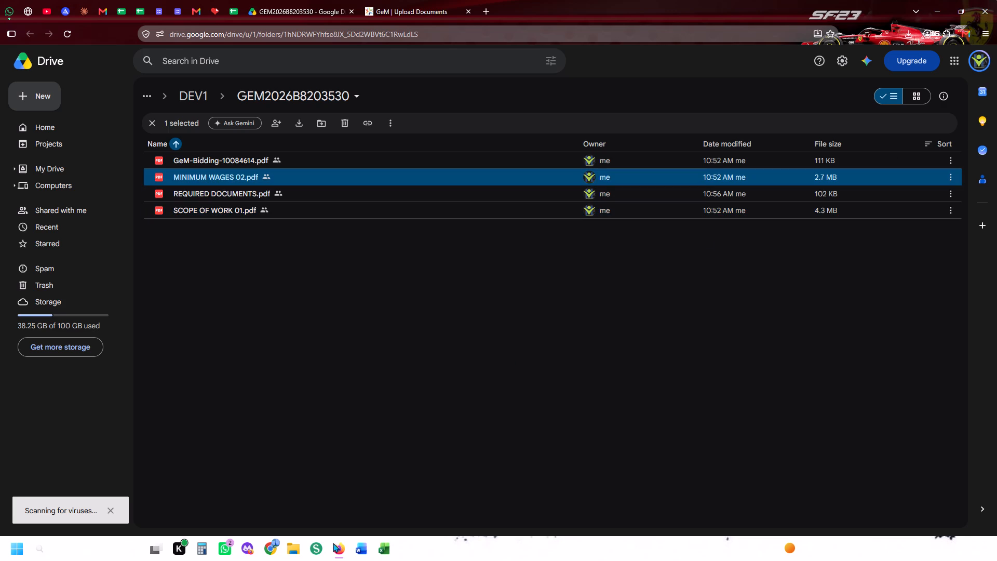
# In Sejda PDF Desktop, start a new merge with SCOPE OF WORK 01-64 placed before MINIMUM WAGES 02-33.
pyautogui.click(317, 543)
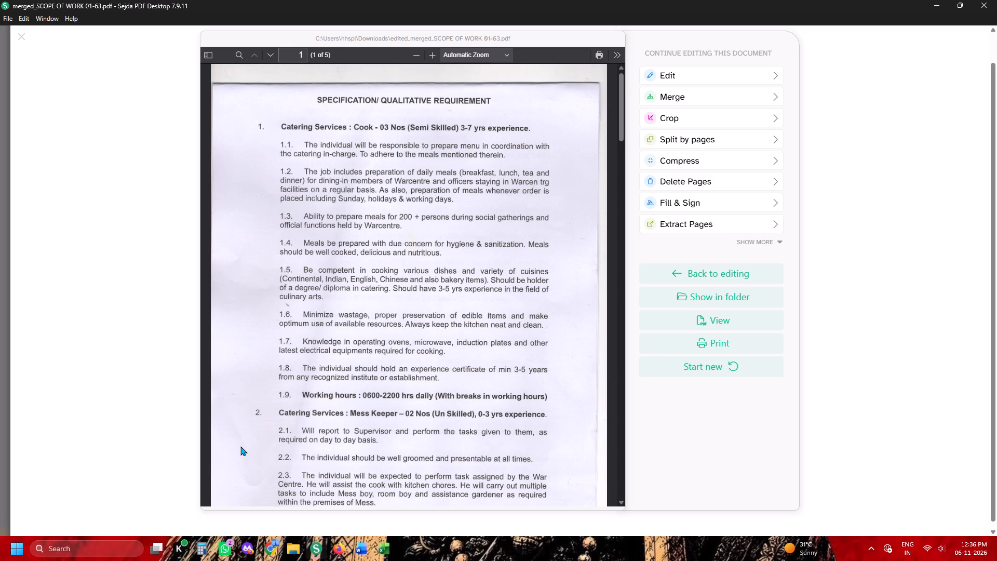
pyautogui.scroll(-5, 601, 303)
pyautogui.scroll(-3, 420, 269)
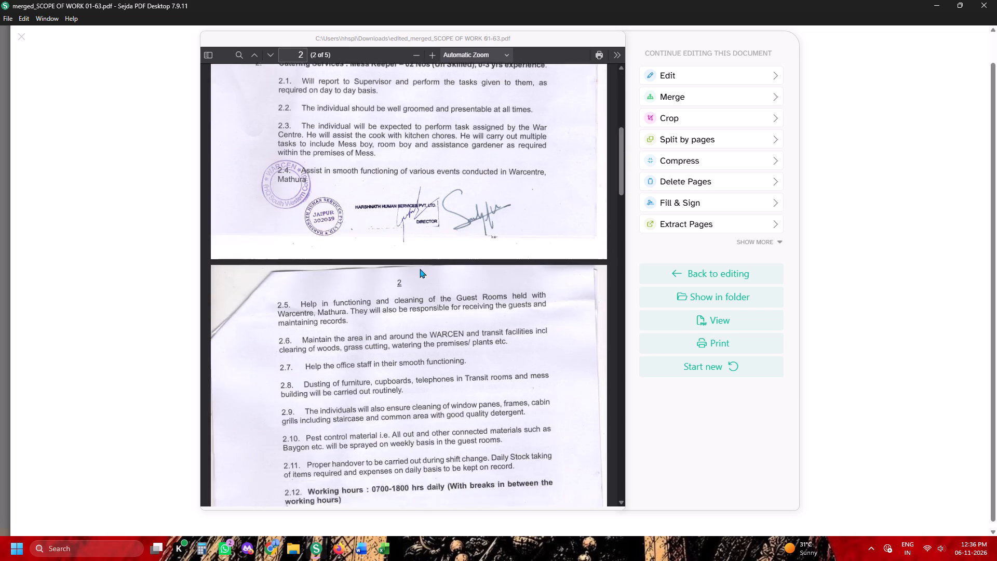
pyautogui.scroll(-14, 420, 269)
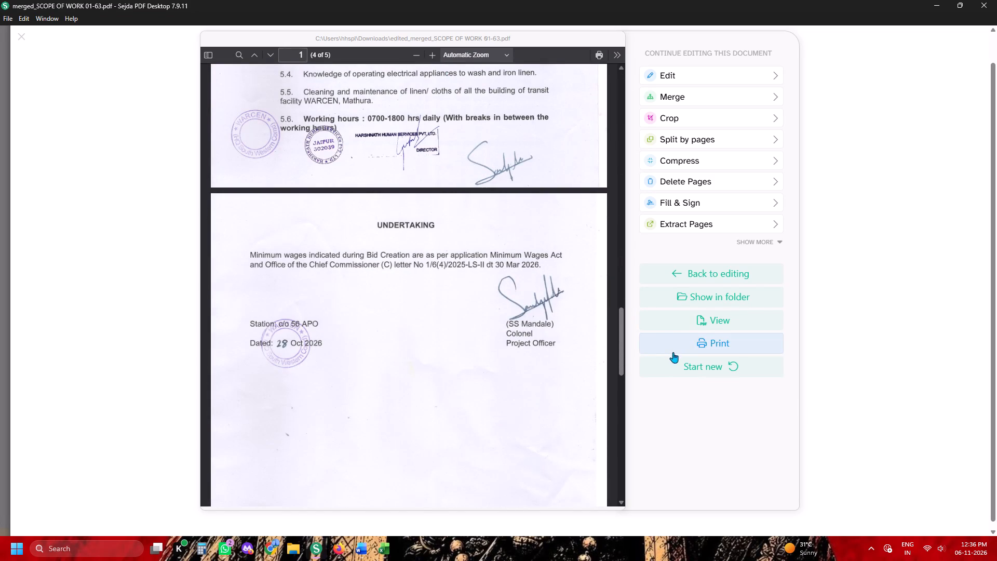
pyautogui.click(675, 360)
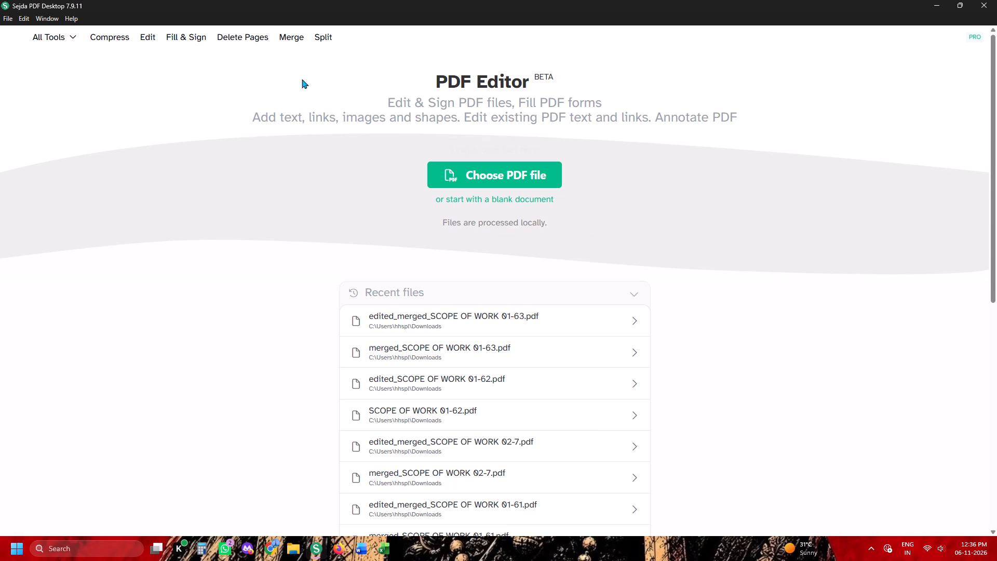
pyautogui.click(283, 44)
pyautogui.click(437, 163)
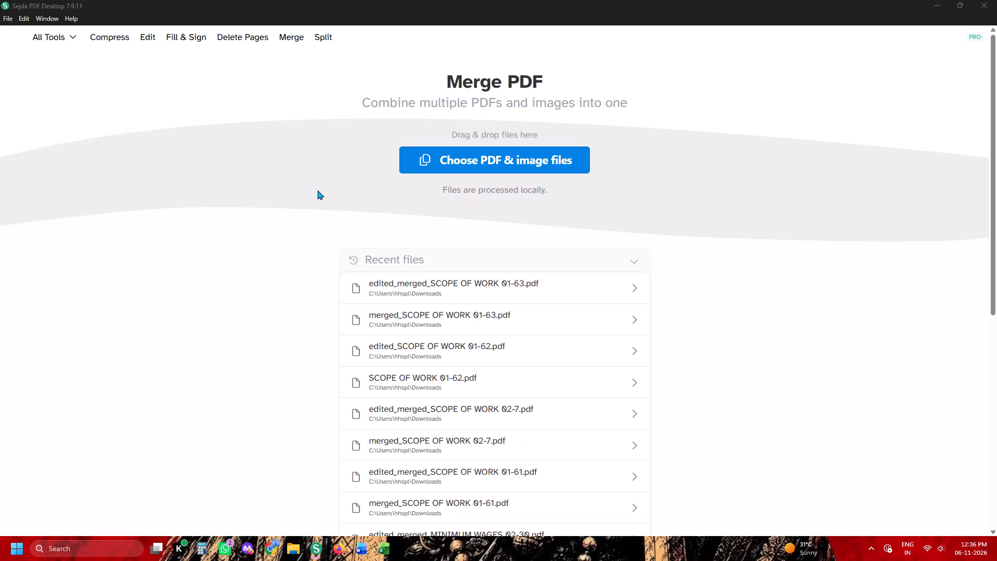
pyautogui.moveTo(143, 109); pyautogui.dragTo(157, 126)
pyautogui.click(249, 257)
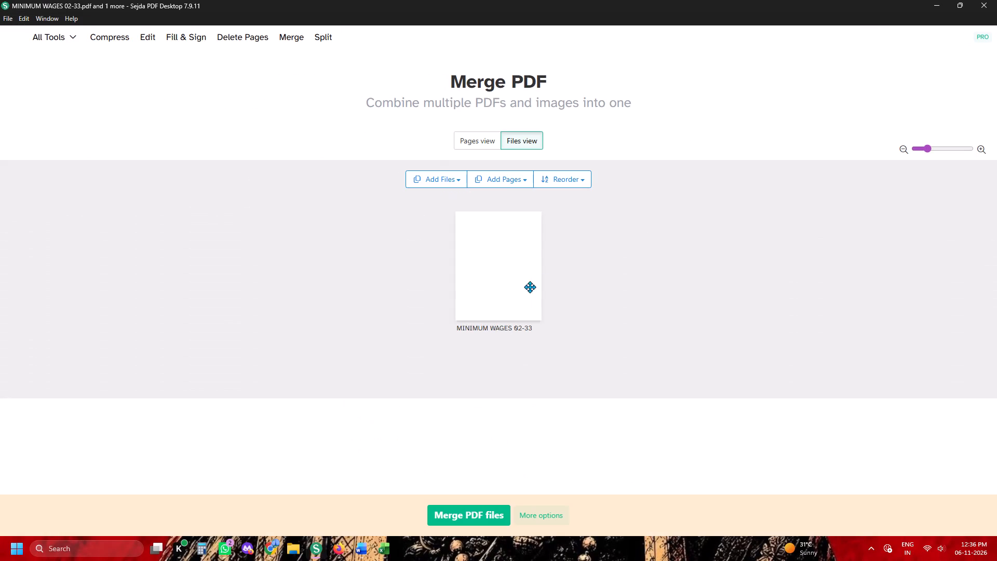
pyautogui.moveTo(560, 277); pyautogui.dragTo(409, 275)
# Merge the two PDFs and save the output in Downloads as merged_MINIMUM WAGES 02-33.
pyautogui.click(481, 509)
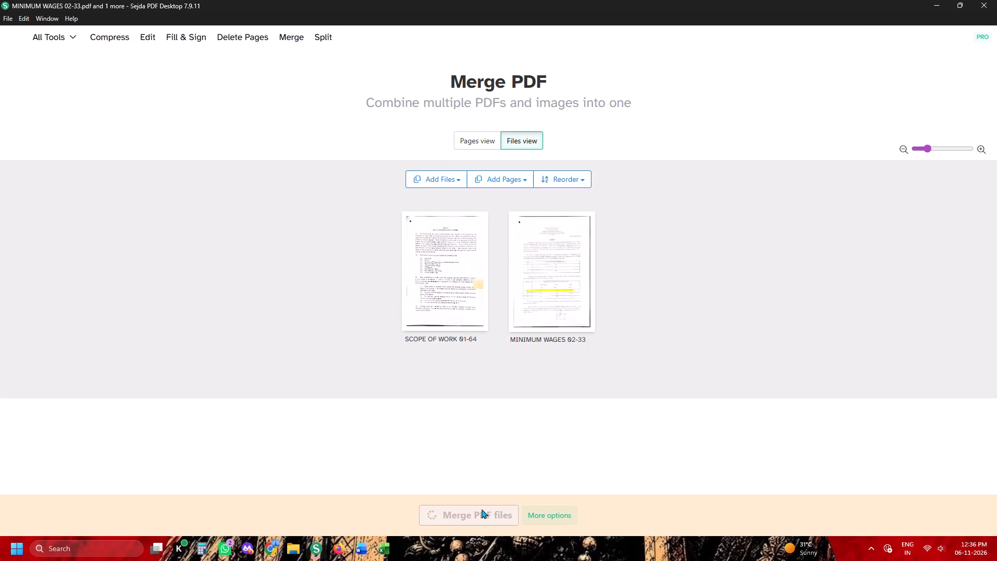
pyautogui.click(62, 113)
pyautogui.doubleClick(249, 265)
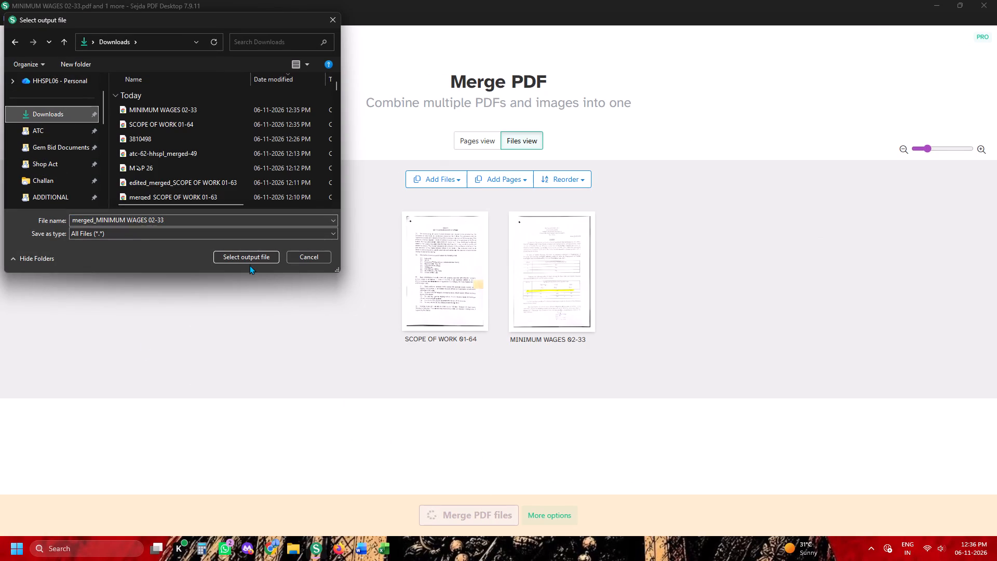
pyautogui.click(252, 258)
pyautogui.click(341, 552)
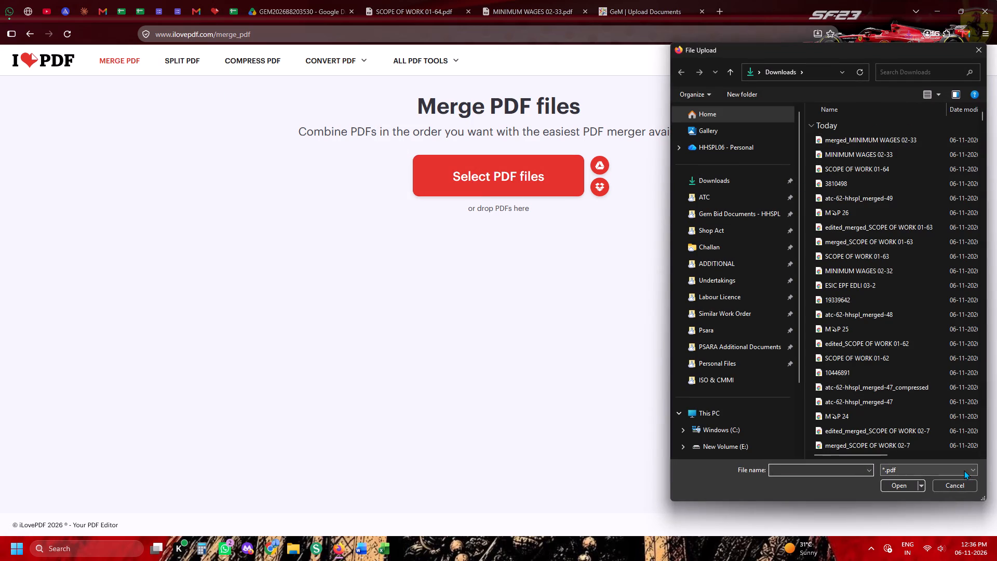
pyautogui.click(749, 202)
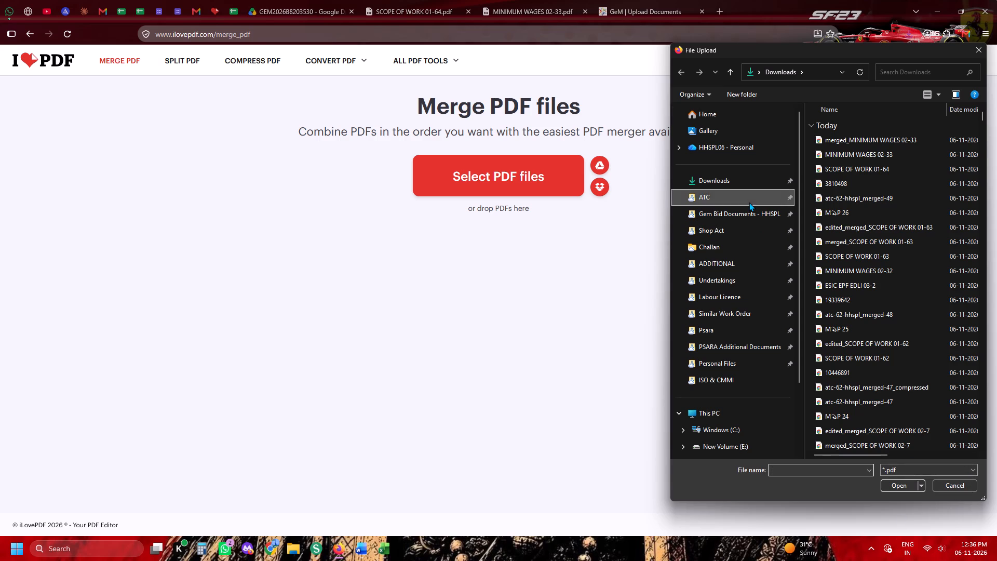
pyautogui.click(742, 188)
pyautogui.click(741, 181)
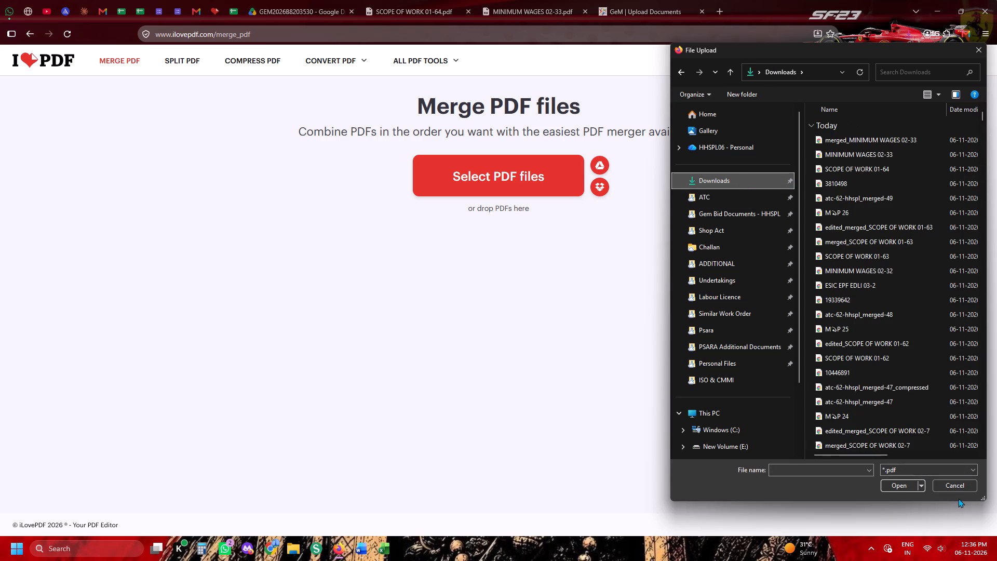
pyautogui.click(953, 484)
# In Sejda PDF Desktop, edit the merged PDF and place the combined stamp and signature at page 1's lower right, repeated on all pages.
pyautogui.click(311, 547)
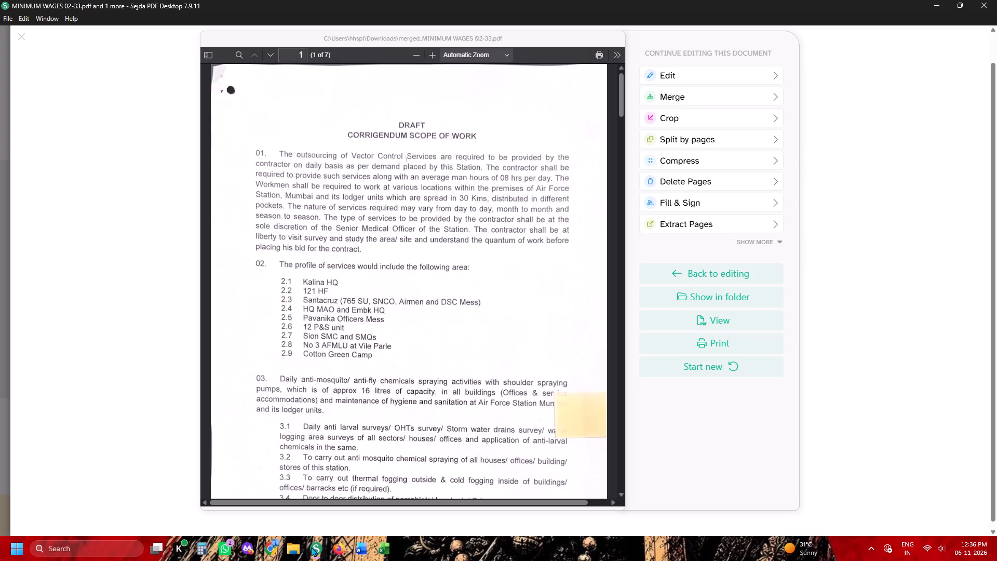
pyautogui.scroll(-10, 373, 360)
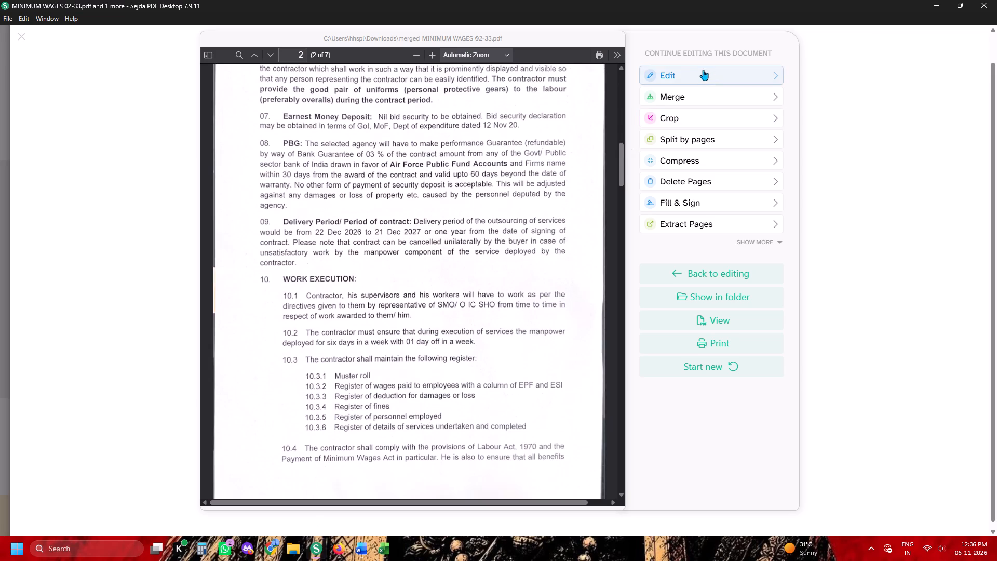
pyautogui.click(703, 70)
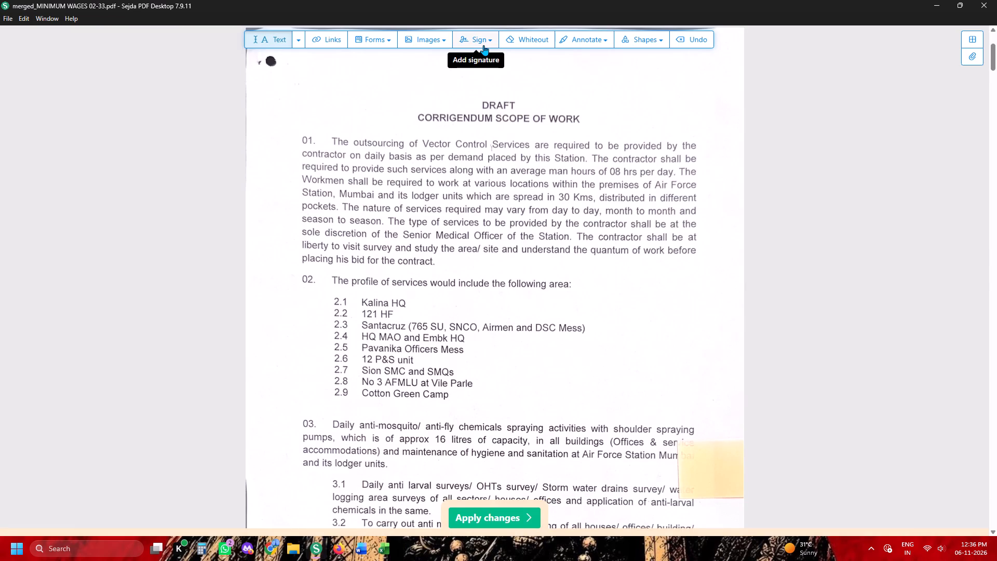
pyautogui.click(483, 45)
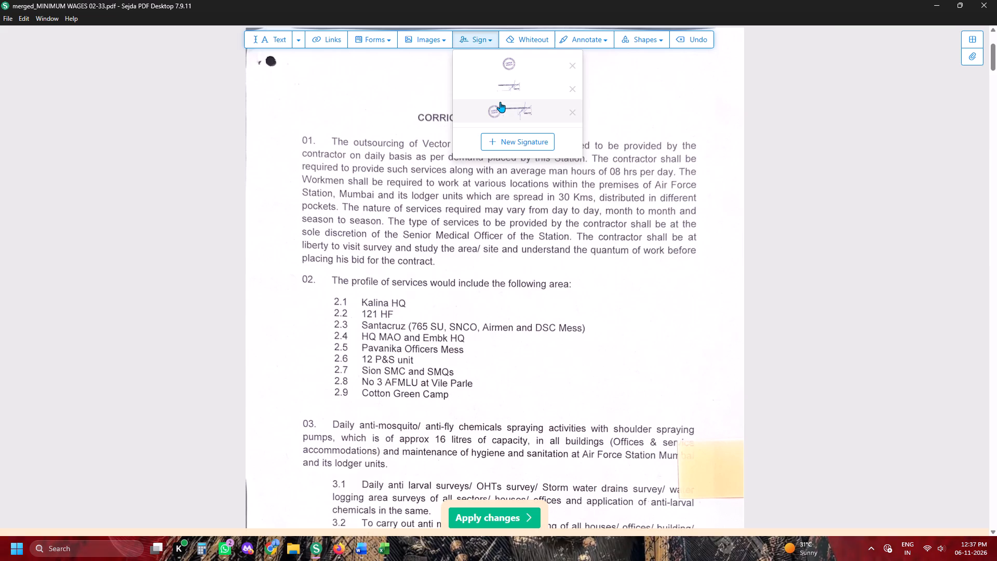
pyautogui.click(500, 102)
pyautogui.scroll(-5, 500, 102)
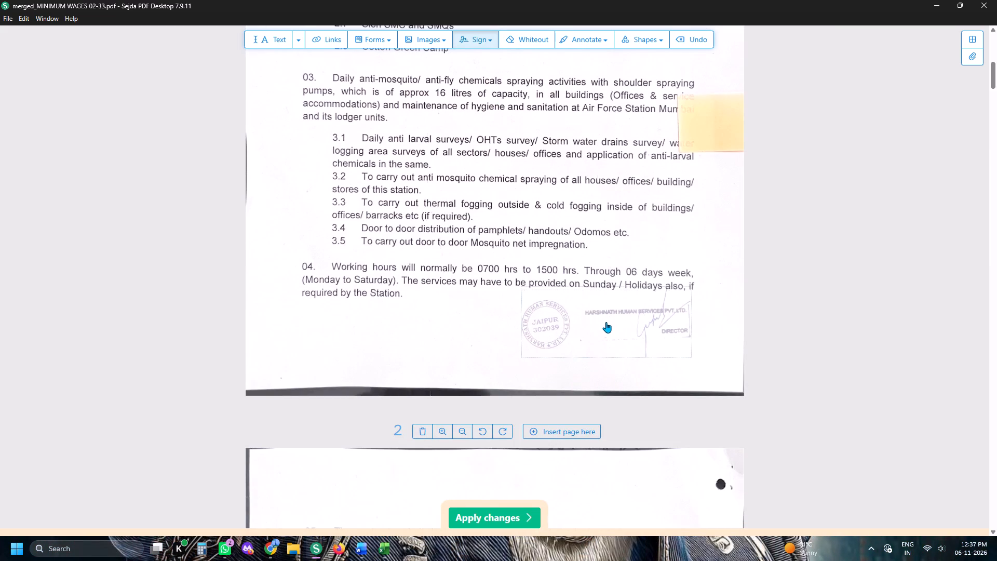
pyautogui.click(606, 322)
pyautogui.click(567, 282)
pyautogui.click(576, 298)
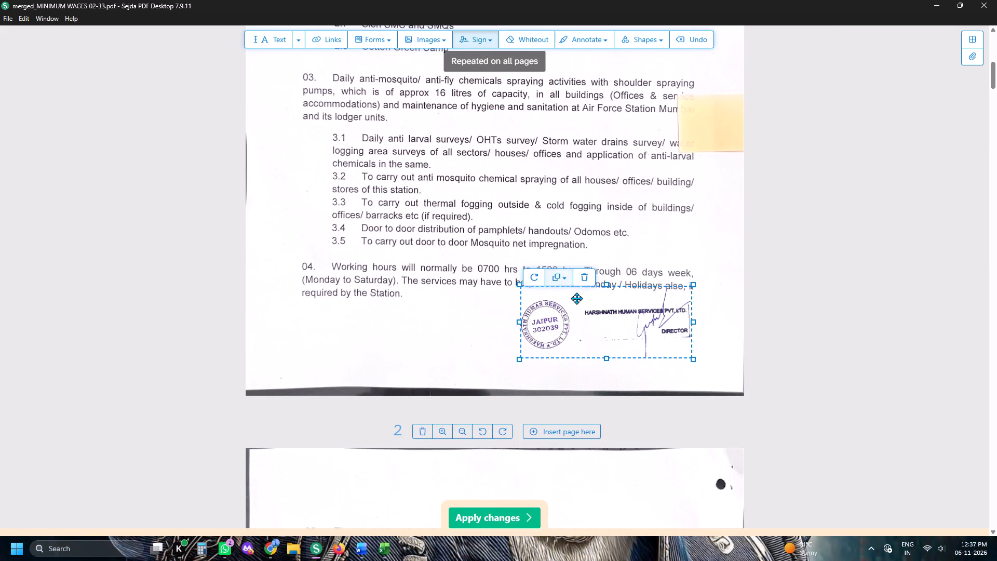
# On page 5, delete the stamp and signature overlapping the officer's signature and place the combined one in the blank area to its left.
pyautogui.scroll(-9, 576, 298)
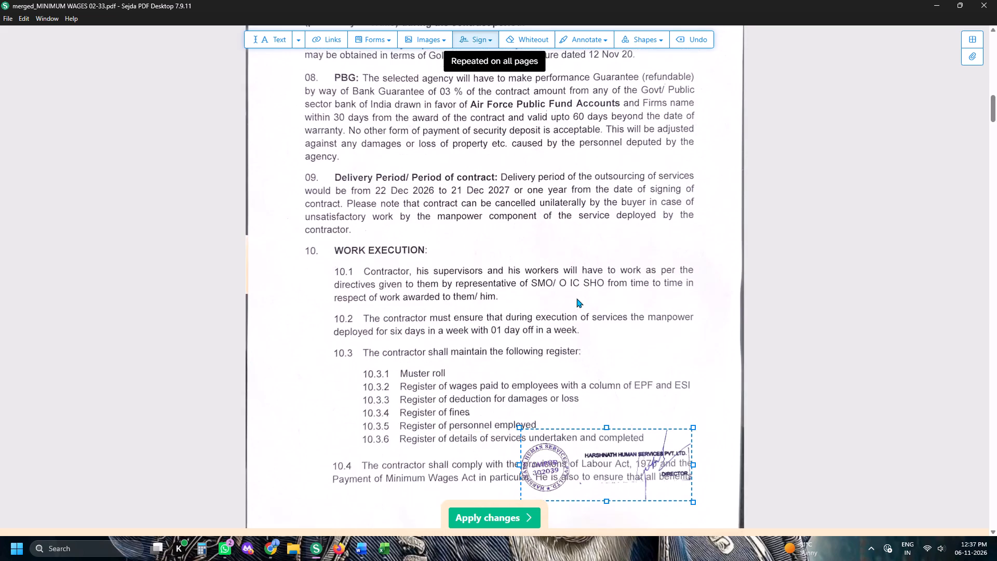
pyautogui.scroll(-14, 576, 298)
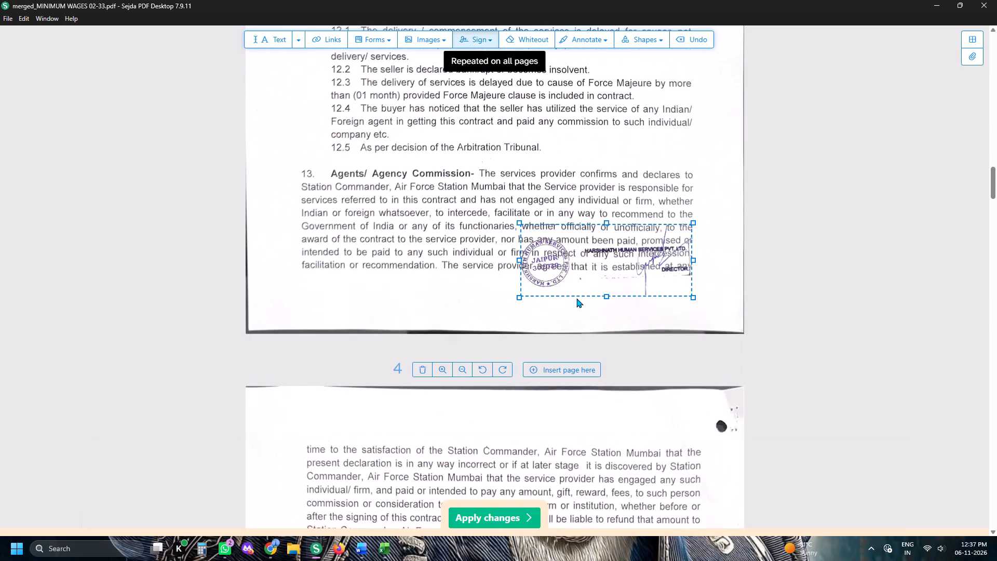
pyautogui.scroll(-17, 576, 298)
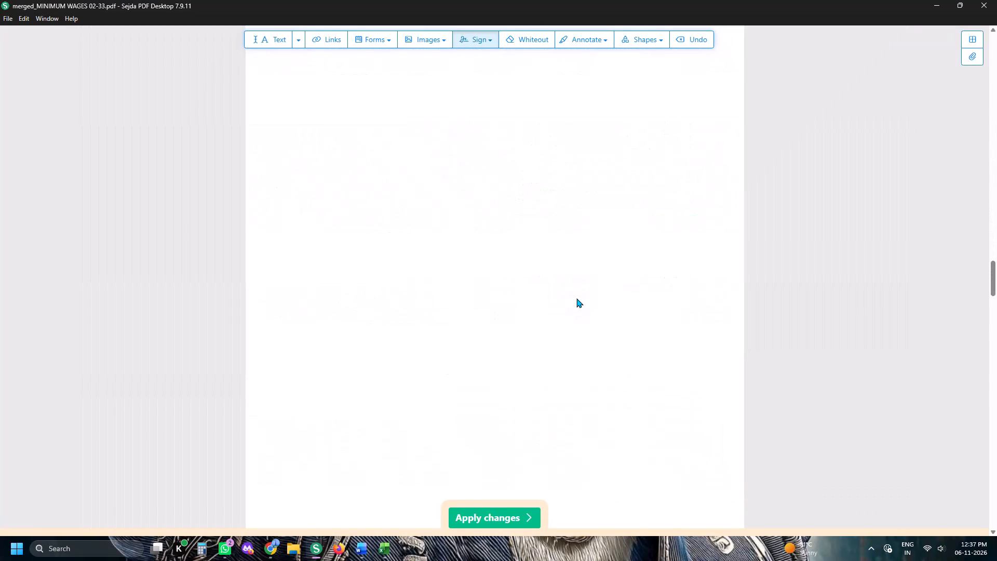
pyautogui.scroll(-6, 576, 298)
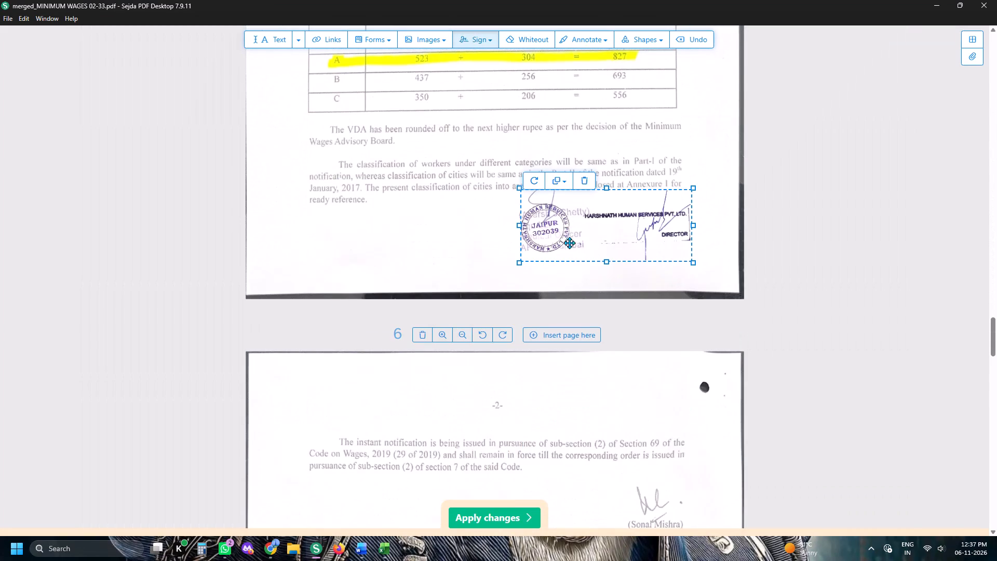
pyautogui.click(584, 183)
pyautogui.click(489, 43)
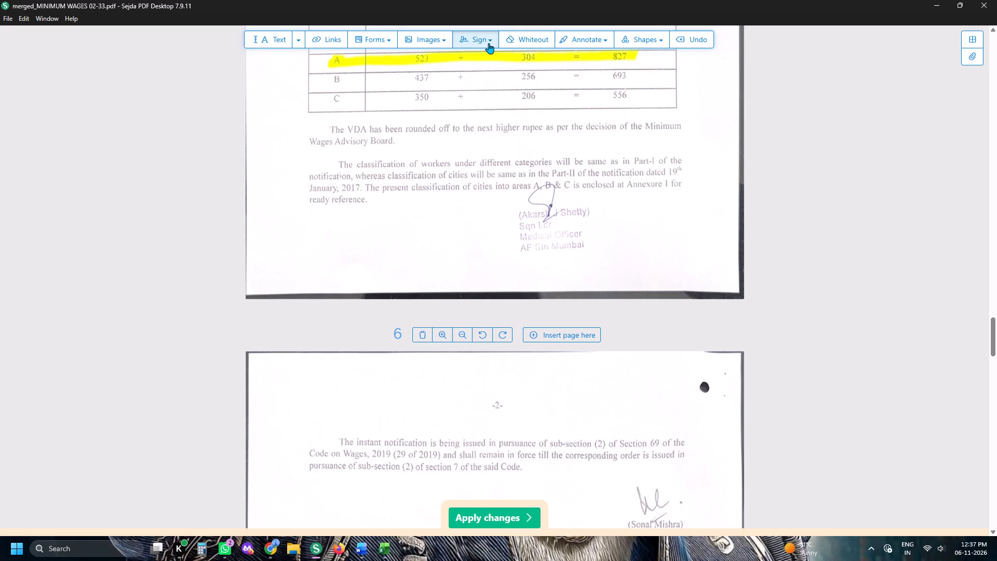
pyautogui.click(511, 112)
pyautogui.click(393, 233)
# Check the remaining pages, apply the changes and save the output in Downloads under the M P 26 file's name, renumbered to 27.
pyautogui.scroll(-6, 393, 233)
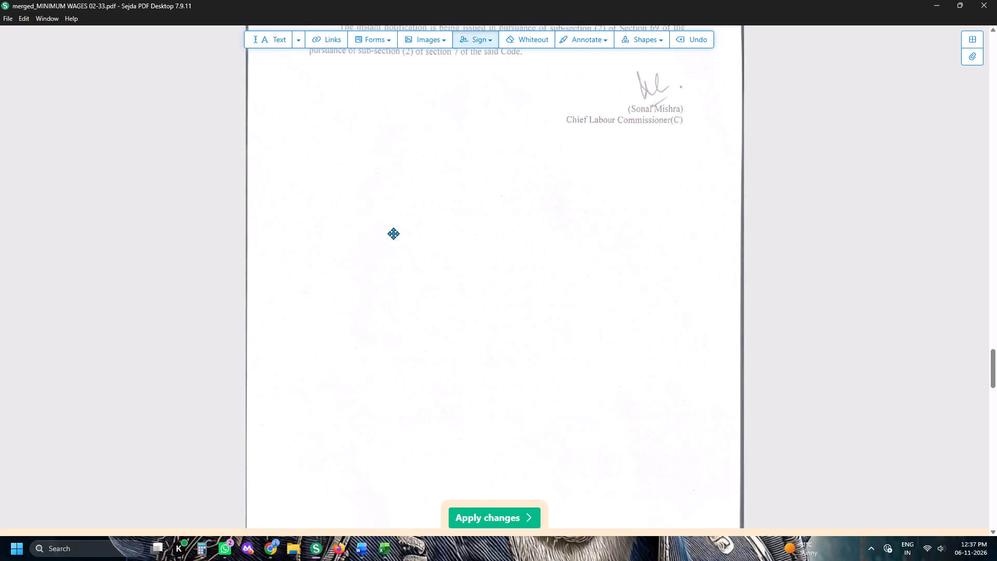
pyautogui.scroll(-6, 393, 233)
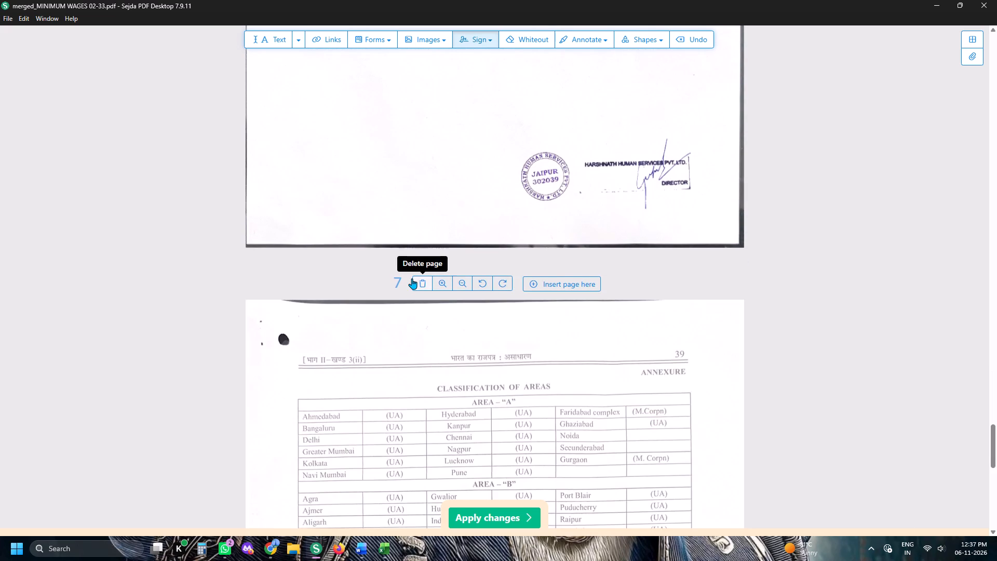
pyautogui.scroll(-11, 432, 279)
pyautogui.scroll(-5, 616, 259)
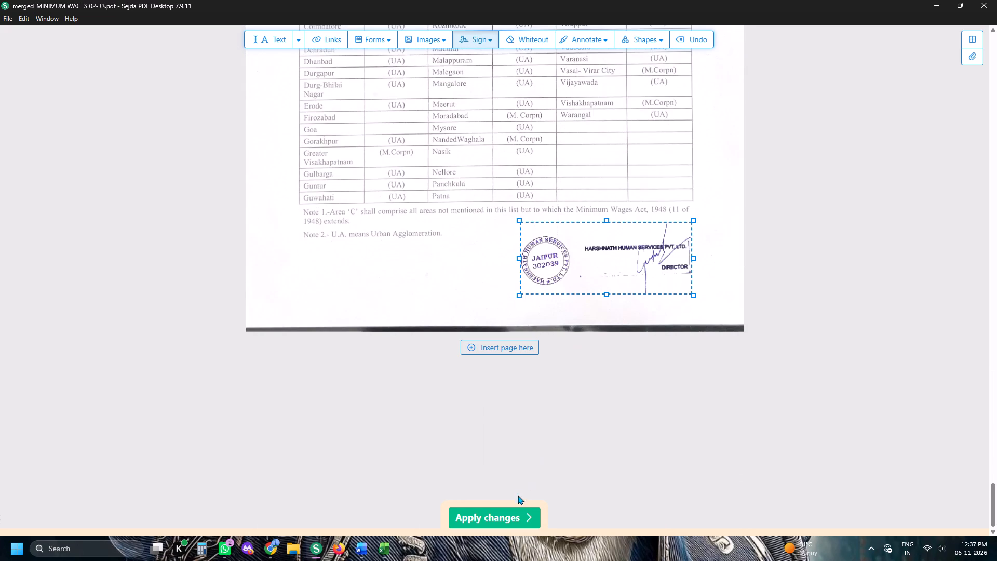
pyautogui.click(506, 514)
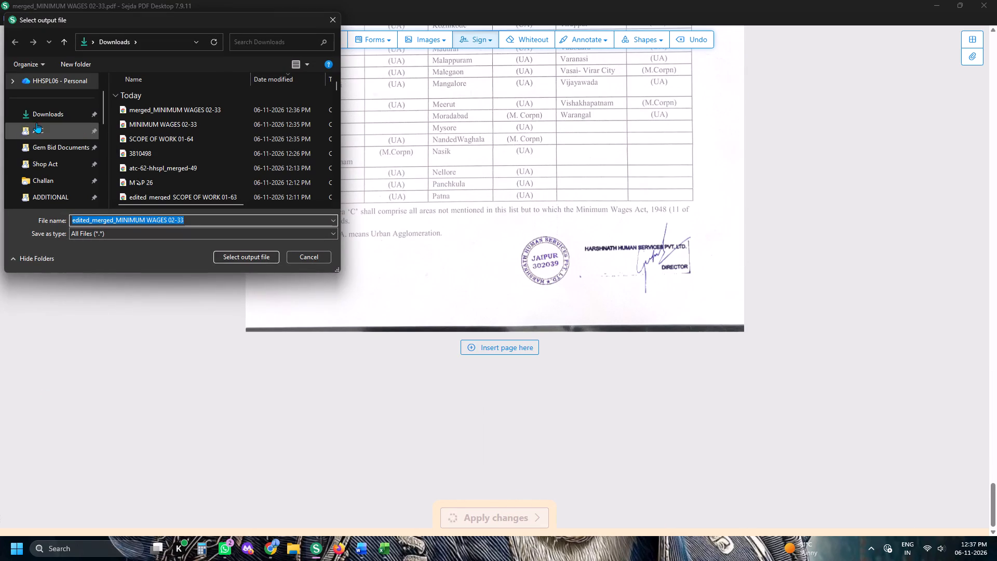
pyautogui.click(47, 115)
pyautogui.click(168, 184)
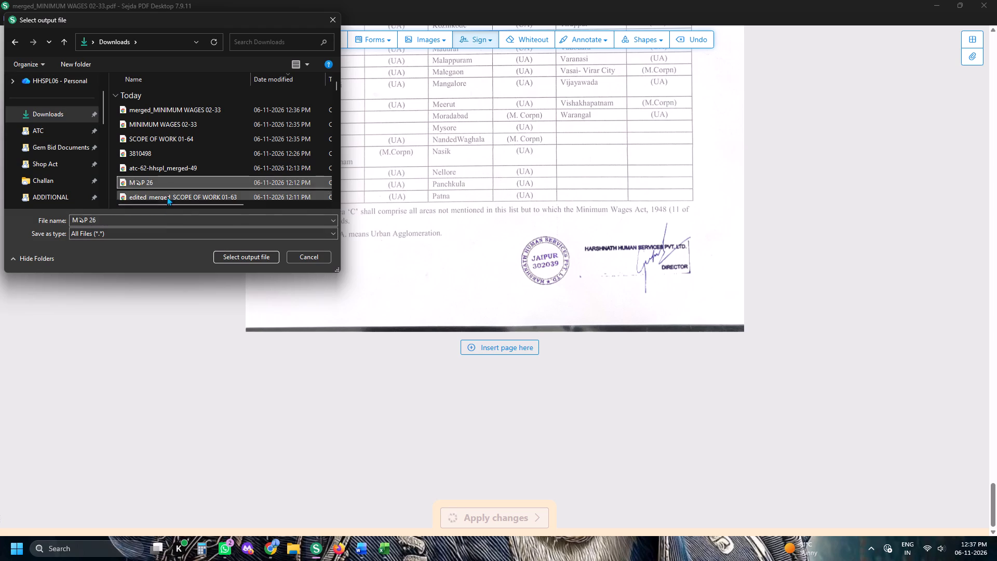
pyautogui.doubleClick(163, 219)
pyautogui.click(163, 219)
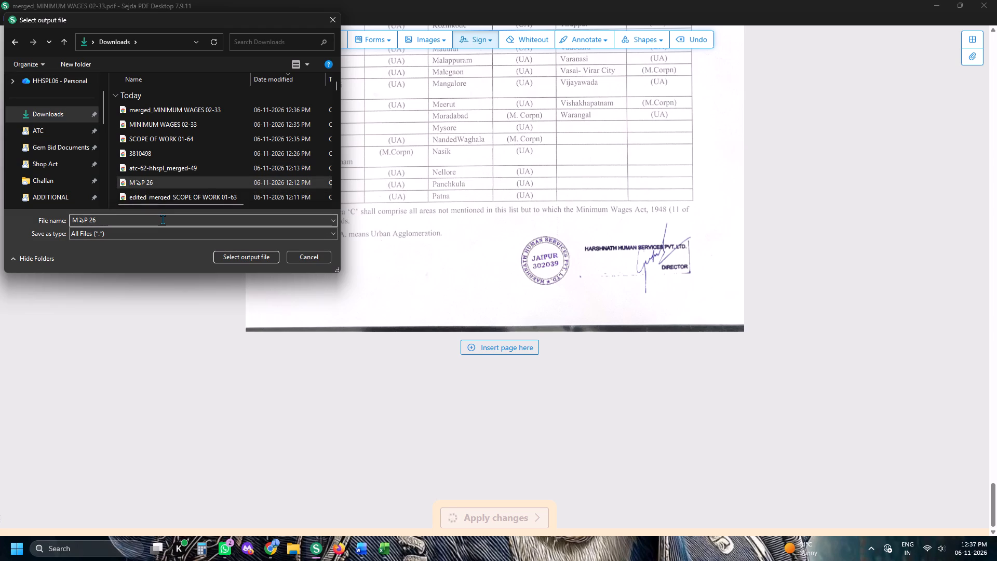
pyautogui.press('Home')
pyautogui.press('End')
pyautogui.press('BackSpace')
pyautogui.press('7')
pyautogui.press('Return')
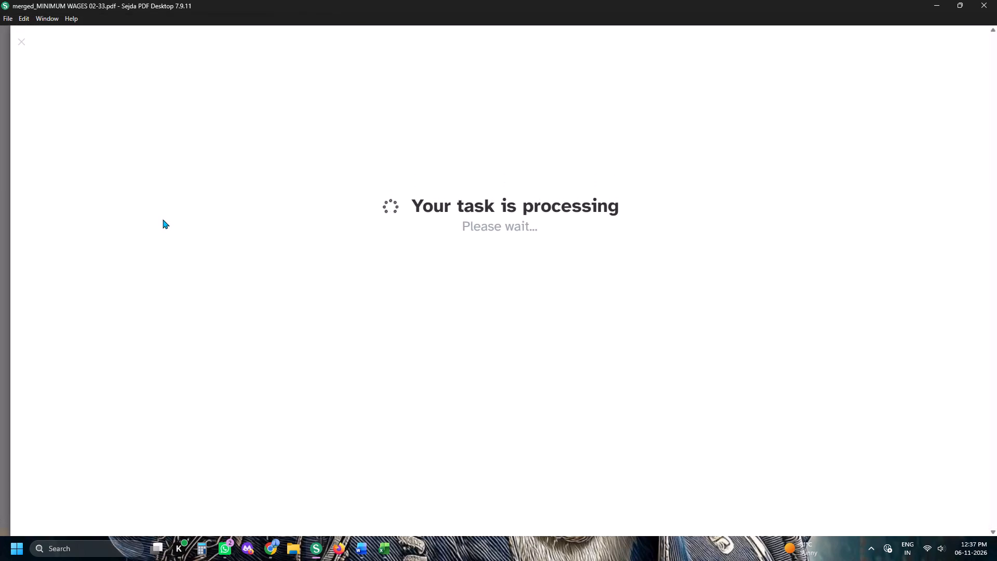
# In Firefox, select the new M P 27 PDF from Downloads for the iLovePDF merge.
pyautogui.hotkey('alt', 'Tab')
pyautogui.click(224, 10)
pyautogui.click(213, 12)
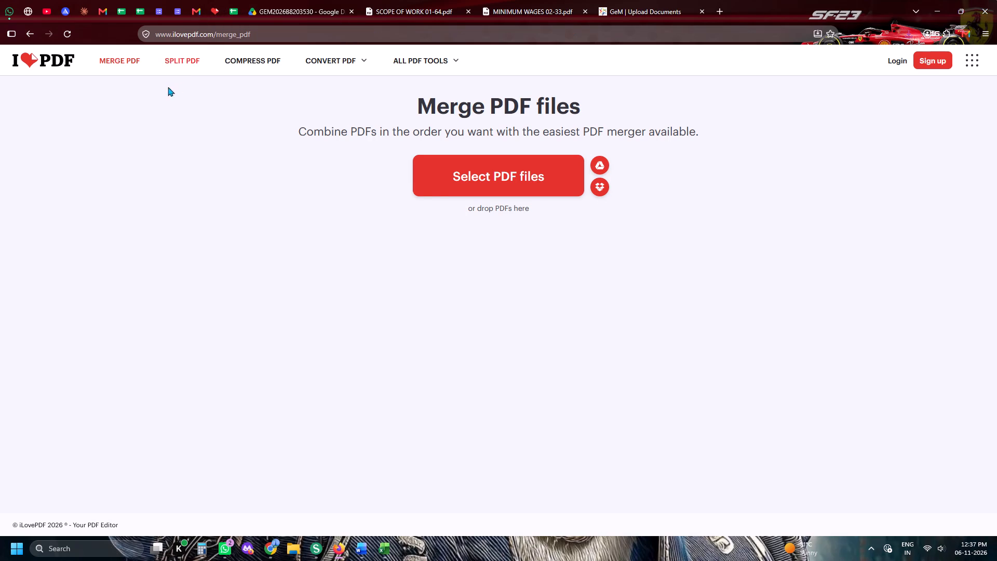
pyautogui.click(439, 185)
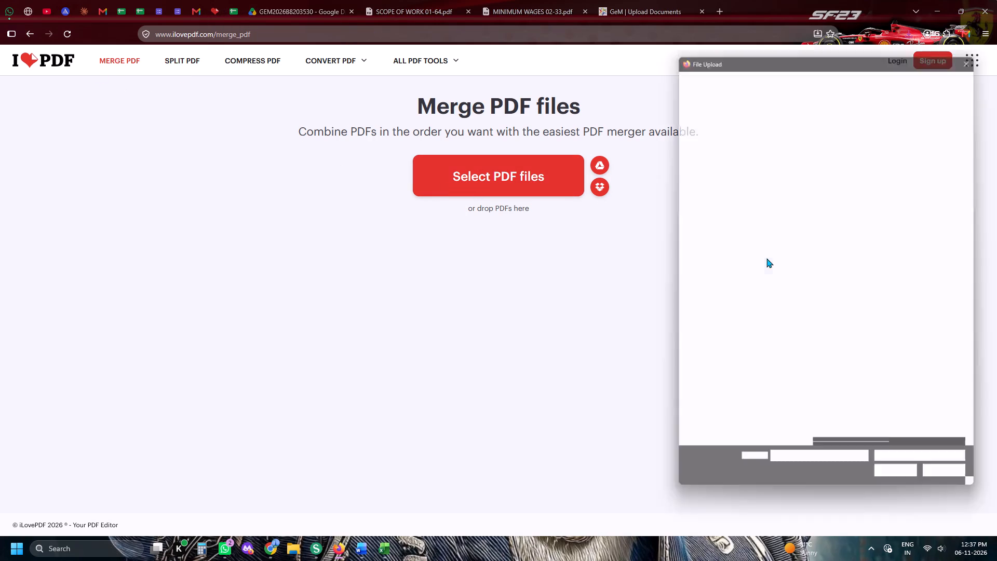
pyautogui.scroll(5, 669, 212)
pyautogui.click(717, 182)
pyautogui.click(843, 150)
pyautogui.doubleClick(842, 139)
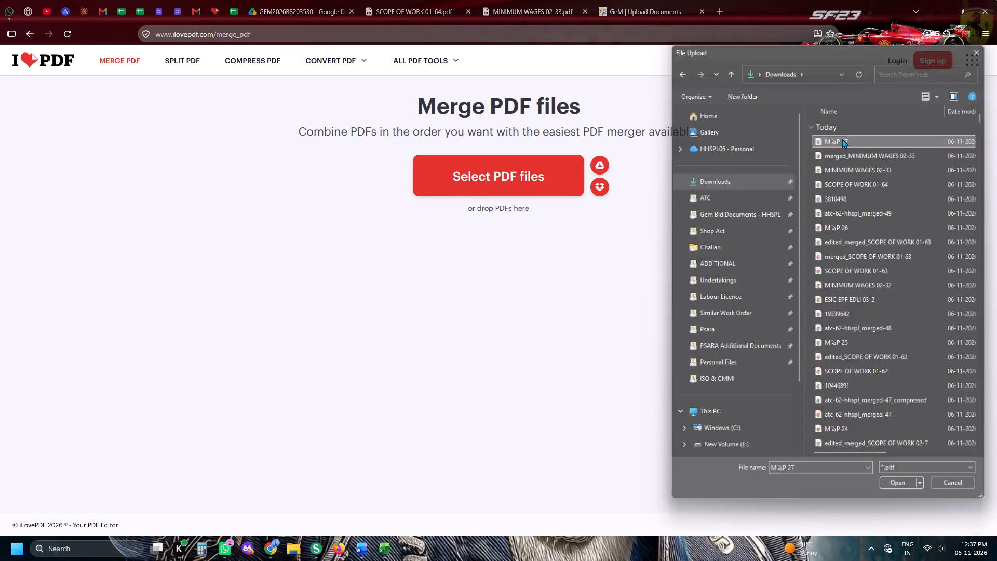
# Check the page counts of SCOPE OF WORK 01-64 and MINIMUM WAGES 02-33 against the atc-62-page-index document.
pyautogui.click(430, 0)
pyautogui.click(539, 0)
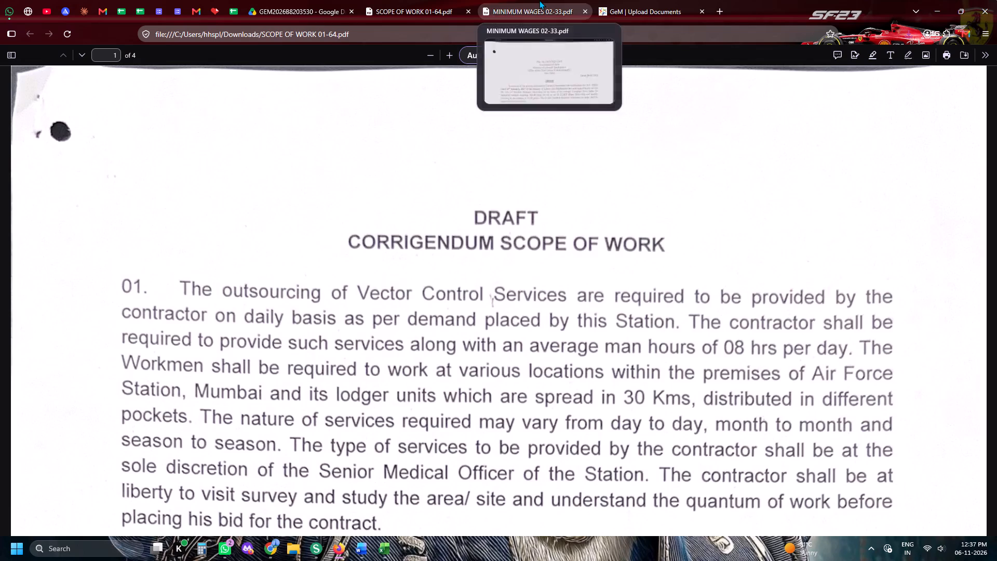
pyautogui.click(358, 551)
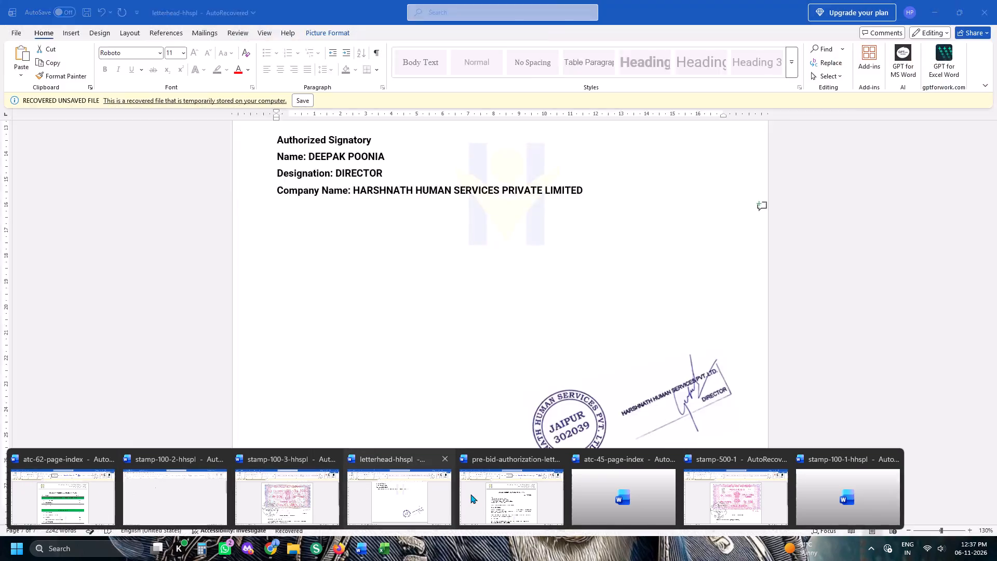
pyautogui.click(67, 486)
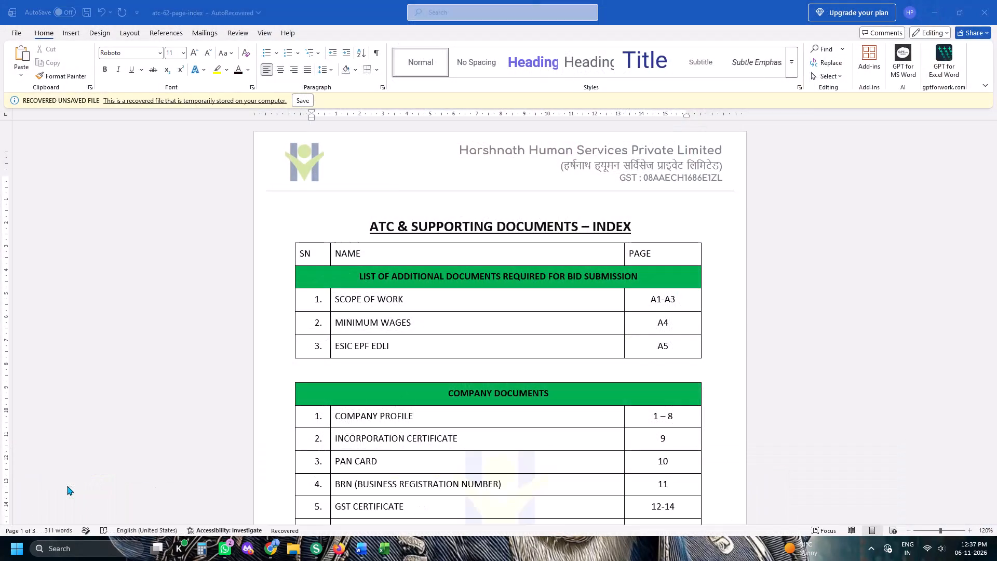
pyautogui.hotkey('alt', 'Tab')
pyautogui.click(436, 0)
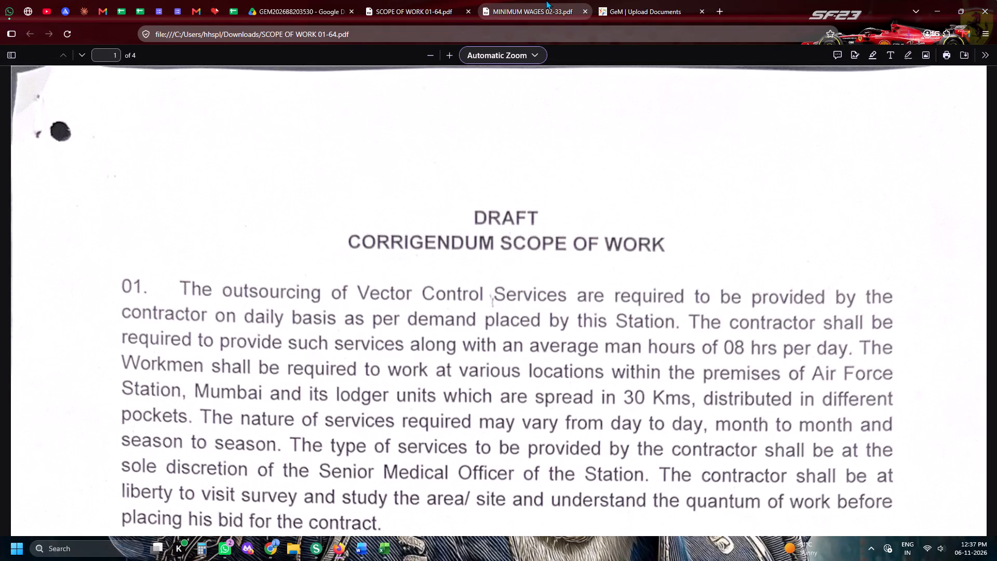
pyautogui.click(520, 0)
pyautogui.hotkey('alt', 'Tab')
pyautogui.hotkey('alt', 'Tab')
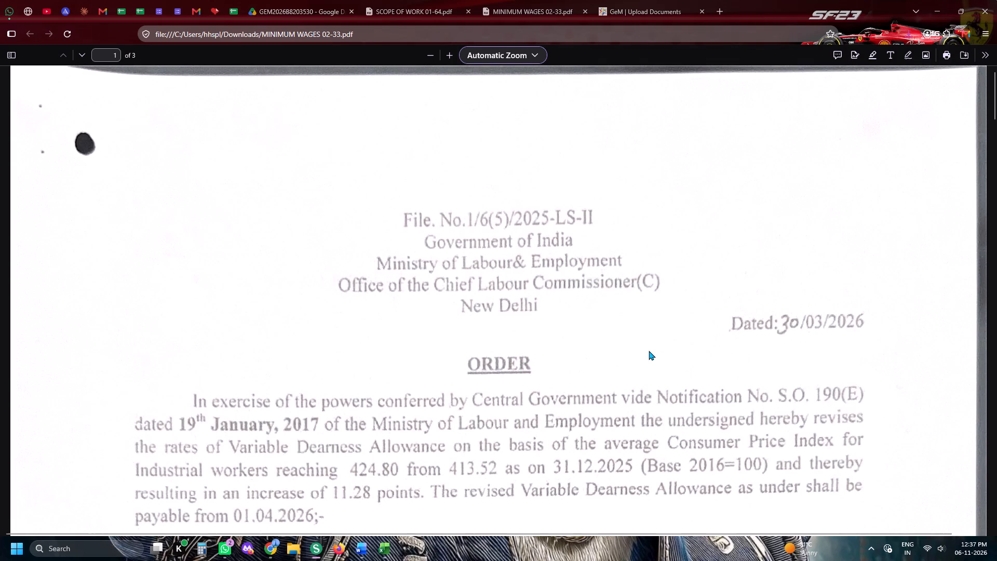
pyautogui.hotkey('alt', 'Tab')
pyautogui.hotkey('alt', 'Tab')
pyautogui.keyDown('alt'); pyautogui.click(342, 170); pyautogui.keyUp('alt')
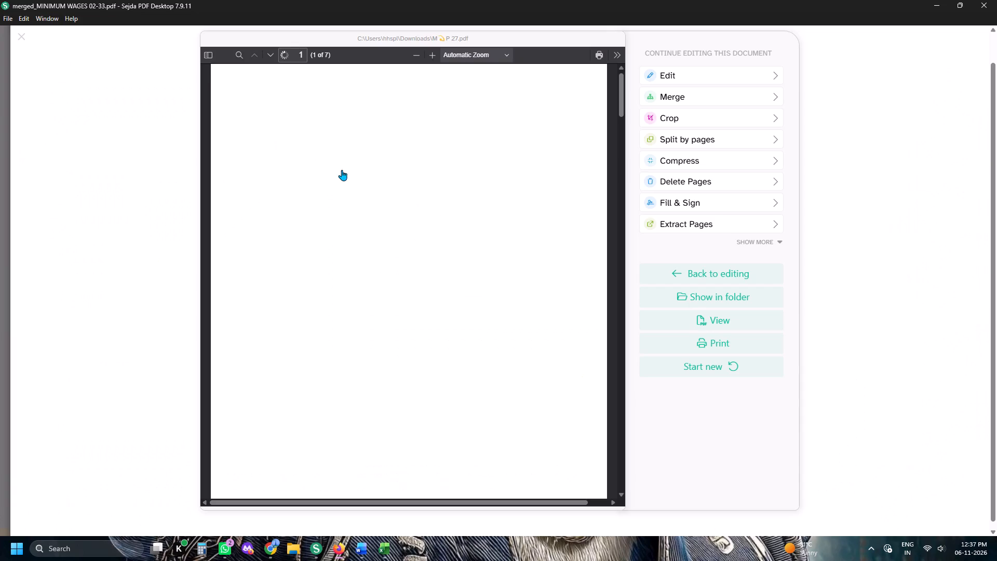
# In Word's atc-62-page-index document, set the SCOPE OF WORK page range to A1-A4.
pyautogui.click(363, 543)
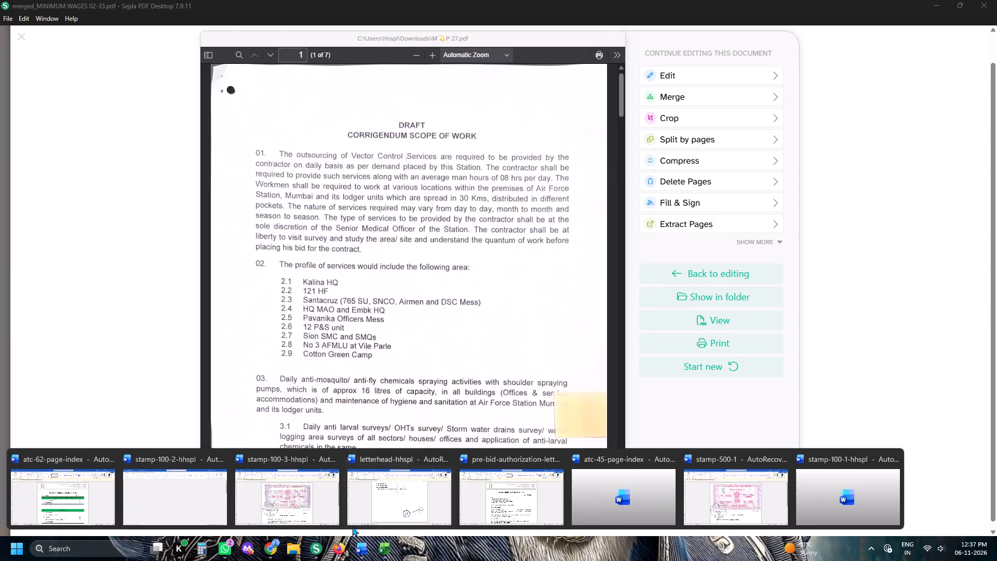
pyautogui.click(62, 490)
pyautogui.click(682, 305)
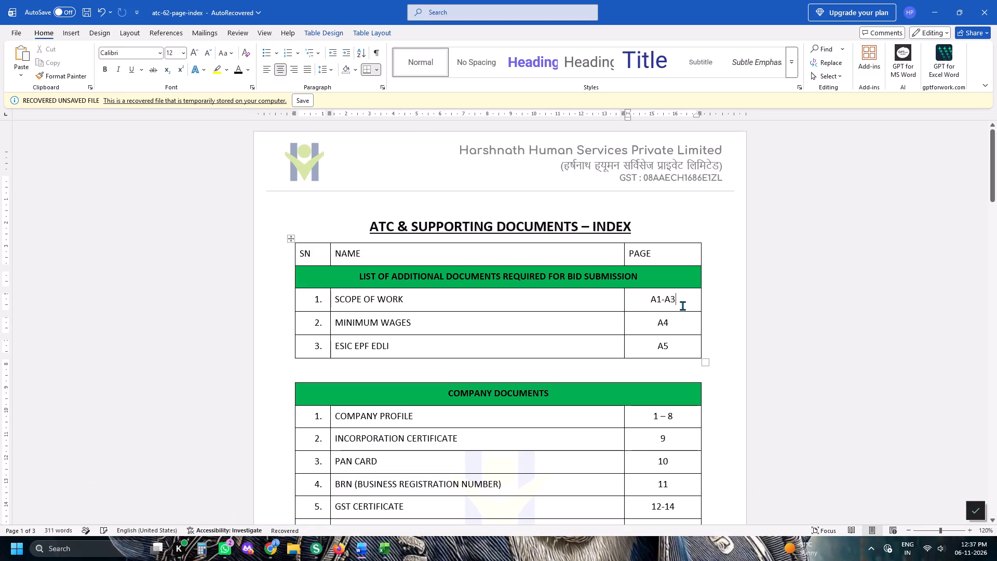
pyautogui.press('BackSpace')
pyautogui.press('4')
# Check the page count of MINIMUM WAGES 02-33 and set the MINIMUM WAGES page range to A5-A7 in the atc-62-page-index document.
pyautogui.hotkey('alt', 'Tab')
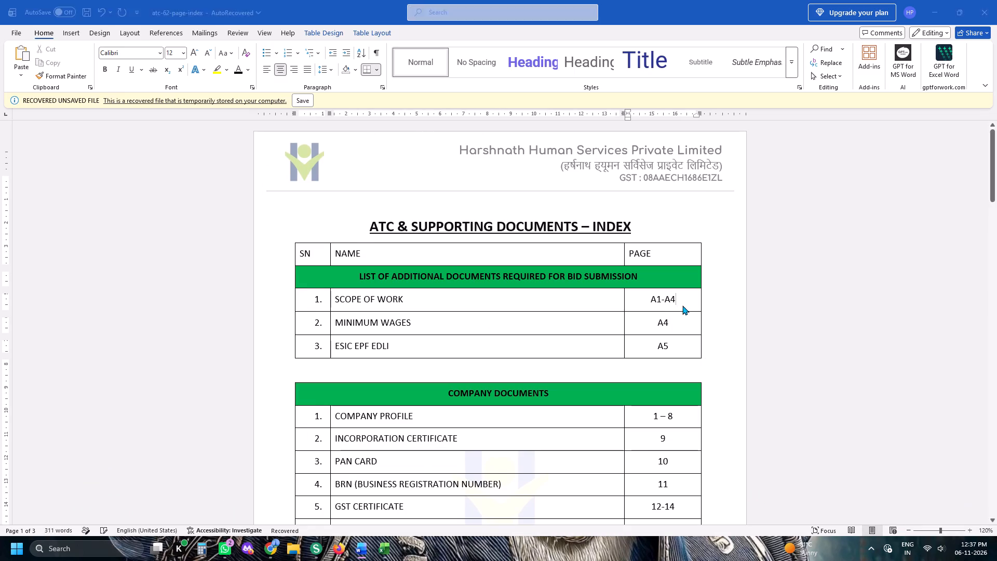
pyautogui.hotkey('alt', 'Tab')
pyautogui.click(334, 552)
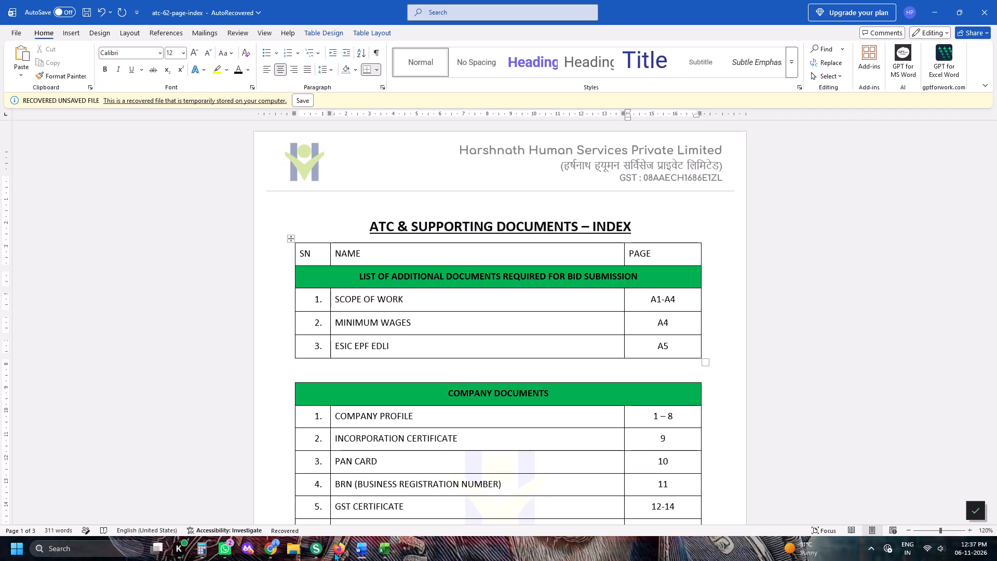
pyautogui.click(407, 0)
pyautogui.click(534, 0)
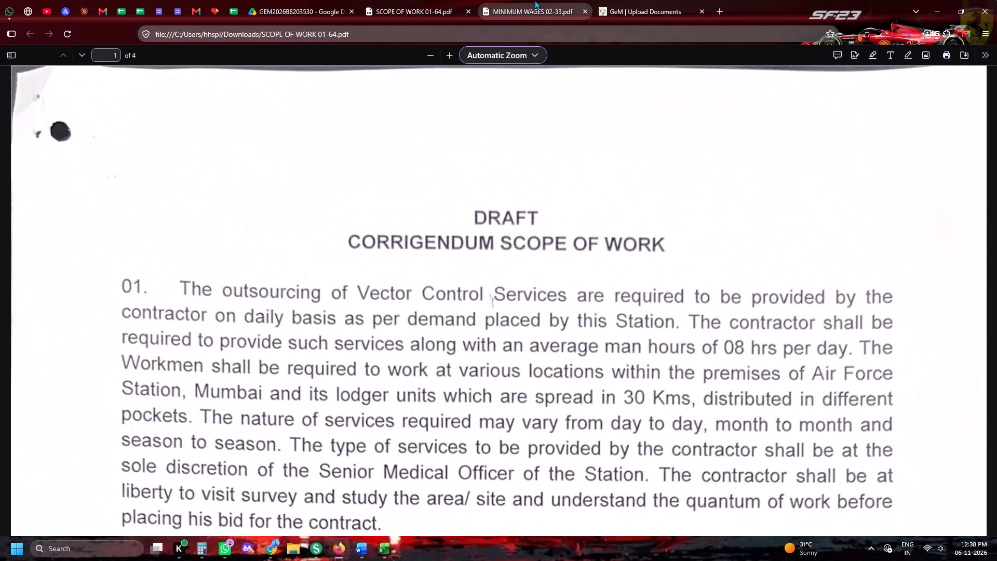
pyautogui.hotkey('alt', 'Tab')
pyautogui.press('Tab')
pyautogui.press('Tab')
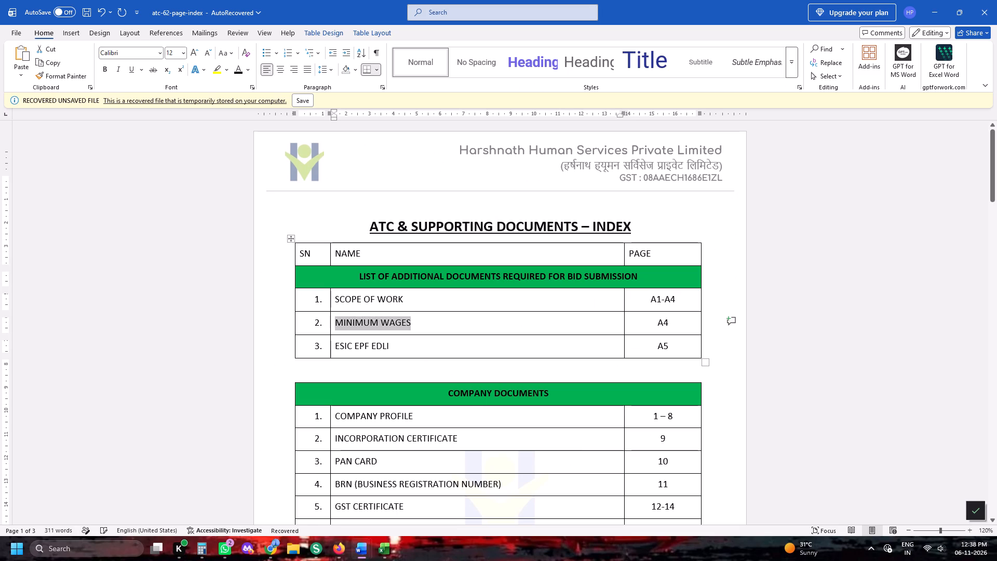
pyautogui.press('Tab')
pyautogui.write('A5-')
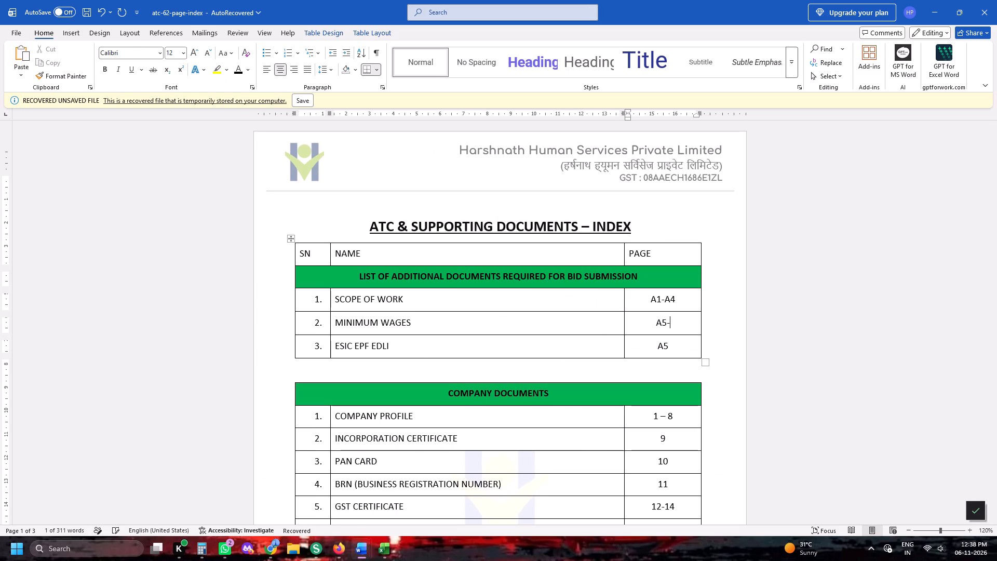
pyautogui.hotkey('alt', 'Tab')
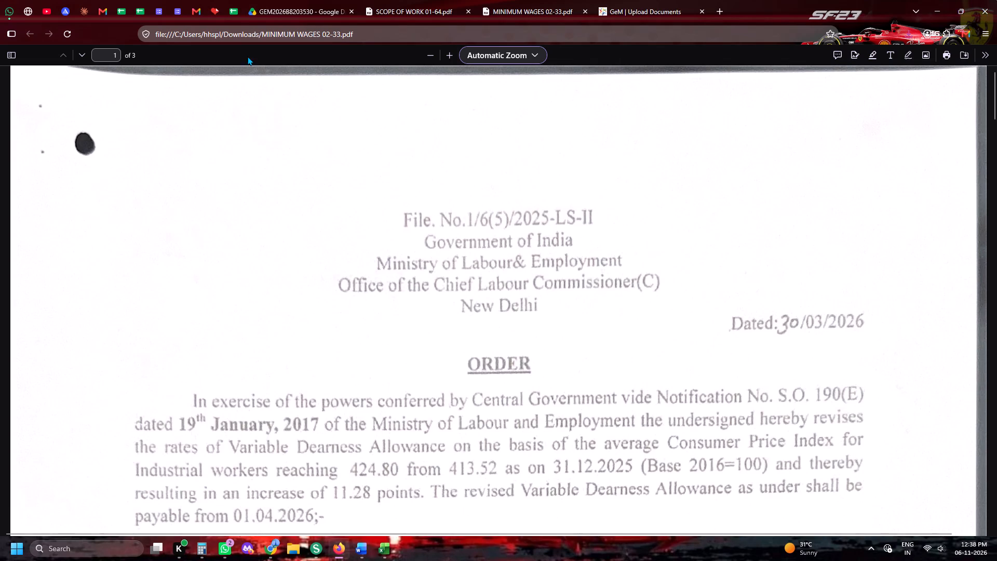
pyautogui.click(220, 17)
pyautogui.hotkey('alt', 'Tab')
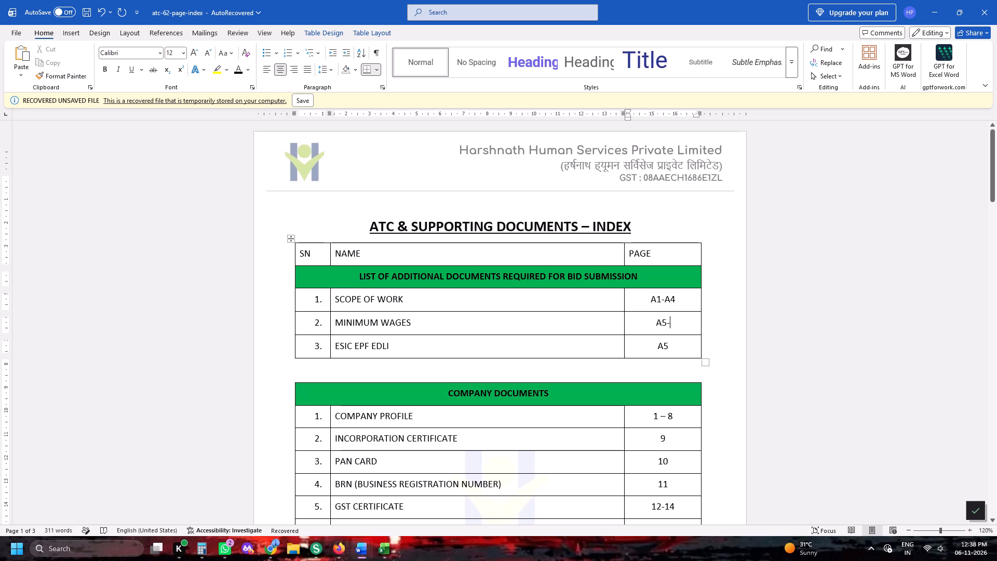
pyautogui.write('A7')
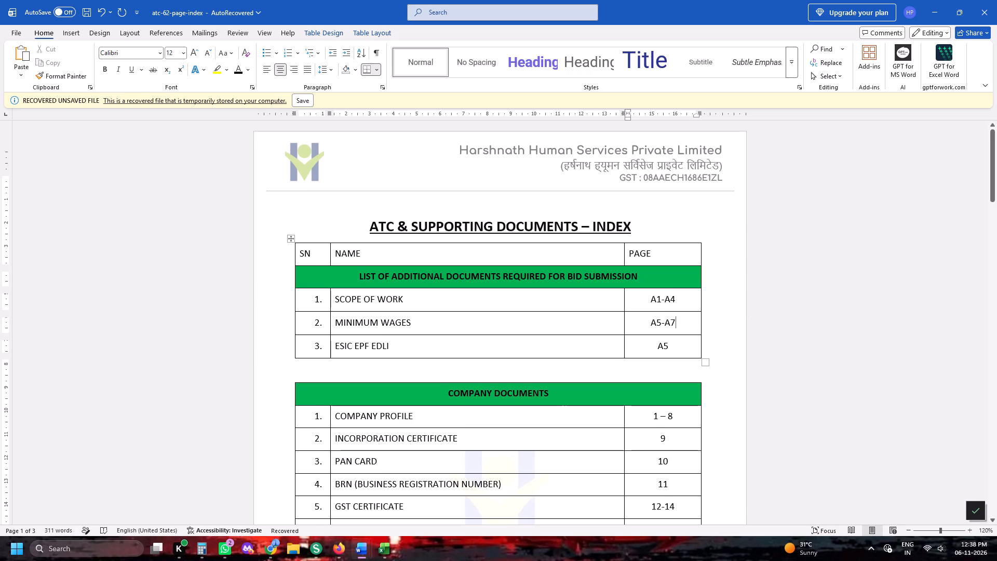
# Delete the ESIC EPF EDLI row from the additional documents table of the index.
pyautogui.moveTo(632, 356); pyautogui.dragTo(611, 362)
pyautogui.hotkey('ctrl', 'z')
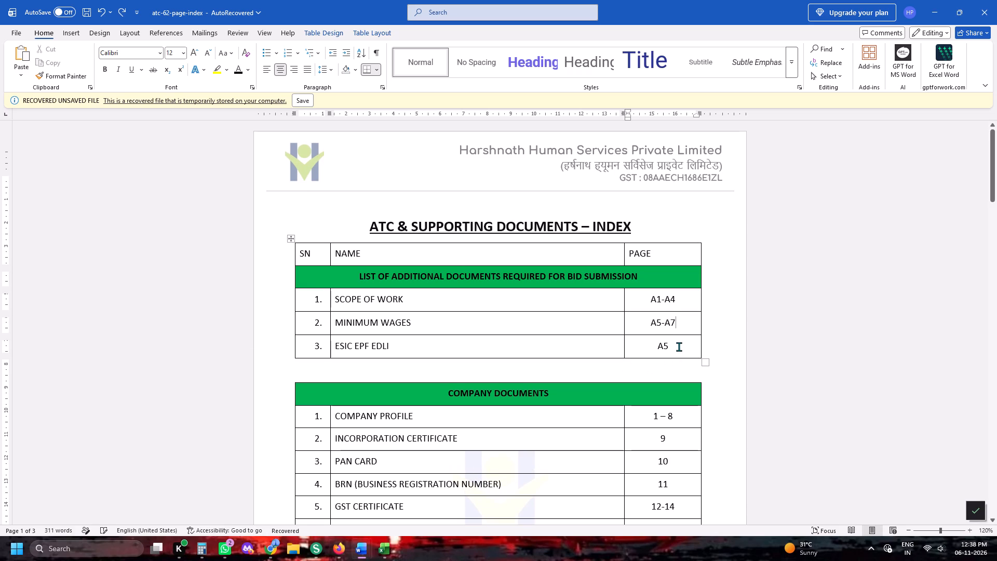
pyautogui.moveTo(679, 346); pyautogui.dragTo(645, 348)
pyautogui.click(810, 320)
pyautogui.click(815, 375)
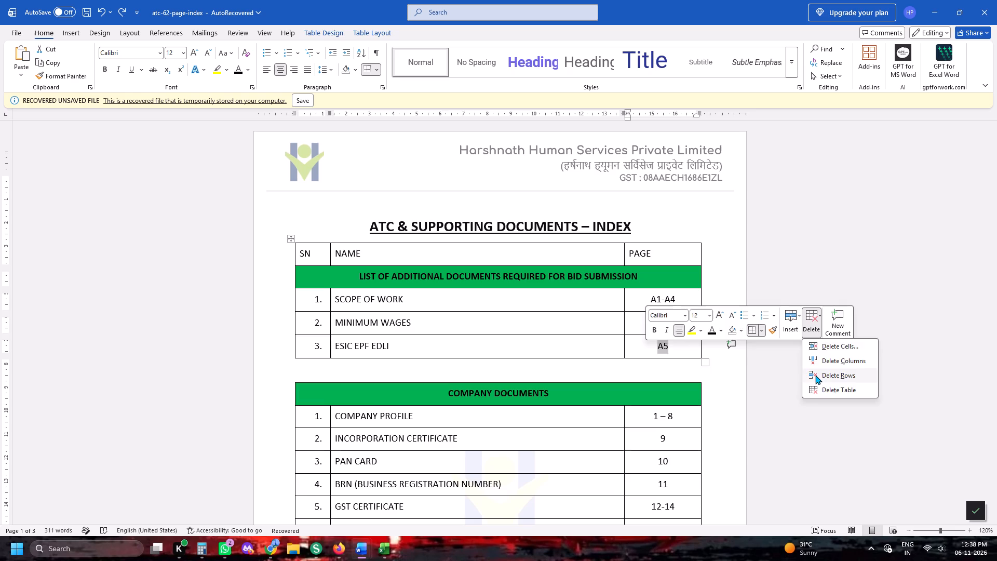
# Publish the index as a PDF in Downloads, using the M P 27 file's name renumbered to 28.
pyautogui.hotkey('alt', 'f')
pyautogui.hotkey('alt', 'e')
pyautogui.hotkey('alt', 'a')
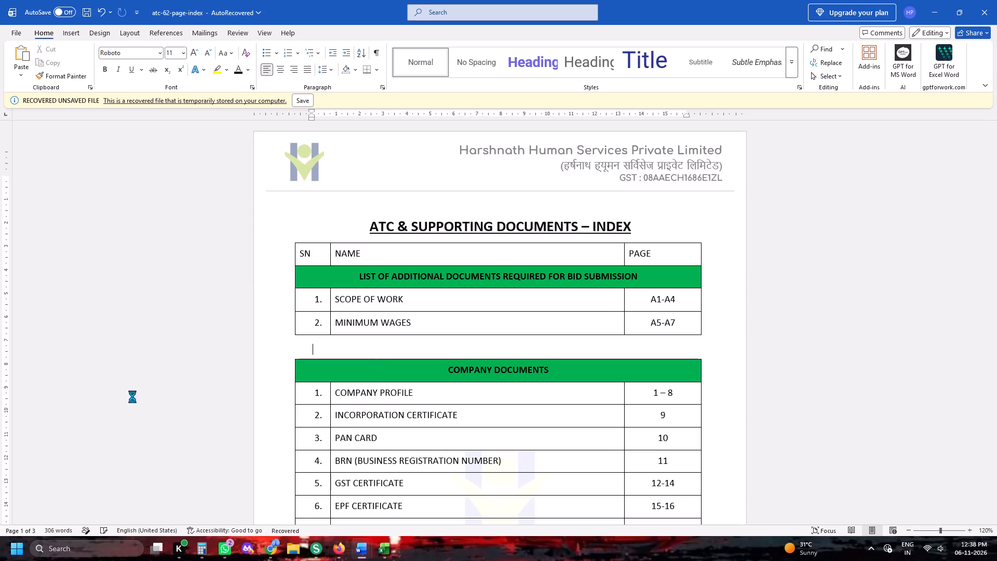
pyautogui.scroll(5, 41, 385)
pyautogui.click(57, 302)
pyautogui.click(180, 262)
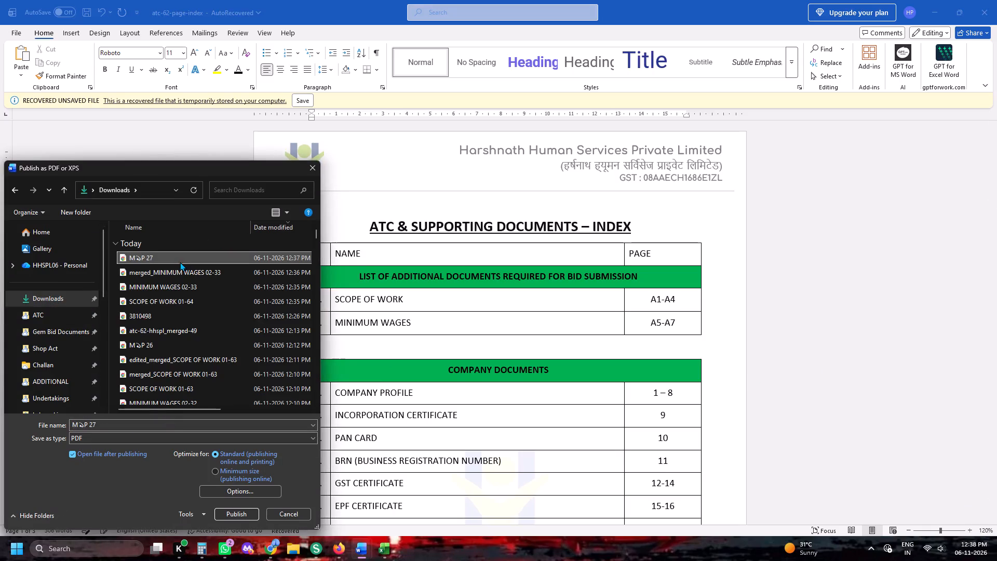
pyautogui.tripleClick(106, 428)
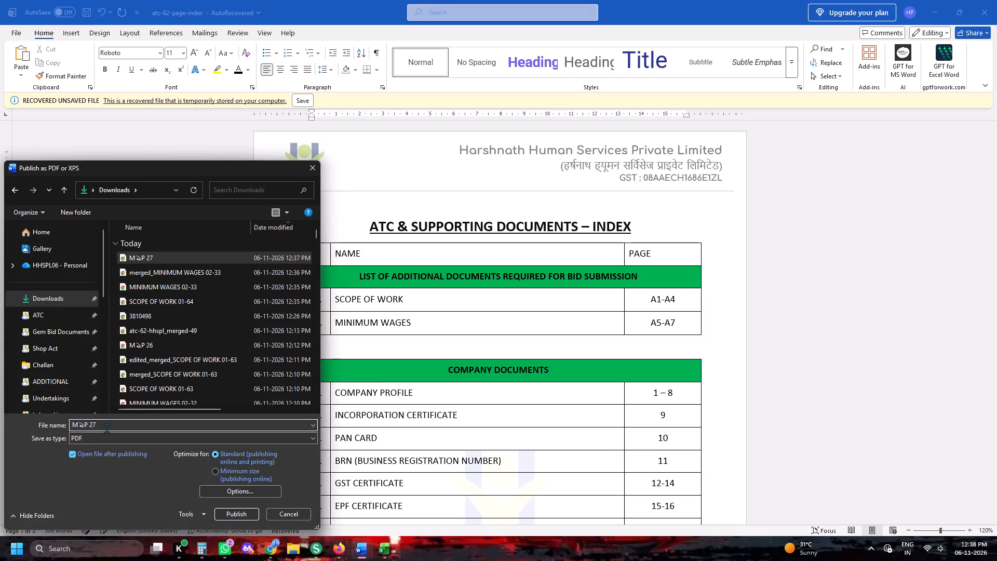
pyautogui.press('BackSpace')
pyautogui.press('8')
pyautogui.press('Return')
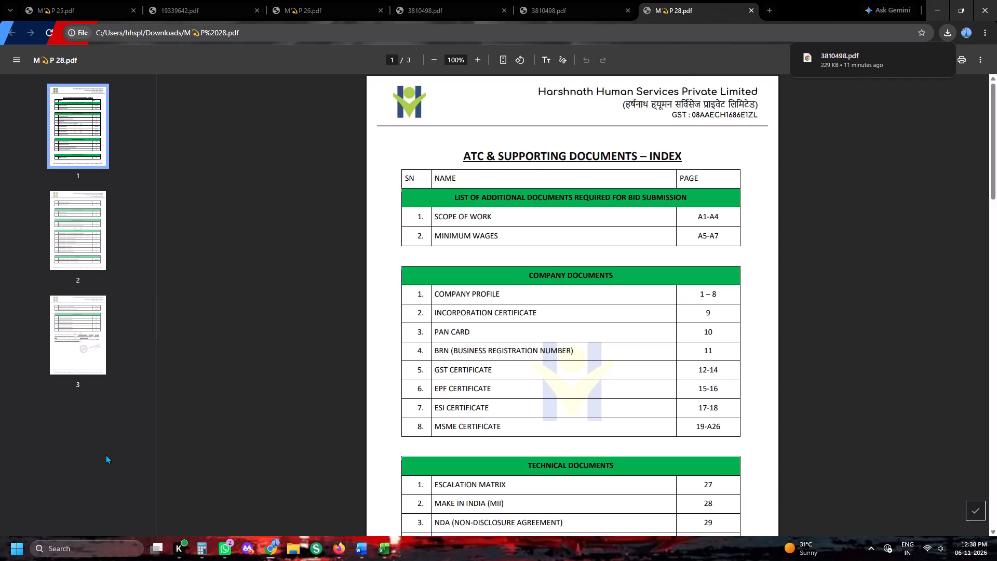
# In Firefox, add the M P 28 PDF from Downloads to the iLovePDF merge and place it before M P 27.
pyautogui.click(335, 560)
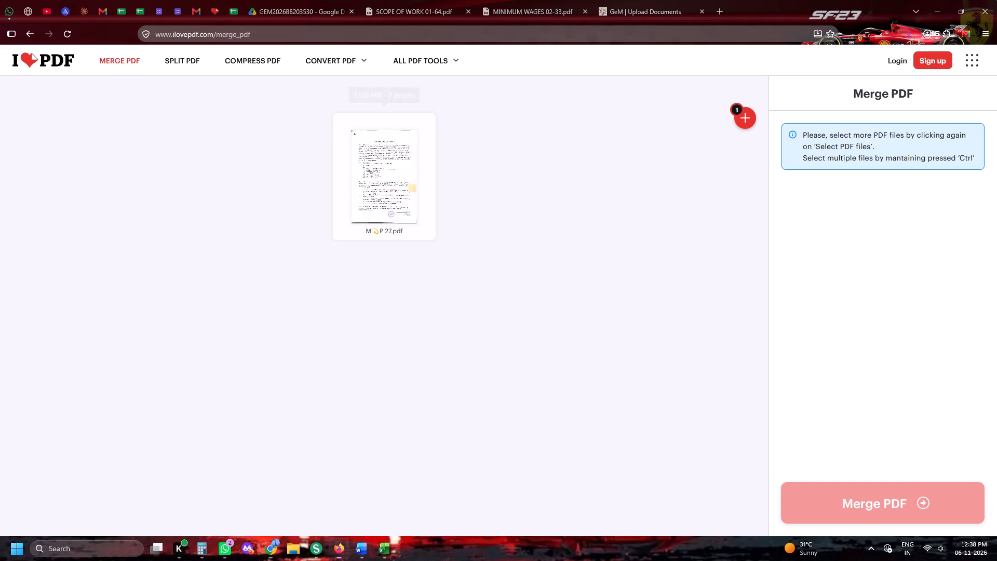
pyautogui.click(744, 114)
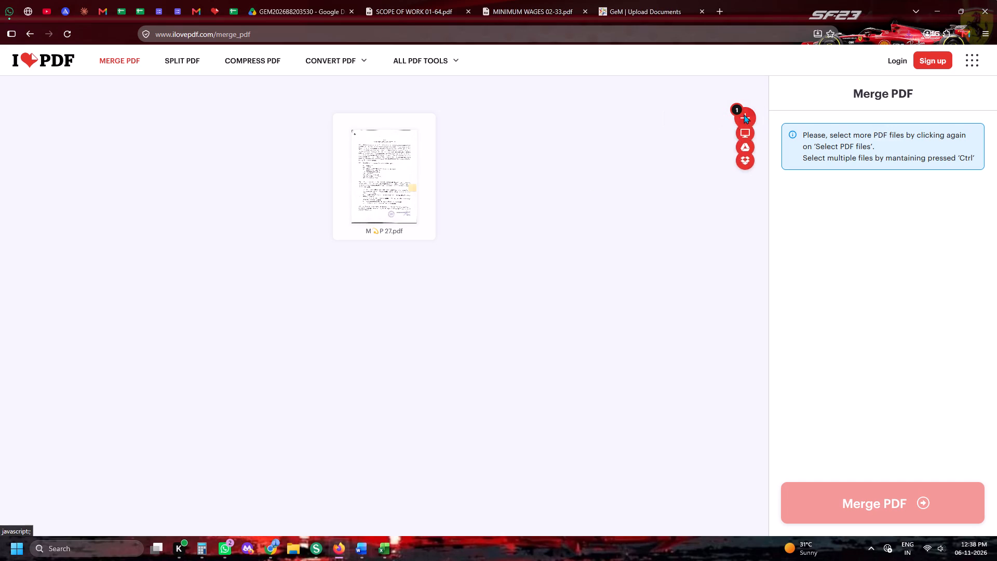
pyautogui.scroll(5, 759, 209)
pyautogui.click(747, 180)
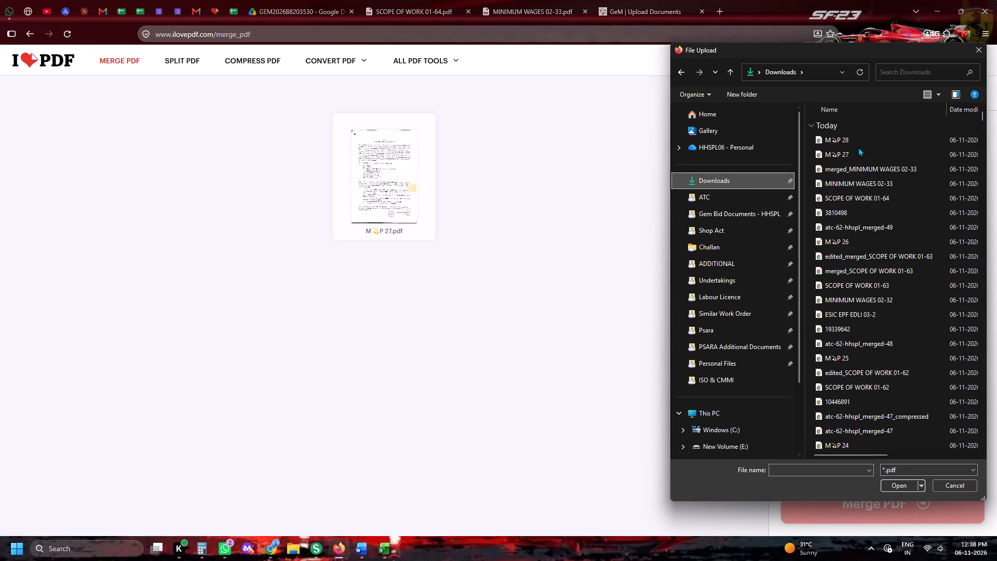
pyautogui.click(858, 146)
pyautogui.doubleClick(856, 143)
pyautogui.moveTo(453, 195); pyautogui.dragTo(433, 193)
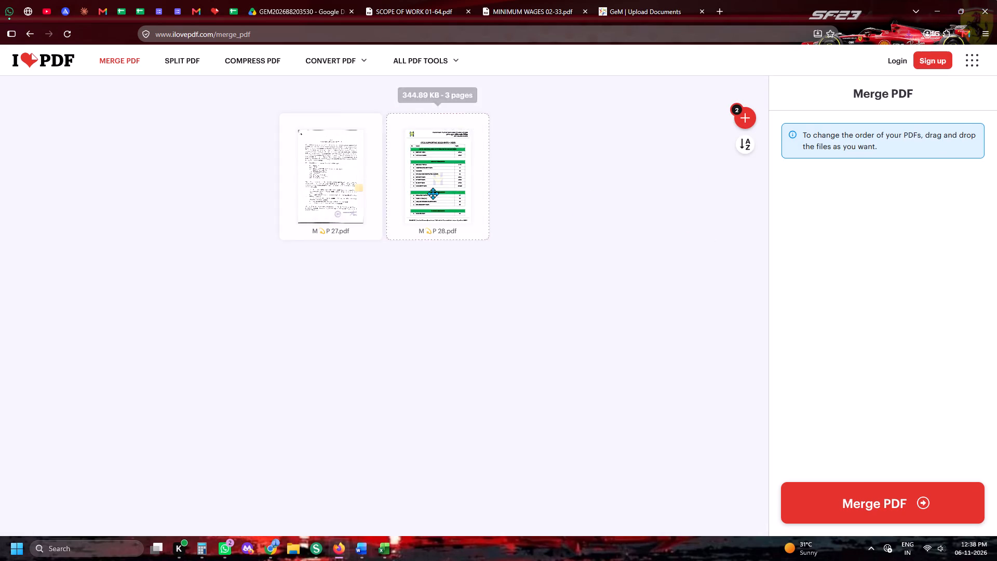
pyautogui.moveTo(433, 193); pyautogui.dragTo(223, 191)
# Add atc-62-hhspl from the ATC folder as the last file and merge the three PDFs.
pyautogui.click(742, 121)
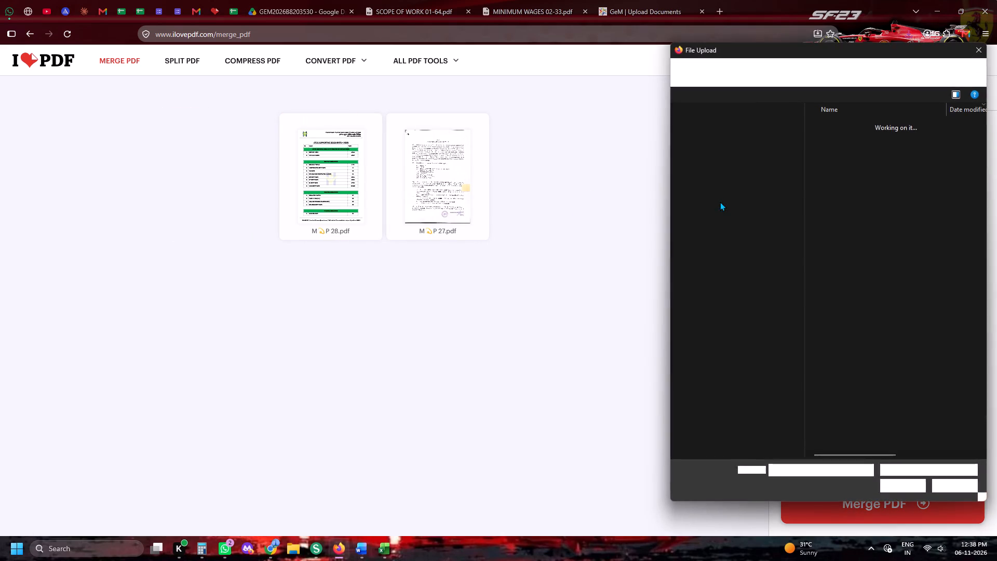
pyautogui.click(729, 188)
pyautogui.click(731, 200)
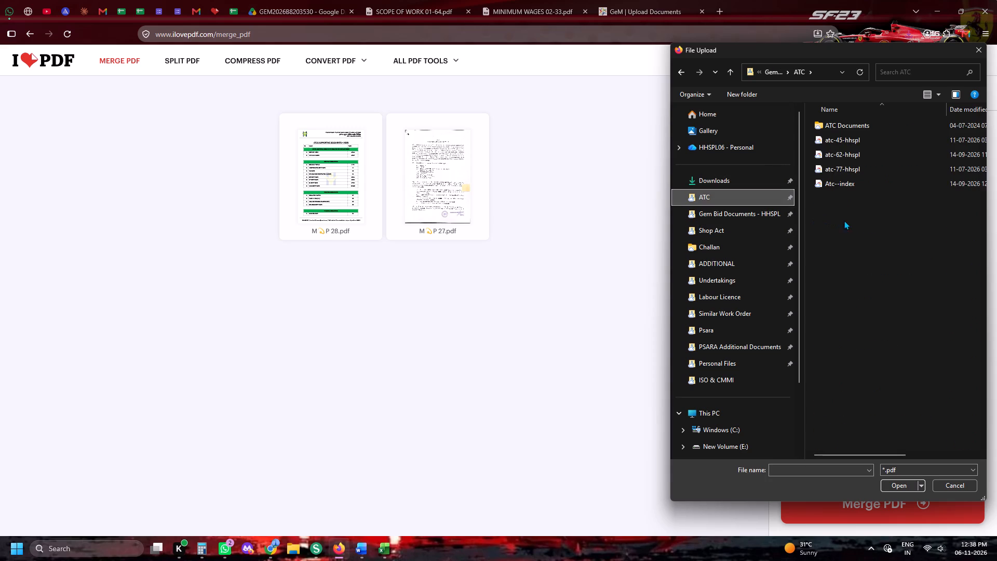
pyautogui.click(838, 150)
pyautogui.click(840, 166)
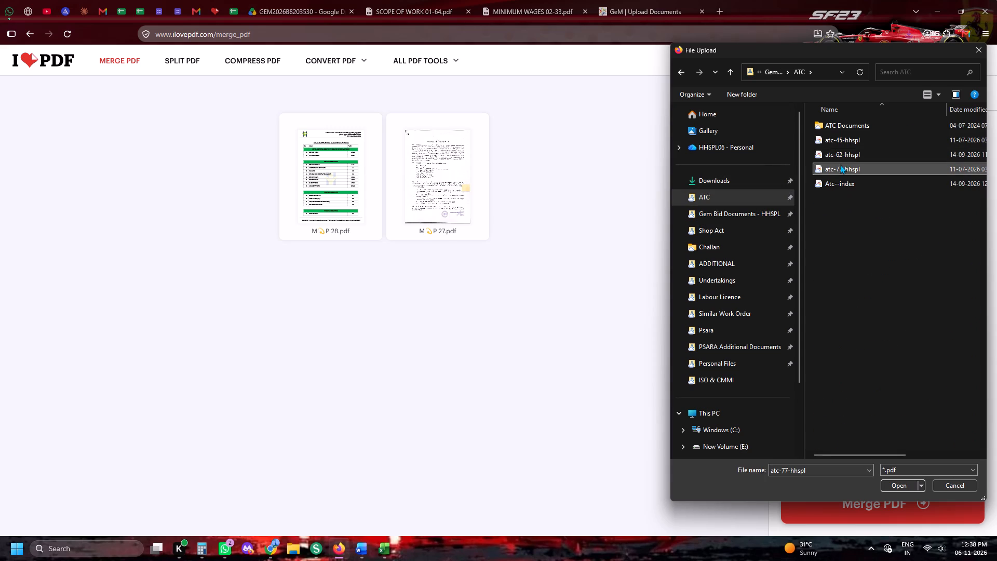
pyautogui.doubleClick(838, 157)
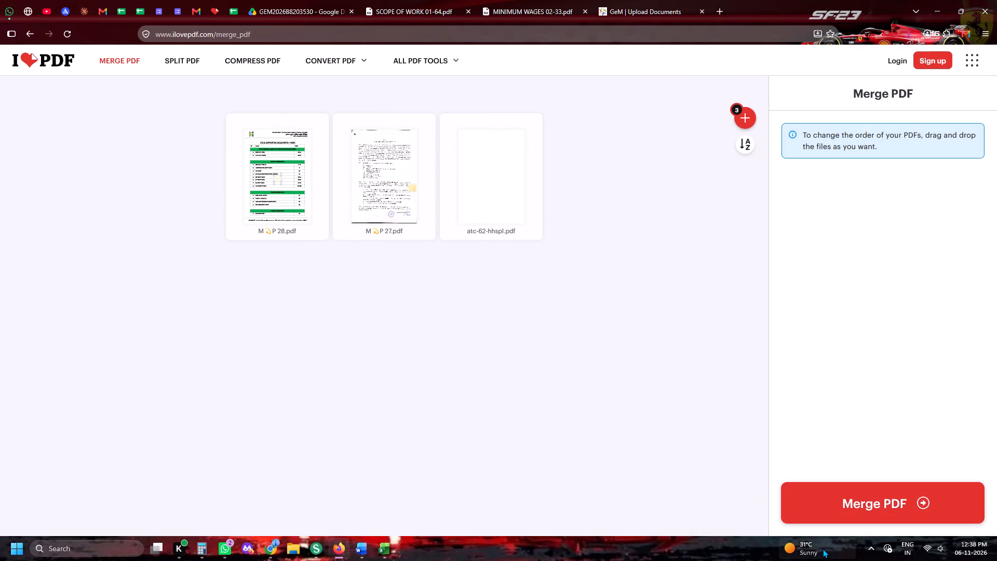
pyautogui.click(828, 498)
# On the GeM Upload Documents page, upload experience-ceretera-hhspl for Experience Criteria and bidder-turnover-certificate-hhspl for Bidder Turnover.
pyautogui.click(697, 0)
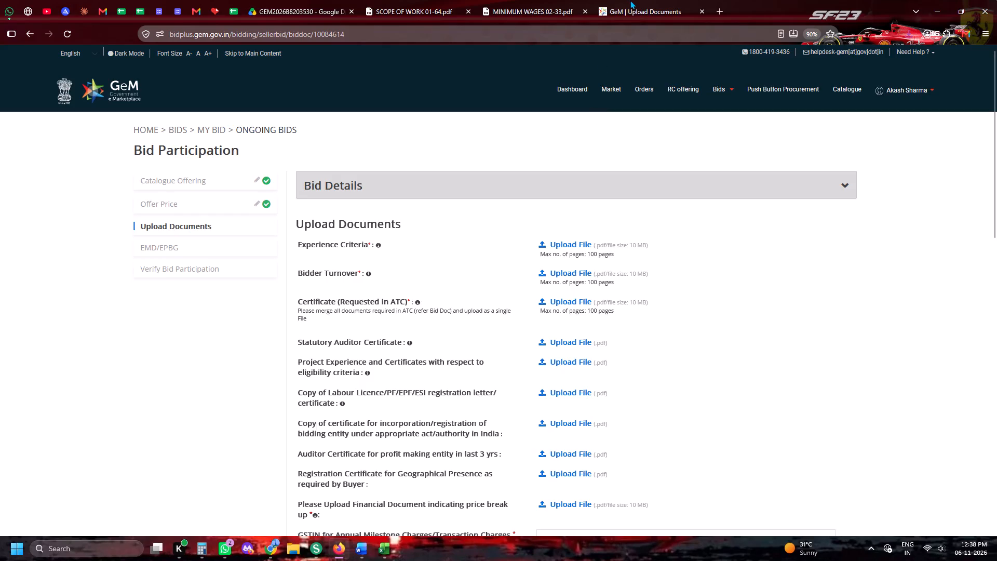
pyautogui.click(630, 0)
pyautogui.click(572, 246)
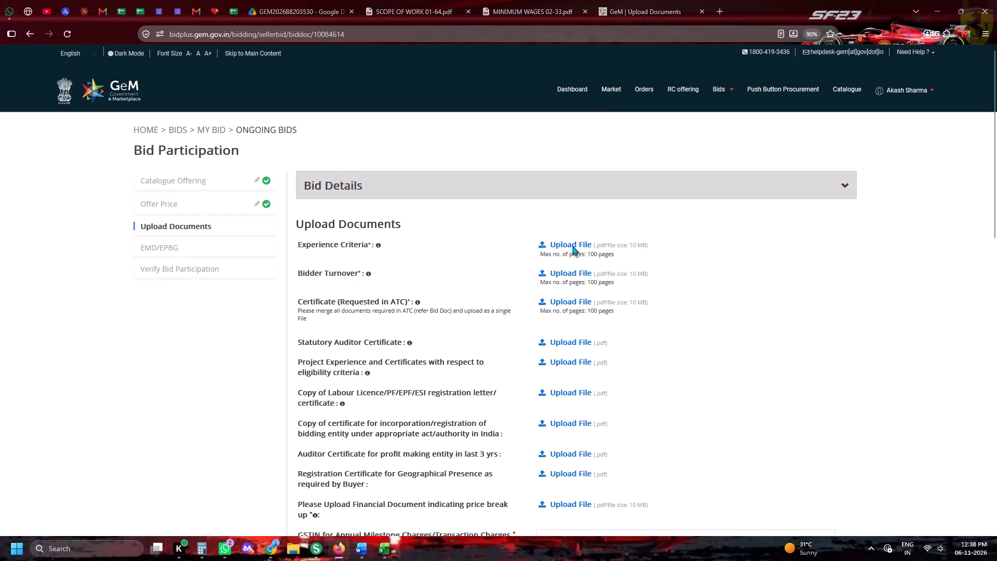
pyautogui.doubleClick(861, 340)
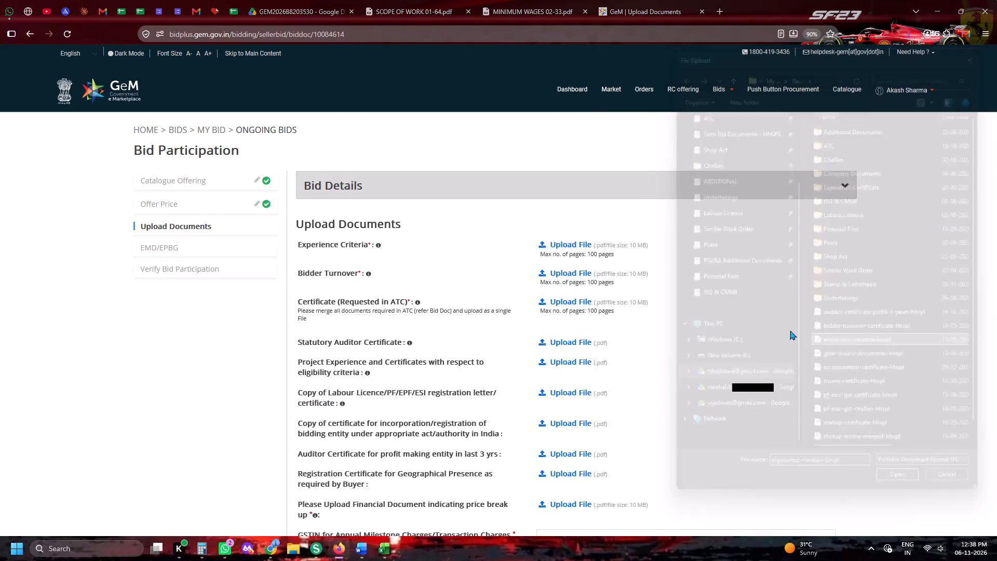
pyautogui.click(573, 282)
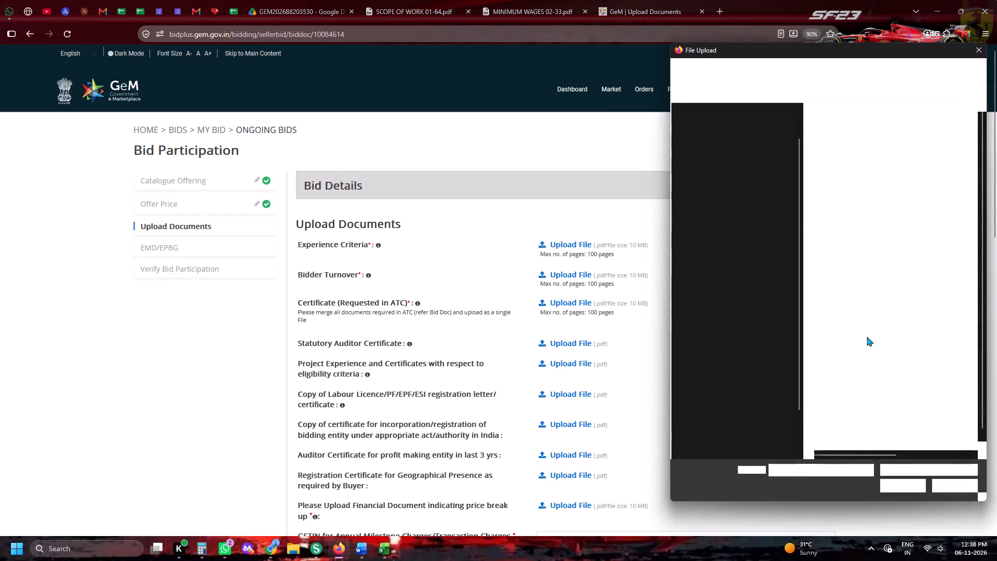
pyautogui.doubleClick(854, 330)
# Upload statutory-auditor-certificate-hhspl from the Gem Bid Documents - HHSPL folder for Statutory Auditor Certificate.
pyautogui.click(576, 343)
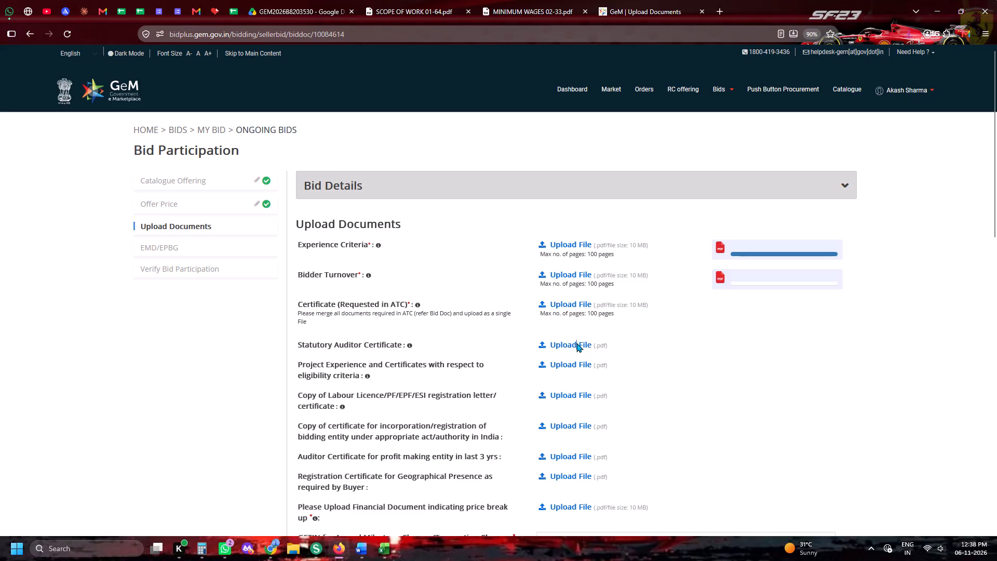
pyautogui.scroll(4, 750, 249)
pyautogui.click(762, 196)
pyautogui.click(764, 206)
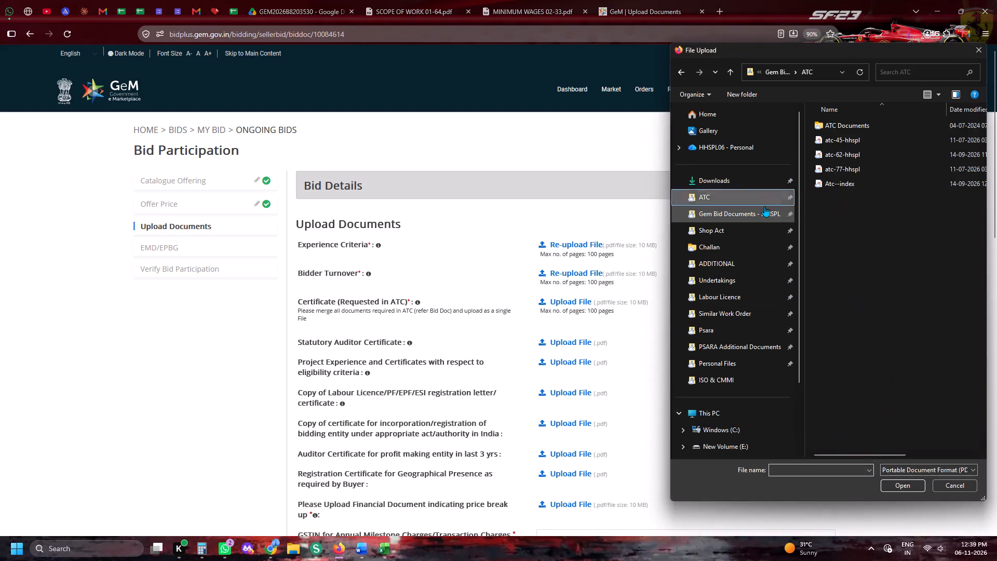
pyautogui.scroll(-4, 843, 327)
pyautogui.click(851, 442)
pyautogui.click(851, 442)
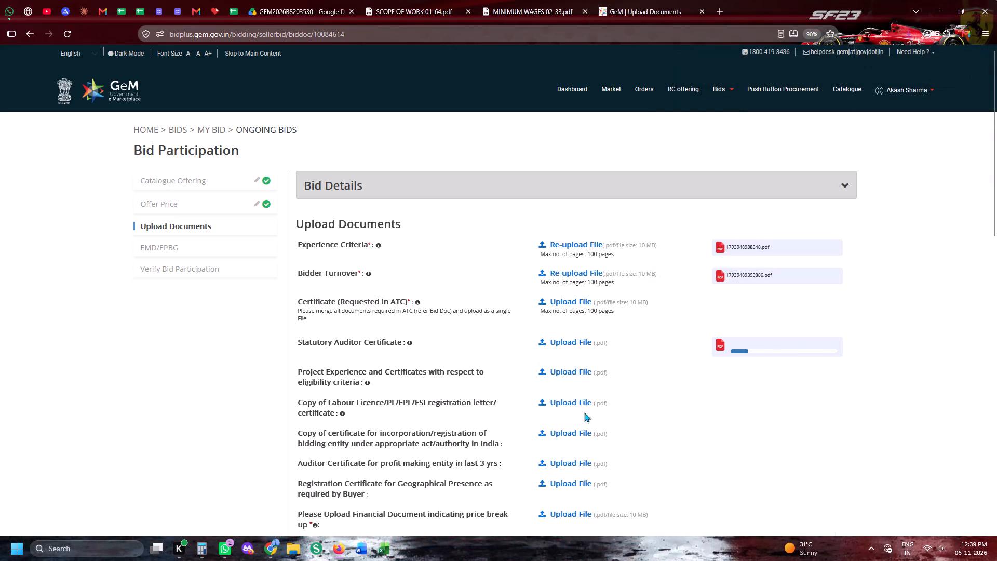
# Upload gem-orders-documents-hhspl for Project Experience and Certificates, and pf-esic-gst-certificate-hhspl for the Labour Licence/PF/EPF/ESI registration copy.
pyautogui.click(561, 372)
pyautogui.scroll(-4, 874, 380)
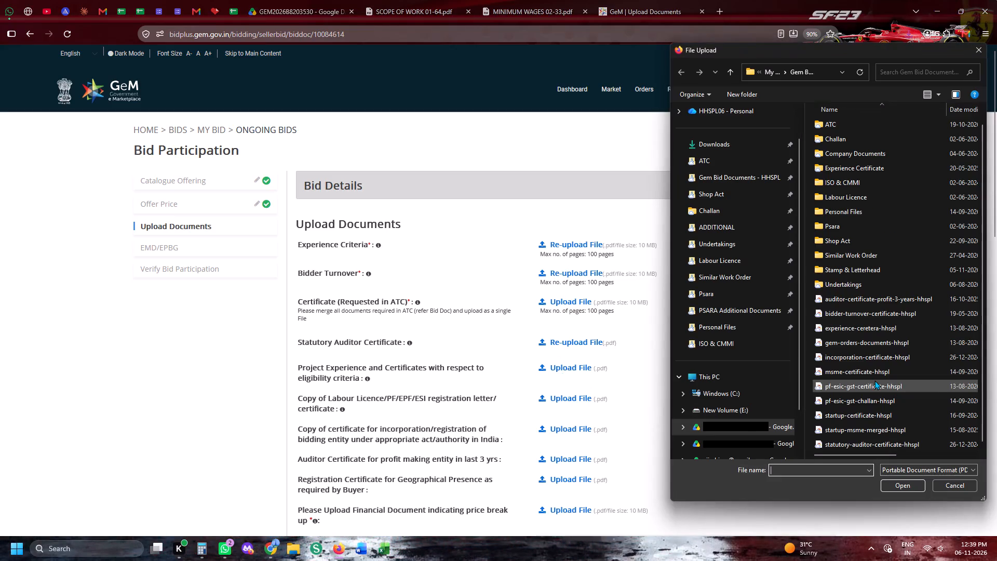
pyautogui.scroll(-1, 874, 380)
pyautogui.doubleClick(859, 345)
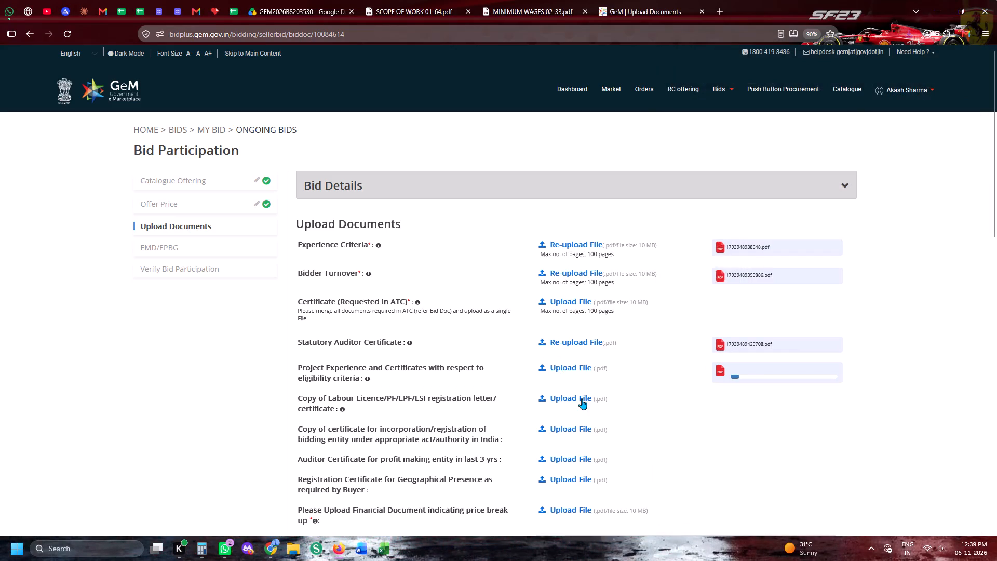
pyautogui.click(582, 399)
pyautogui.scroll(-4, 871, 356)
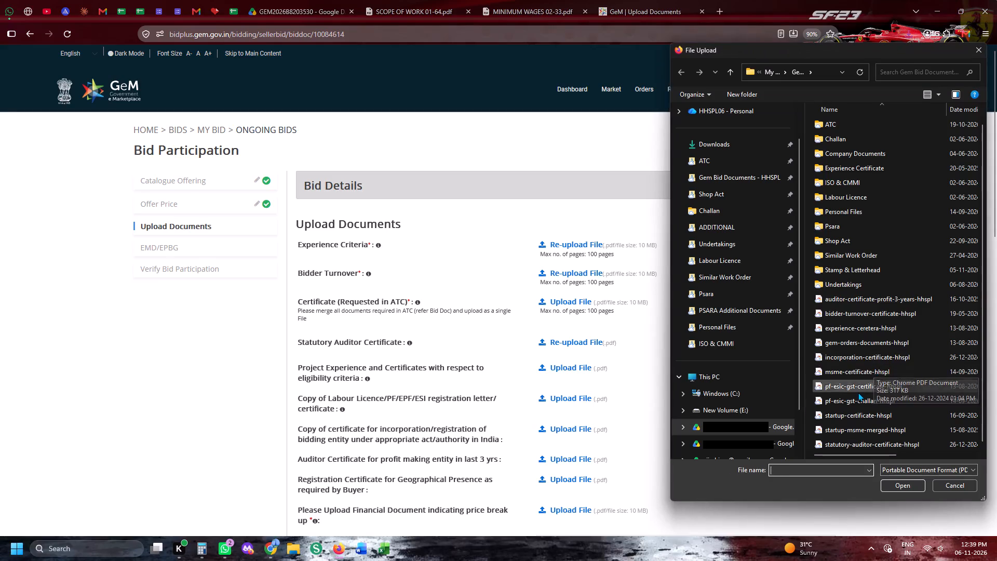
pyautogui.doubleClick(854, 389)
# Upload incorporation-certificate-hhspl for the copy of the bidding entity's certificate of incorporation/registration.
pyautogui.scroll(-3, 717, 276)
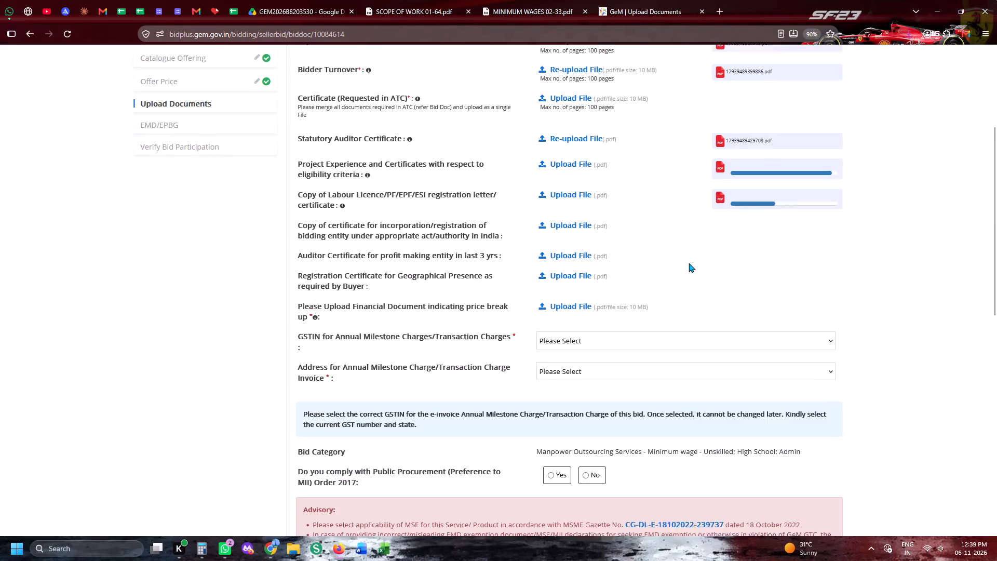
pyautogui.click(575, 216)
pyautogui.scroll(-4, 884, 282)
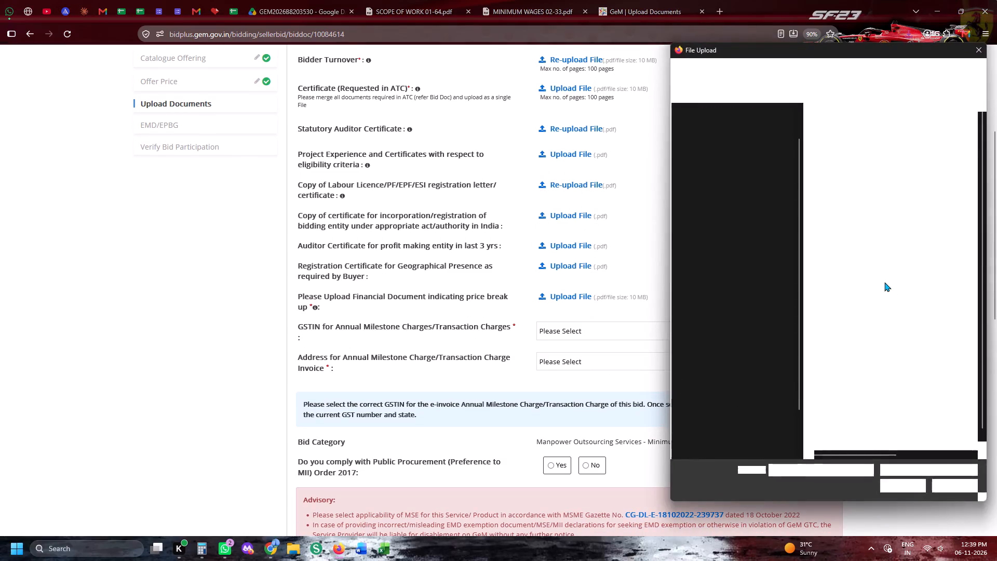
pyautogui.click(857, 364)
pyautogui.doubleClick(854, 357)
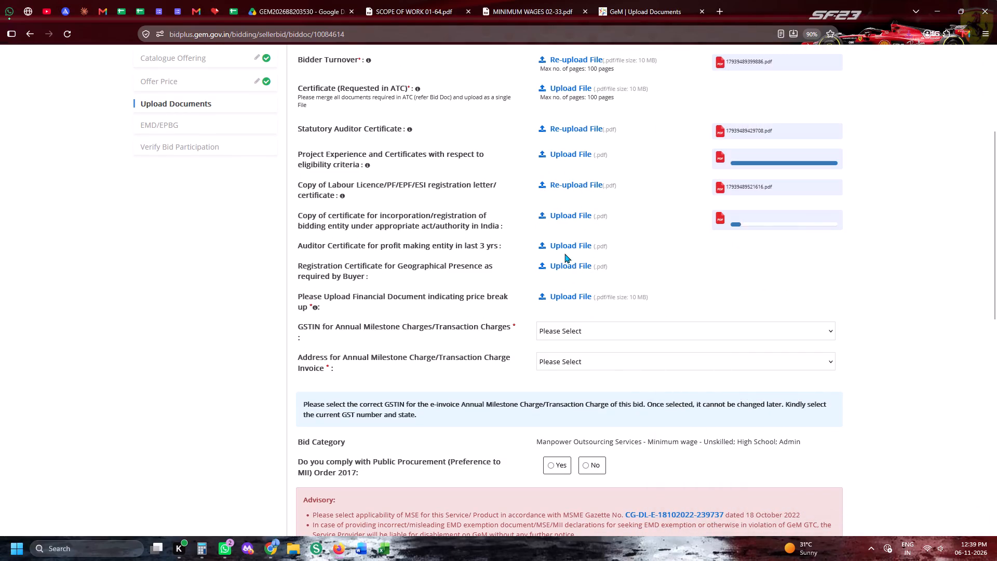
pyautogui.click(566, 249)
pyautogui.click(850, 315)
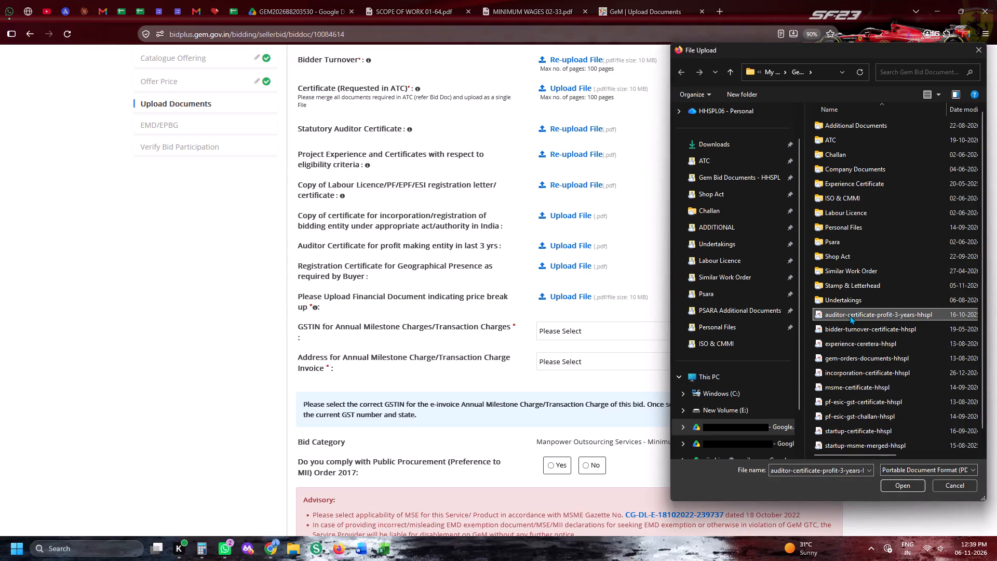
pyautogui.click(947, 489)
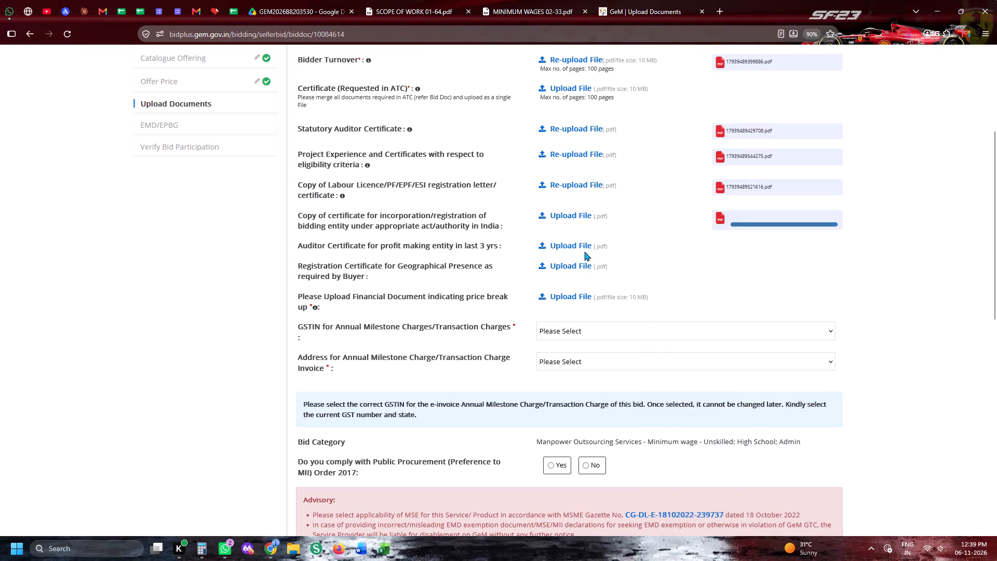
# Upload auditor-certificate-profit-3-years-hhspl for the Auditor Certificate for profit making entity in last 3 yrs.
pyautogui.click(582, 248)
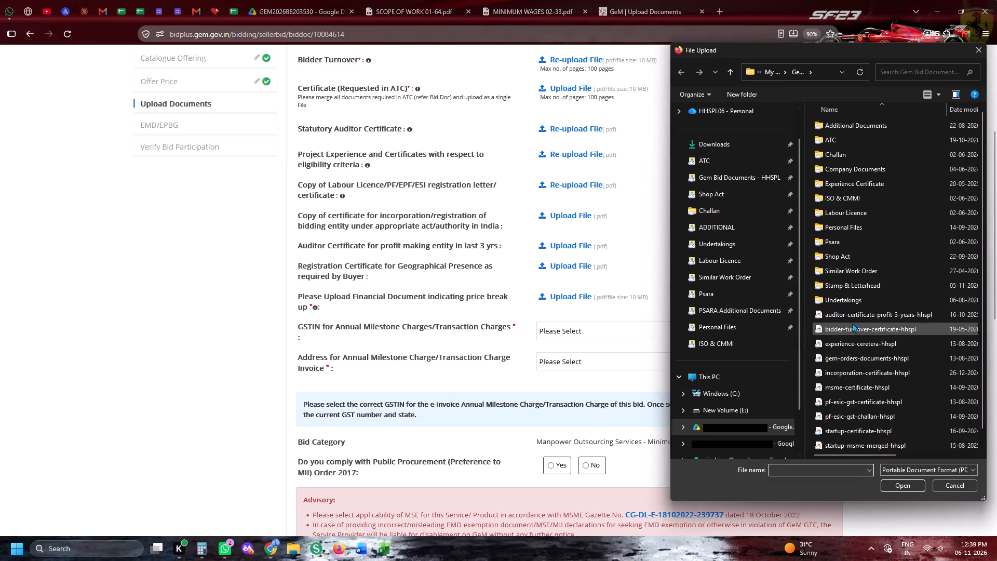
pyautogui.click(853, 319)
pyautogui.doubleClick(863, 316)
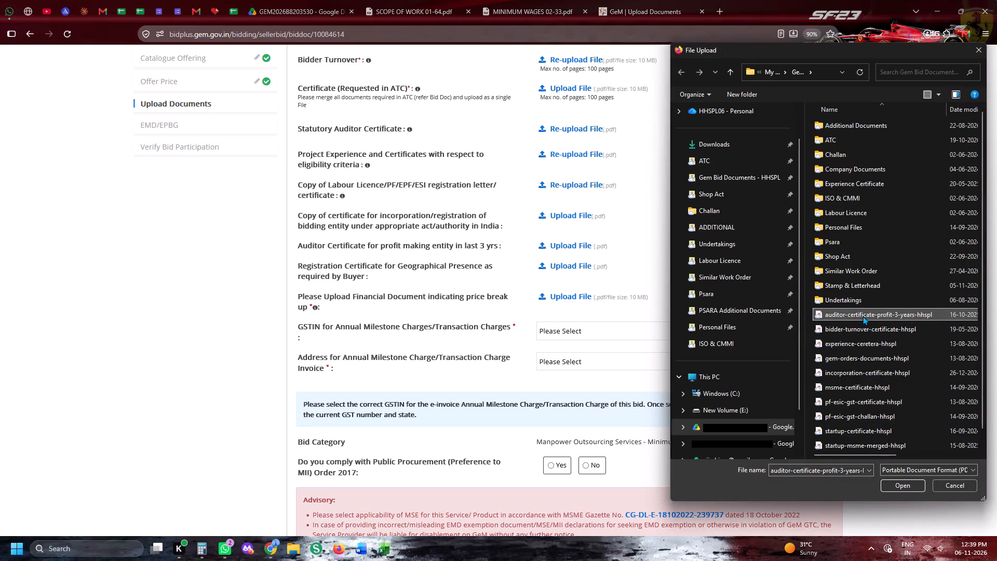
# Upload incorporation-certificate-hhspl again from the Gem Bid Documents - HHSPL folder for the copy of the incorporation/registration certificate.
pyautogui.scroll(2, 763, 311)
pyautogui.click(576, 351)
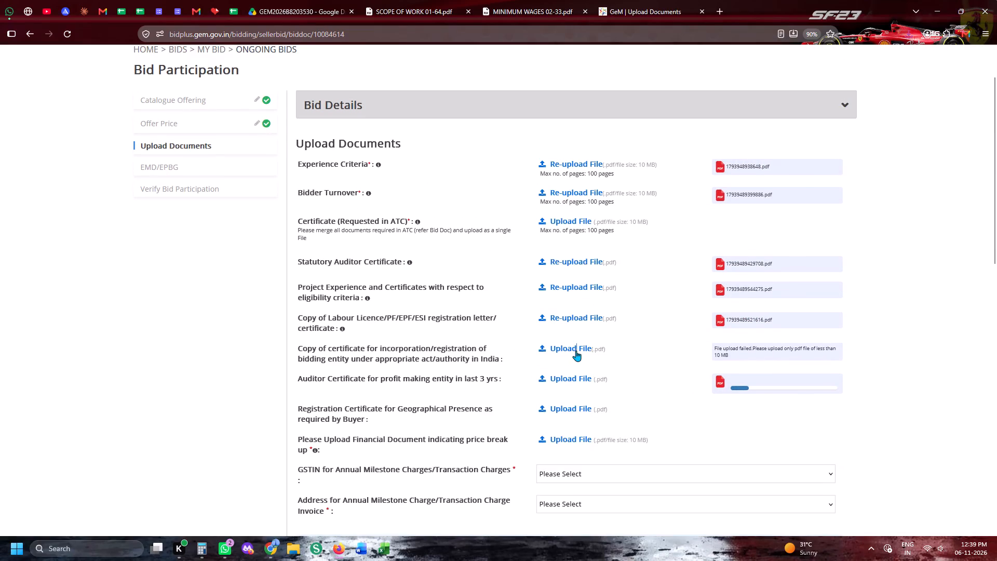
pyautogui.scroll(4, 710, 278)
pyautogui.click(722, 210)
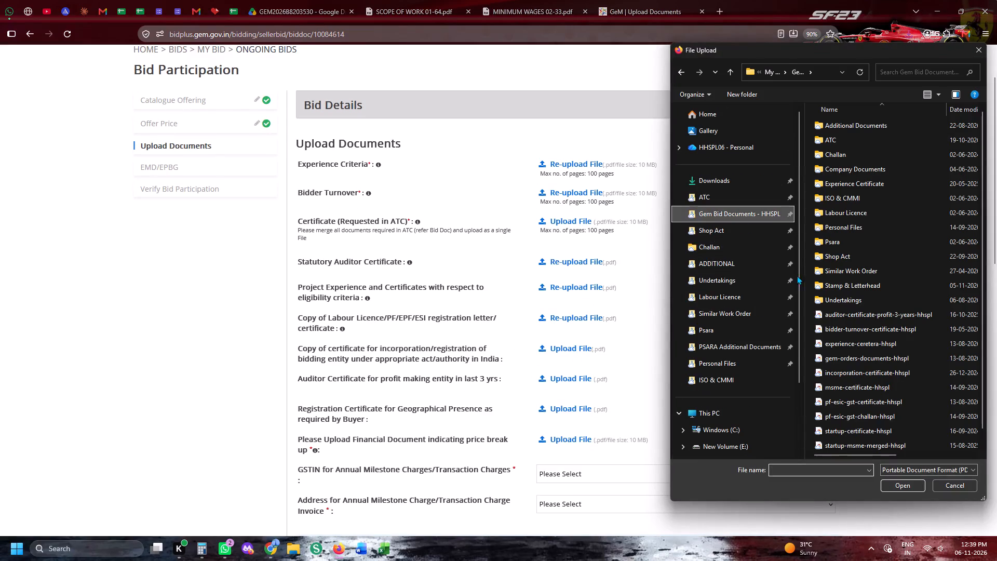
pyautogui.doubleClick(845, 369)
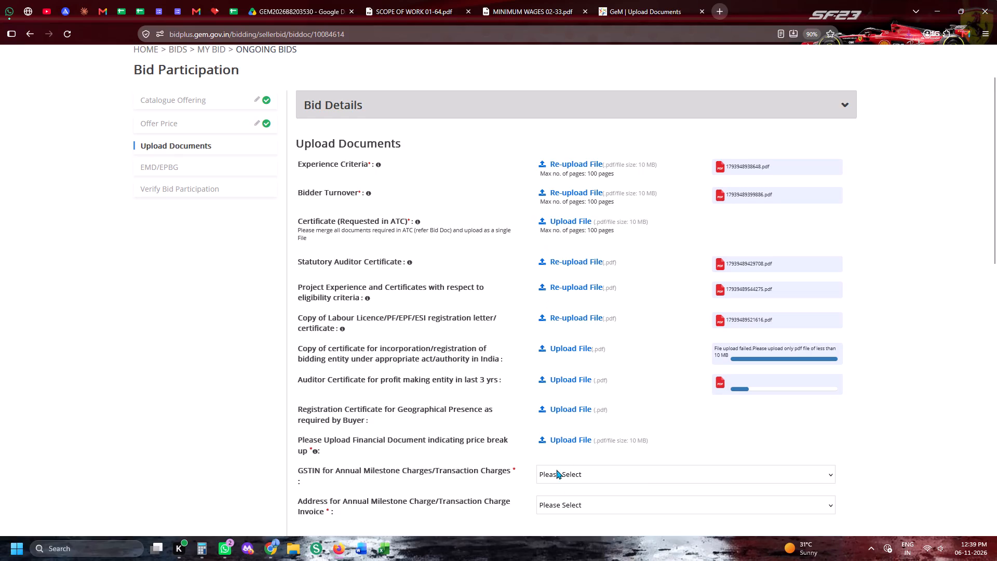
# Check the city of bid GEM/2026/B/8203530 in the Daily Tender Sheet 2026, and return to the GeM Upload Documents page.
pyautogui.click(566, 410)
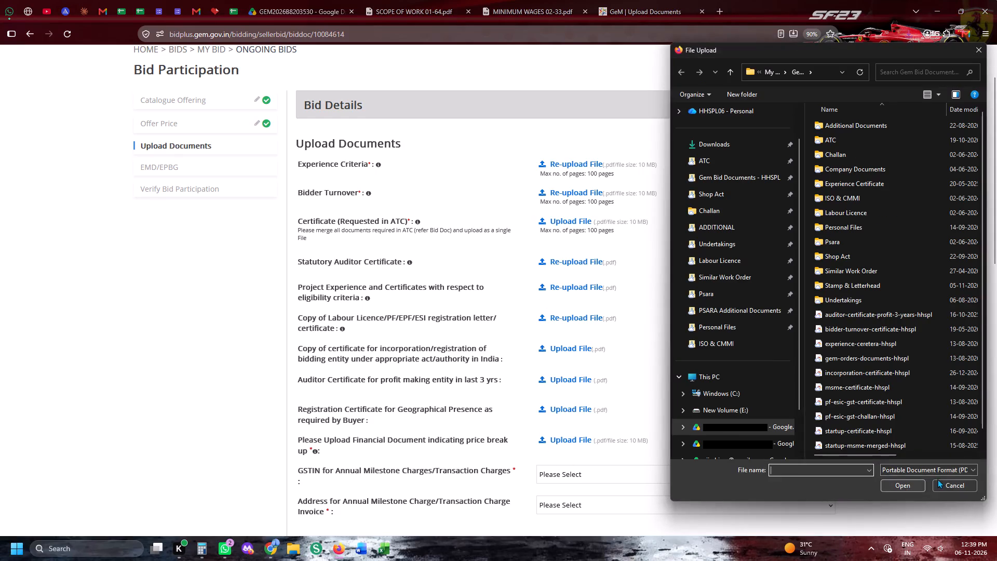
pyautogui.click(944, 482)
pyautogui.click(219, 0)
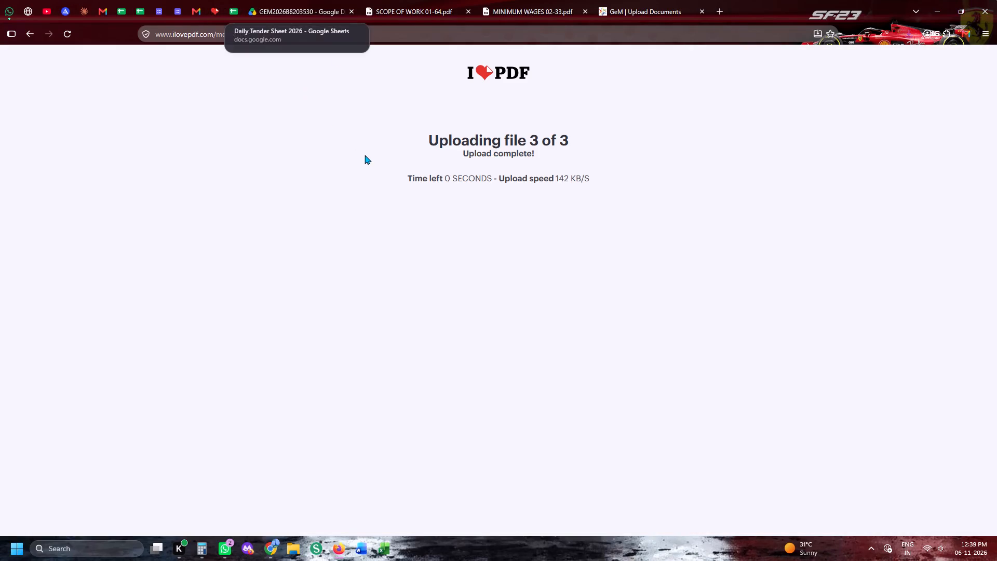
pyautogui.click(232, 4)
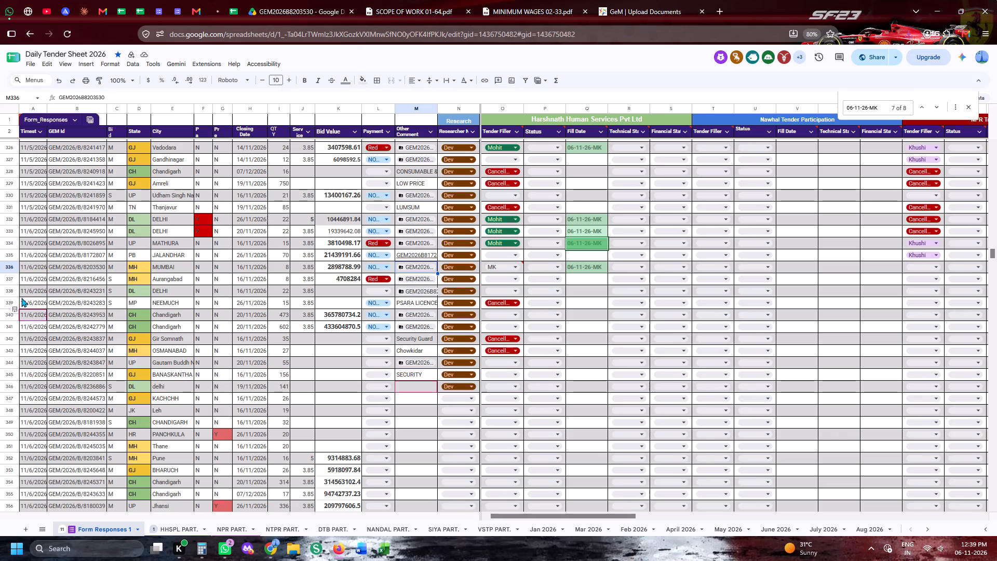
pyautogui.click(599, 0)
# Upload mh-mumbai-shopact-hhspl from the Shop Act folder for Registration Certificate for Geographical Presence.
pyautogui.click(566, 403)
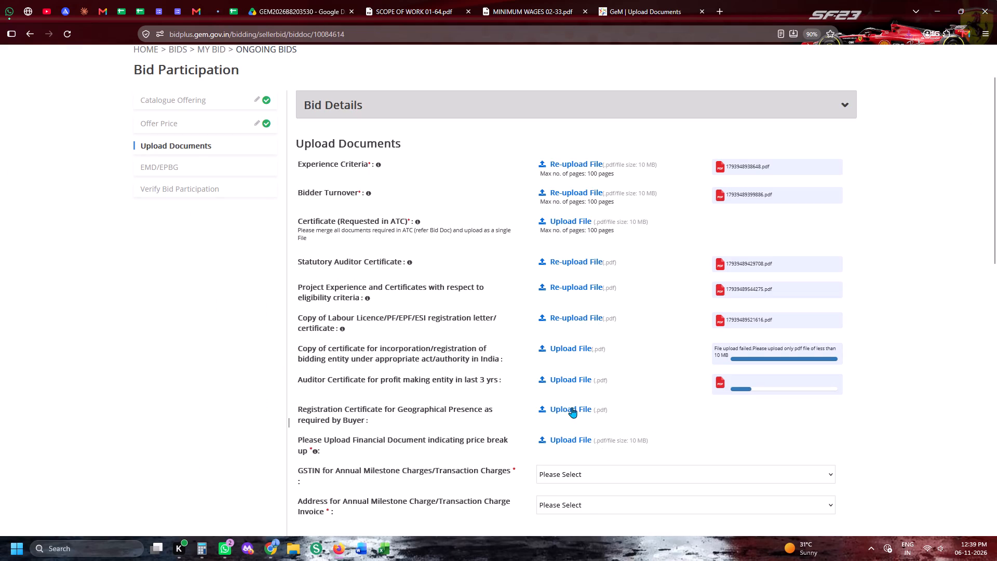
pyautogui.scroll(6, 732, 313)
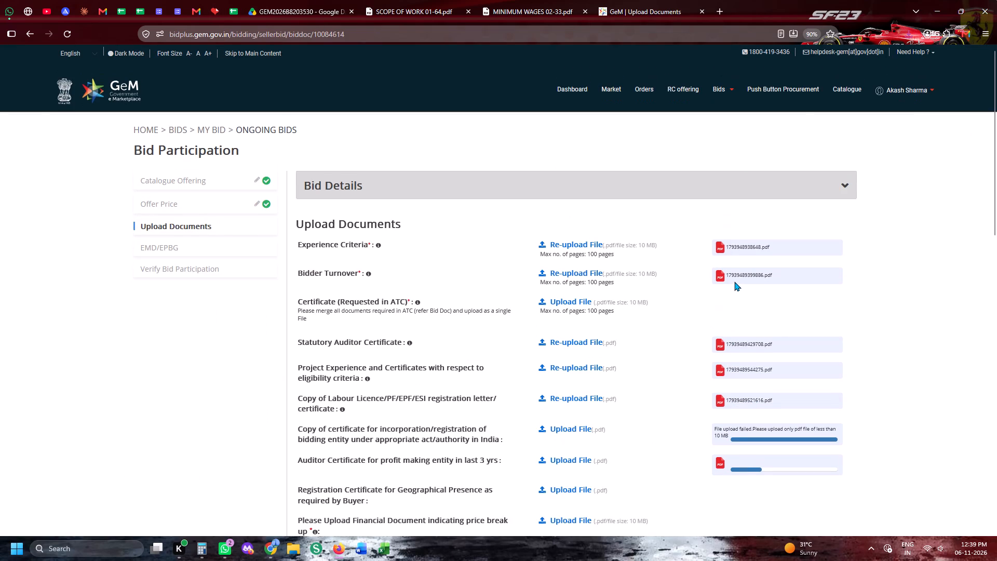
pyautogui.scroll(-2, 742, 300)
pyautogui.click(575, 345)
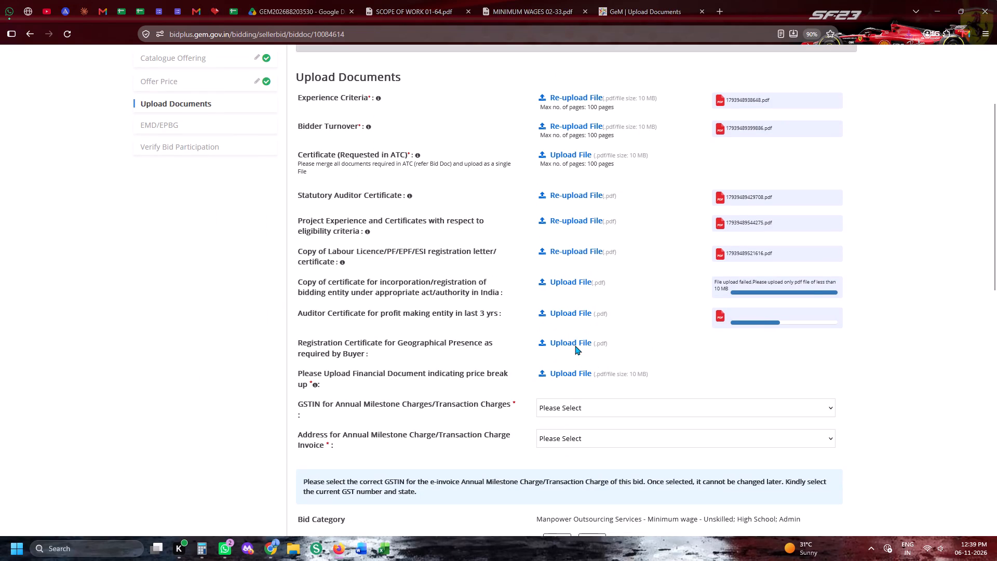
pyautogui.scroll(5, 800, 275)
pyautogui.click(728, 248)
pyautogui.click(725, 239)
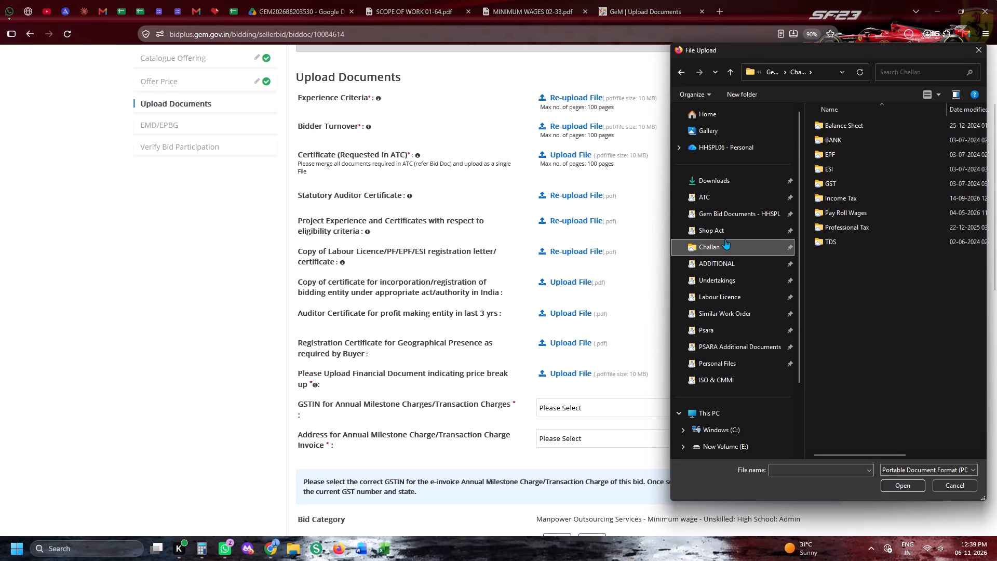
pyautogui.click(725, 237)
pyautogui.scroll(-5, 847, 308)
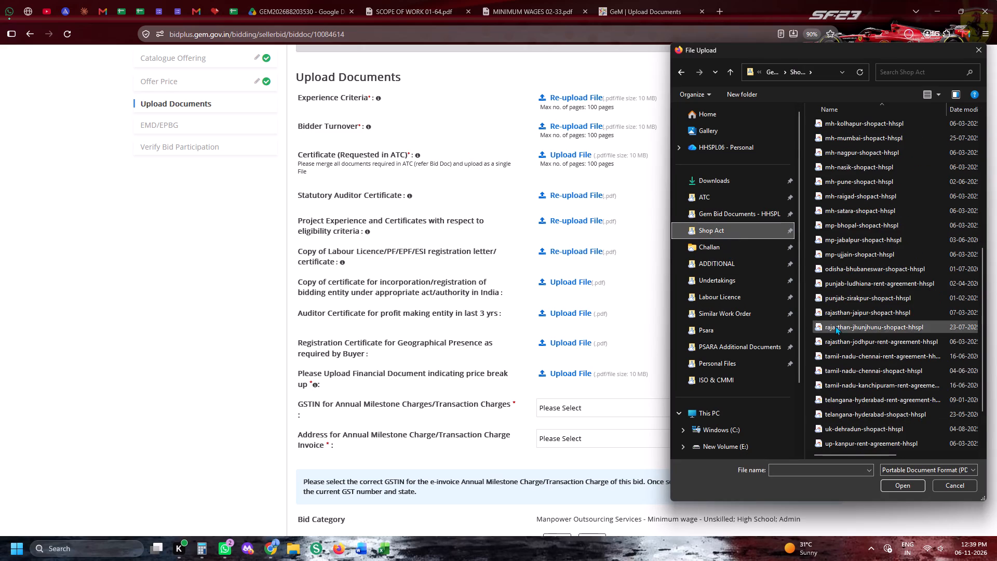
pyautogui.scroll(-3, 837, 424)
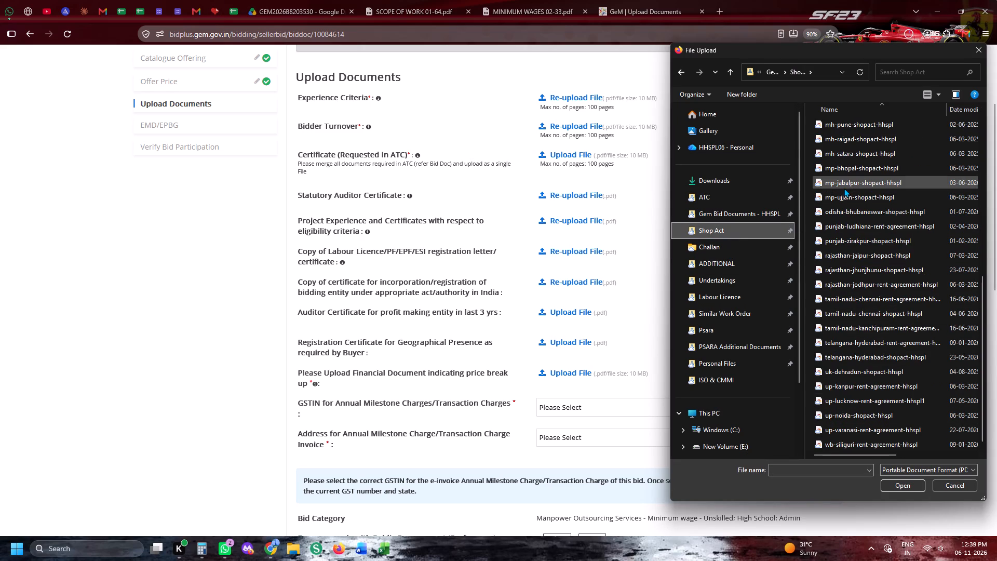
pyautogui.scroll(1, 844, 188)
pyautogui.click(845, 170)
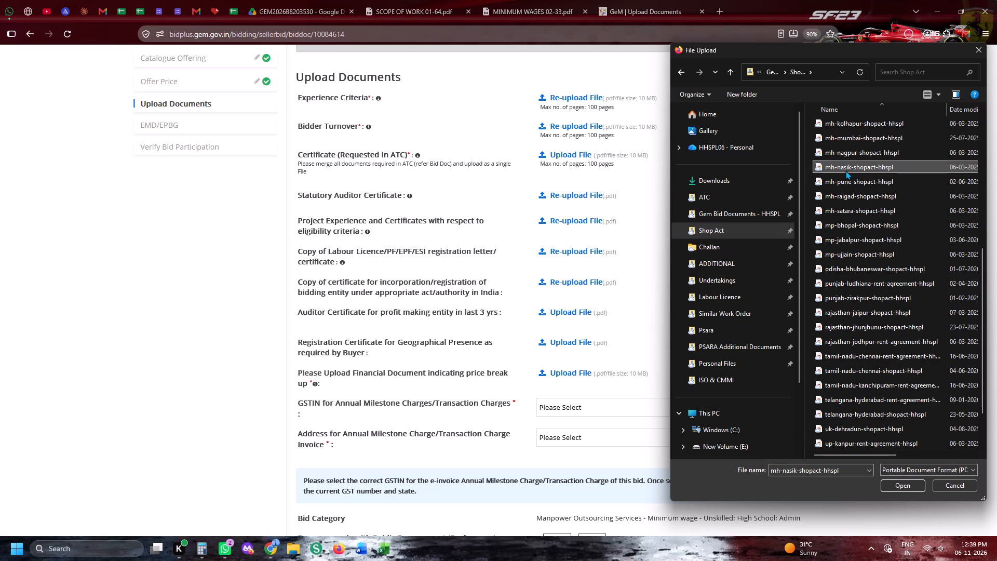
pyautogui.doubleClick(845, 140)
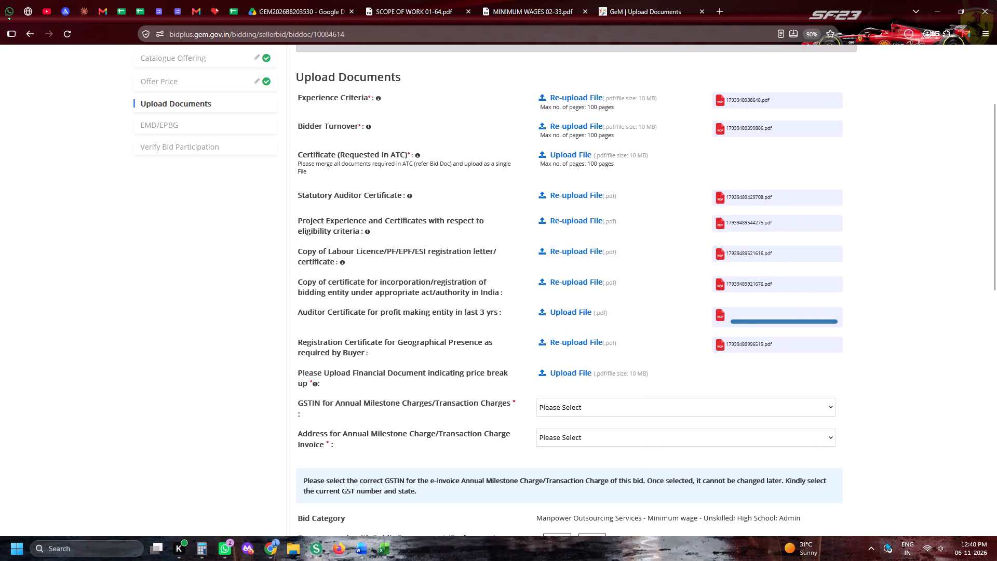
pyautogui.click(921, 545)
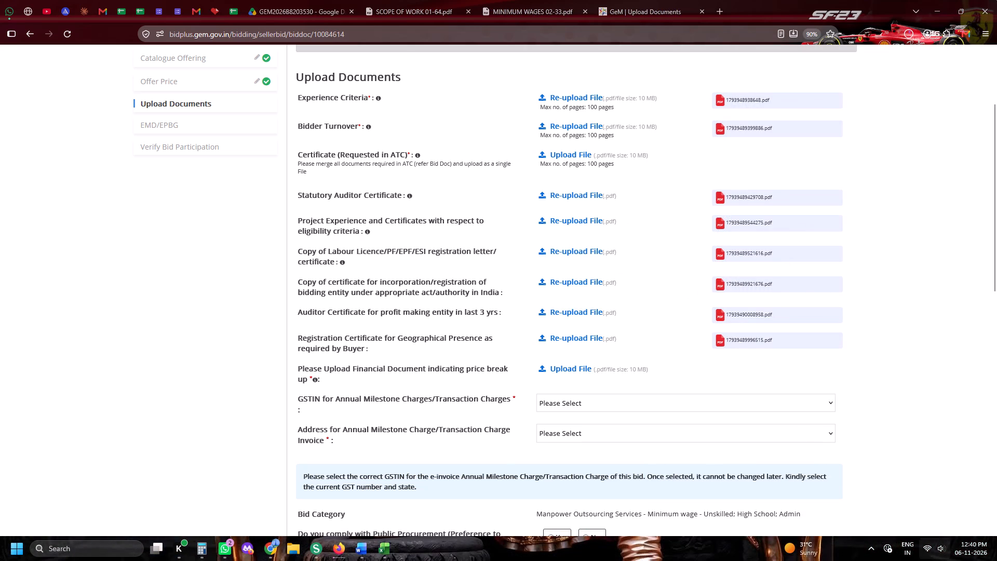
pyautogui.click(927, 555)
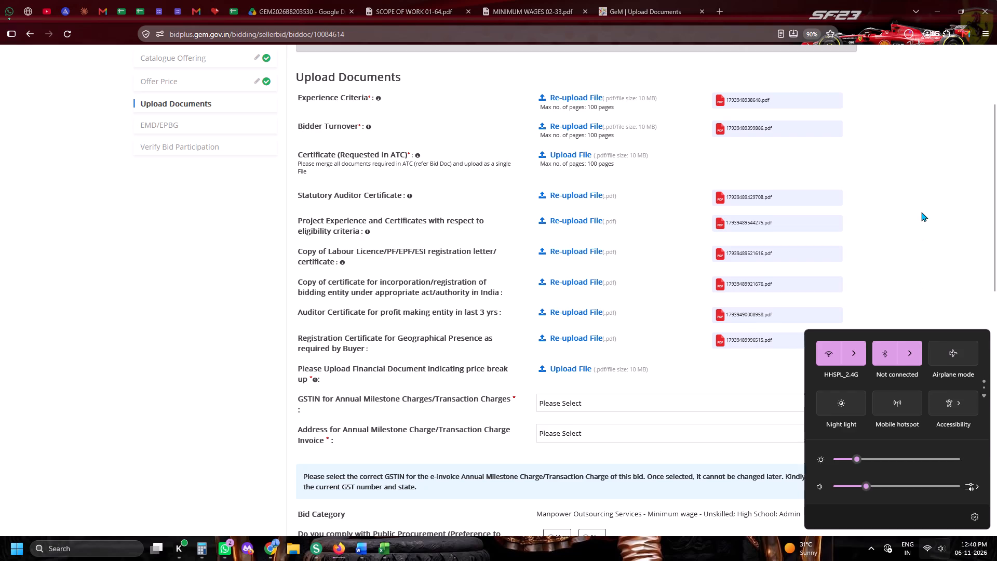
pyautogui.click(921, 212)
# Select the registered GSTIN starting with 08 and the Jaipur, Rajasthan invoice address for the annual milestone/transaction charges, confirming the choices.
pyautogui.click(583, 408)
pyautogui.click(579, 434)
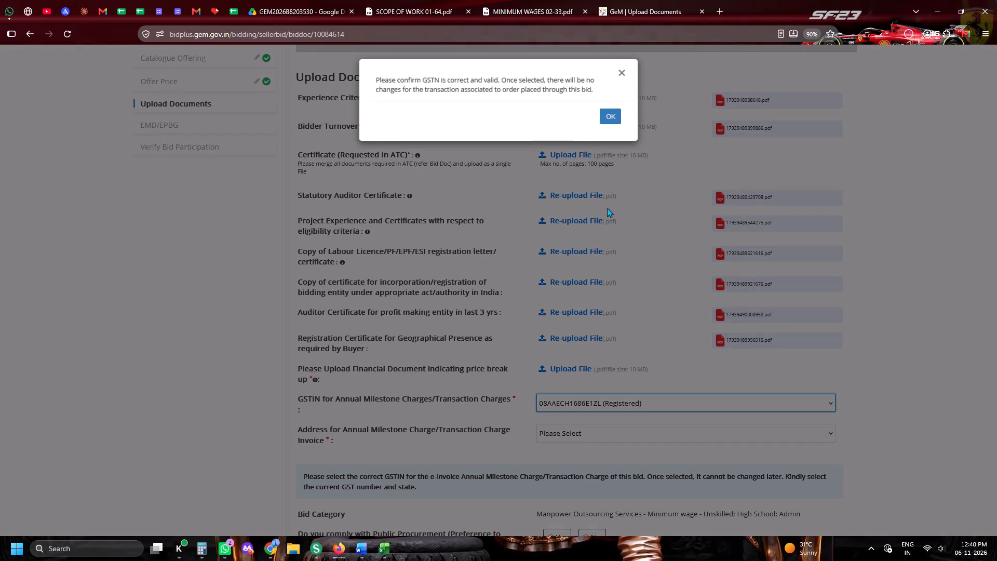
pyautogui.click(614, 108)
pyautogui.click(616, 127)
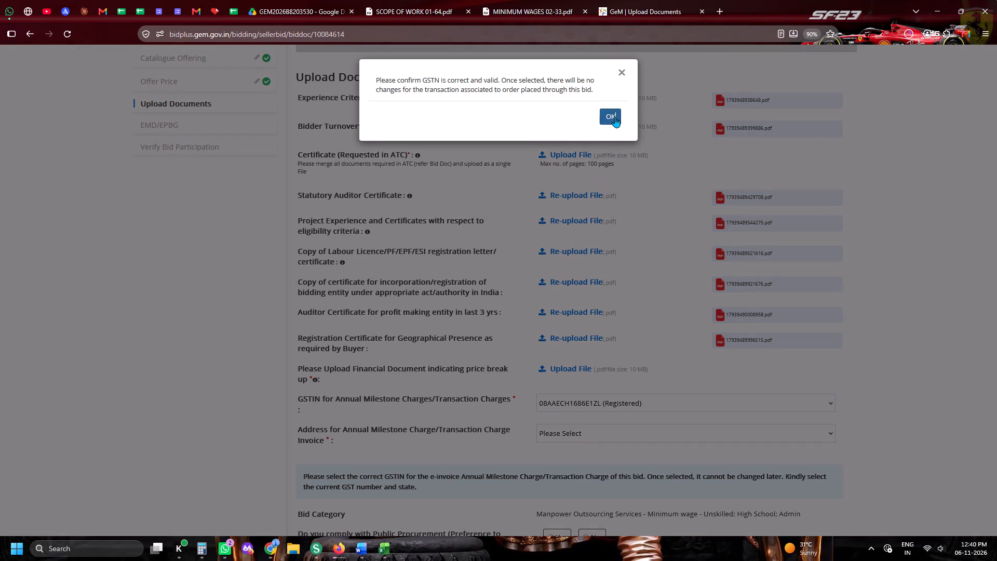
pyautogui.click(615, 116)
pyautogui.click(575, 441)
pyautogui.click(578, 459)
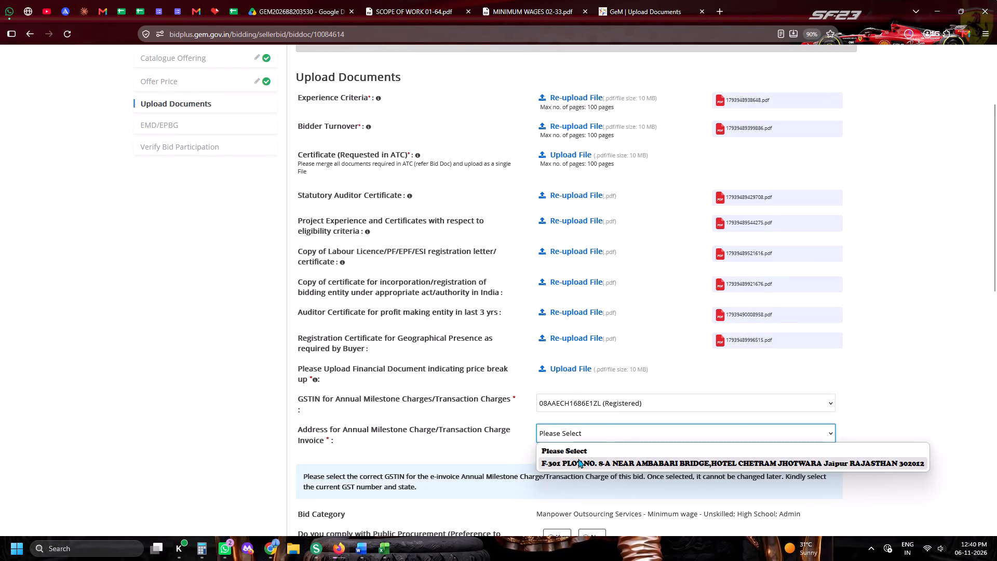
pyautogui.click(607, 114)
# Answer Yes to compliance with the Public Procurement (Preference to MII) Order 2017 and Yes to MSE Purchase Preference eligibility.
pyautogui.scroll(-3, 603, 287)
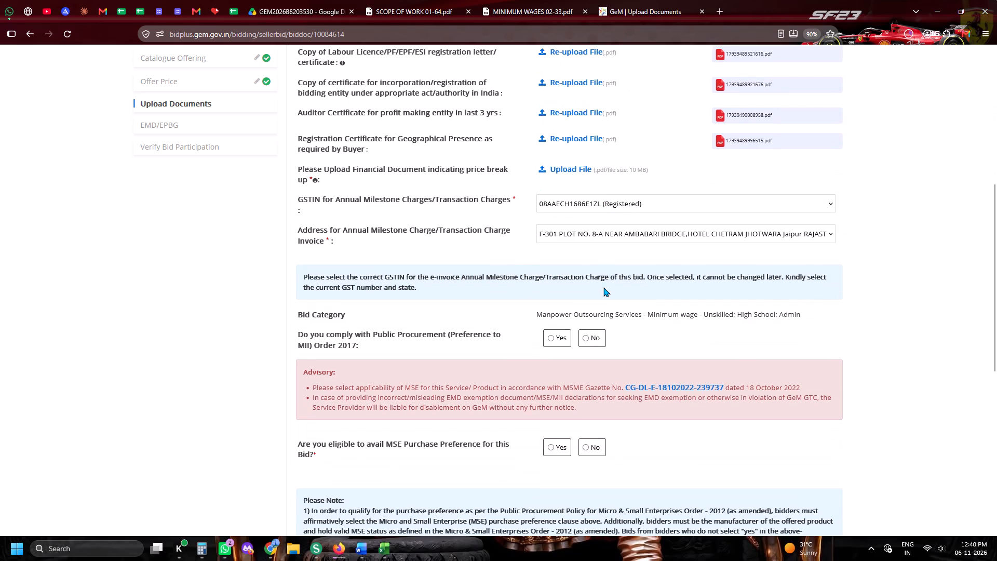
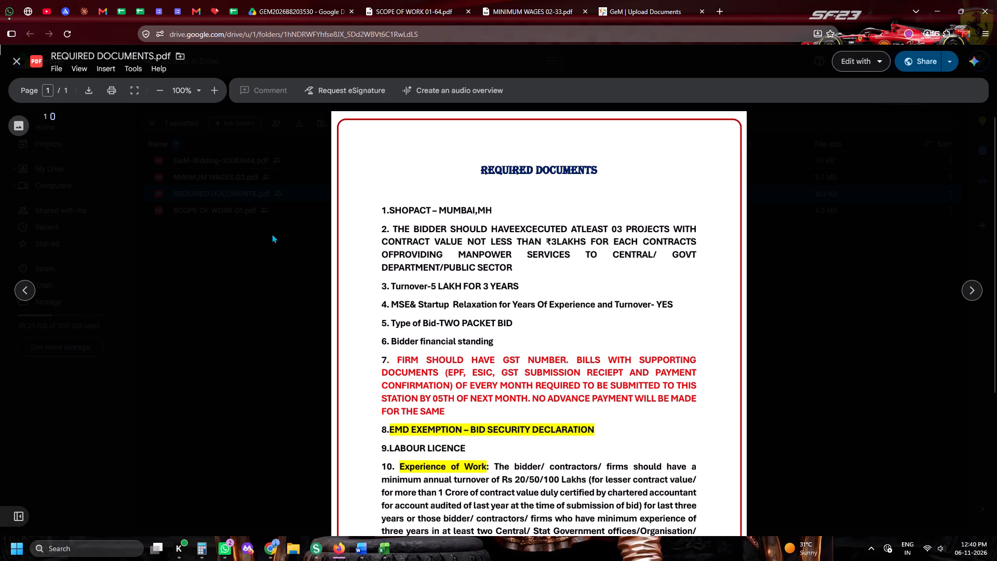
# Read REQUIRED DOCUMENTS.pdf for bid GEM2026B8203530 through to the experience of work requirement at its end.
pyautogui.scroll(-2, 486, 344)
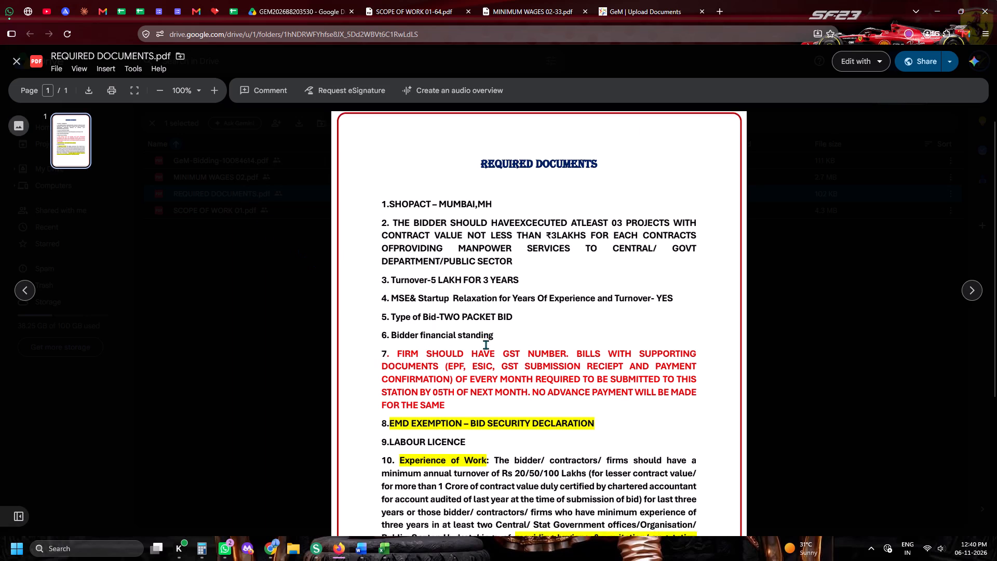
pyautogui.scroll(-3, 486, 344)
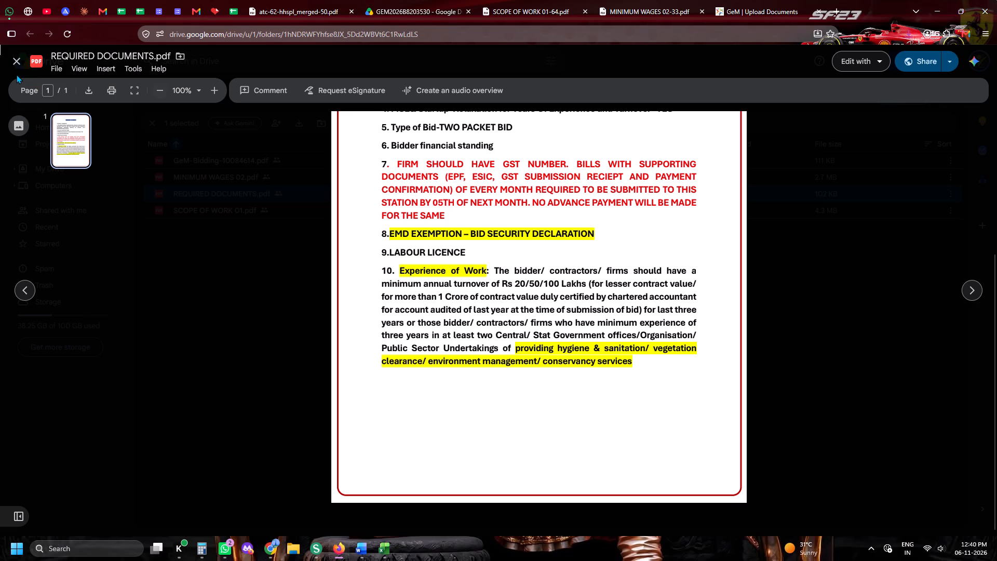
# Close the REQUIRED DOCUMENTS preview and review the participation columns of all companies for the Jalandhar bid GEM/2026/B/8172807 in the Daily Tender Sheet 2026.
pyautogui.click(16, 61)
pyautogui.click(236, 12)
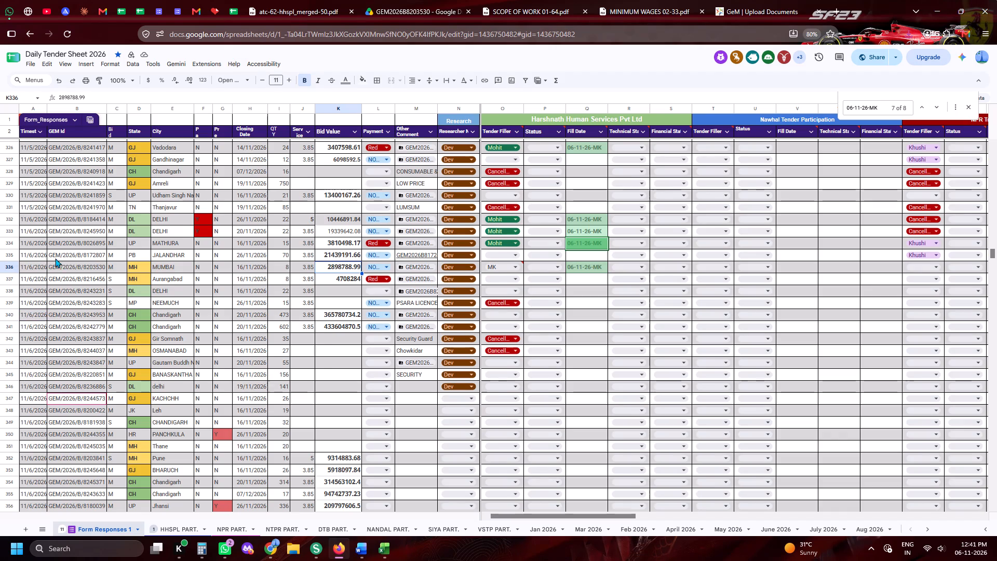
pyautogui.click(1, 261)
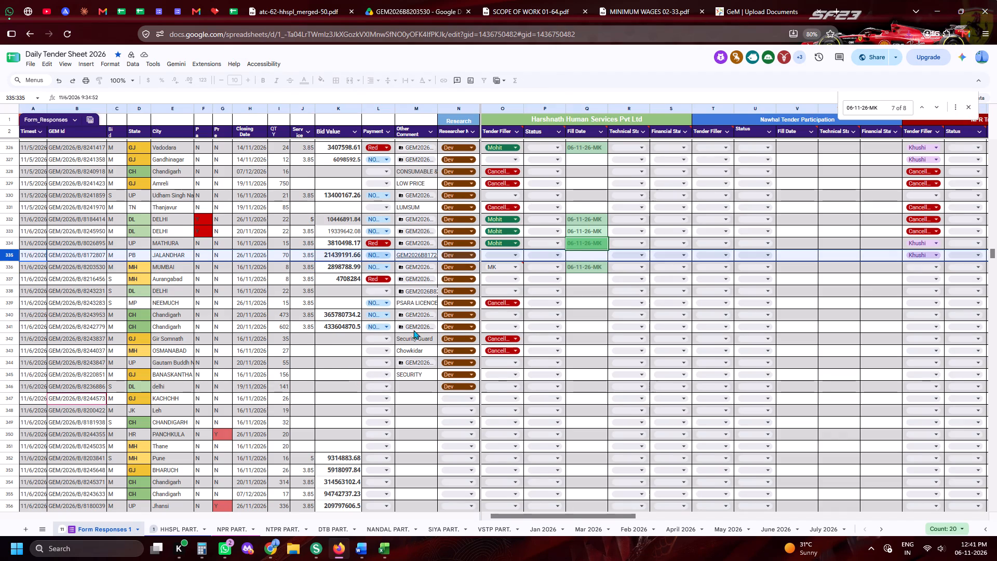
pyautogui.moveTo(589, 517); pyautogui.dragTo(681, 519)
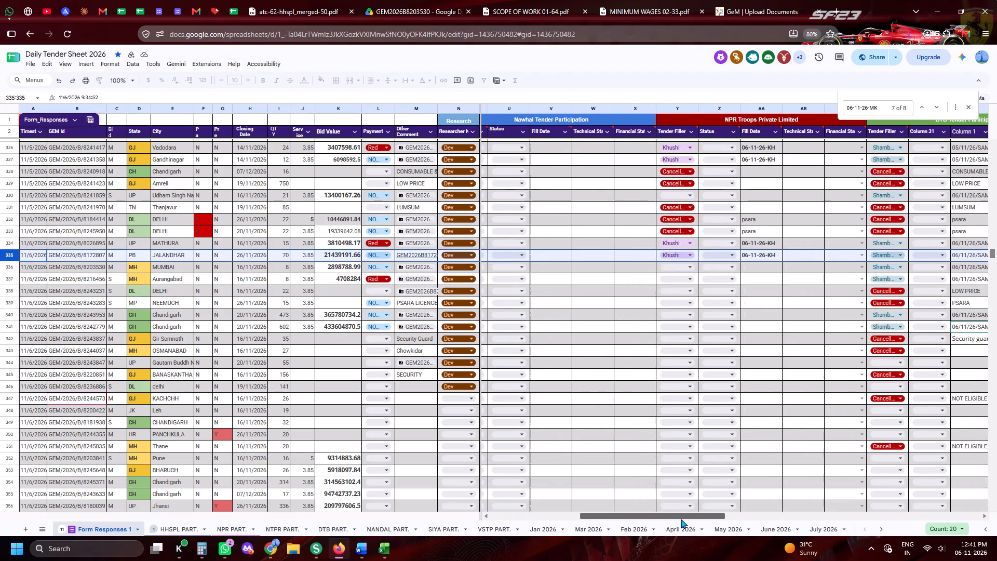
pyautogui.moveTo(681, 519); pyautogui.dragTo(898, 508)
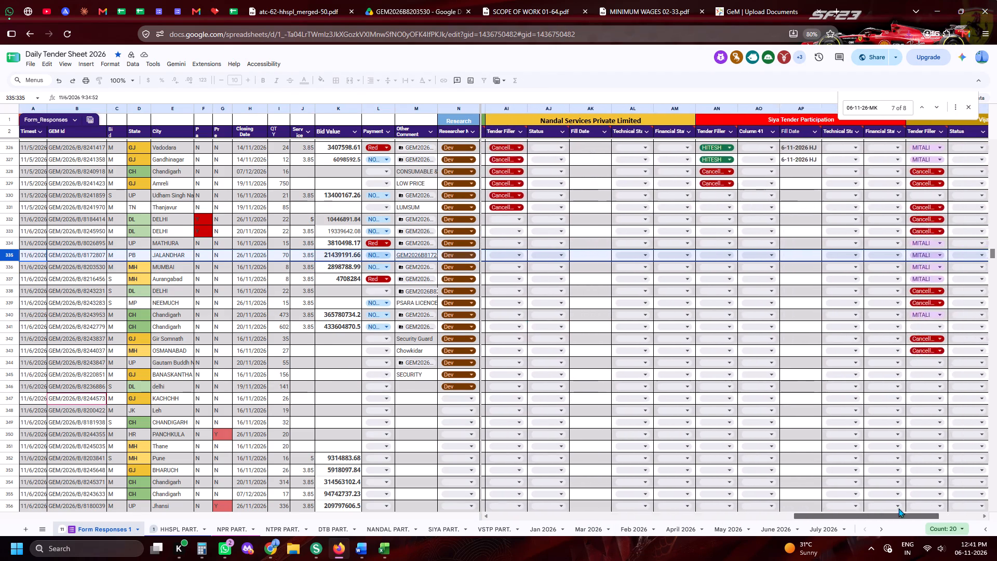
pyautogui.moveTo(898, 508); pyautogui.dragTo(247, 437)
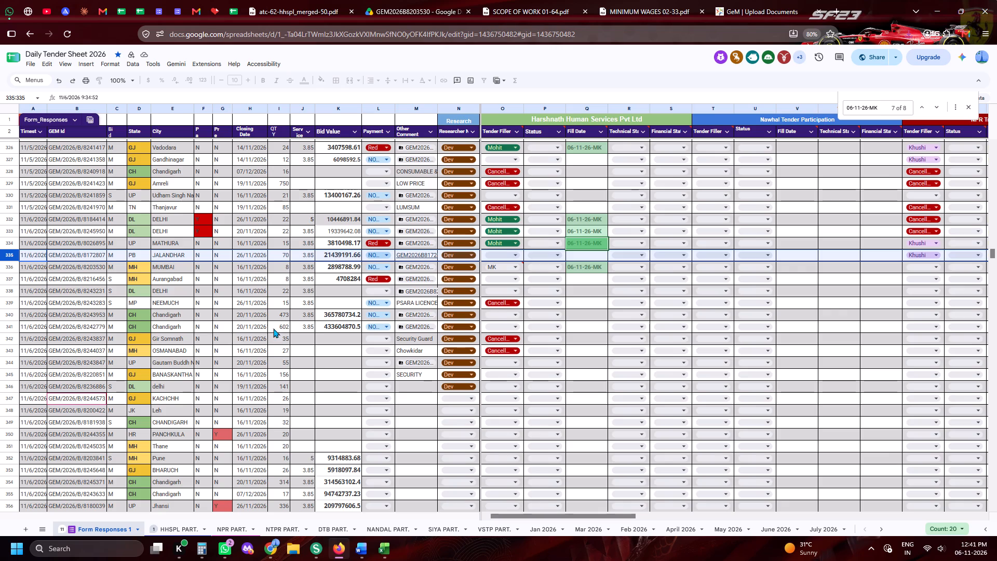
# Copy the whole-rupee part of the bid value, 2898788, from the Mumbai bid GEM/2026/B/8203530 row.
pyautogui.click(335, 267)
pyautogui.doubleClick(322, 274)
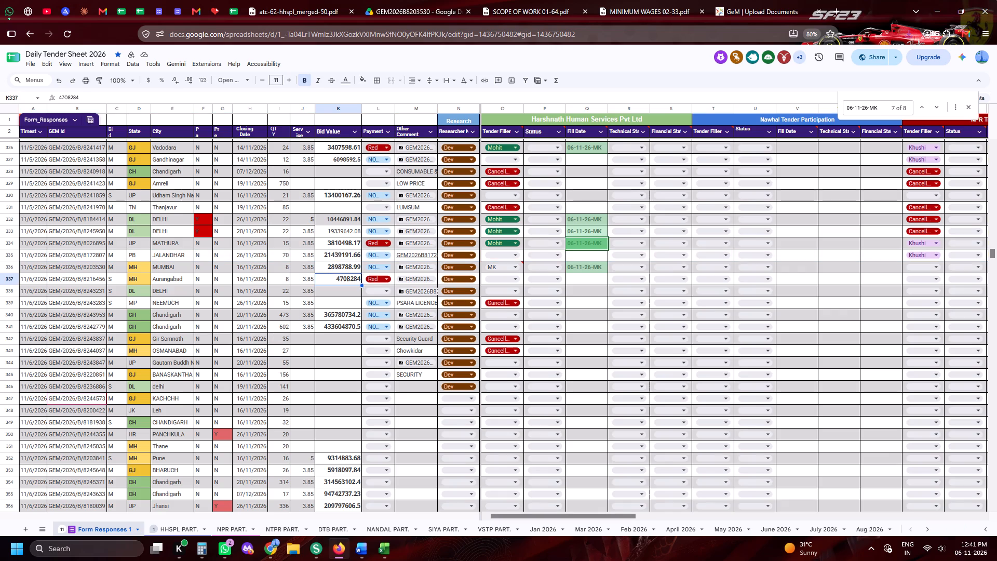
pyautogui.doubleClick(333, 268)
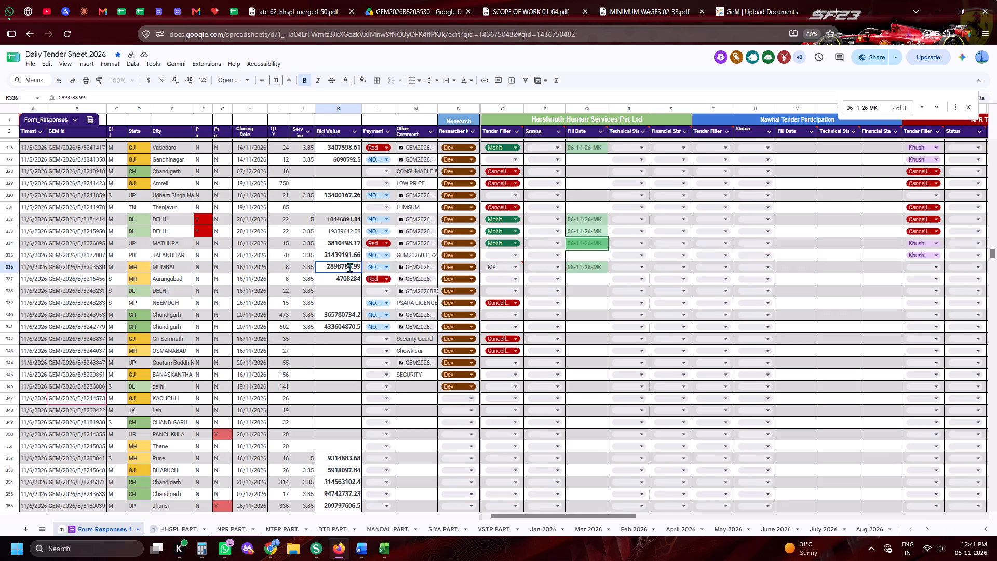
pyautogui.moveTo(354, 268); pyautogui.dragTo(320, 268)
pyautogui.hotkey('ctrl', 'c')
pyautogui.hotkey('ctrl', 'c')
pyautogui.hotkey('ctrl', 'c')
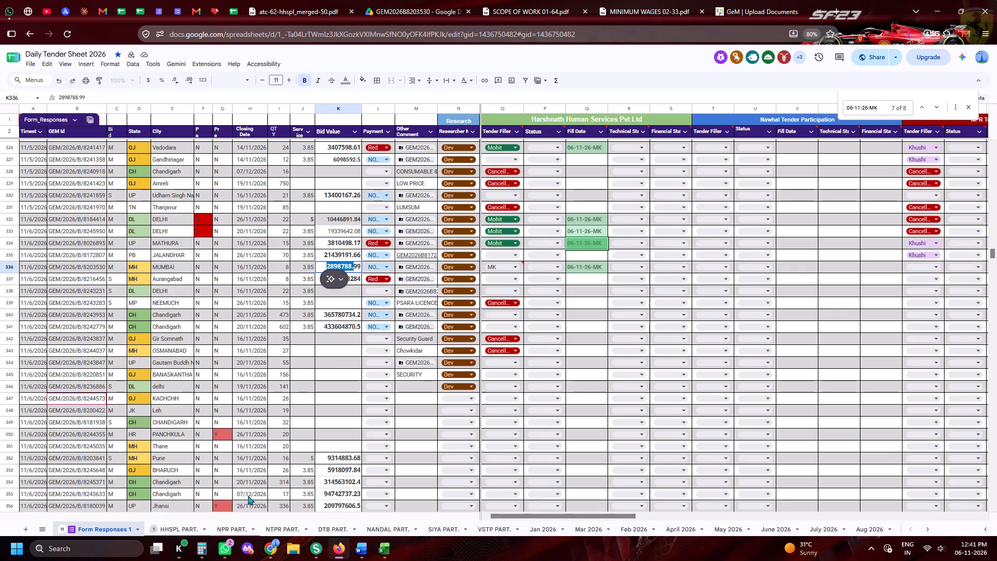
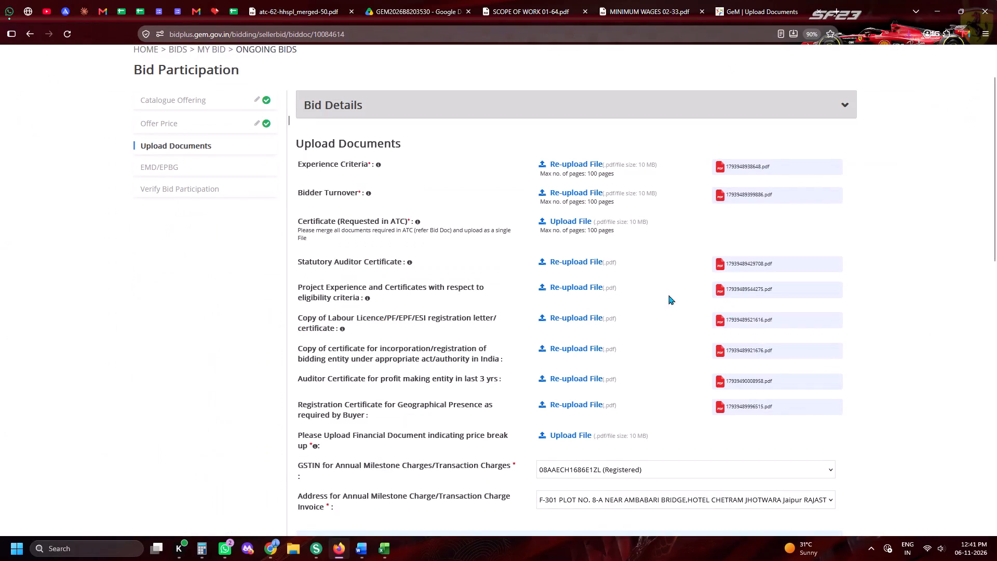
# Check the recent downloads for the merged ATC file, and switch to the iLovePDF page.
pyautogui.click(904, 35)
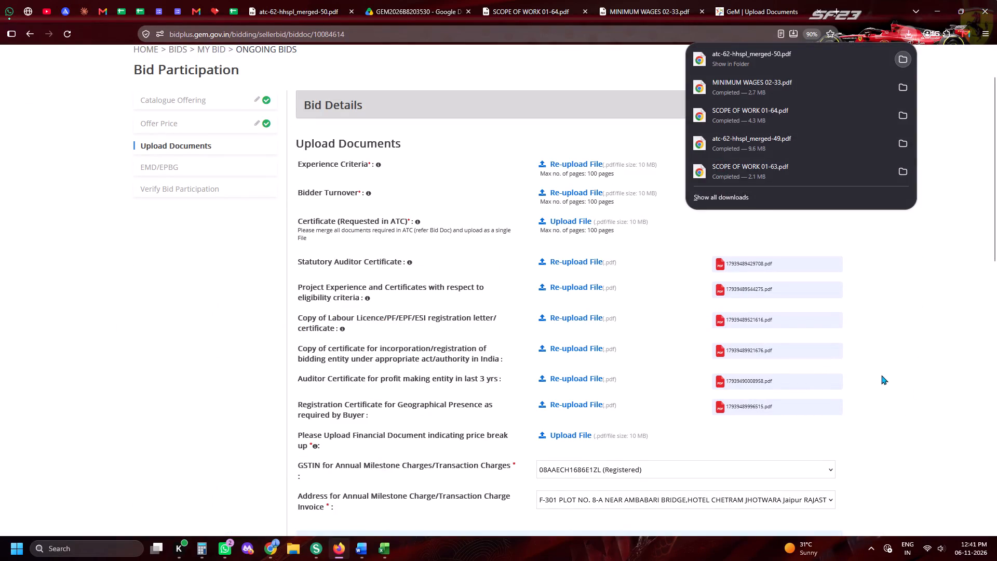
pyautogui.click(881, 375)
pyautogui.click(208, 1)
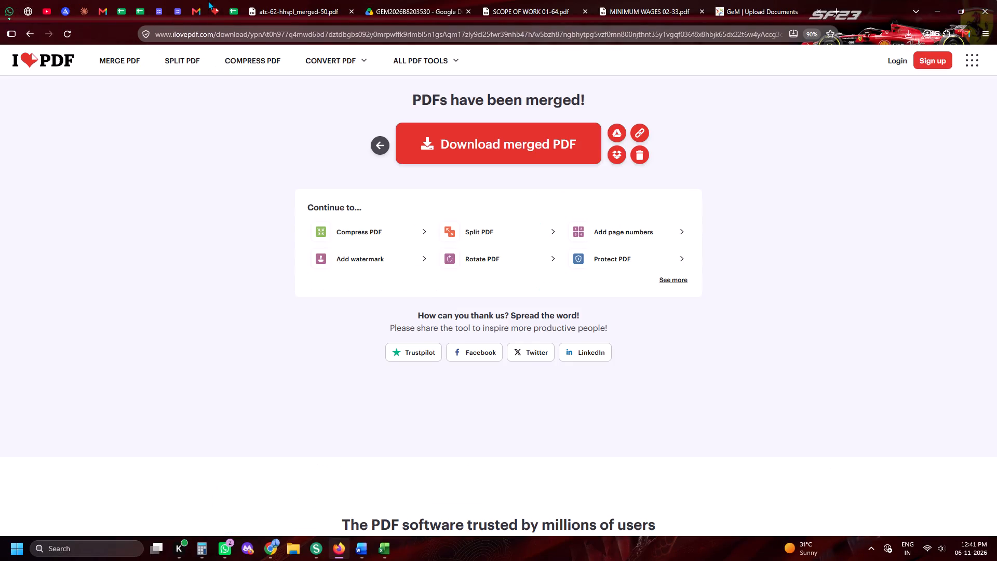
# Switch the computer's Wi-Fi connection to the HHSPL_5G network.
pyautogui.click(935, 534)
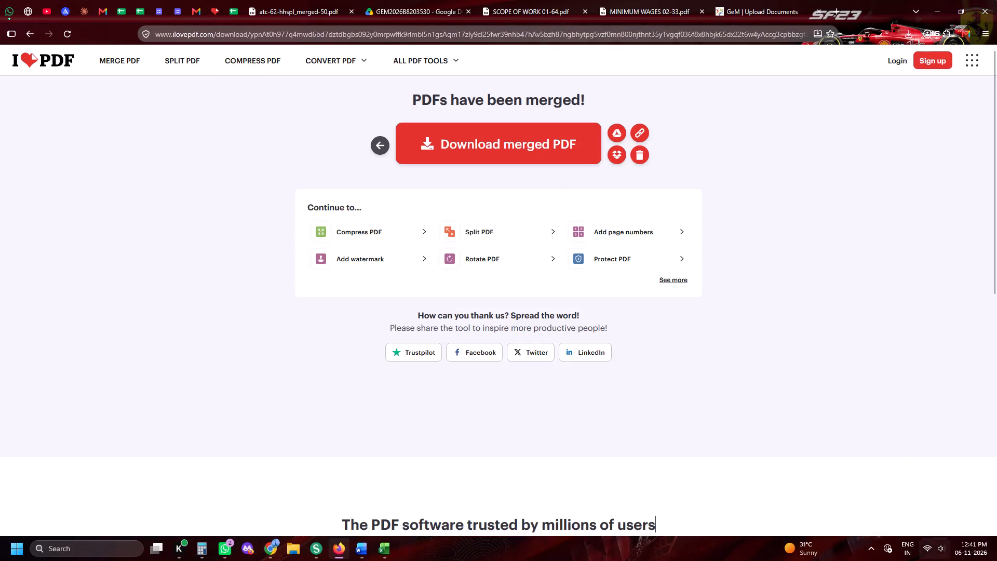
pyautogui.click(936, 559)
pyautogui.click(844, 348)
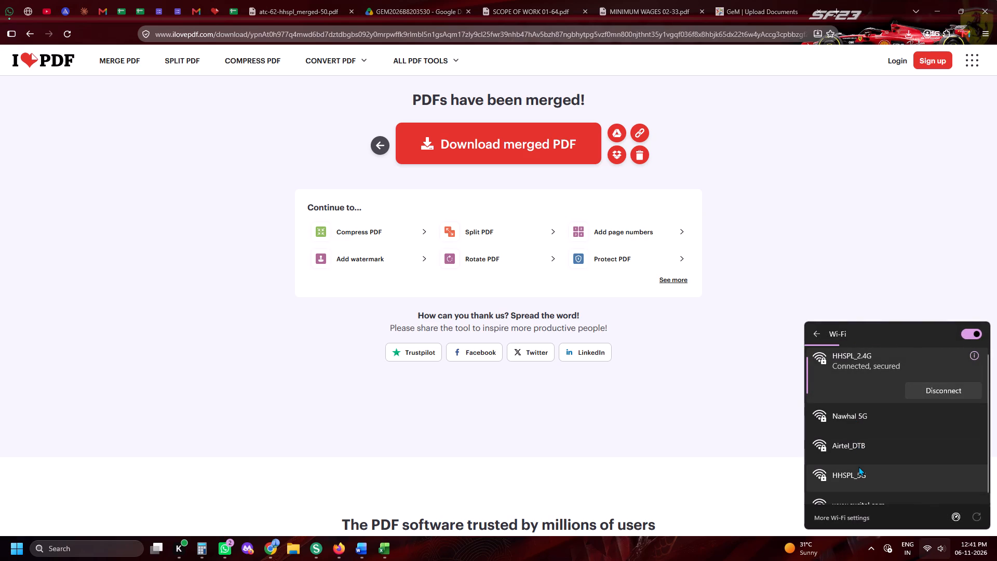
pyautogui.click(858, 466)
pyautogui.click(918, 491)
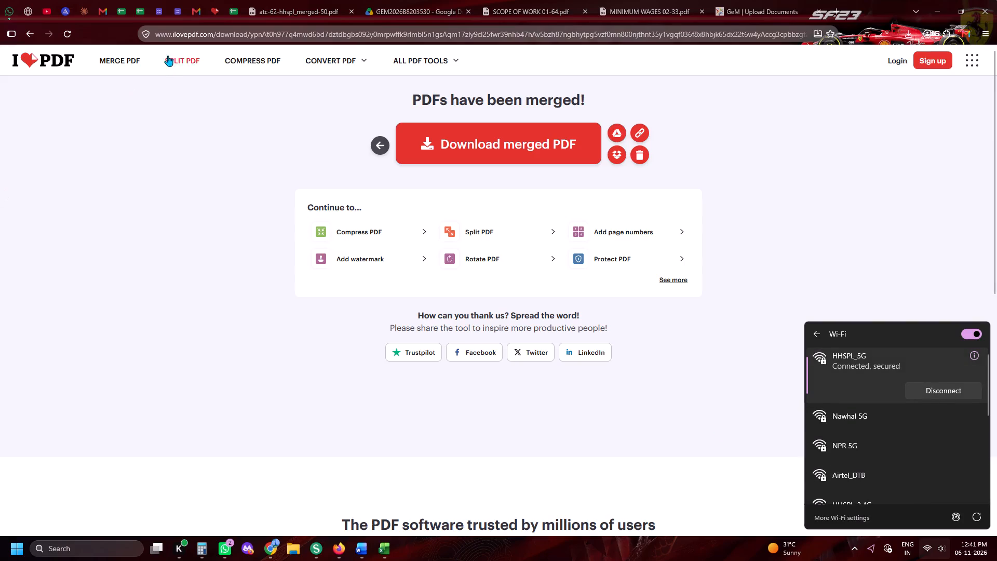
# Start a new PDF merge in iLovePDF and add atc-62-hhspl_merged-50 from the Downloads folder.
pyautogui.click(133, 63)
pyautogui.click(455, 188)
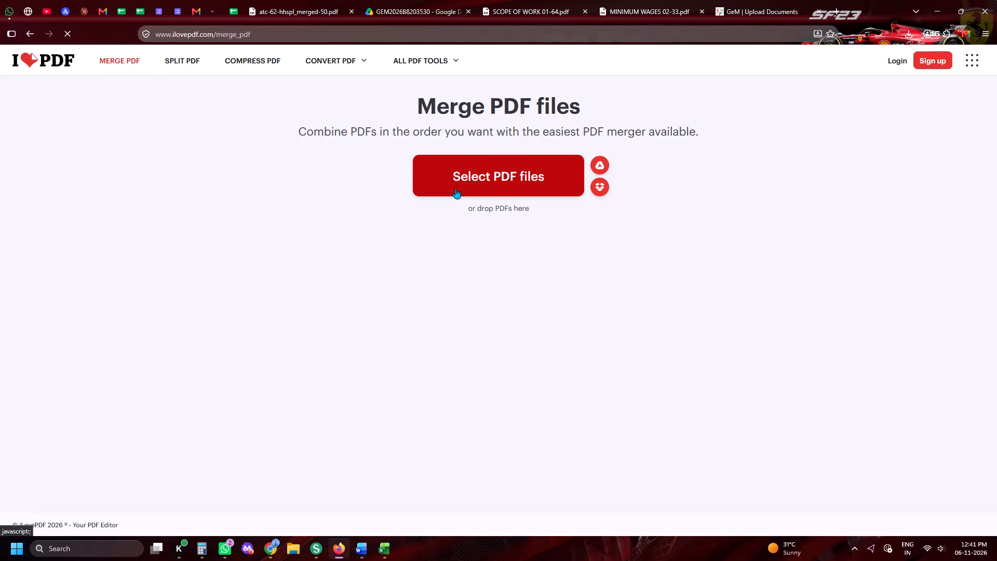
pyautogui.click(519, 182)
pyautogui.scroll(4, 712, 182)
pyautogui.click(712, 182)
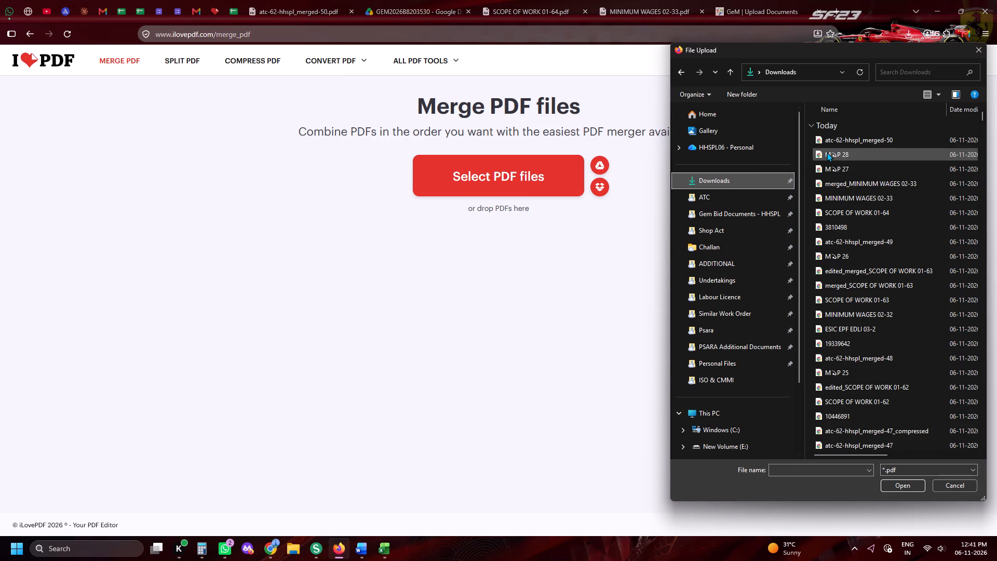
pyautogui.doubleClick(828, 138)
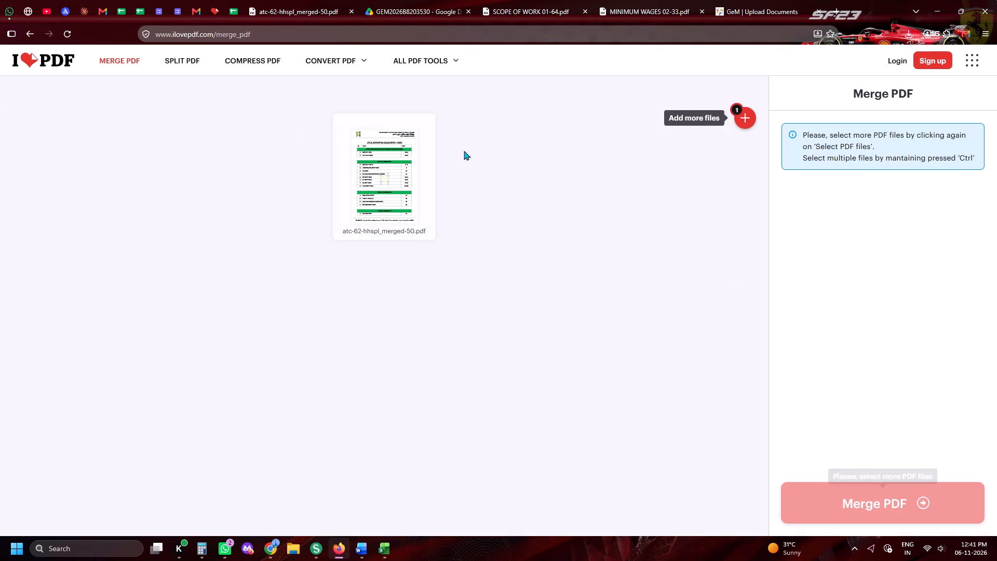
# Compress atc-62-hhspl_merged-50.pdf from Downloads in iLovePDF using the recommended compression level.
pyautogui.click(261, 58)
pyautogui.click(574, 169)
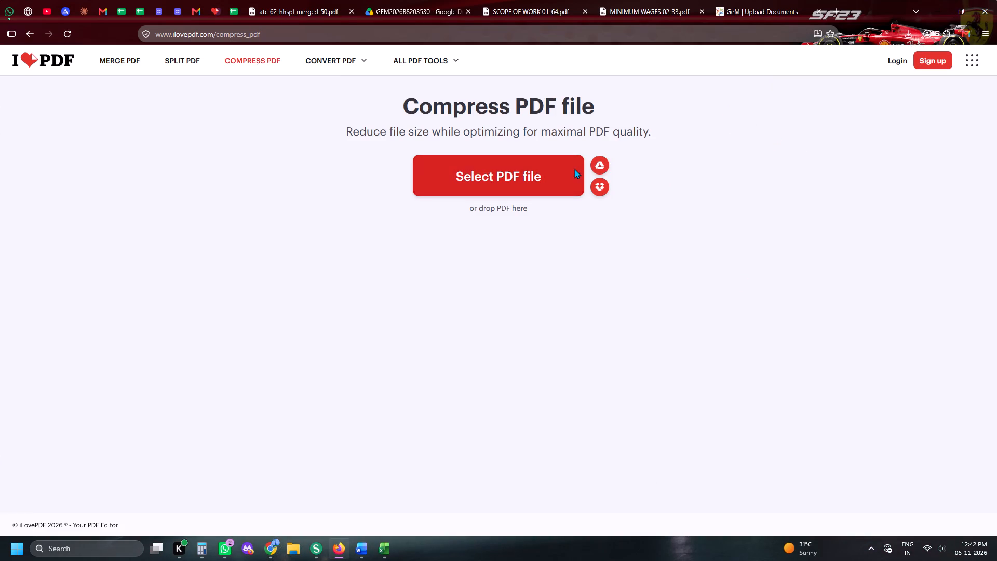
pyautogui.scroll(6, 807, 209)
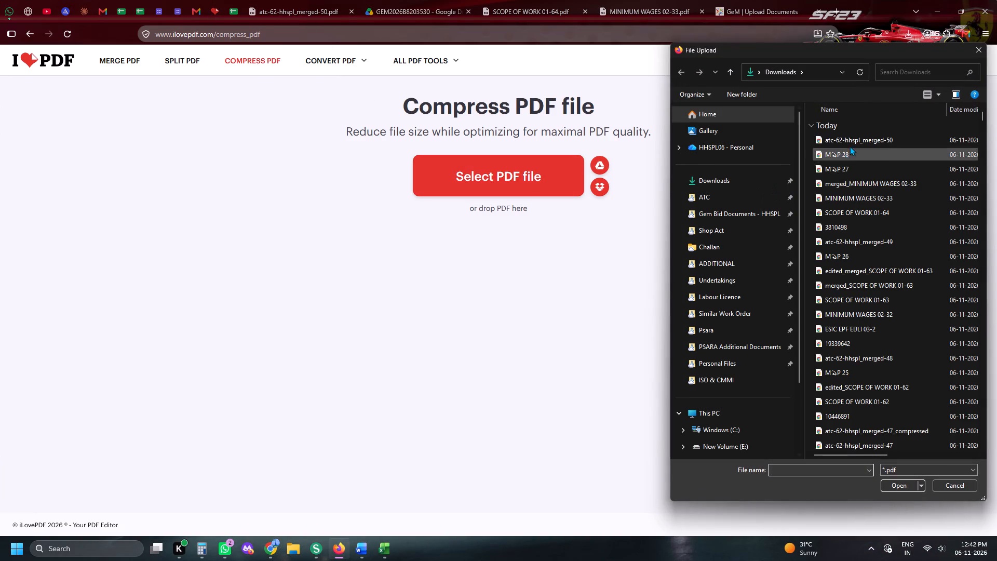
pyautogui.doubleClick(851, 144)
pyautogui.click(827, 553)
pyautogui.click(826, 507)
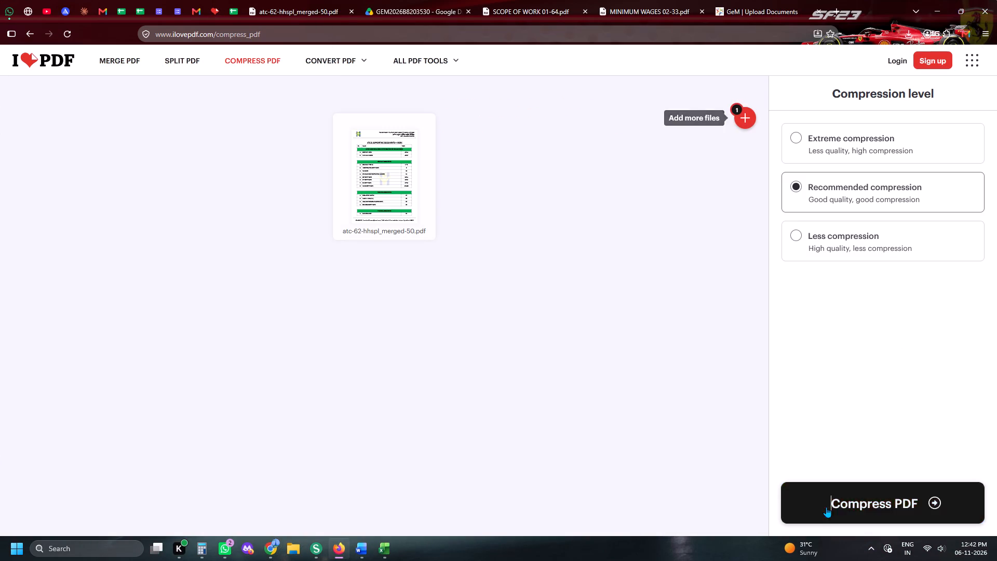
pyautogui.click(95, 381)
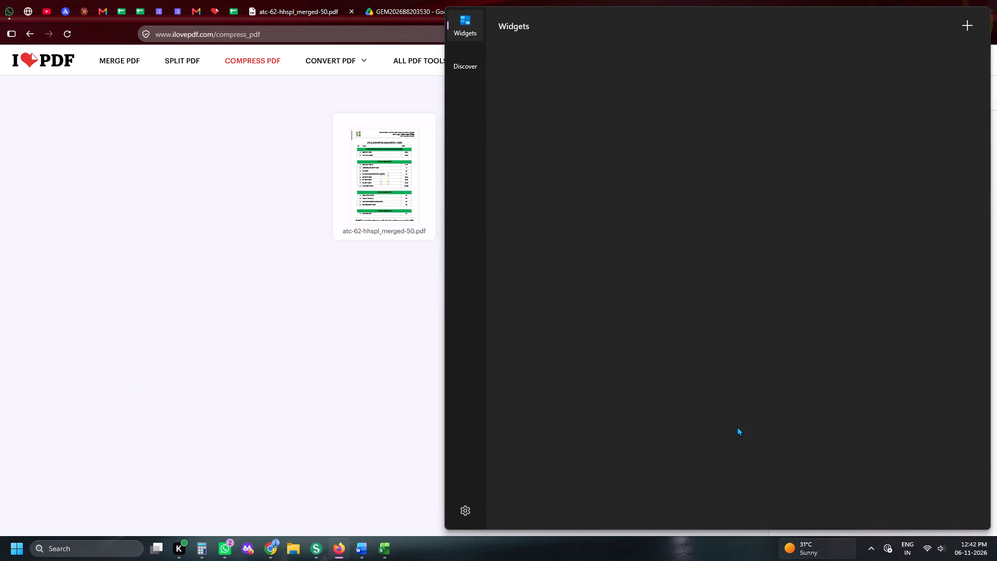
pyautogui.doubleClick(204, 330)
pyautogui.click(844, 503)
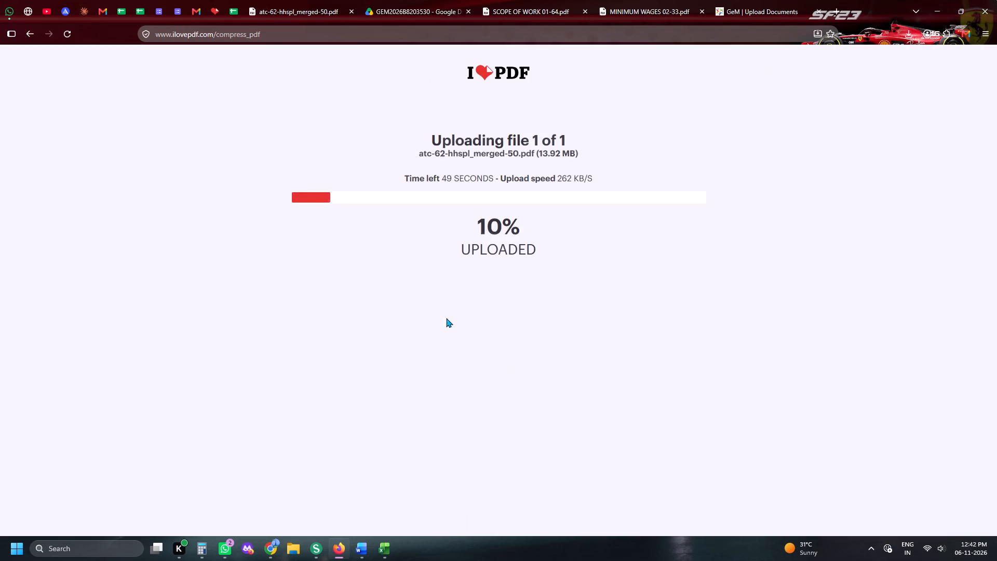
# Review the document upload fields on the GeM Upload Documents page while the compression runs, and return to the Daily Tender Sheet 2026.
pyautogui.click(728, 0)
pyautogui.scroll(-4, 633, 229)
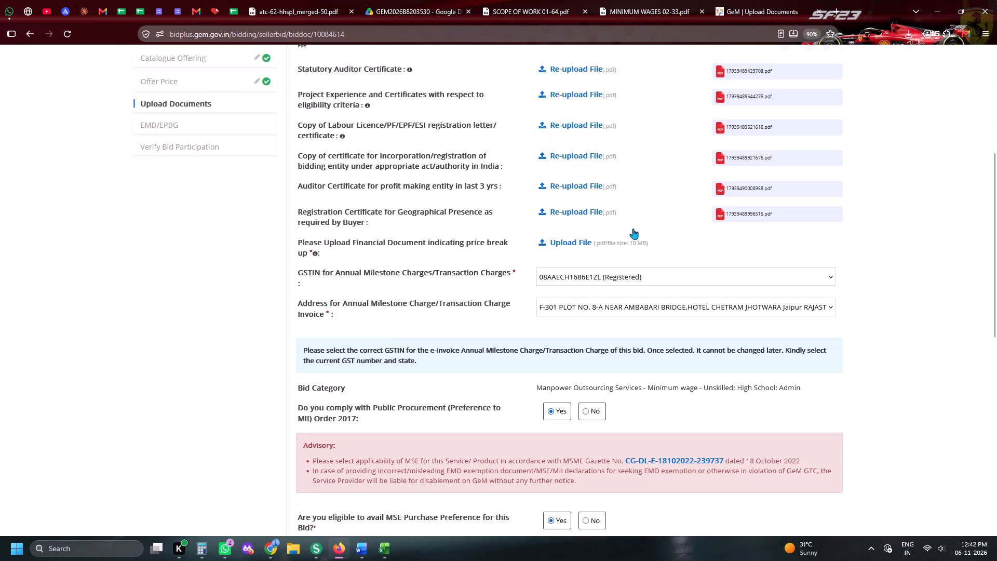
pyautogui.scroll(-3, 547, 272)
pyautogui.scroll(2, 303, 120)
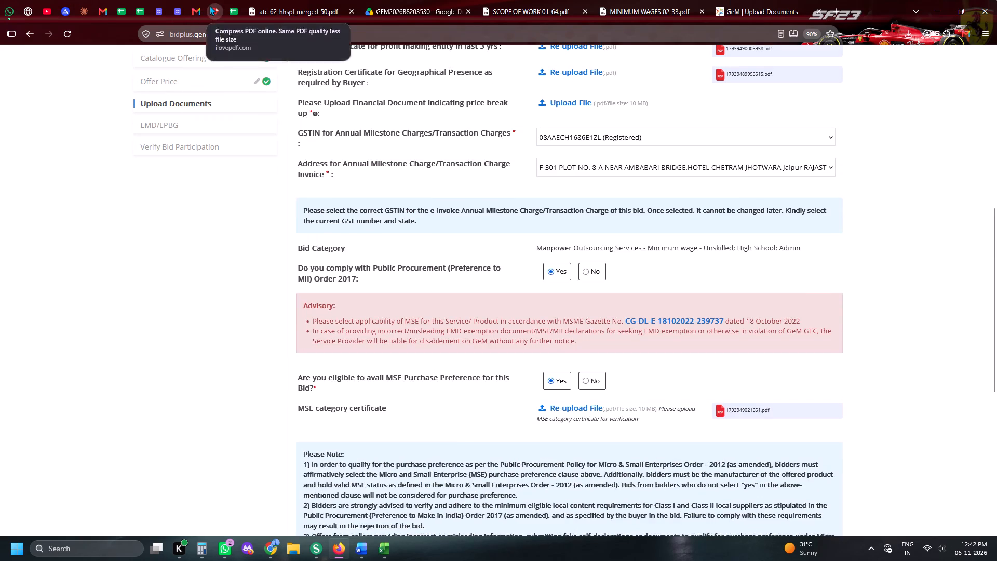
pyautogui.click(209, 6)
pyautogui.click(236, 0)
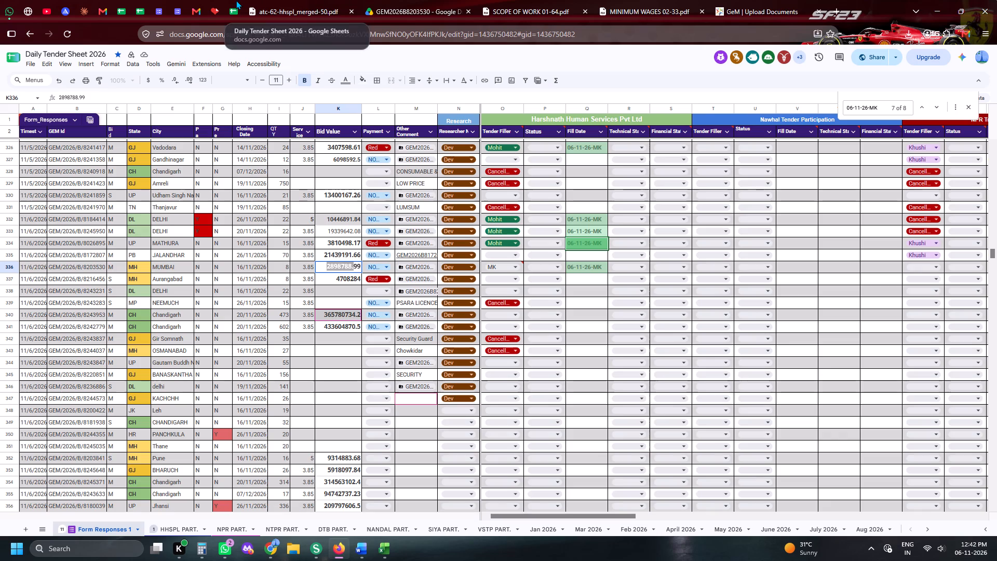
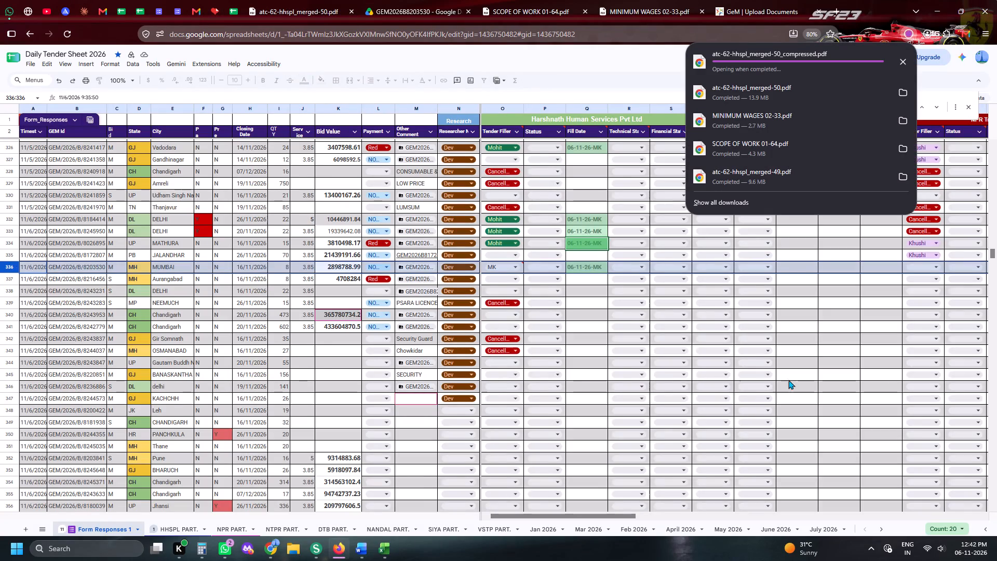
# Upload the compressed atc-62-hhspl_merged-50 PDF as the Certificate (Requested in ATC) on the GeM Upload Documents page.
pyautogui.click(760, 0)
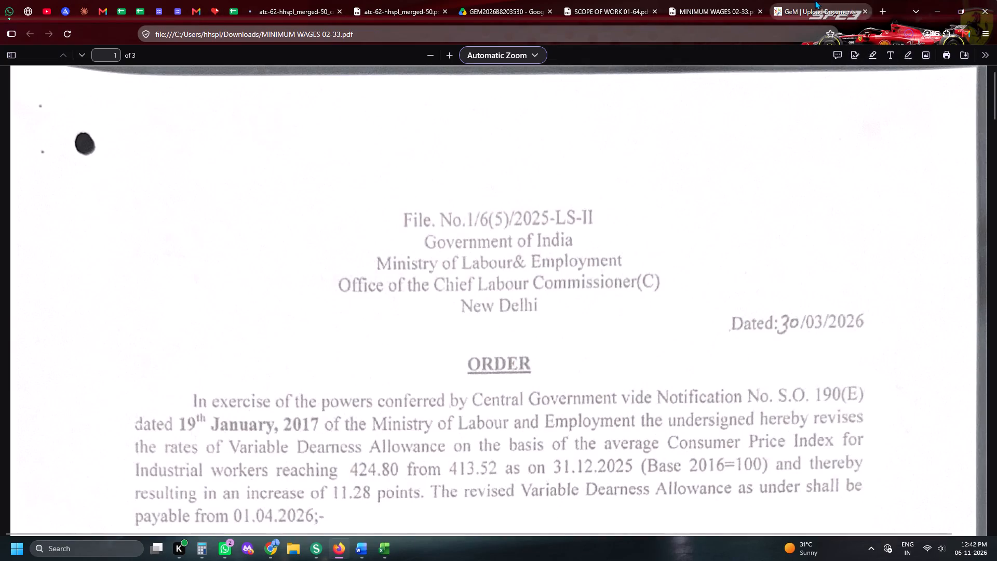
pyautogui.click(815, 0)
pyautogui.scroll(6, 675, 277)
pyautogui.click(579, 305)
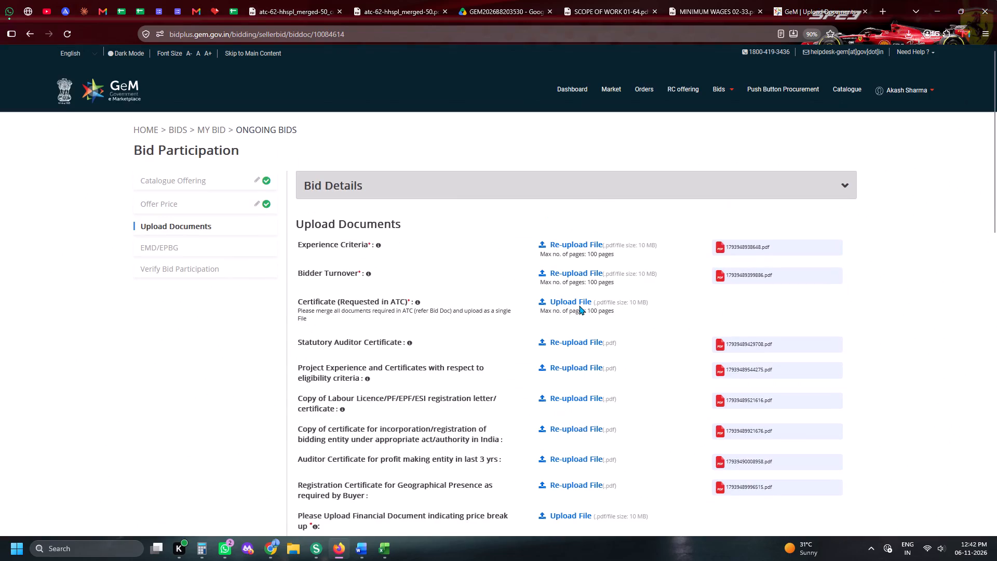
pyautogui.scroll(3, 807, 296)
pyautogui.scroll(5, 710, 201)
pyautogui.click(706, 185)
pyautogui.doubleClick(843, 145)
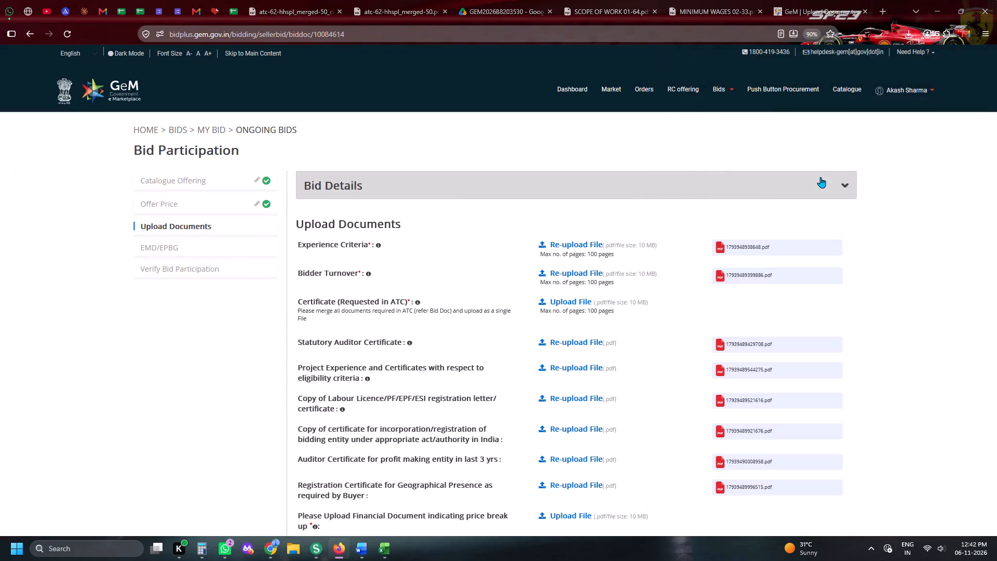
pyautogui.scroll(-3, 702, 315)
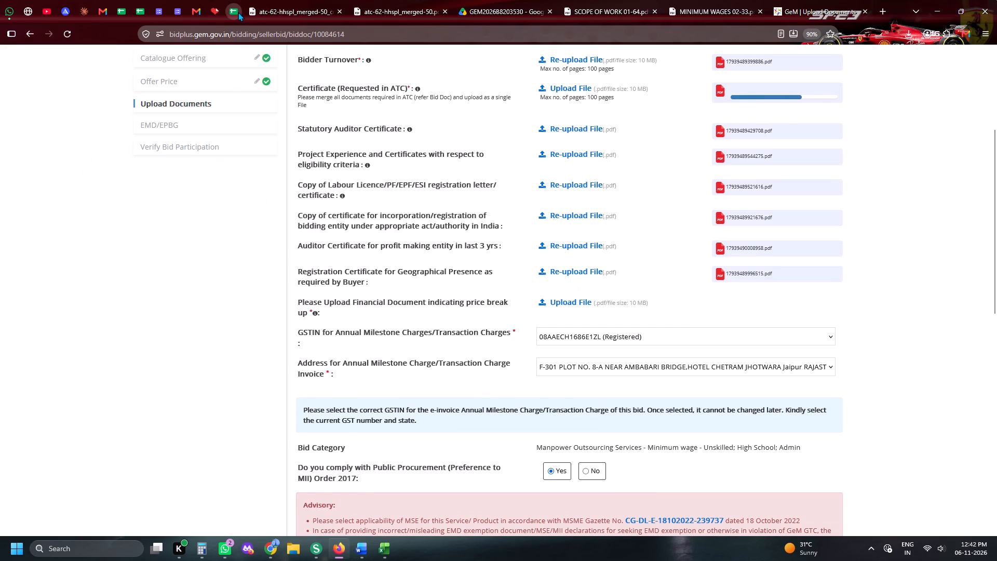
# Check the other companies' participation columns in the Daily Tender Sheet 2026 around the Mumbai bid row while the certificate uploads.
pyautogui.click(238, 12)
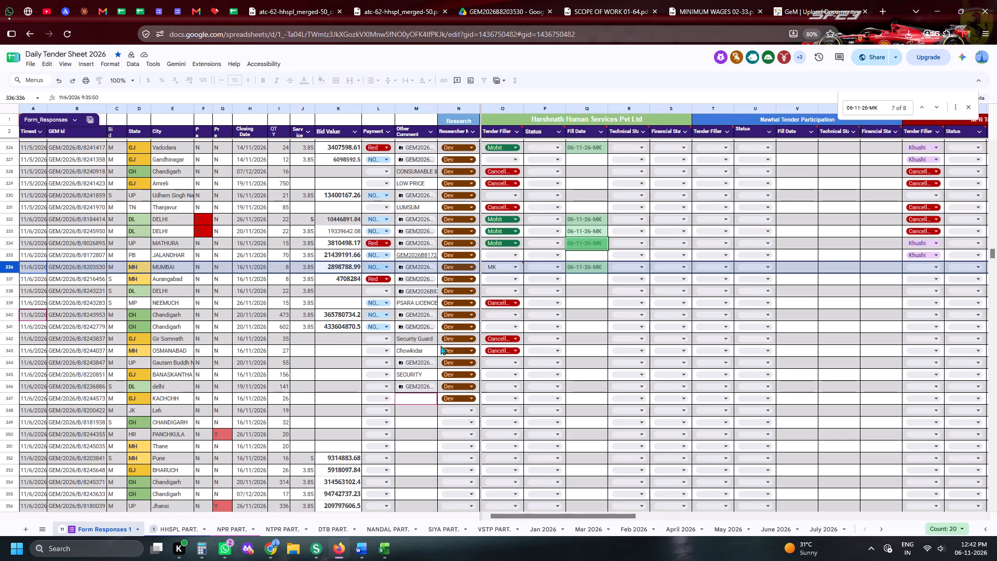
pyautogui.click(529, 518)
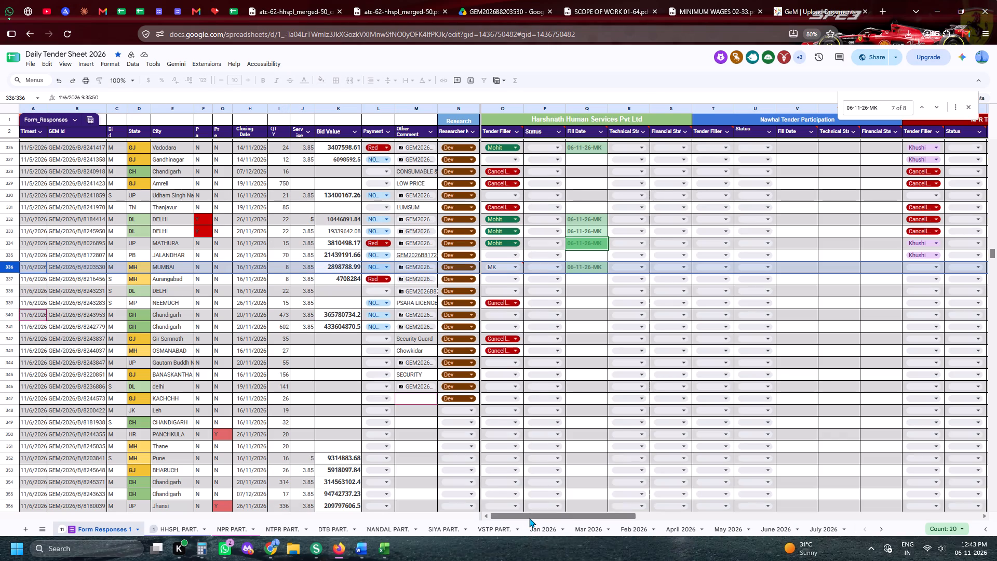
pyautogui.moveTo(529, 518); pyautogui.dragTo(849, 502)
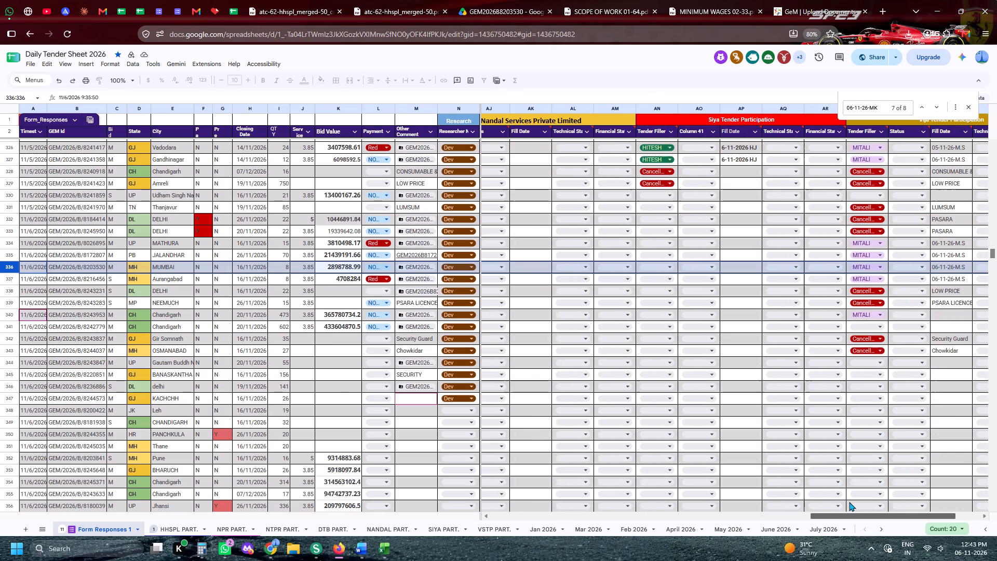
pyautogui.moveTo(849, 502); pyautogui.dragTo(368, 493)
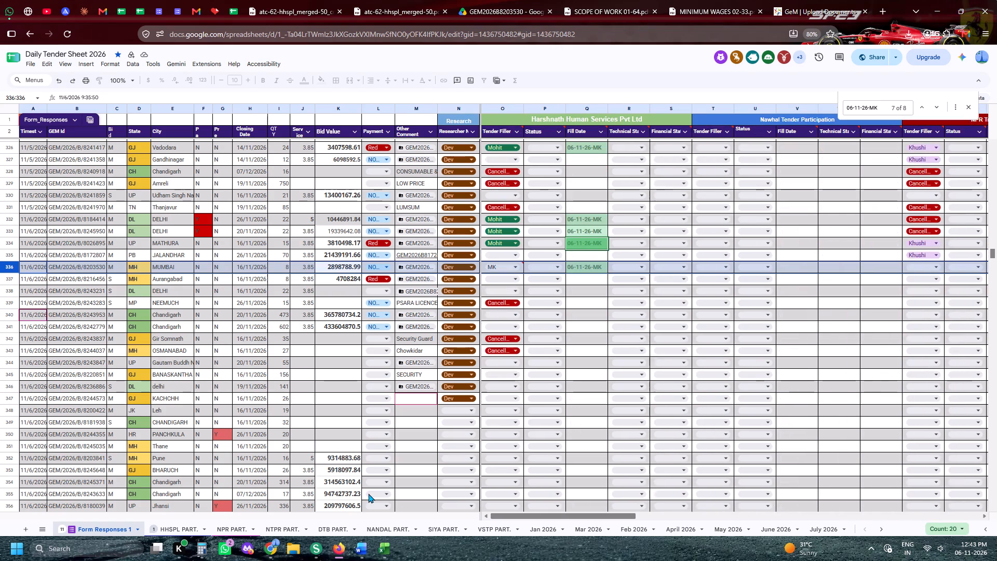